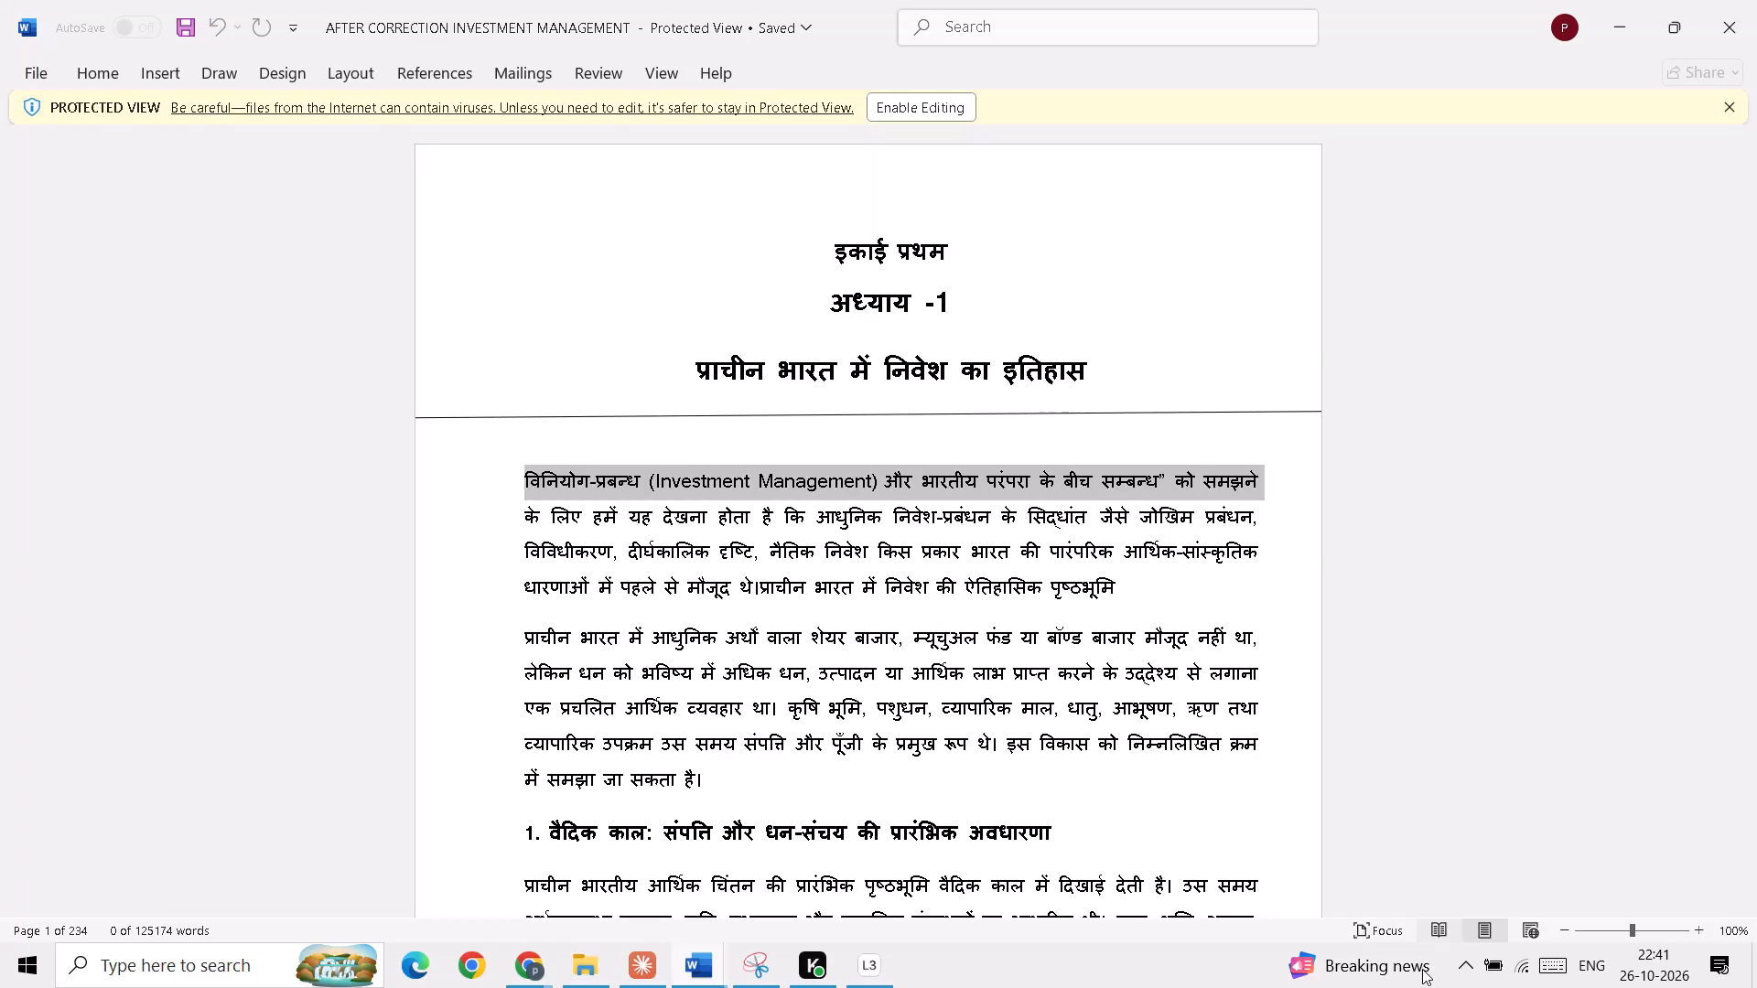
# Enable editing for the protected AFTER CORRECTION INVESTMENT MANAGEMENT document.
pyautogui.click(908, 106)
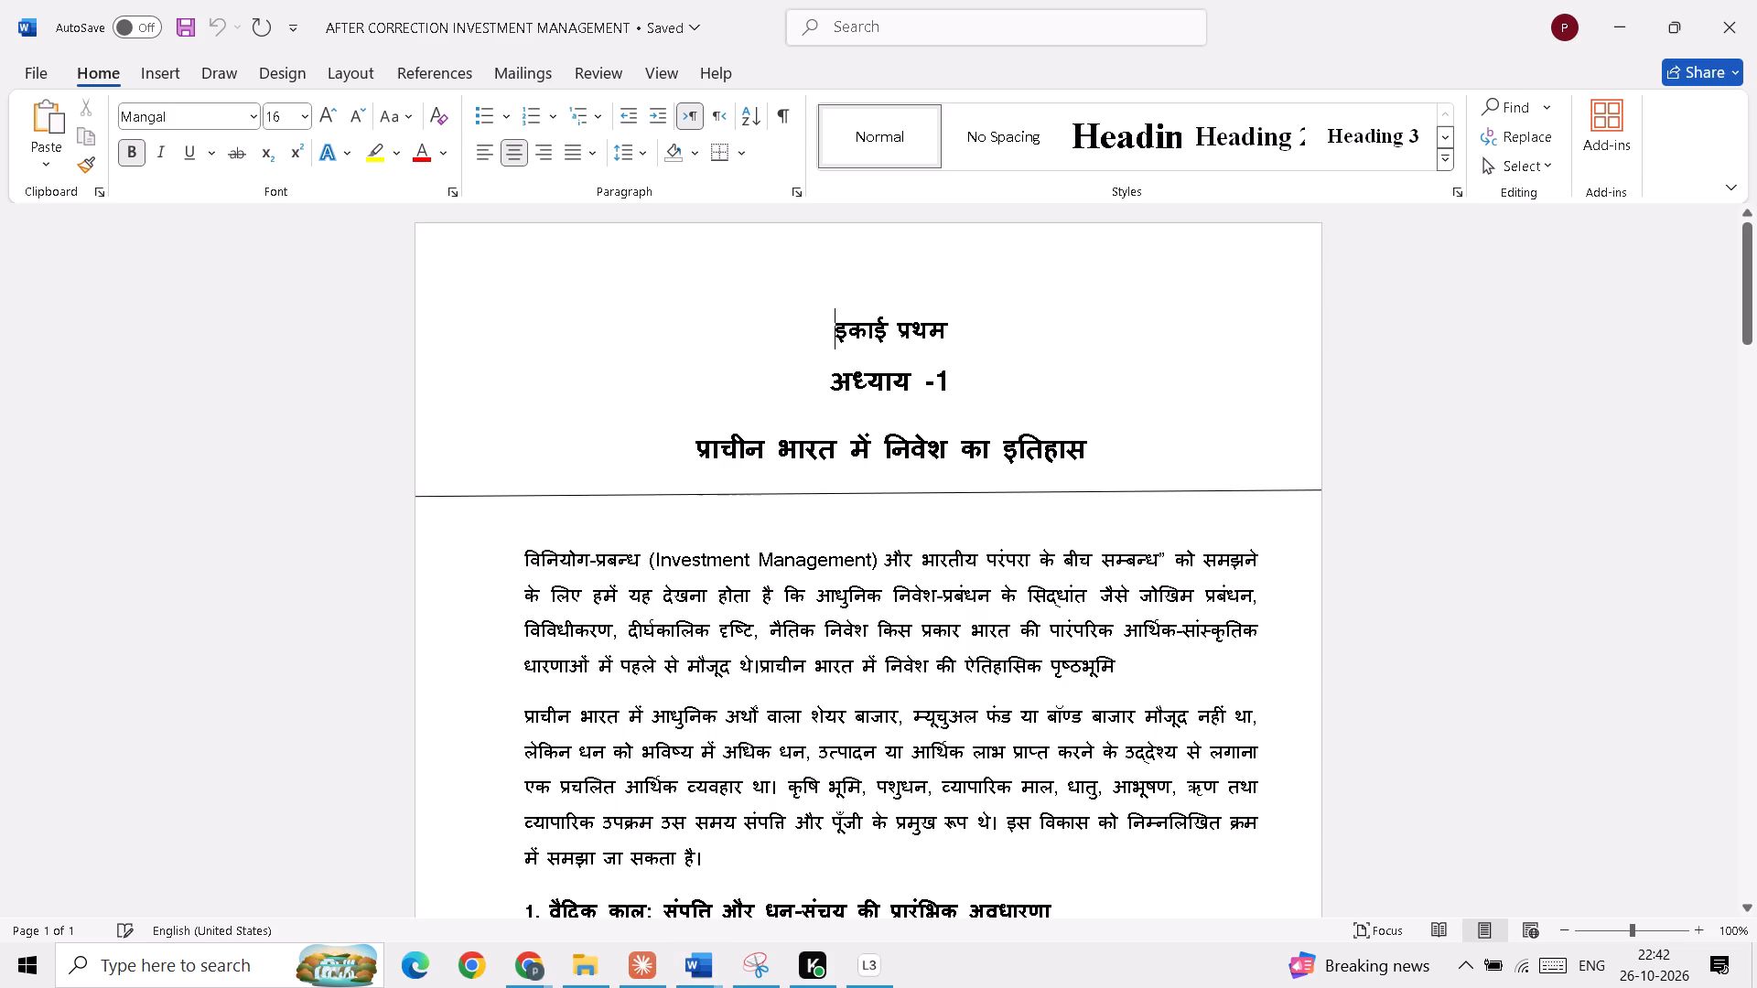
pyautogui.scroll(-3, 1425, 443)
# Switch to the "activity invest mgmt" document and copy its first boxed activity table, the one about collecting investors' information.
pyautogui.click(697, 966)
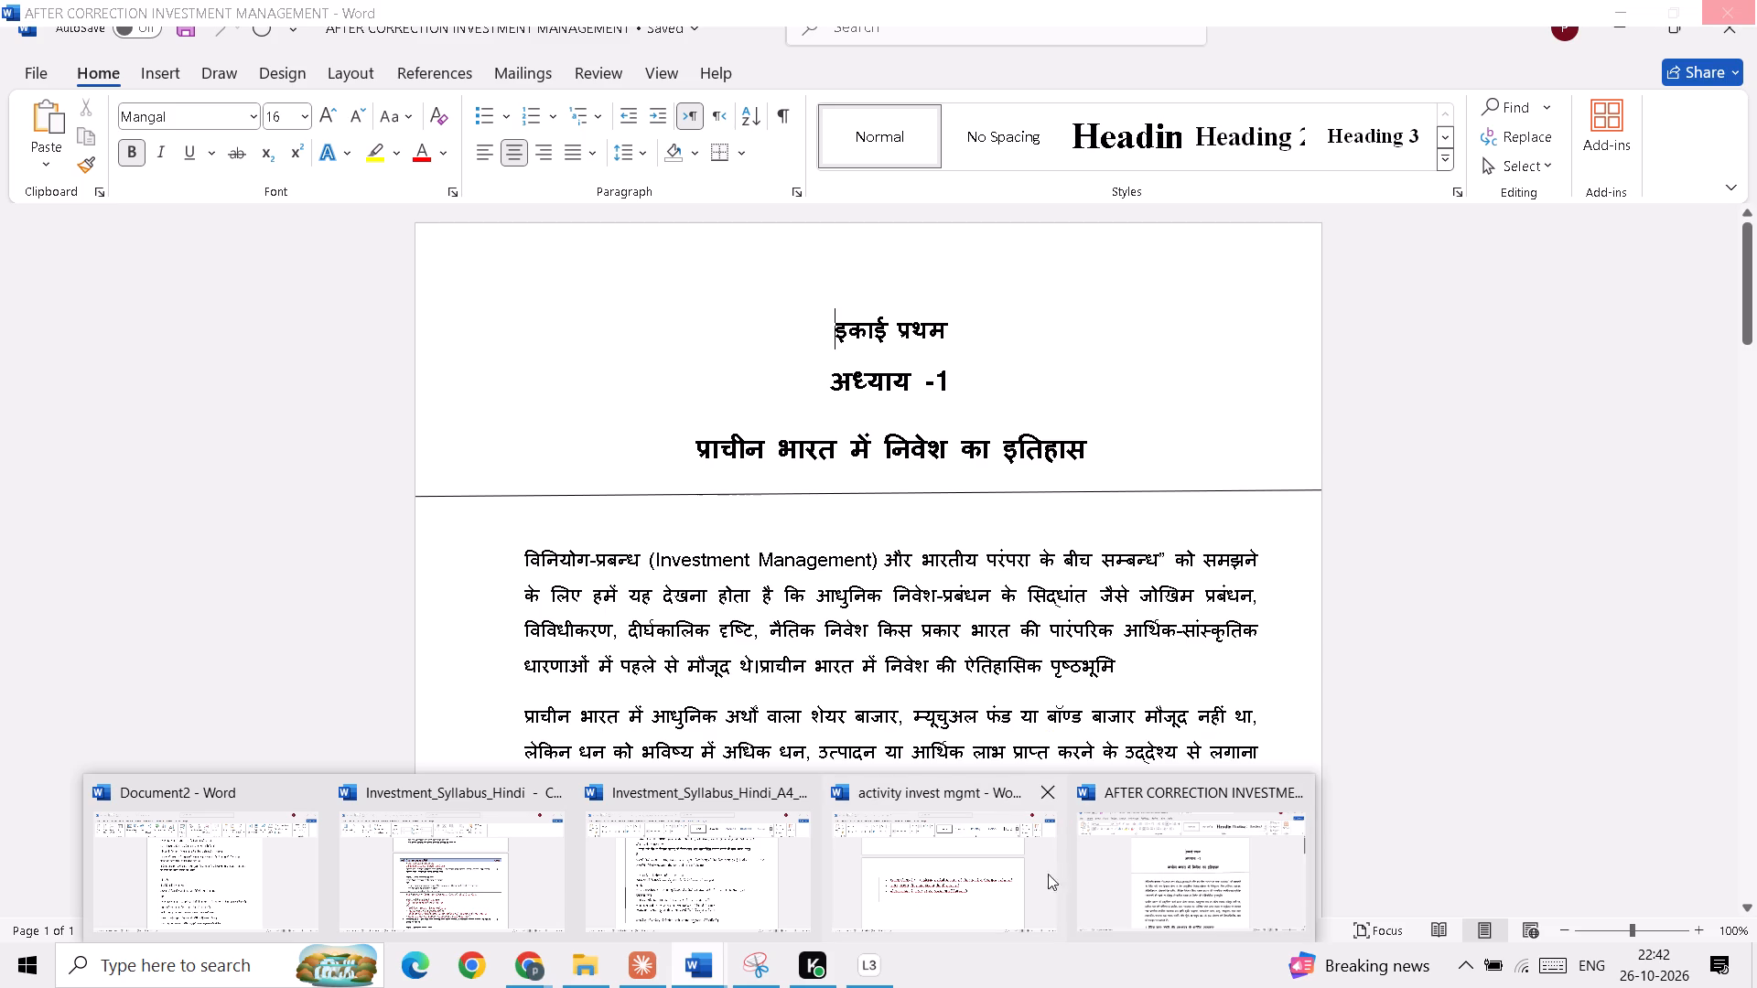
pyautogui.click(1005, 871)
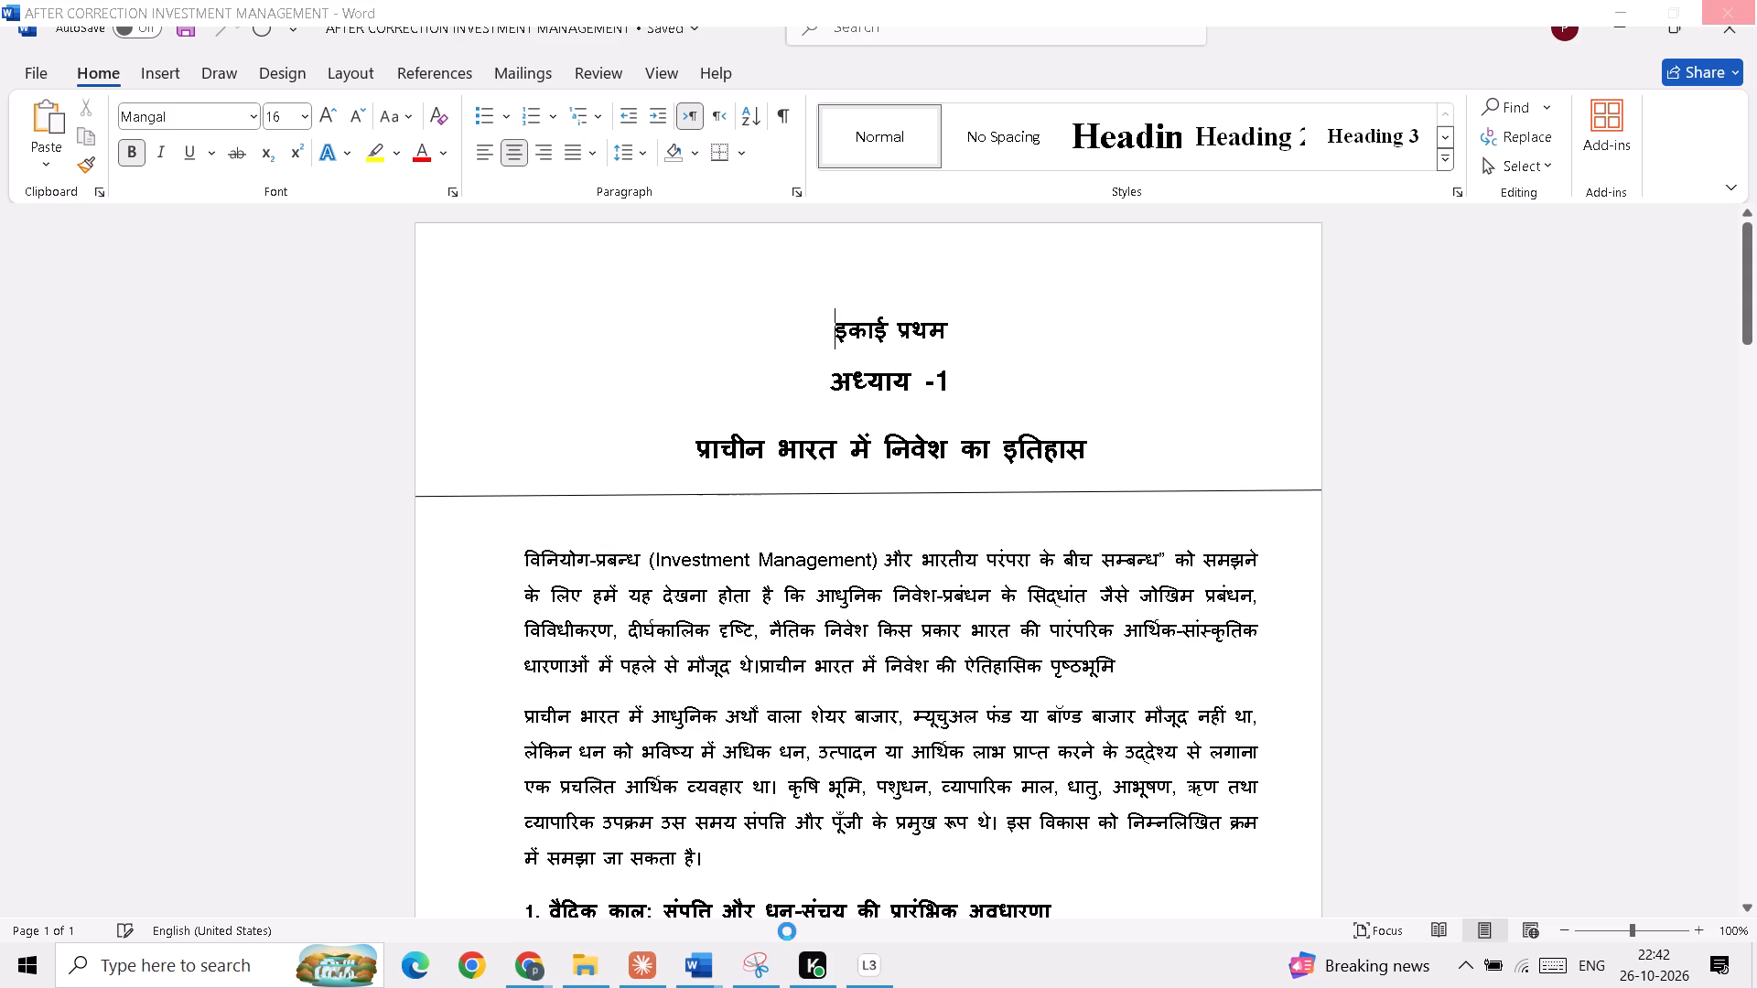
pyautogui.click(698, 967)
pyautogui.click(884, 894)
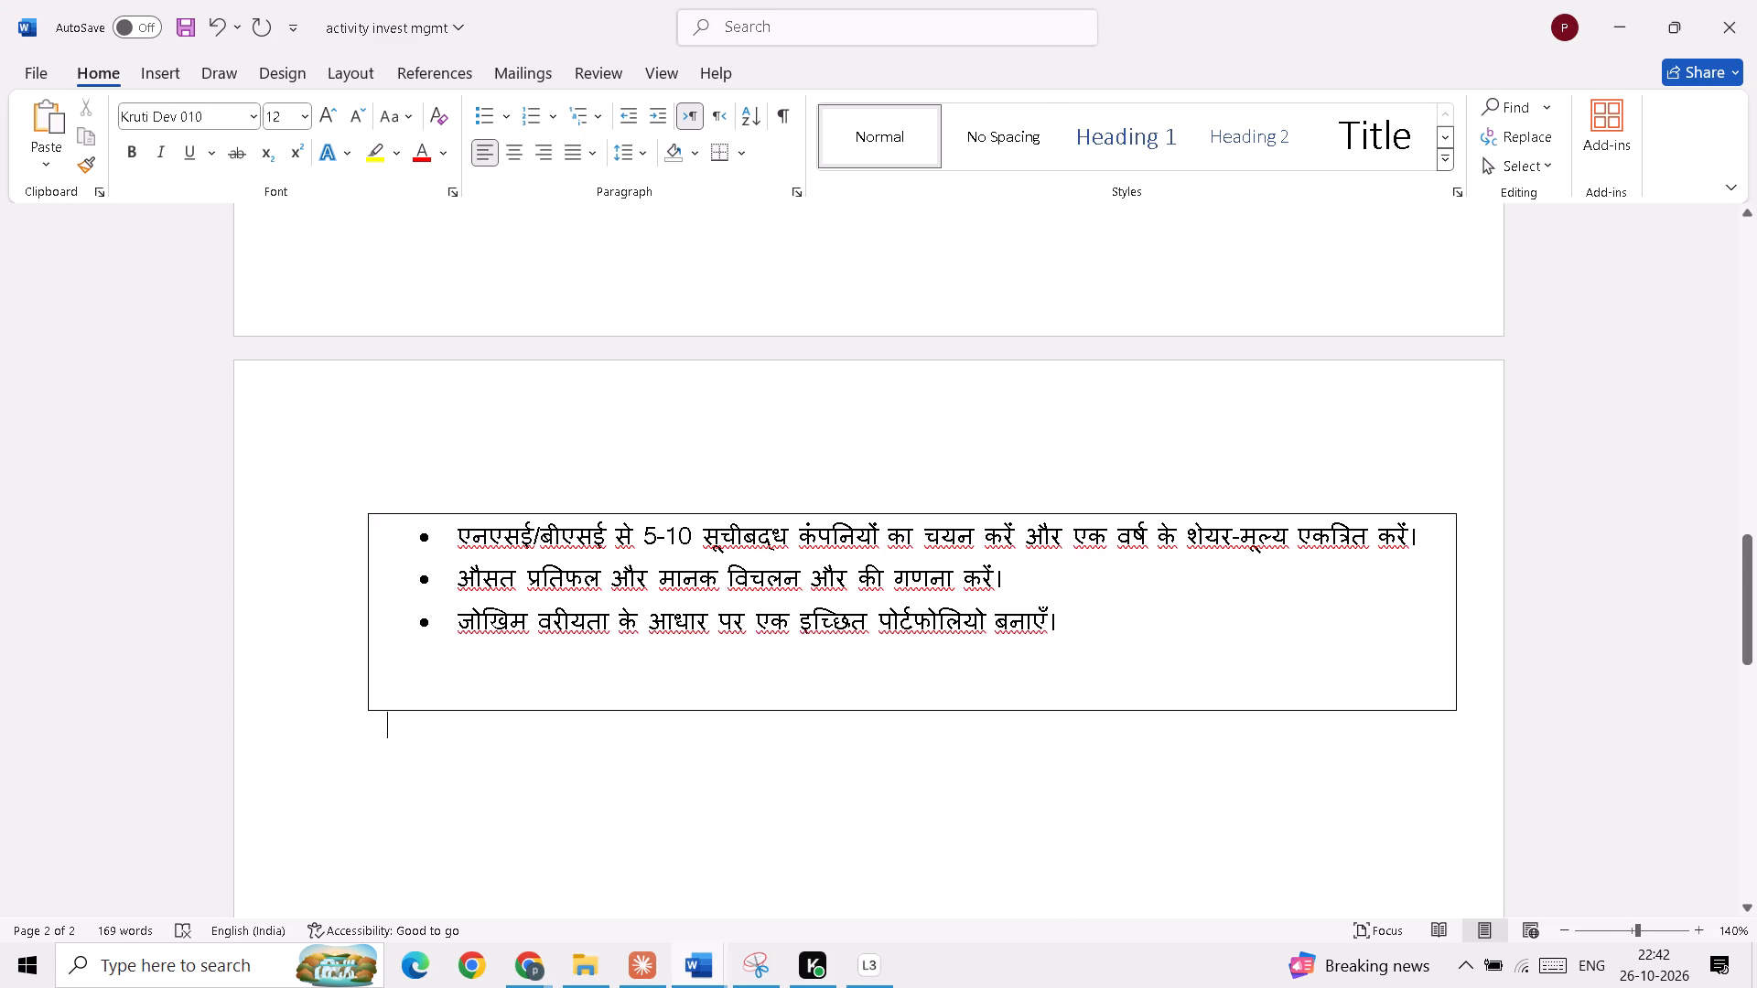
pyautogui.scroll(20, 958, 750)
pyautogui.scroll(6, 958, 750)
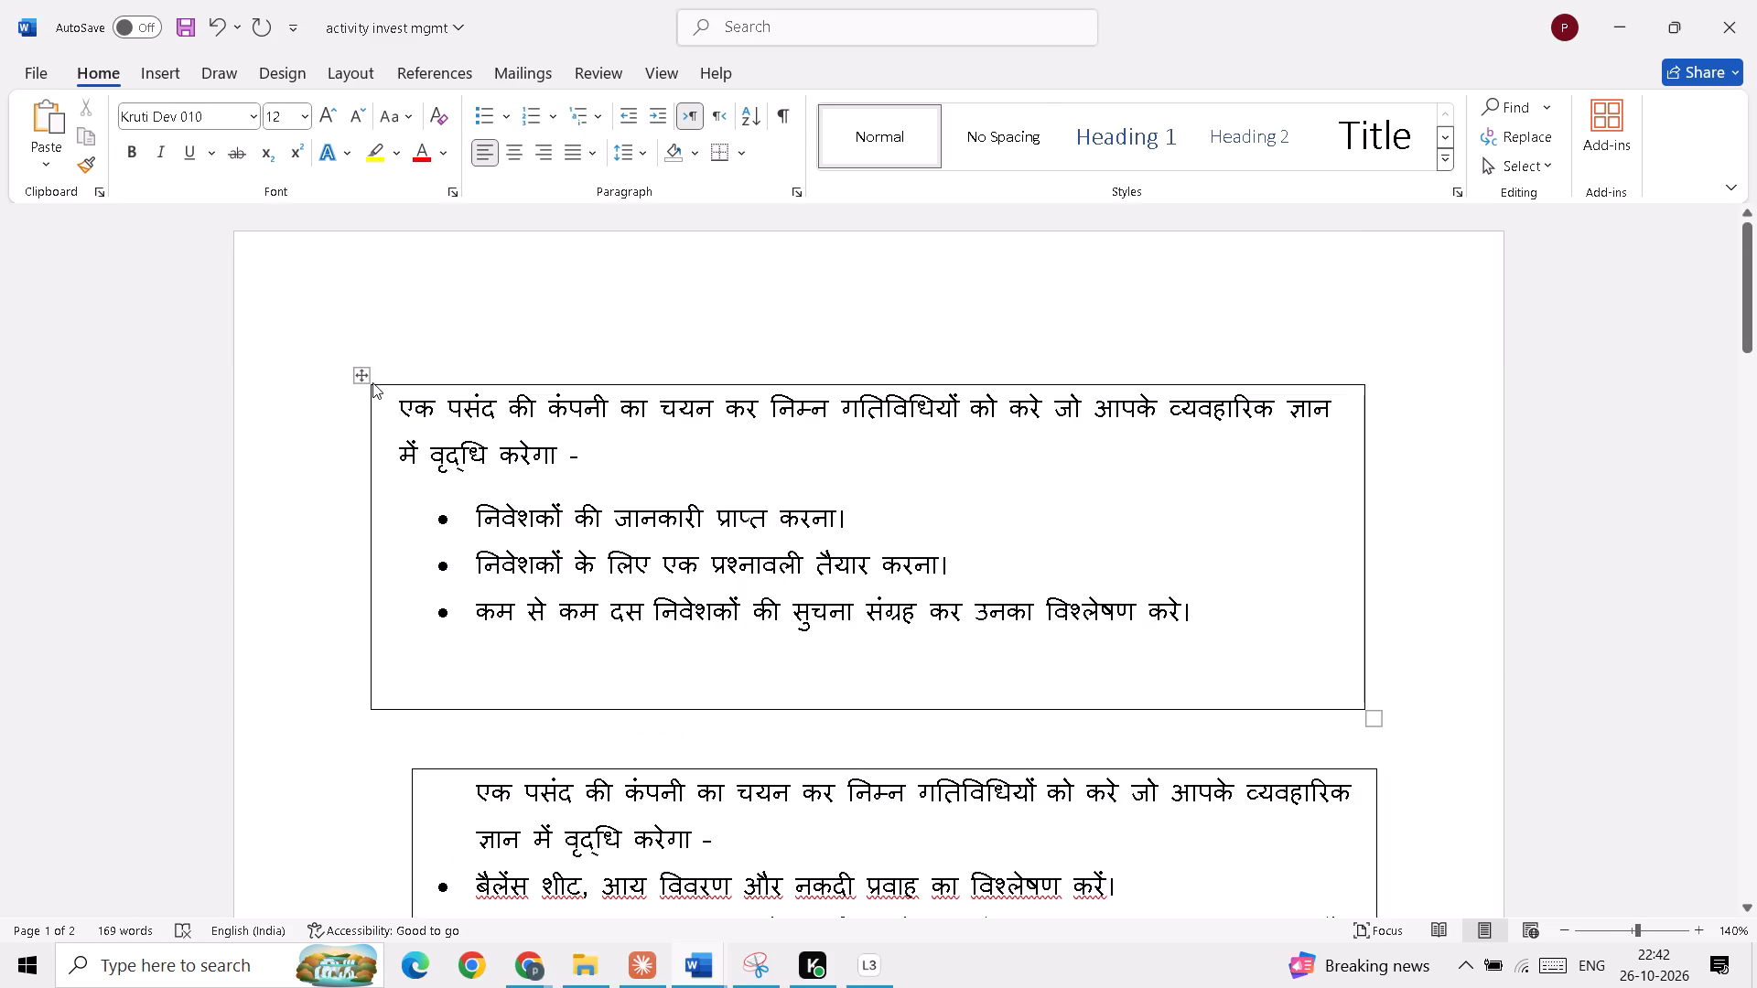
pyautogui.click(362, 382)
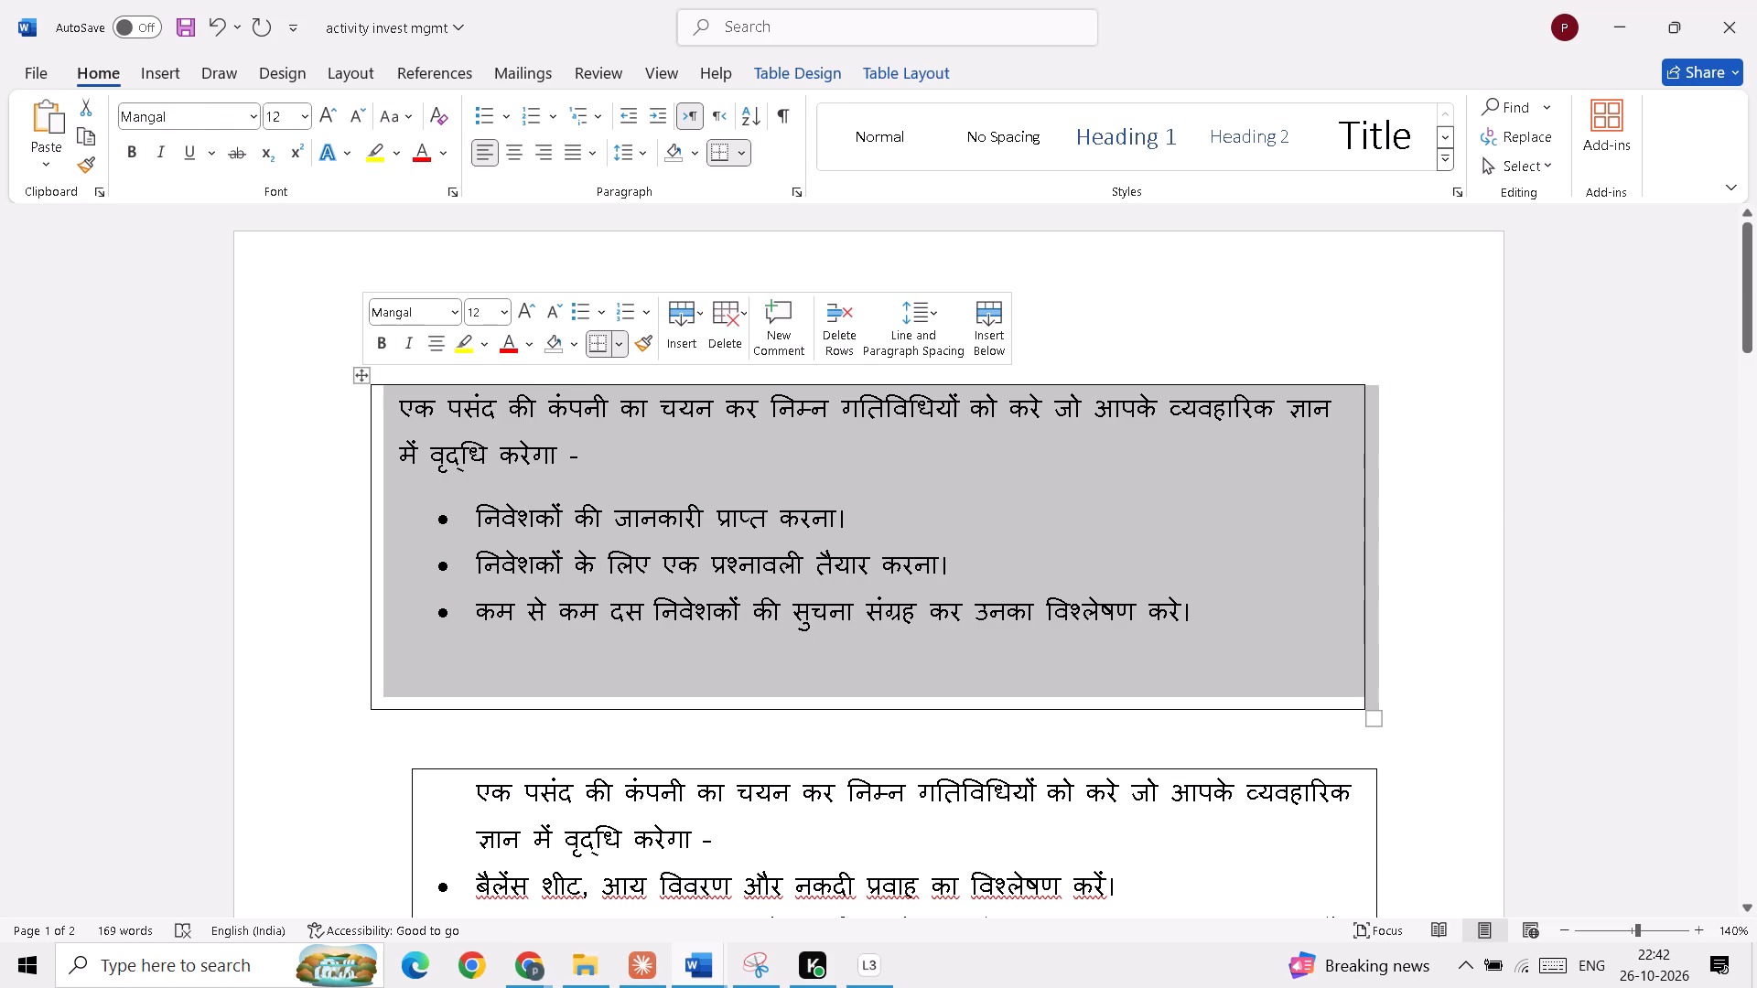
pyautogui.hotkey('ctrl', 'c')
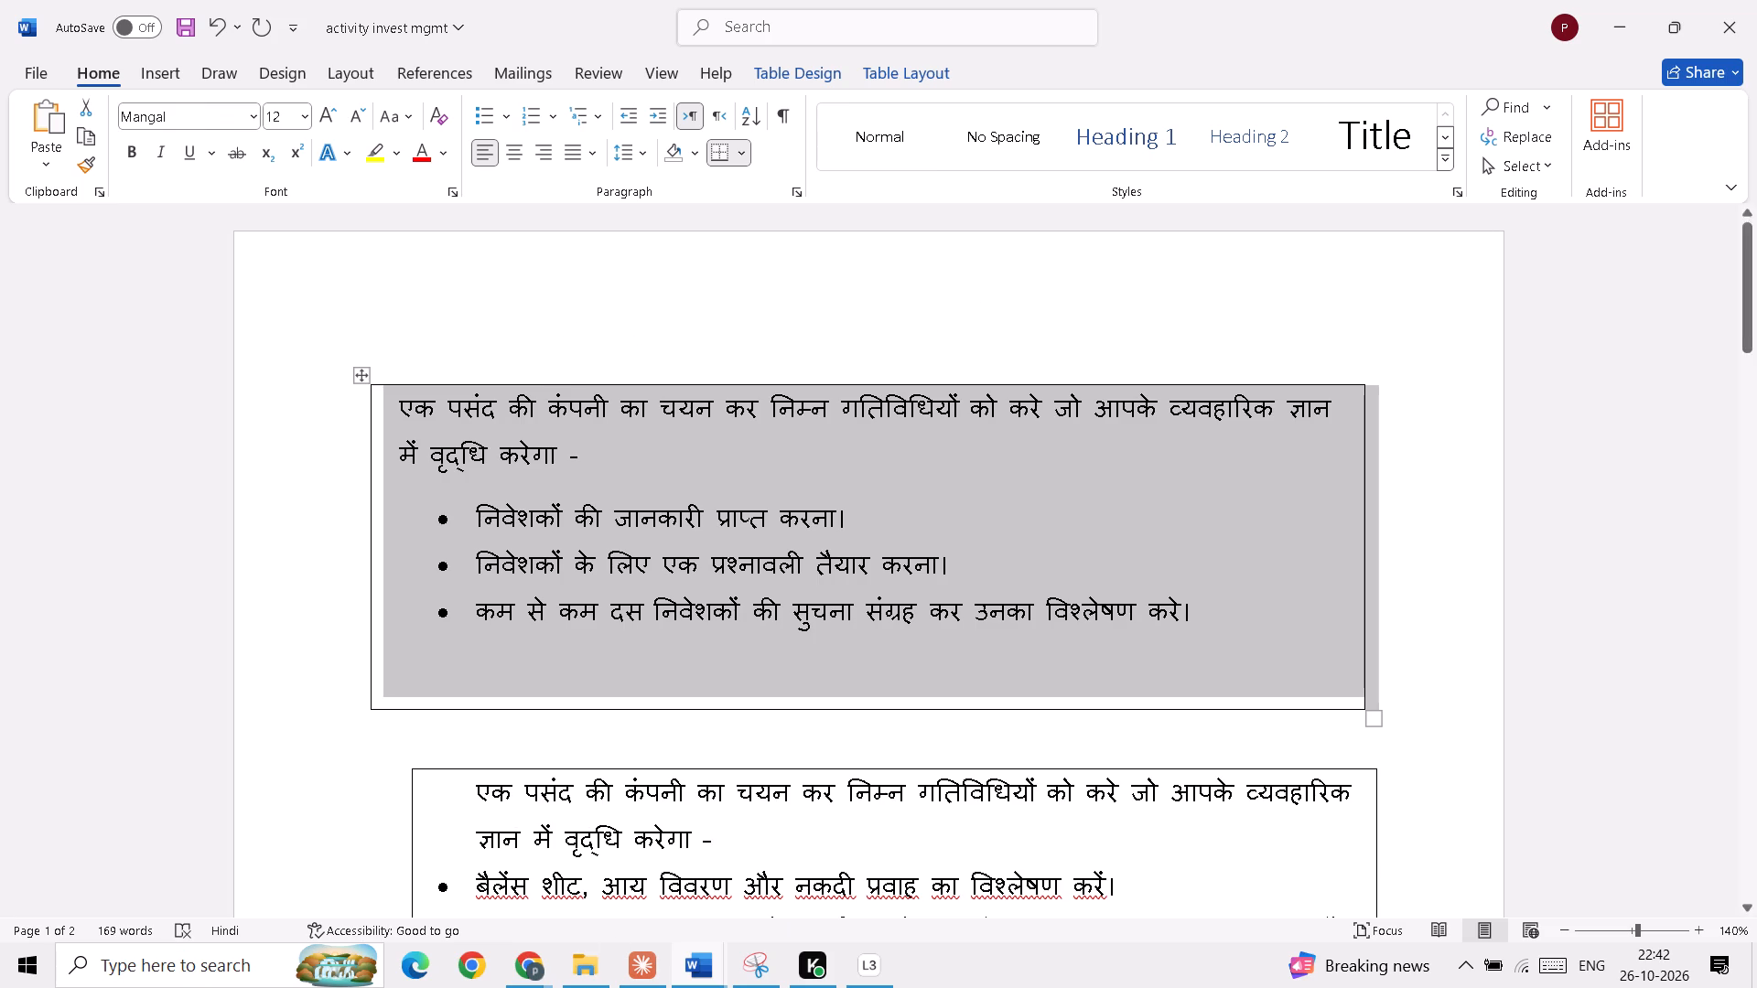
# Return to the AFTER CORRECTION INVESTMENT MANAGEMENT document and look through Chapter 1 from its title into section 3 on the महाजनपद काल.
pyautogui.click(698, 978)
pyautogui.click(1206, 875)
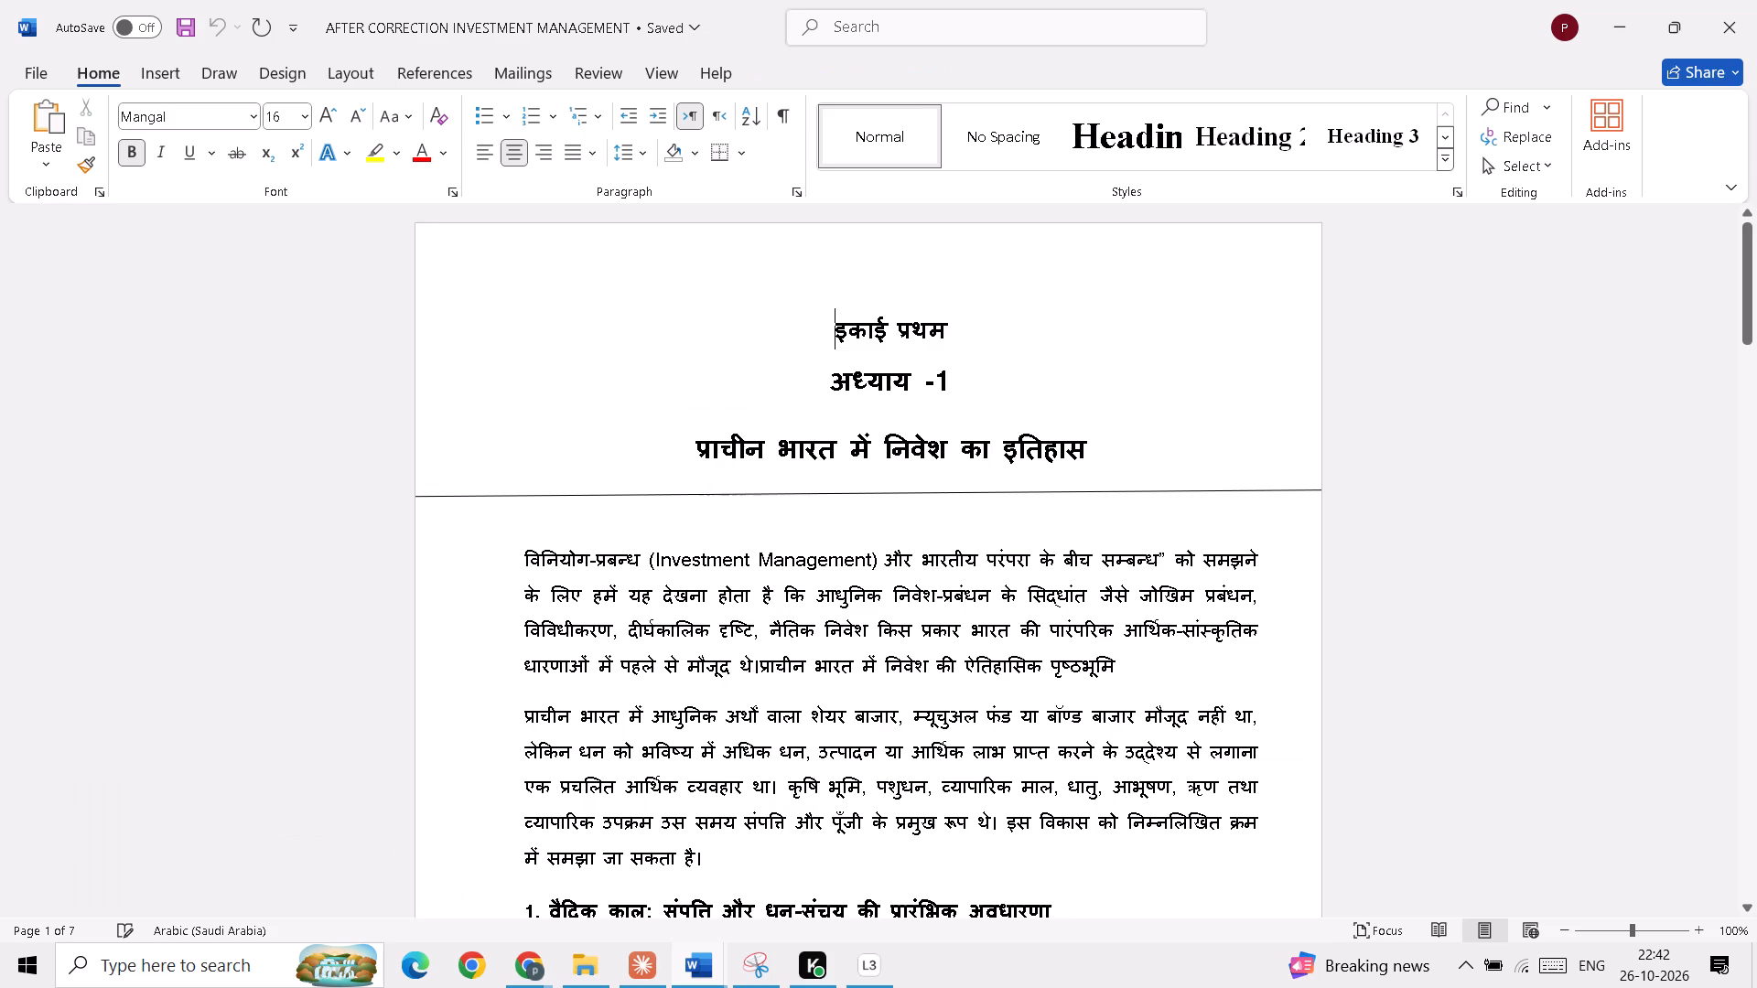
pyautogui.scroll(-20, 922, 749)
pyautogui.scroll(-2, 922, 749)
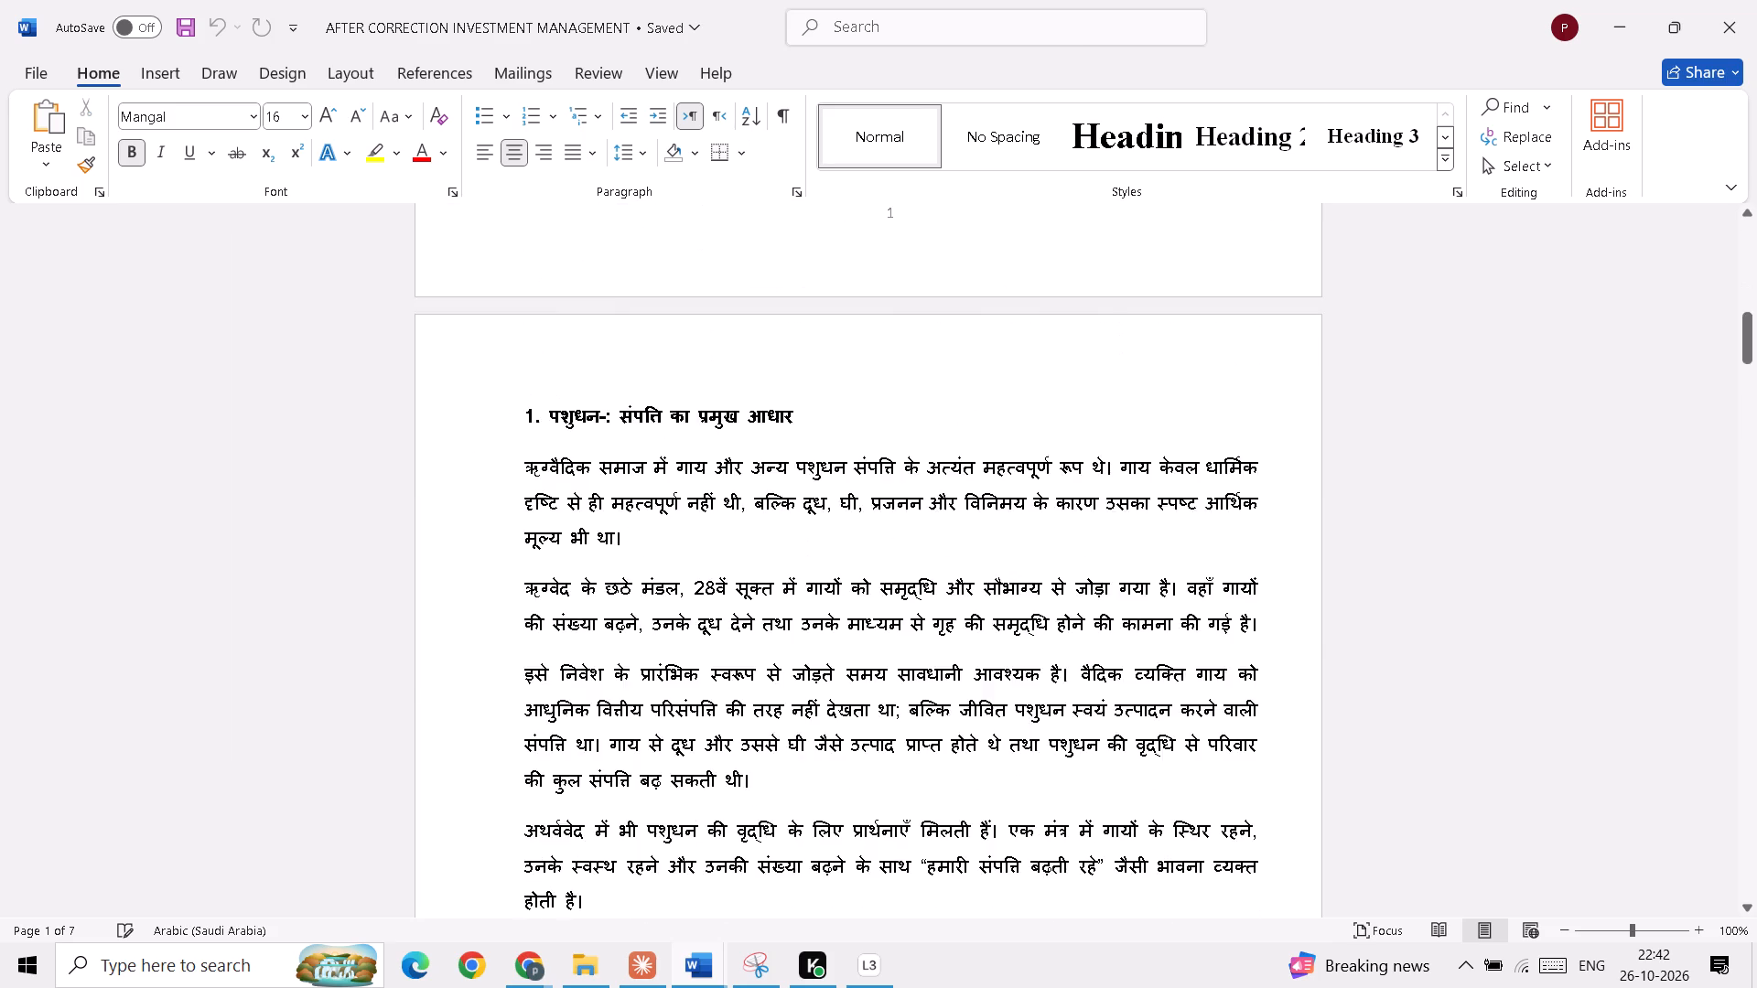
pyautogui.scroll(-19, 760, 631)
pyautogui.scroll(-14, 760, 631)
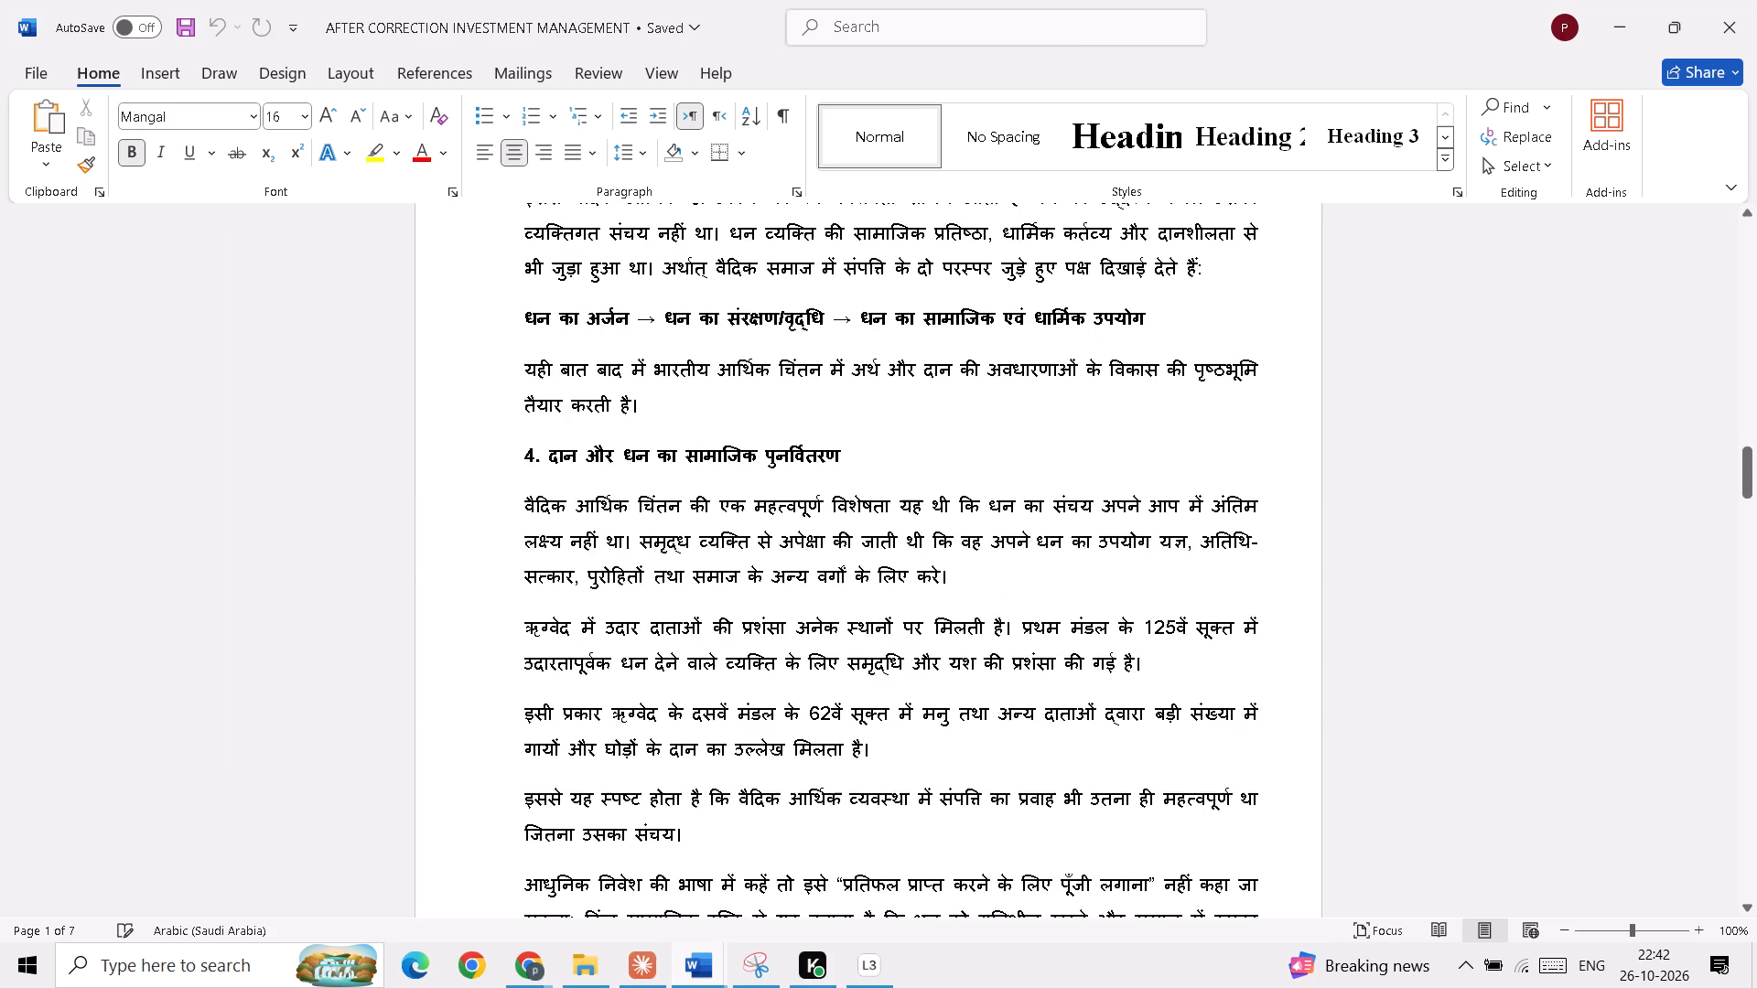
pyautogui.scroll(-14, 761, 645)
pyautogui.scroll(-15, 811, 618)
pyautogui.scroll(-19, 811, 618)
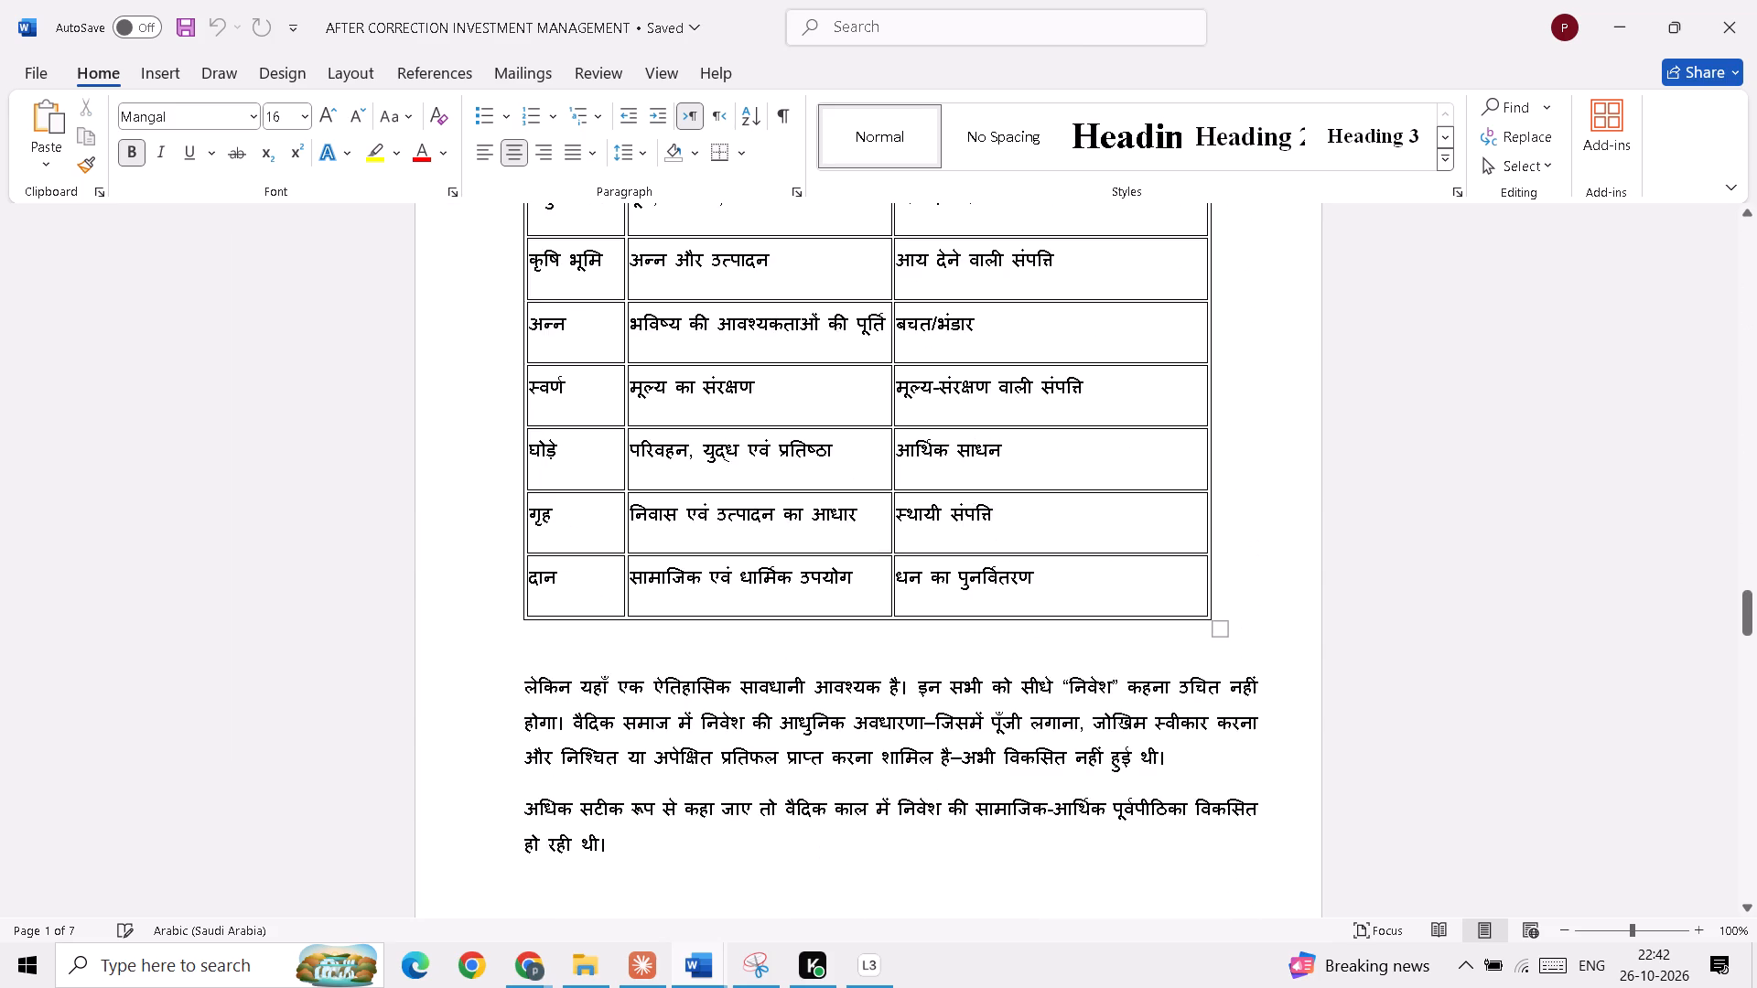
pyautogui.scroll(-12, 811, 618)
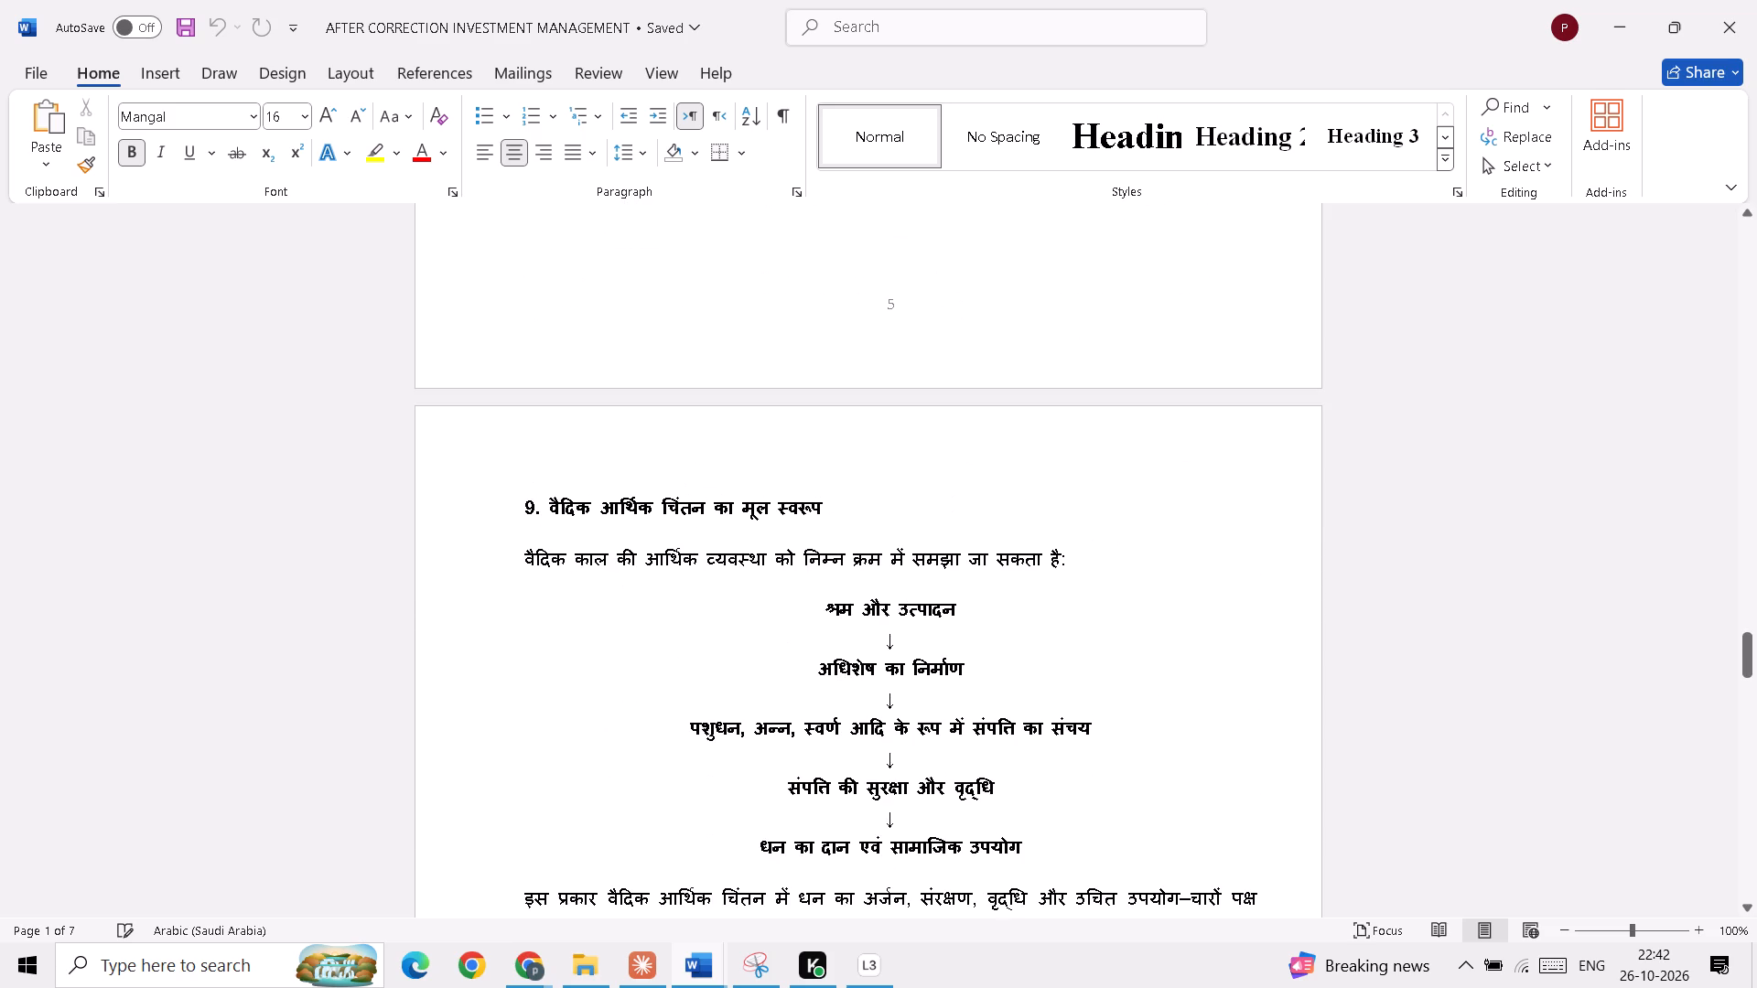
pyautogui.scroll(7, 811, 618)
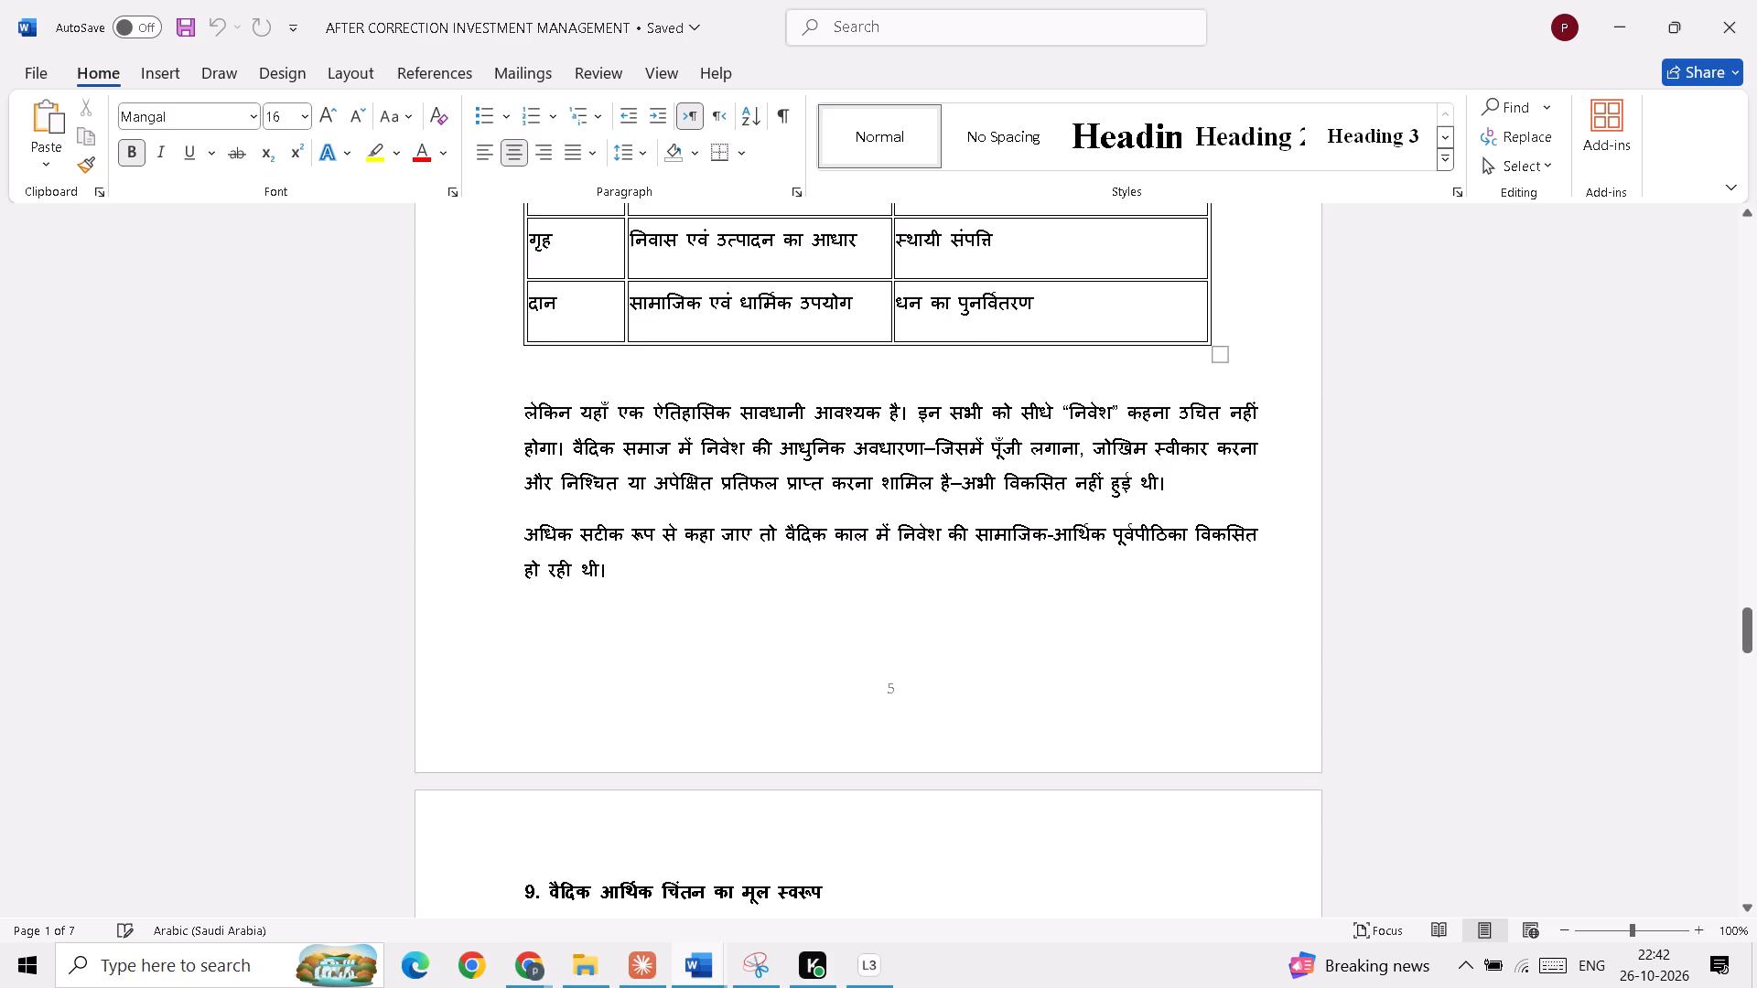
pyautogui.scroll(14, 811, 618)
pyautogui.scroll(-8, 811, 617)
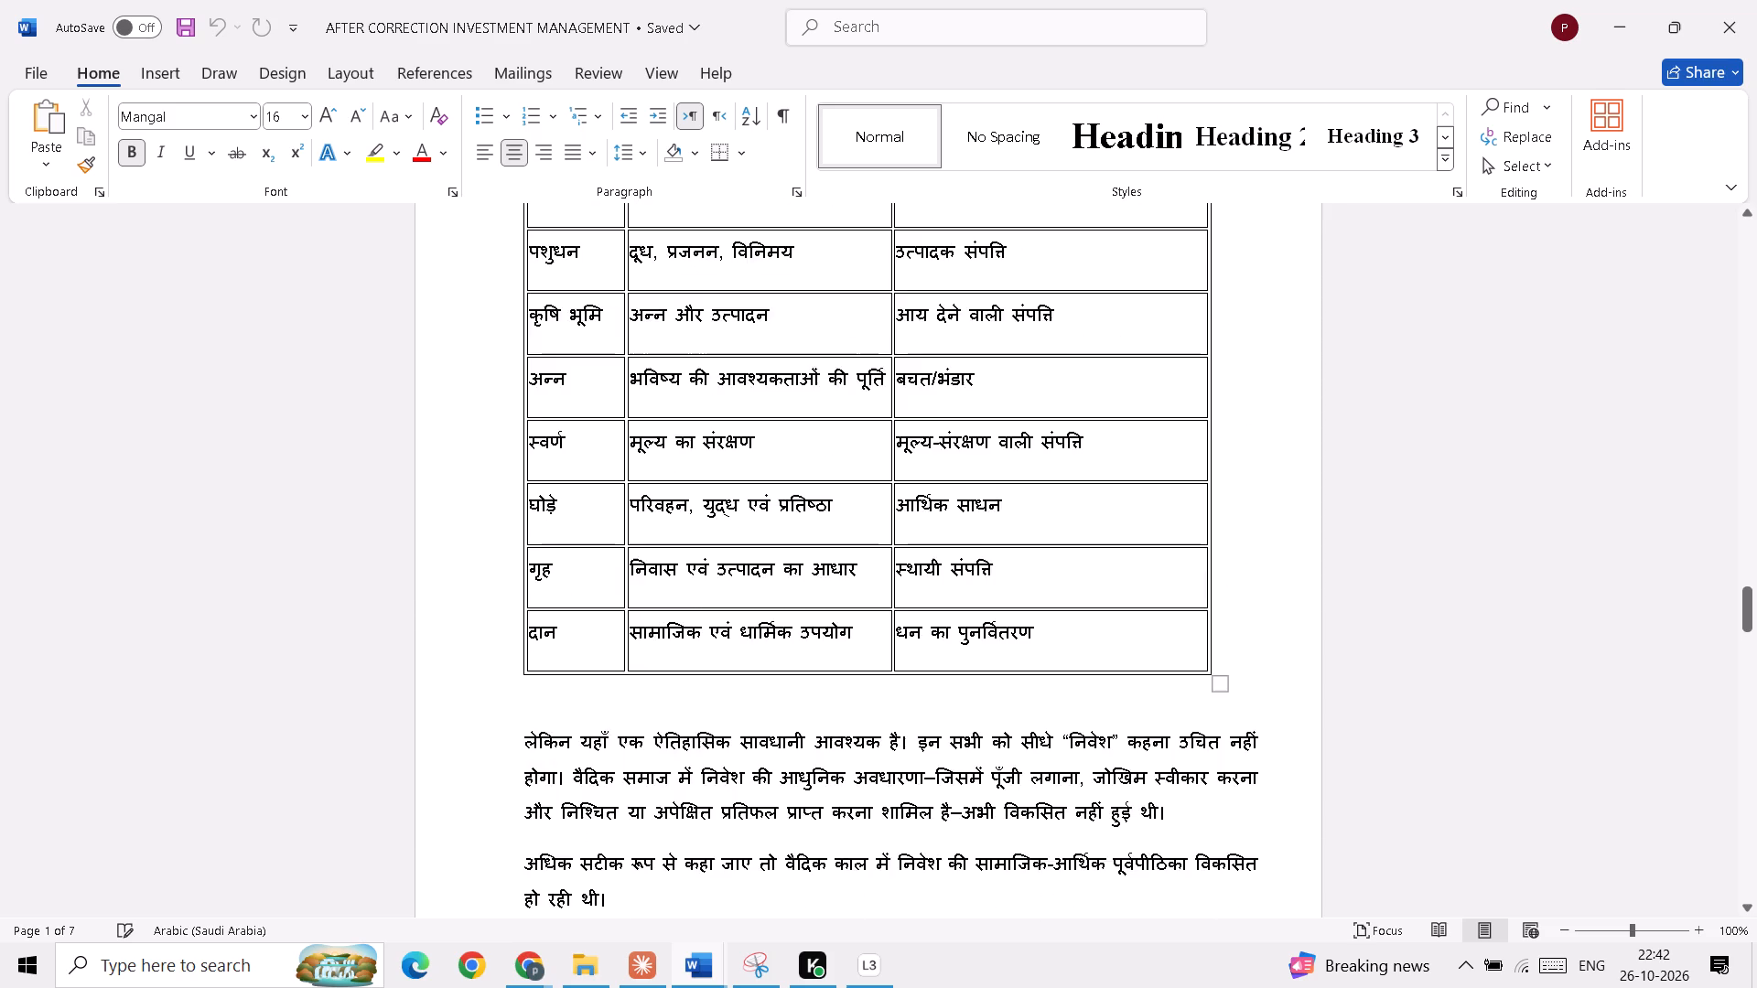
pyautogui.scroll(-19, 811, 617)
pyautogui.scroll(-5, 811, 617)
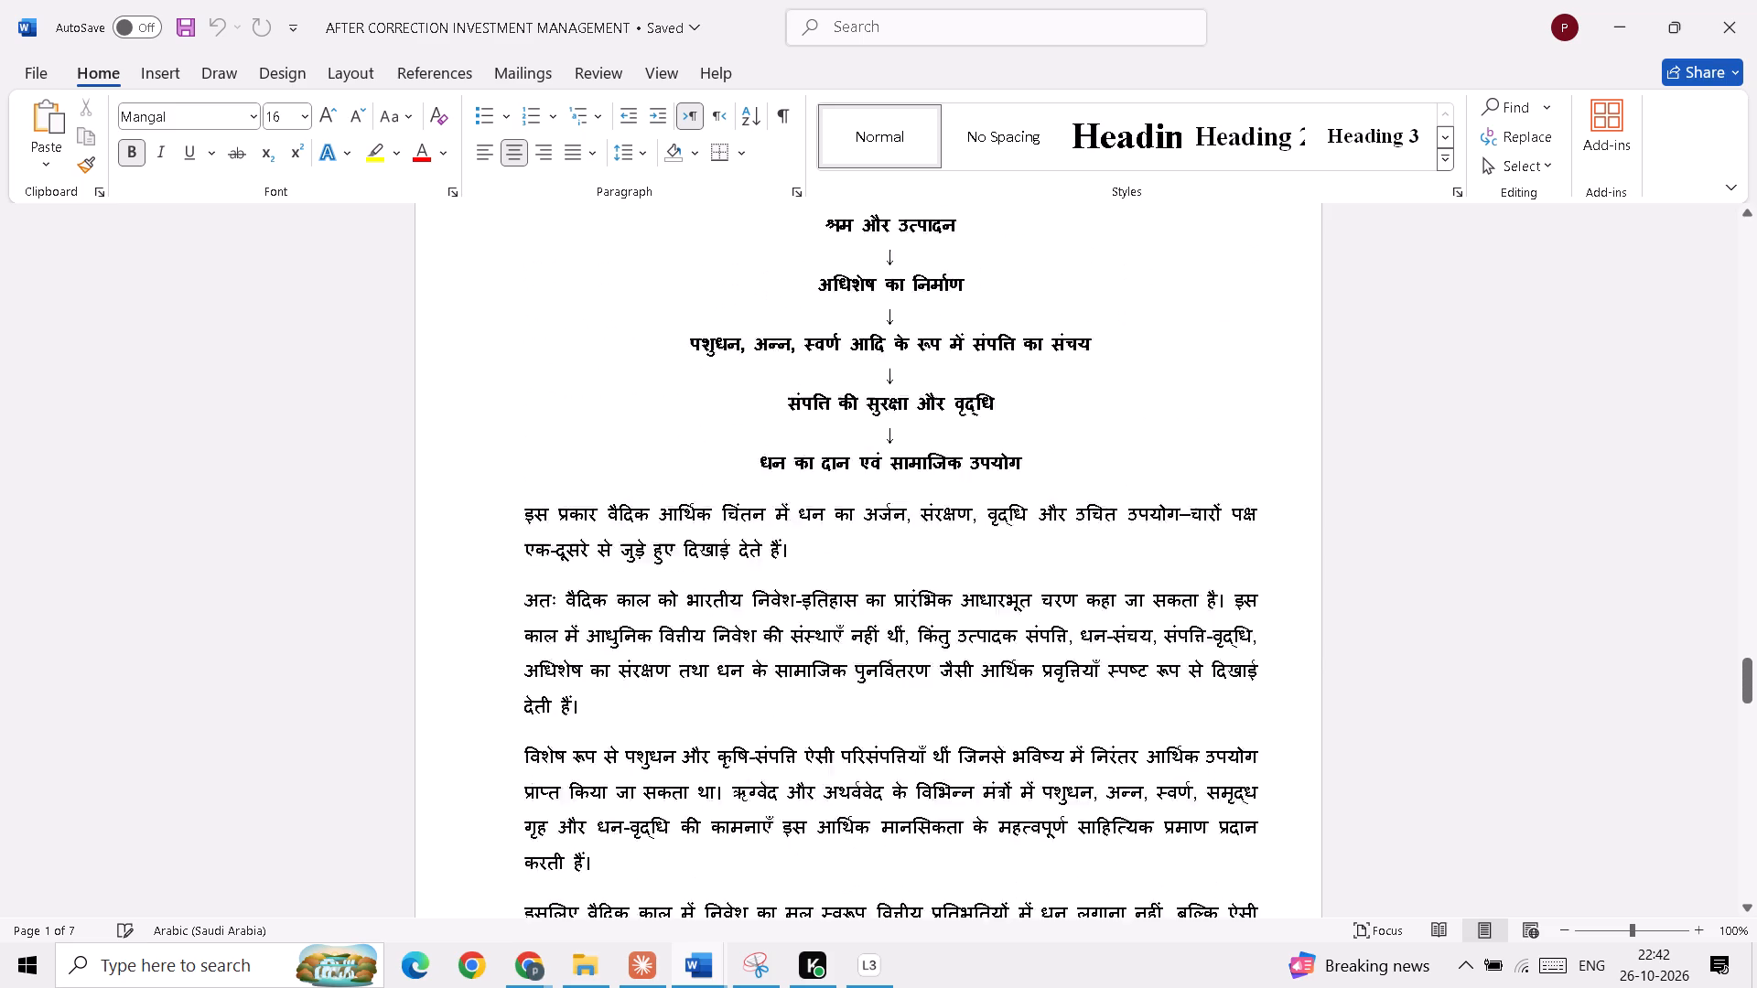
pyautogui.scroll(-11, 811, 617)
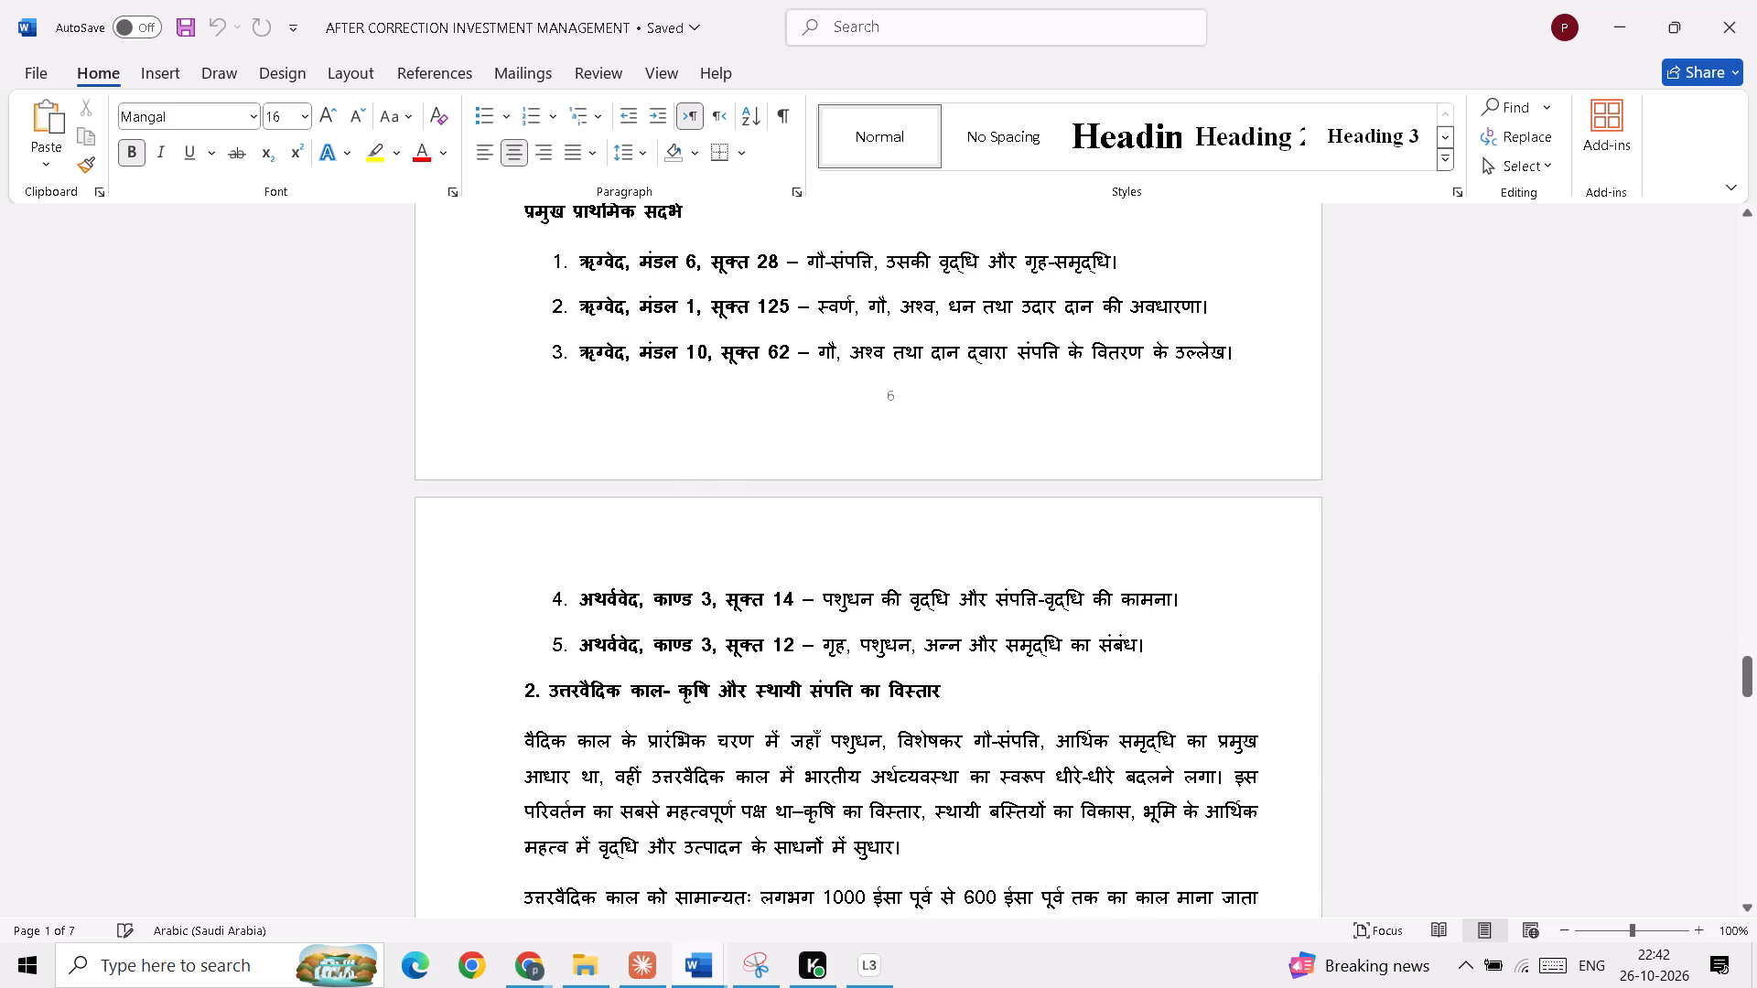
pyautogui.scroll(-10, 811, 617)
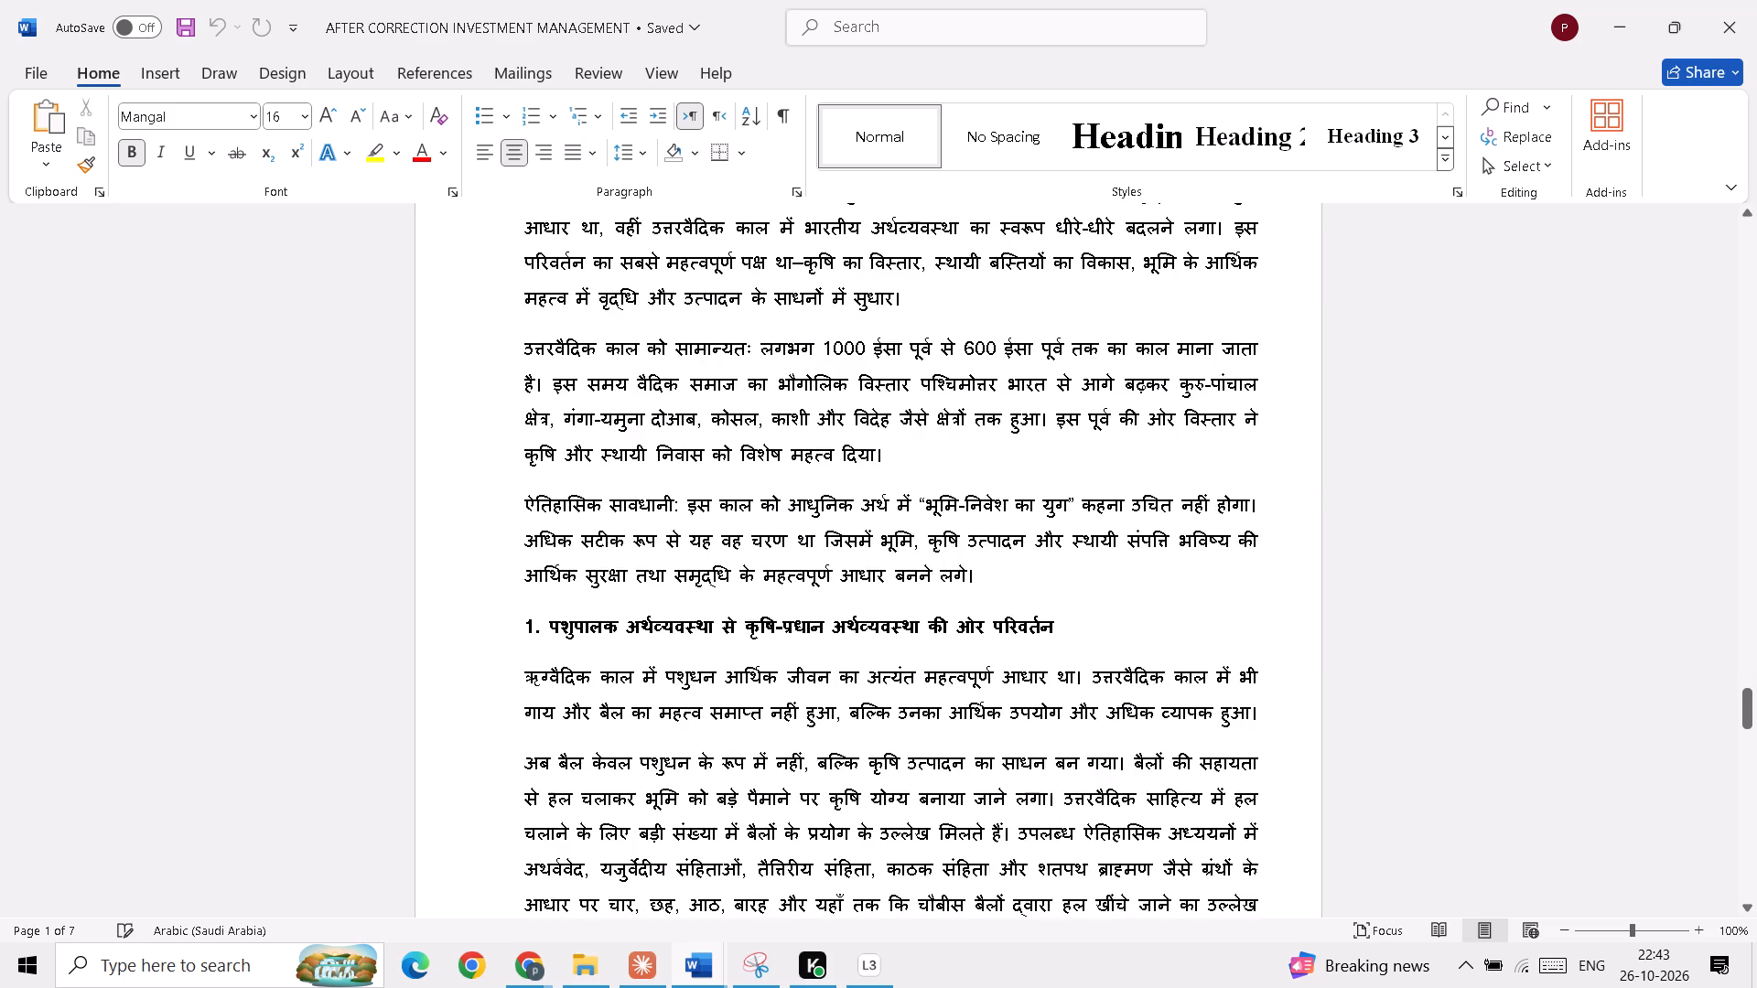
pyautogui.scroll(-6, 811, 617)
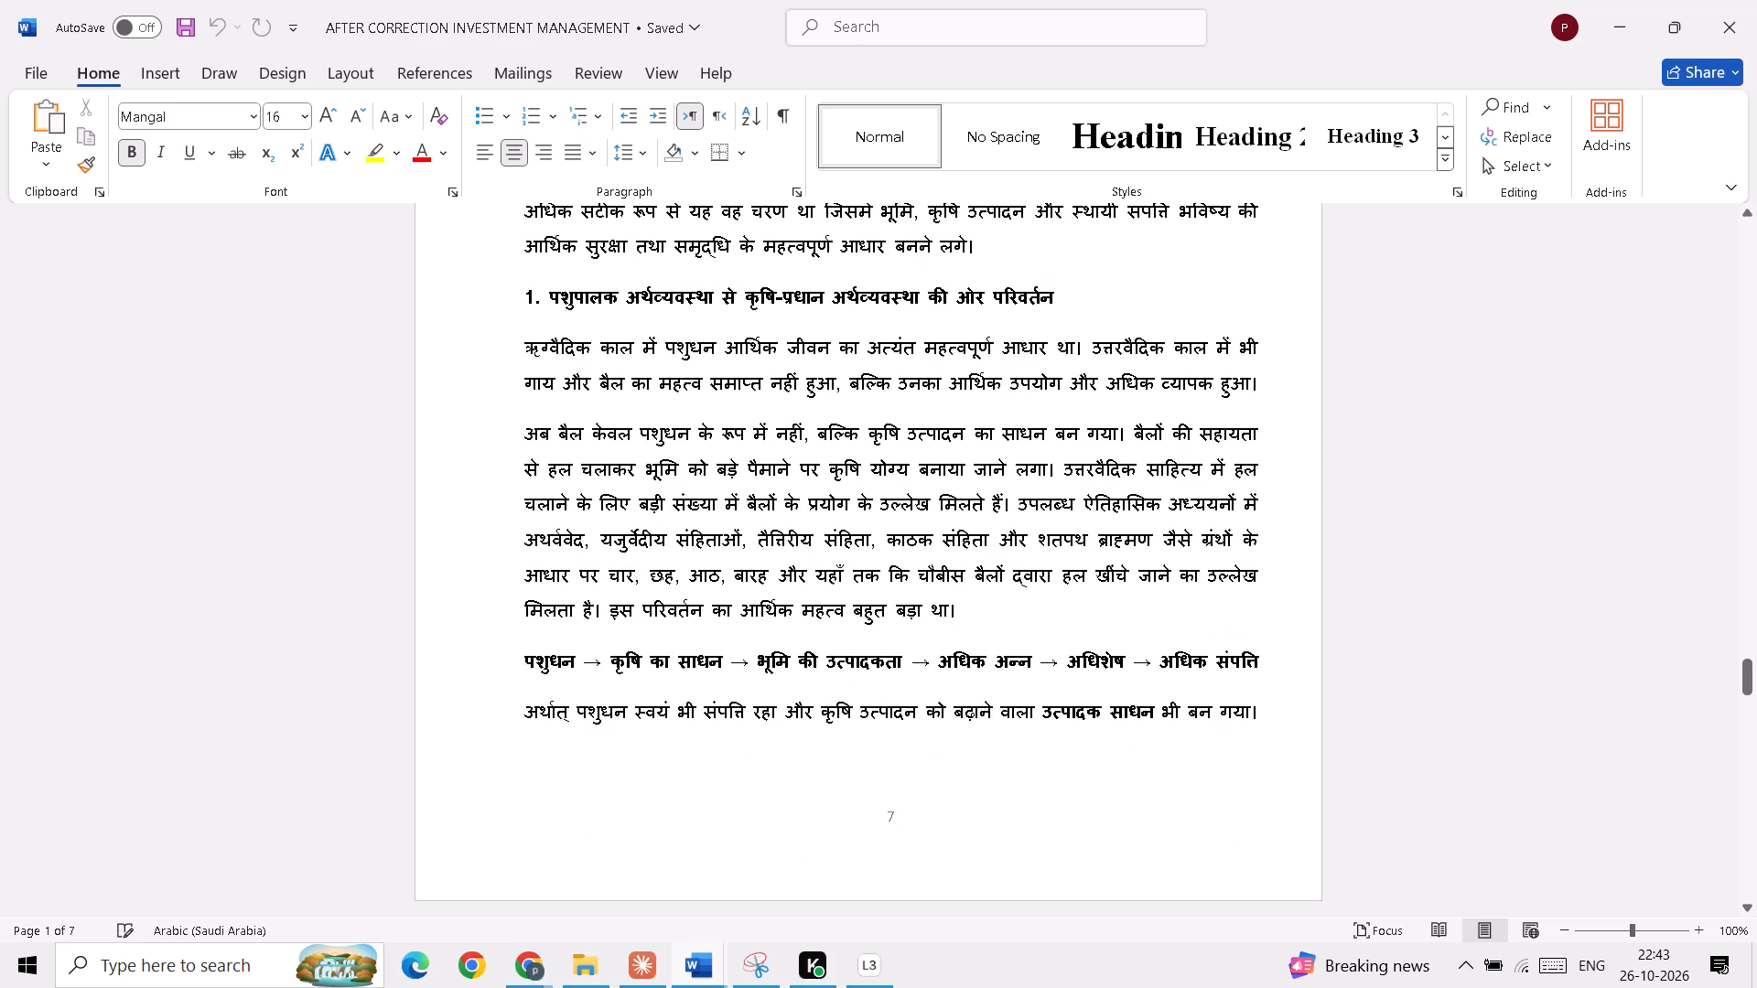
pyautogui.scroll(-17, 811, 617)
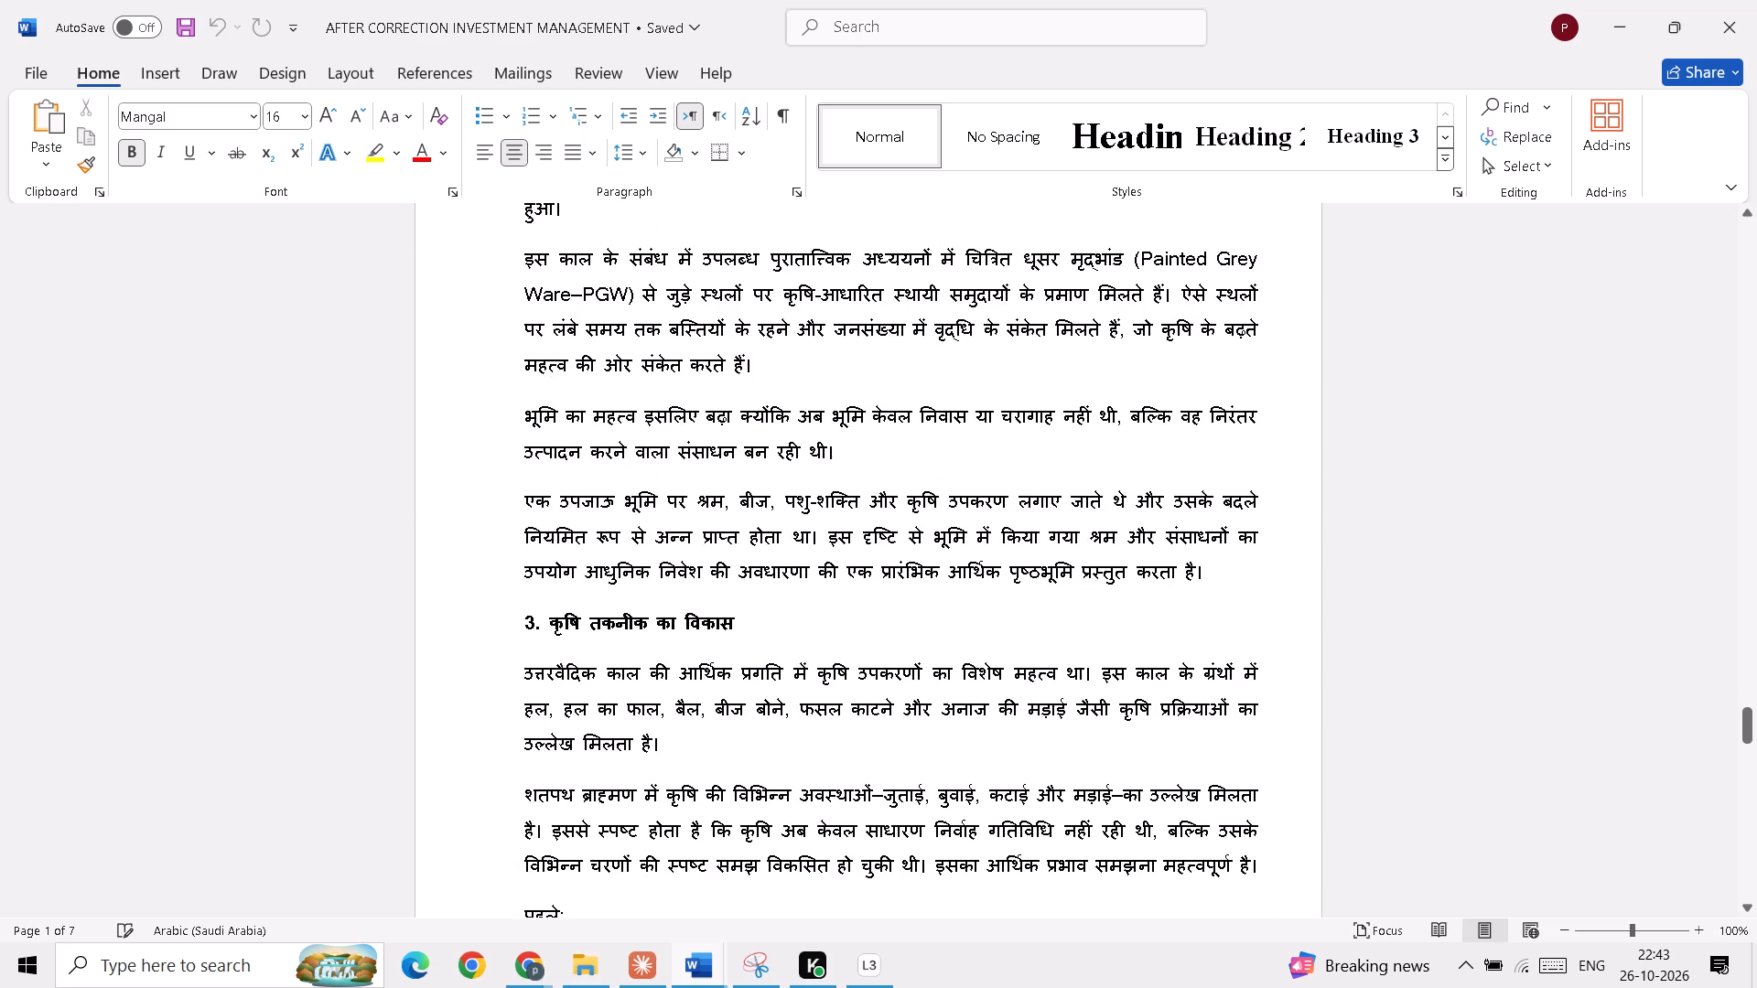
pyautogui.scroll(-18, 811, 617)
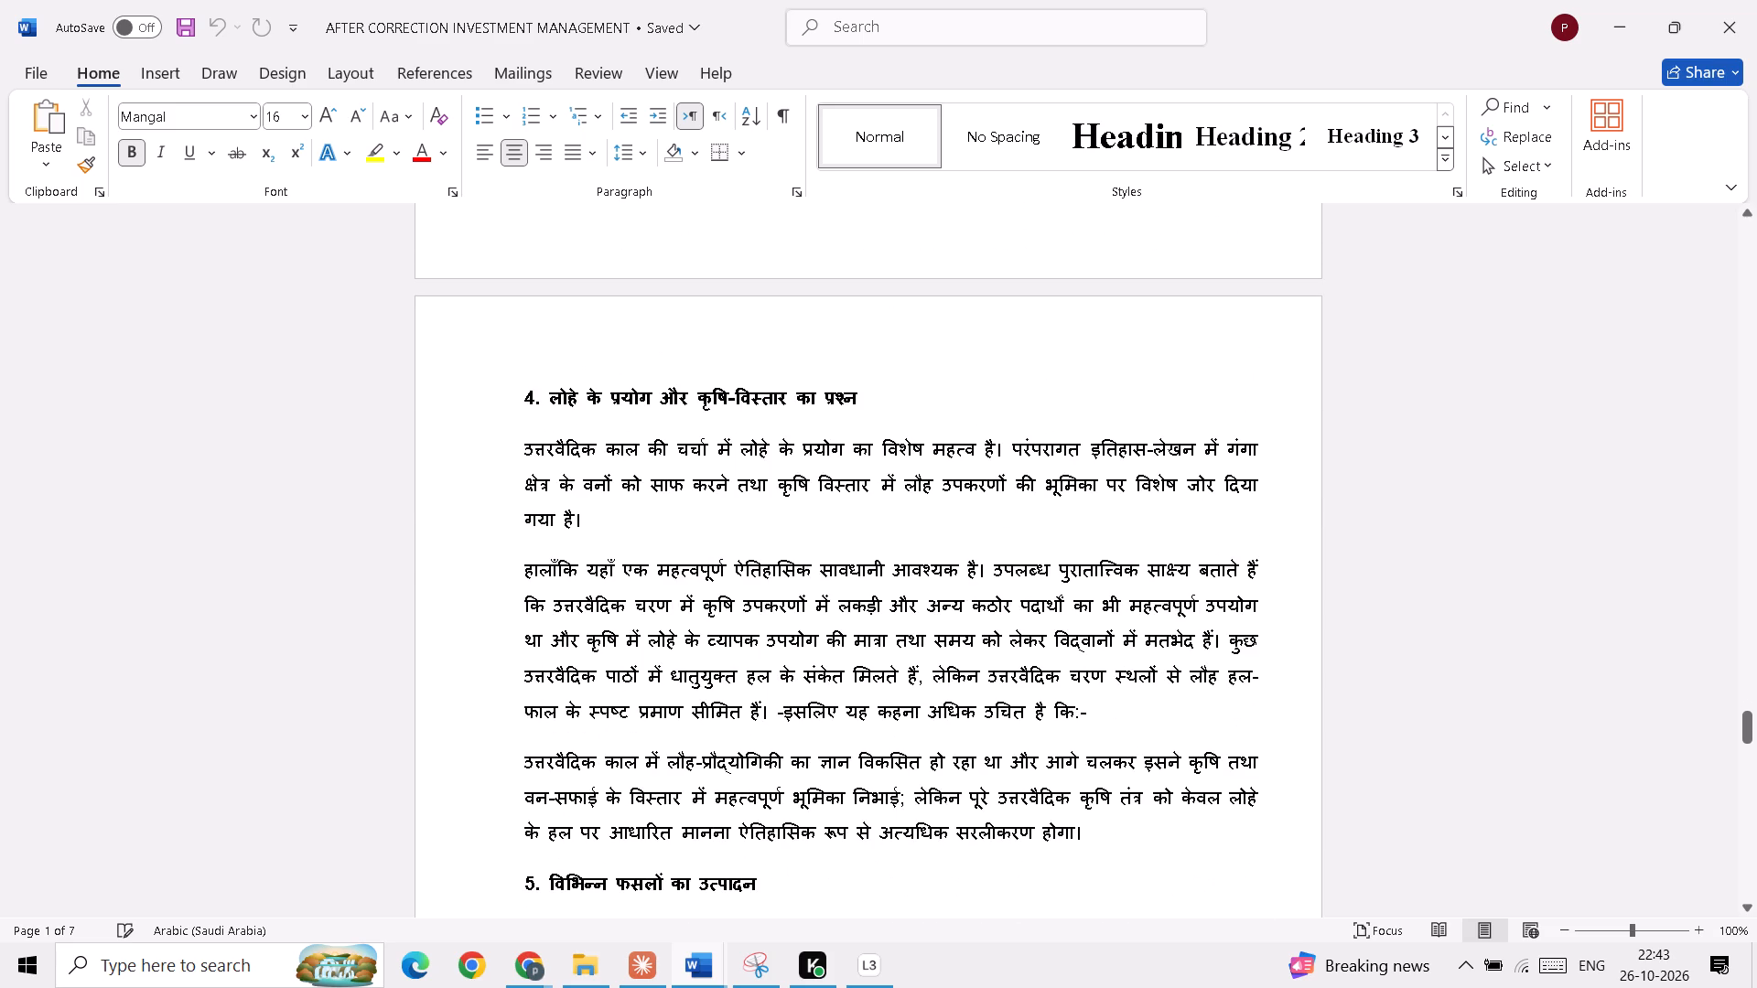
pyautogui.scroll(-9, 811, 617)
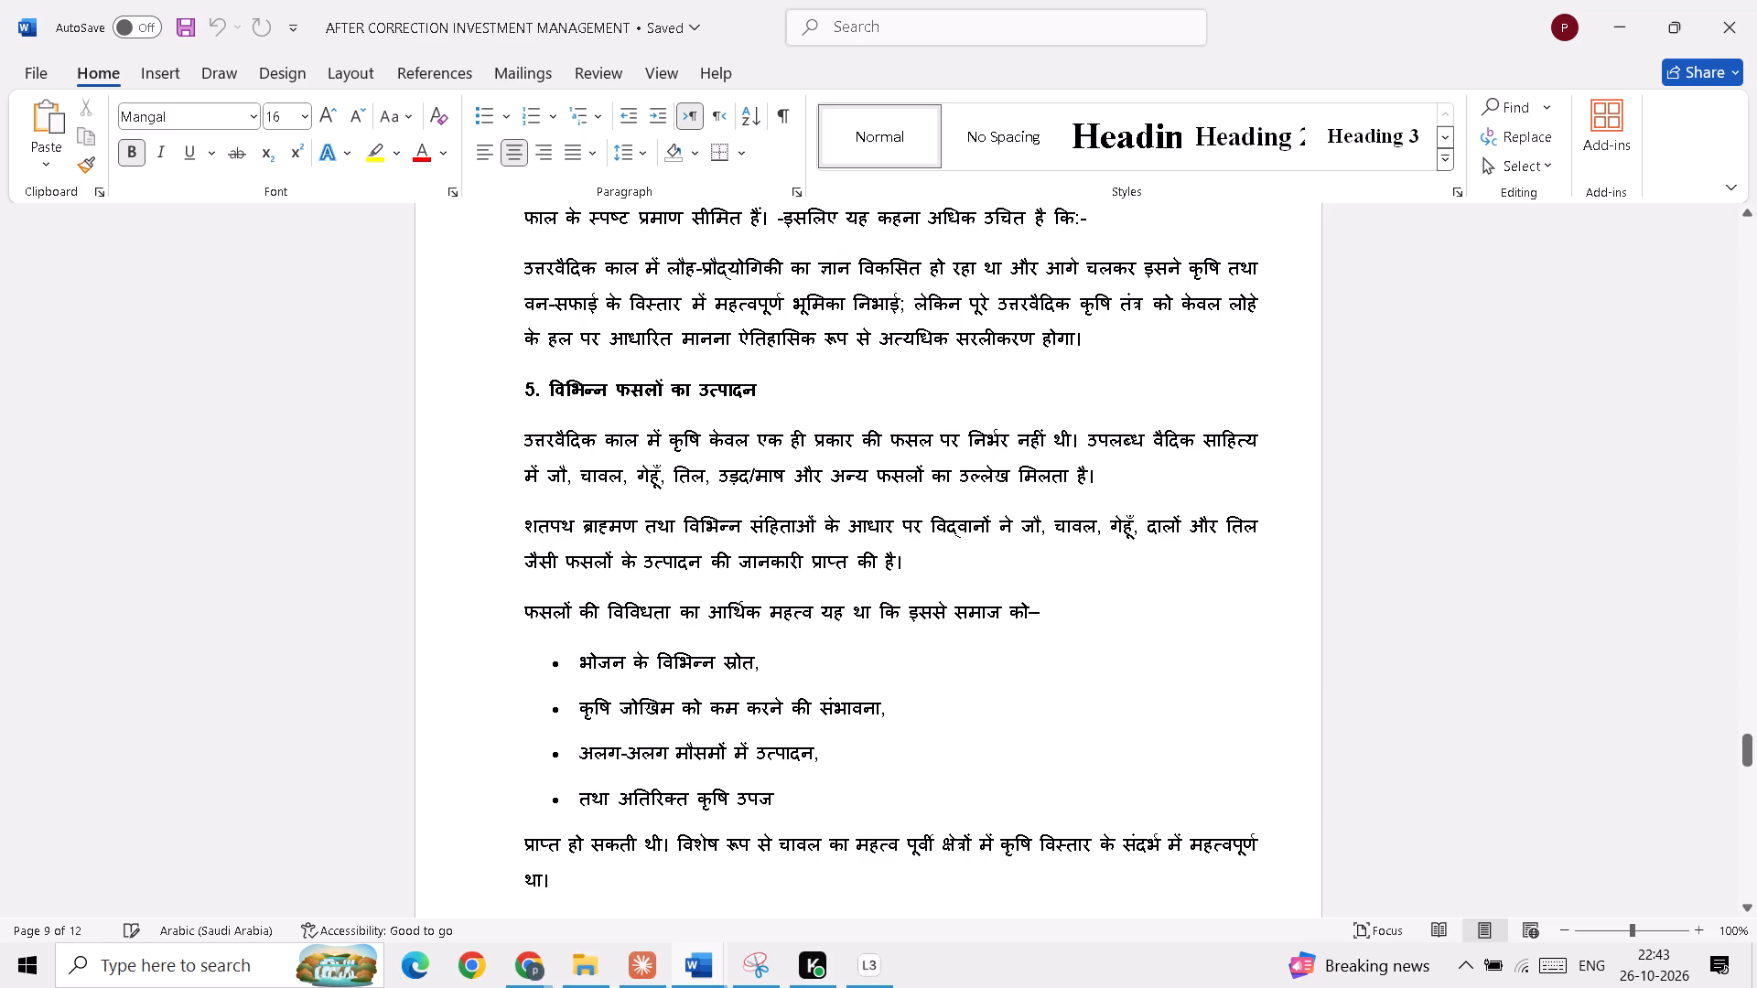
pyautogui.scroll(-3, 603, 581)
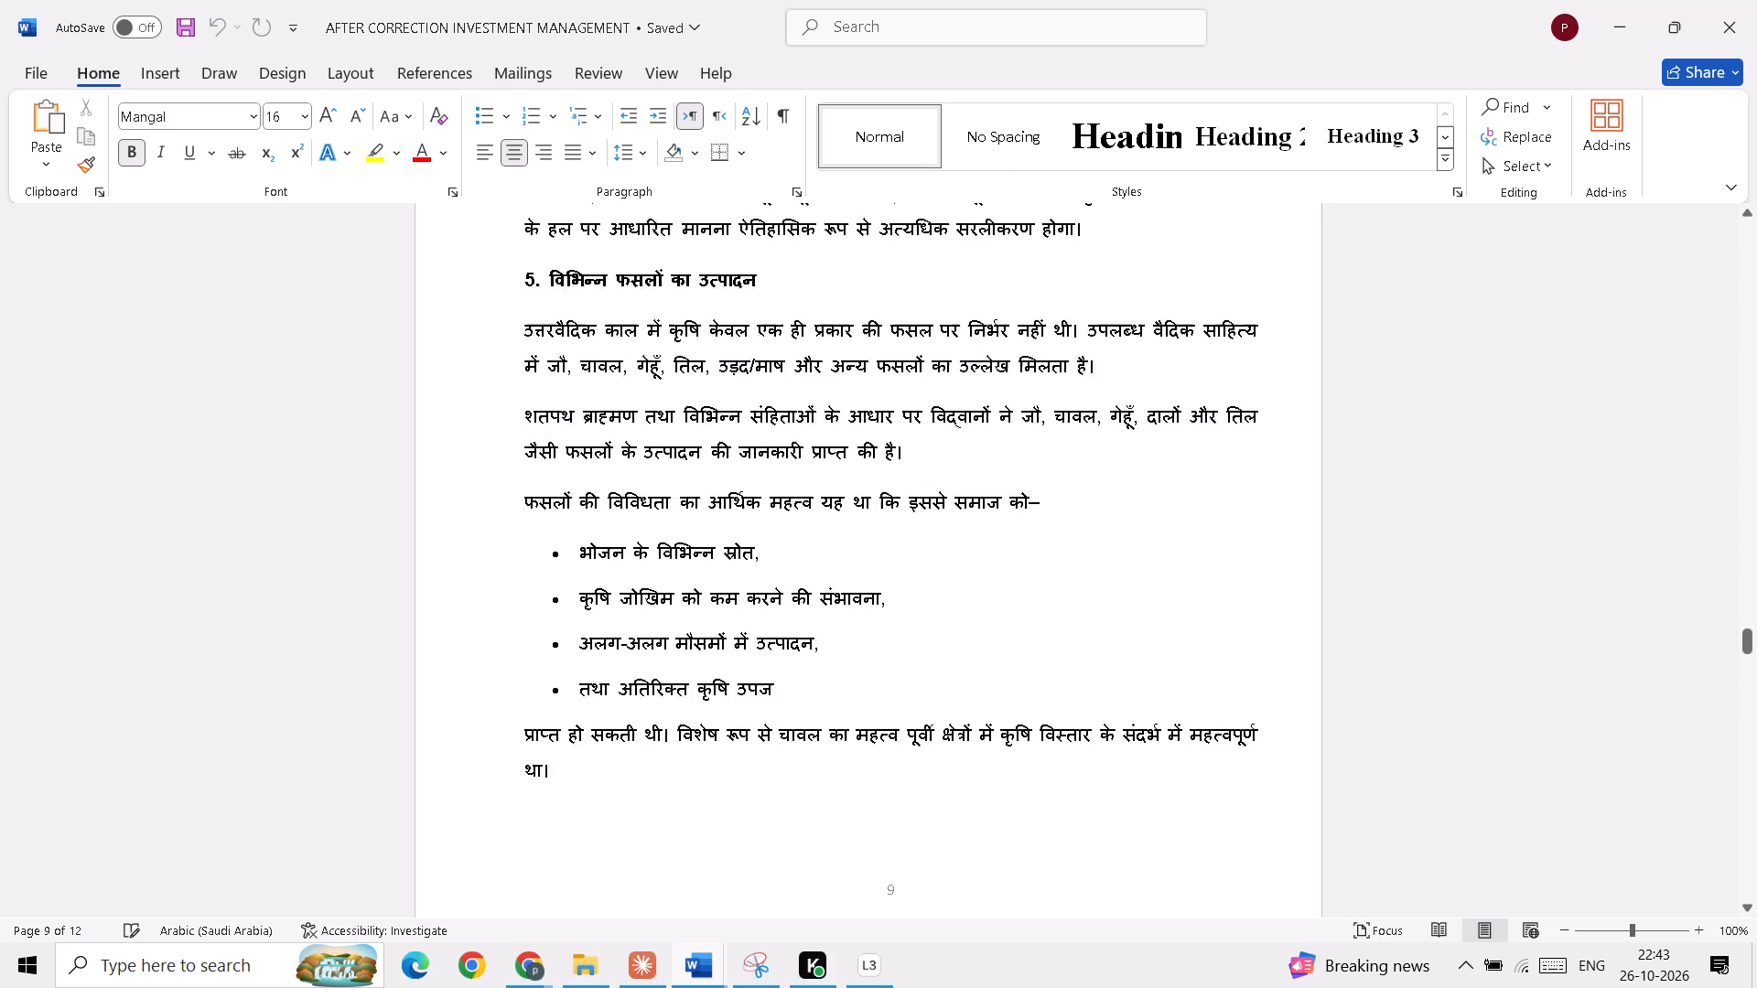
pyautogui.scroll(-10, 603, 581)
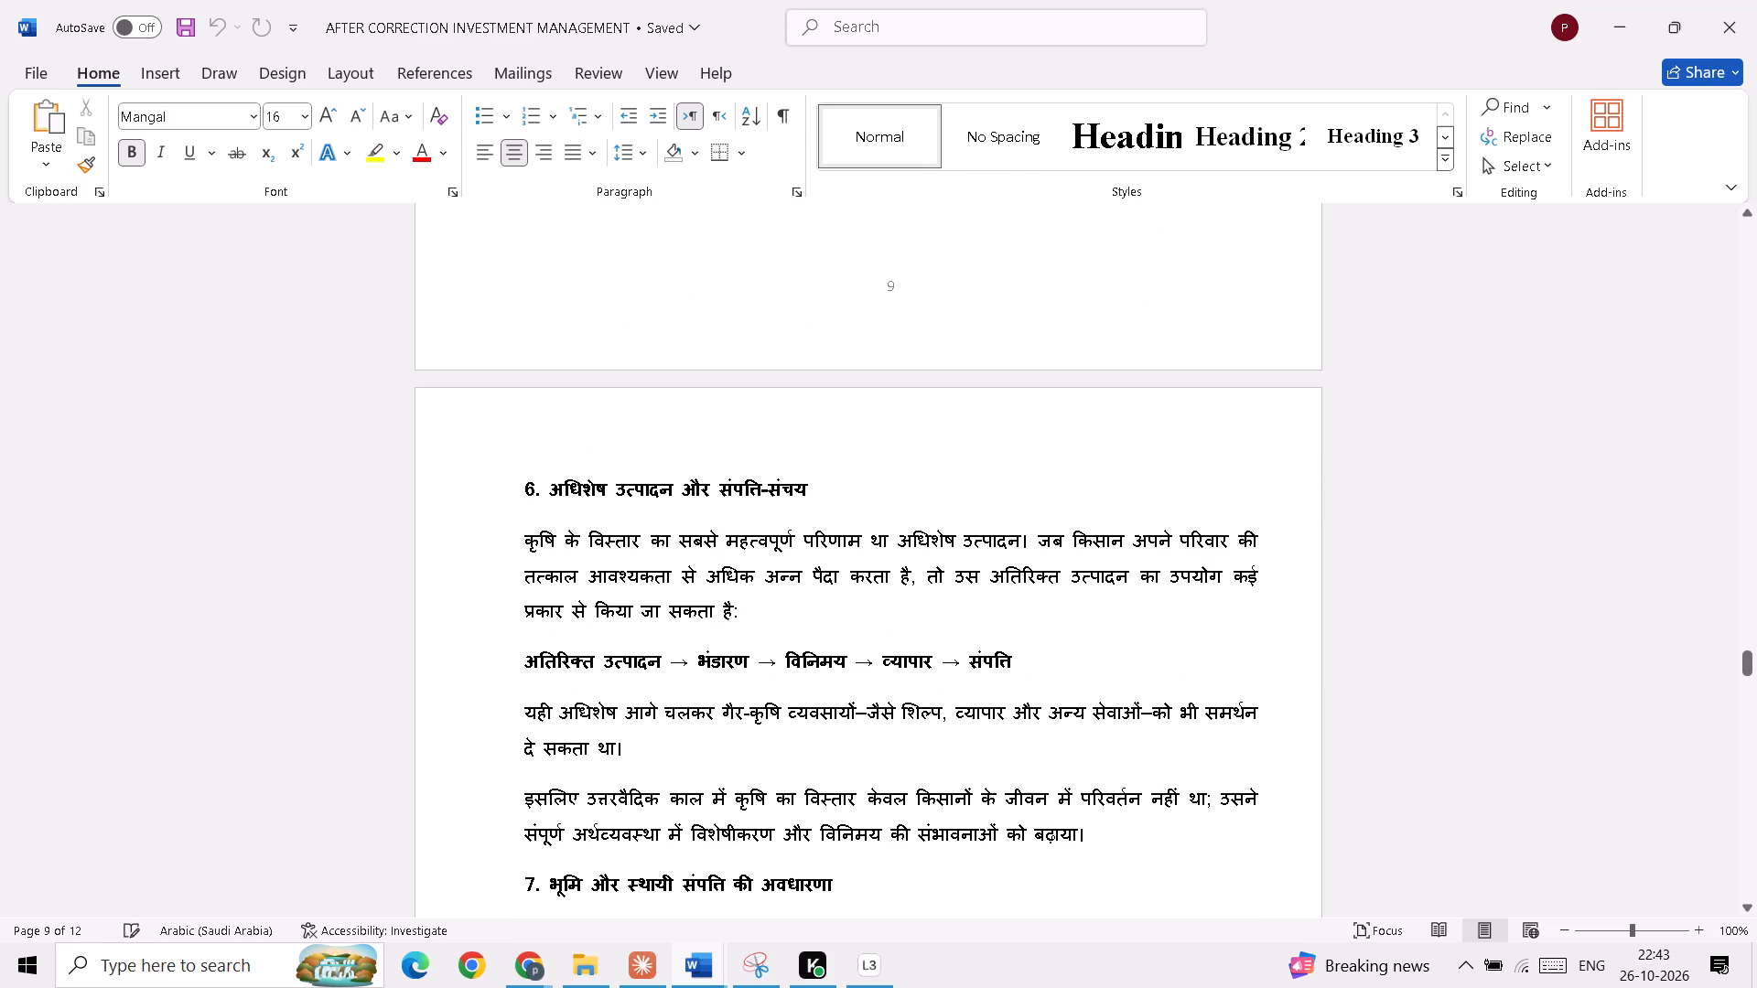
pyautogui.scroll(-4, 603, 581)
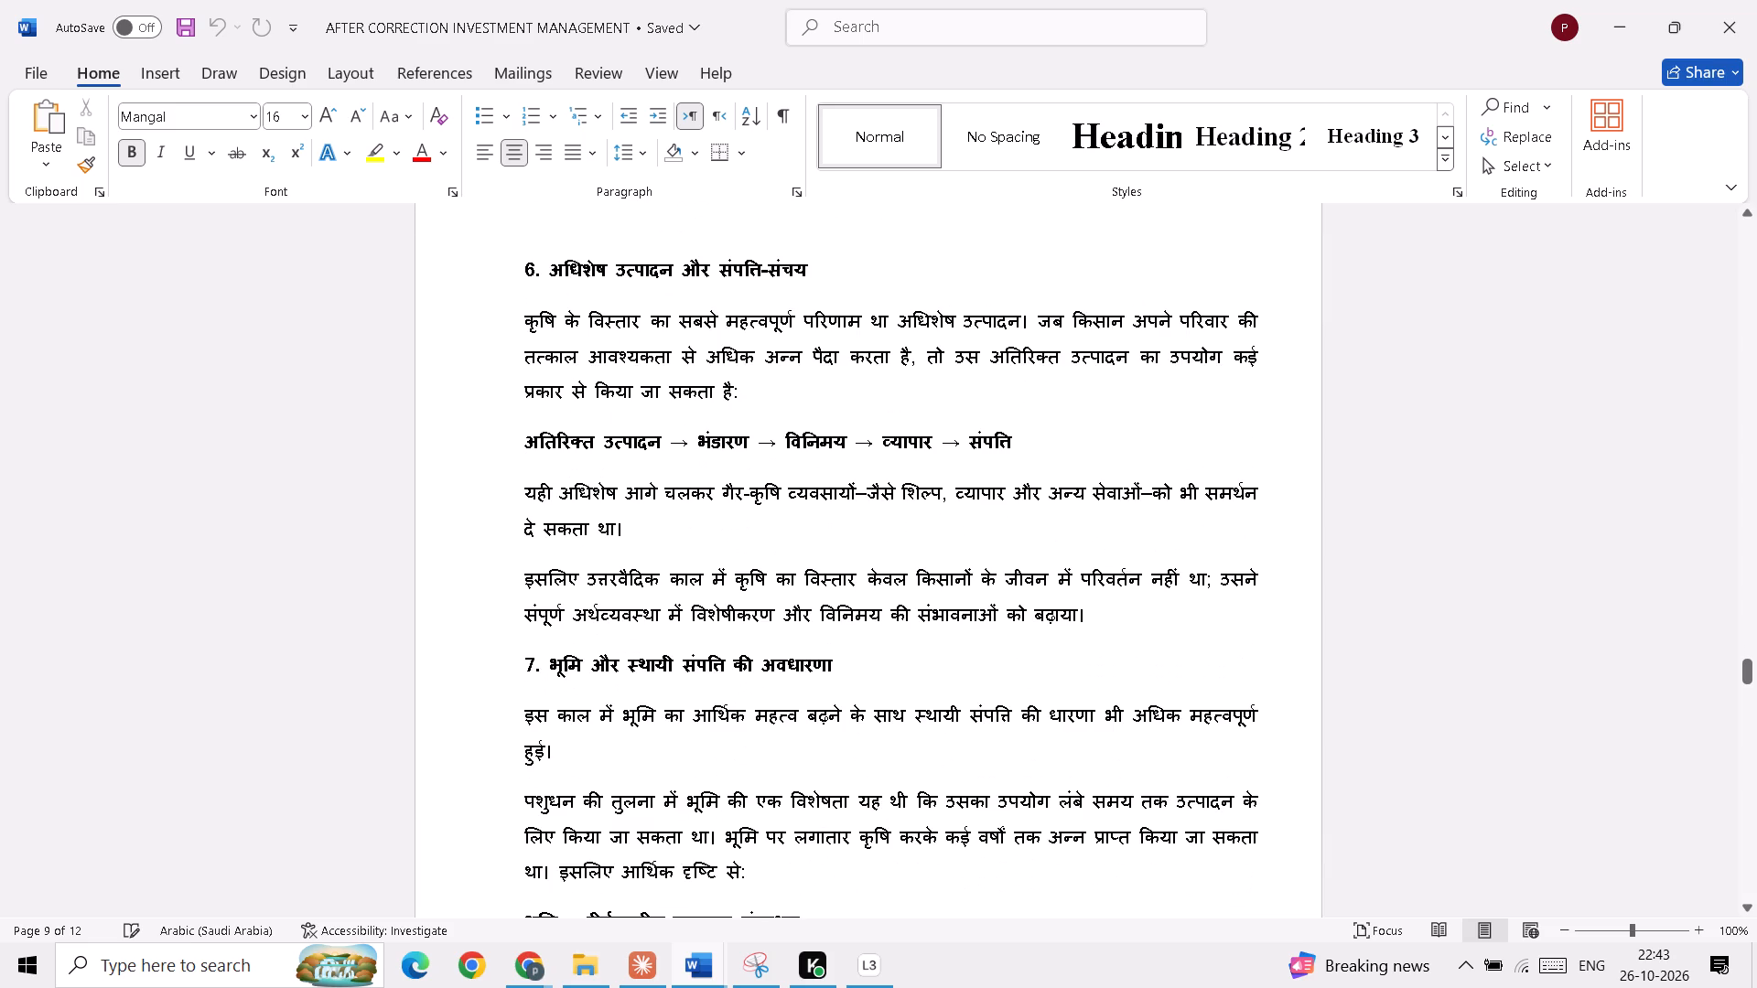
pyautogui.scroll(-4, 603, 581)
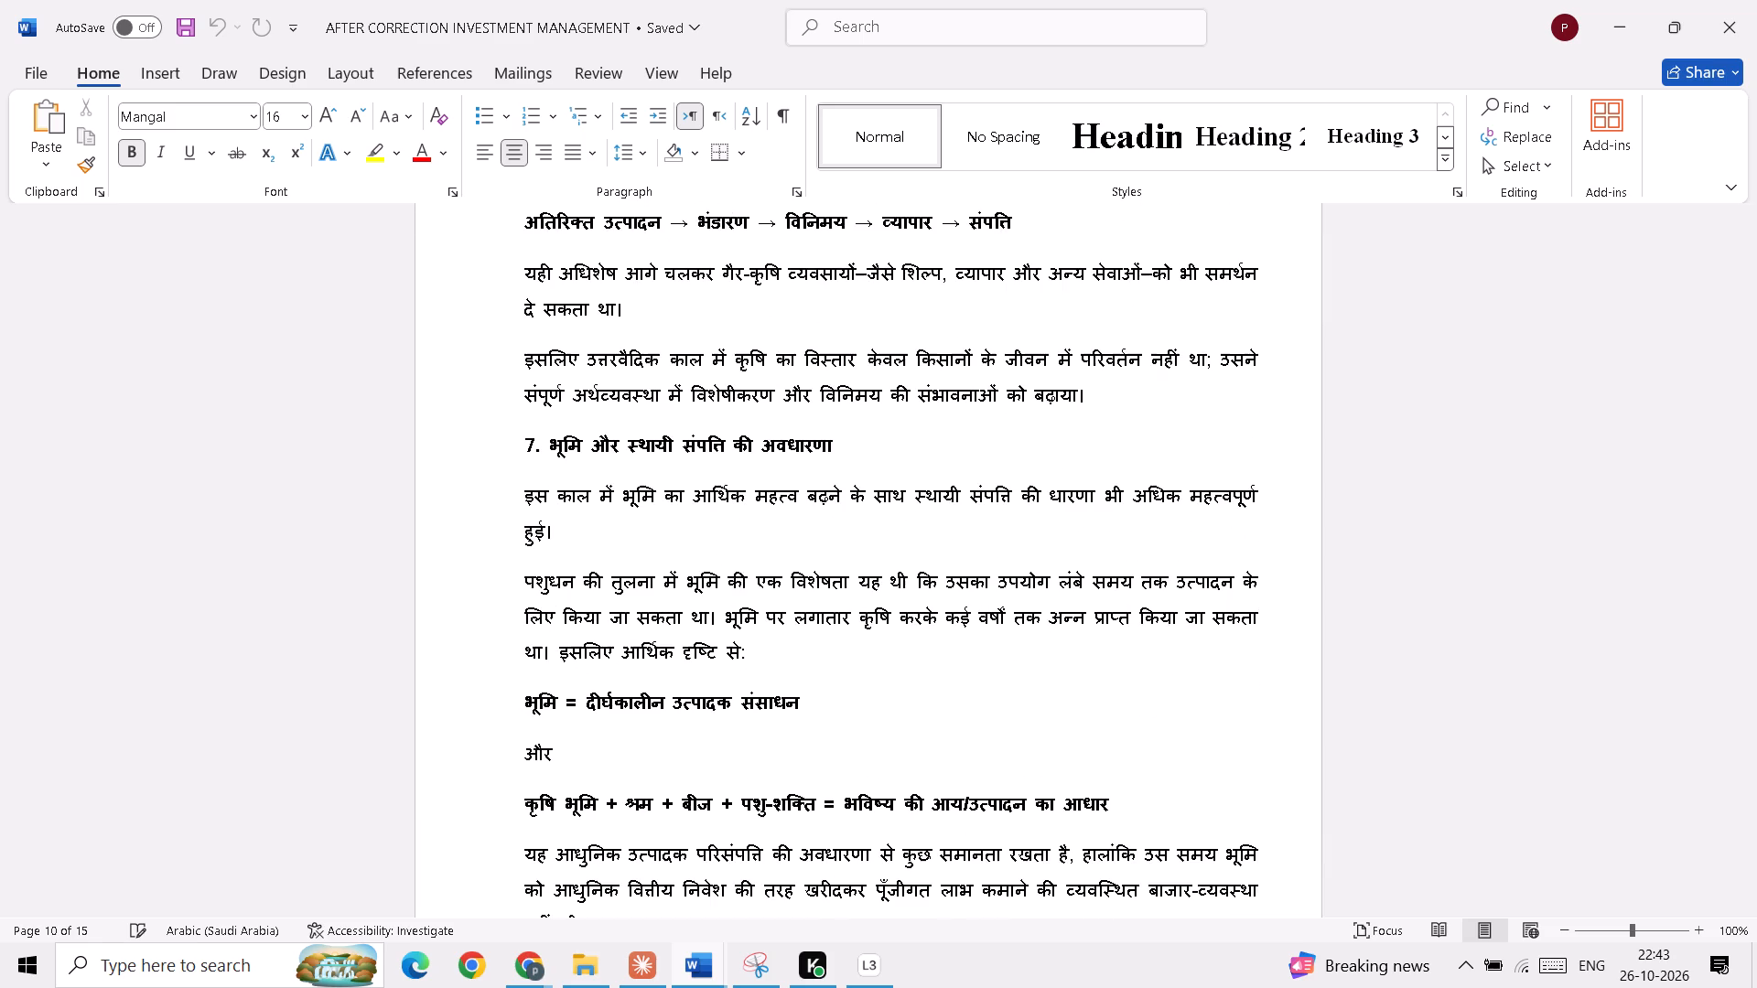
pyautogui.scroll(-8, 603, 581)
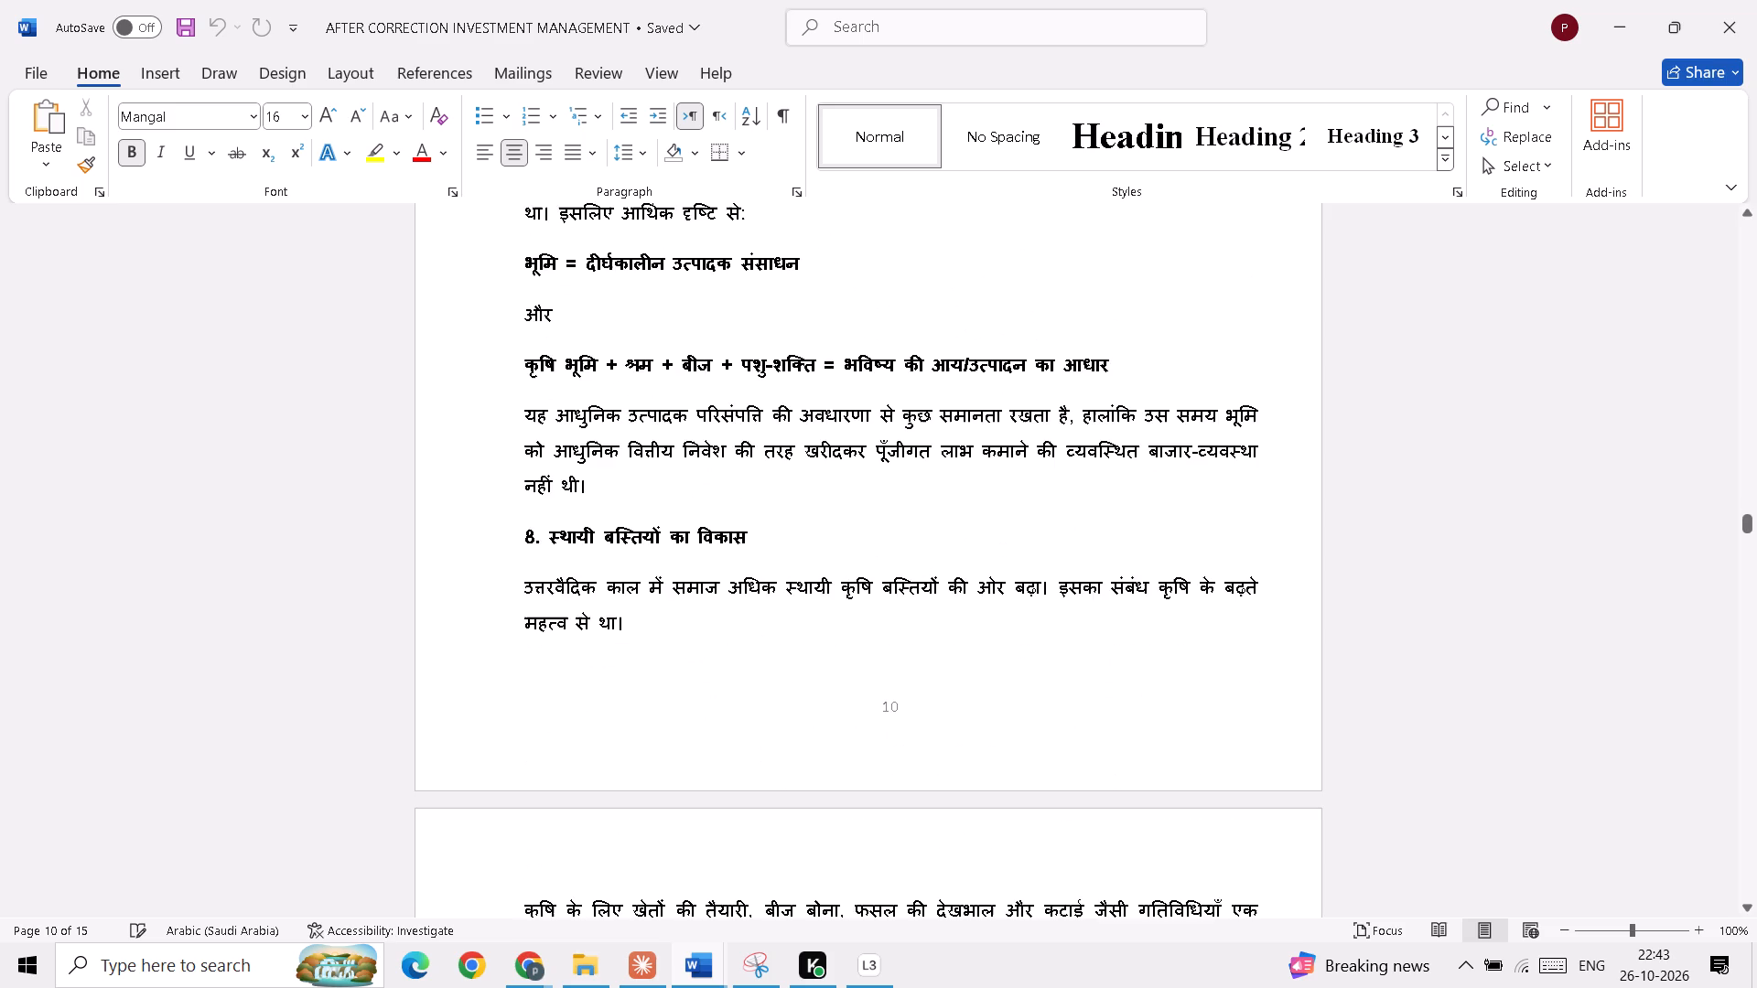
pyautogui.scroll(-15, 603, 581)
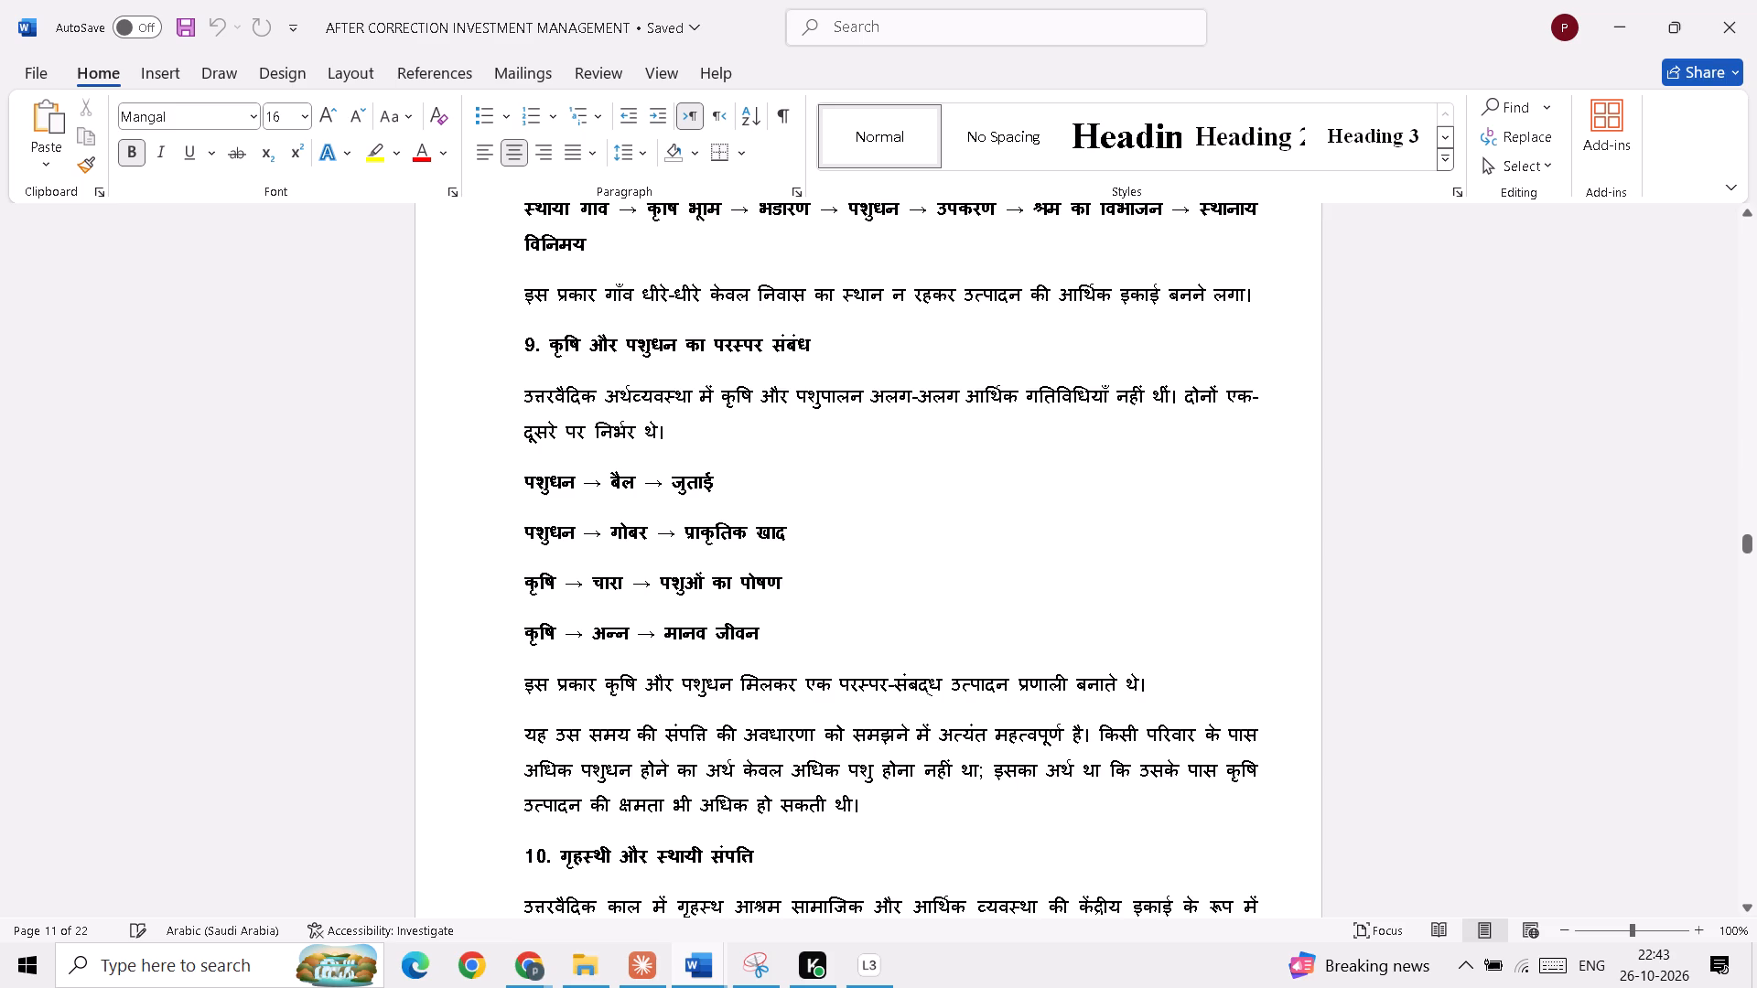
pyautogui.scroll(-4, 603, 581)
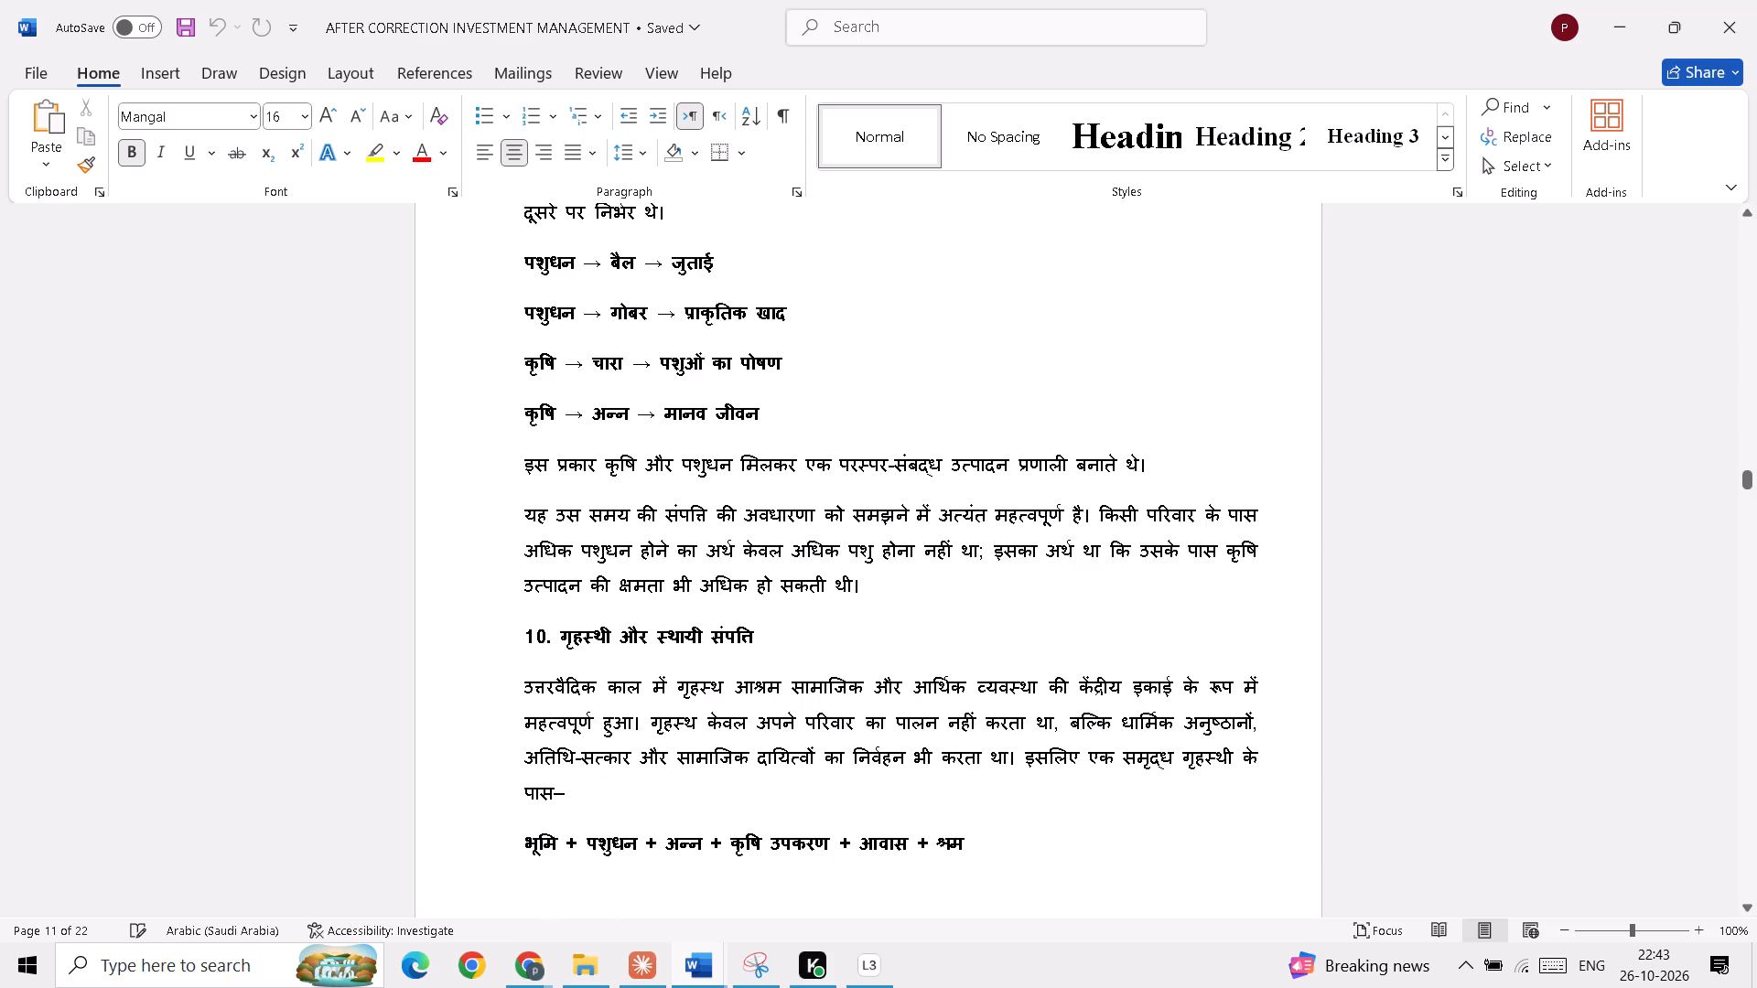
pyautogui.scroll(-16, 603, 581)
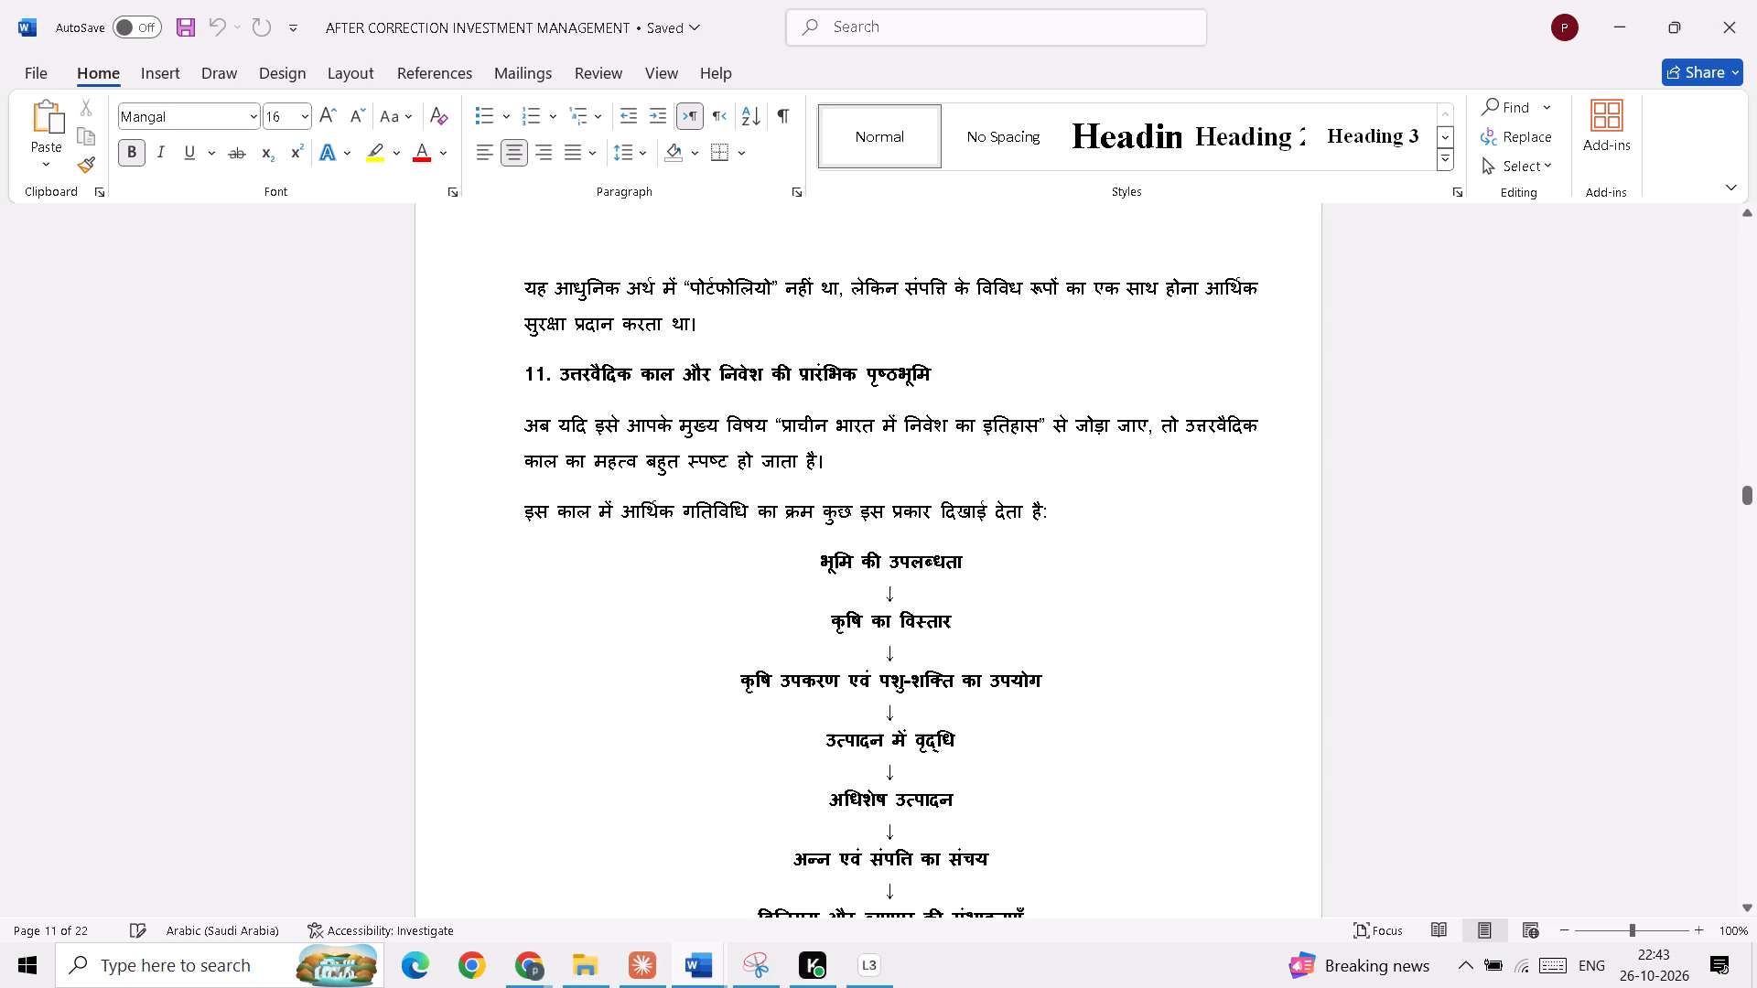
pyautogui.scroll(-12, 587, 578)
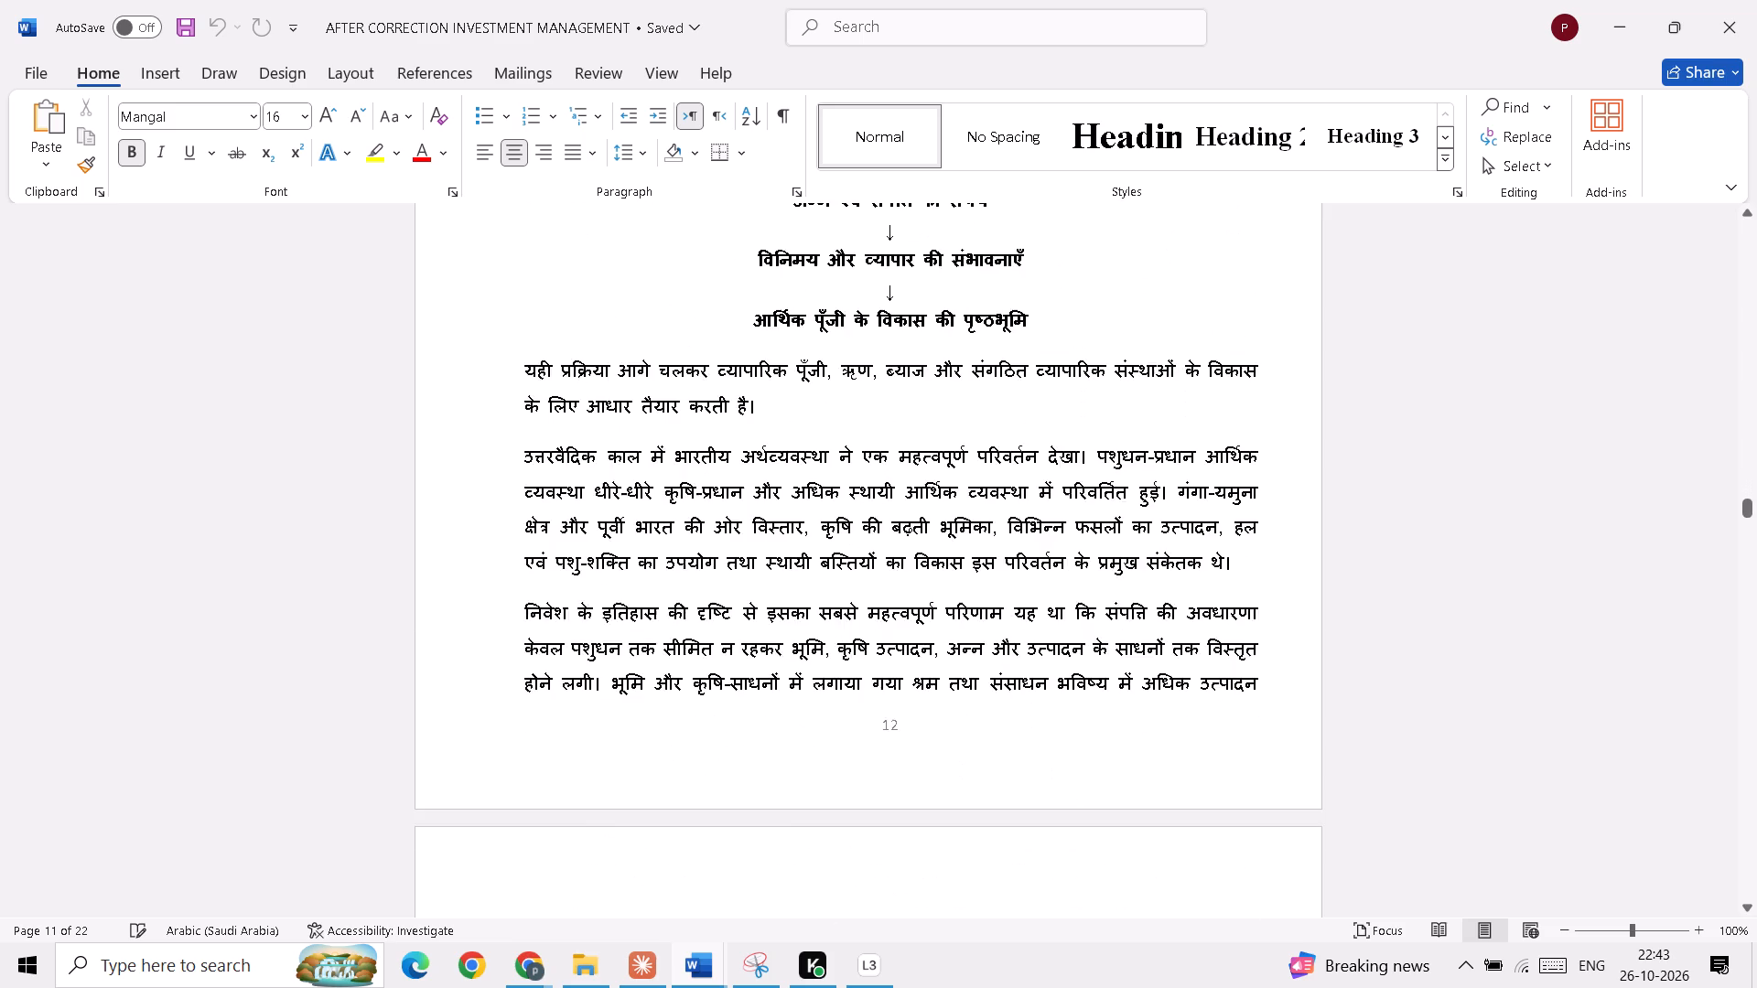
pyautogui.scroll(-15, 587, 578)
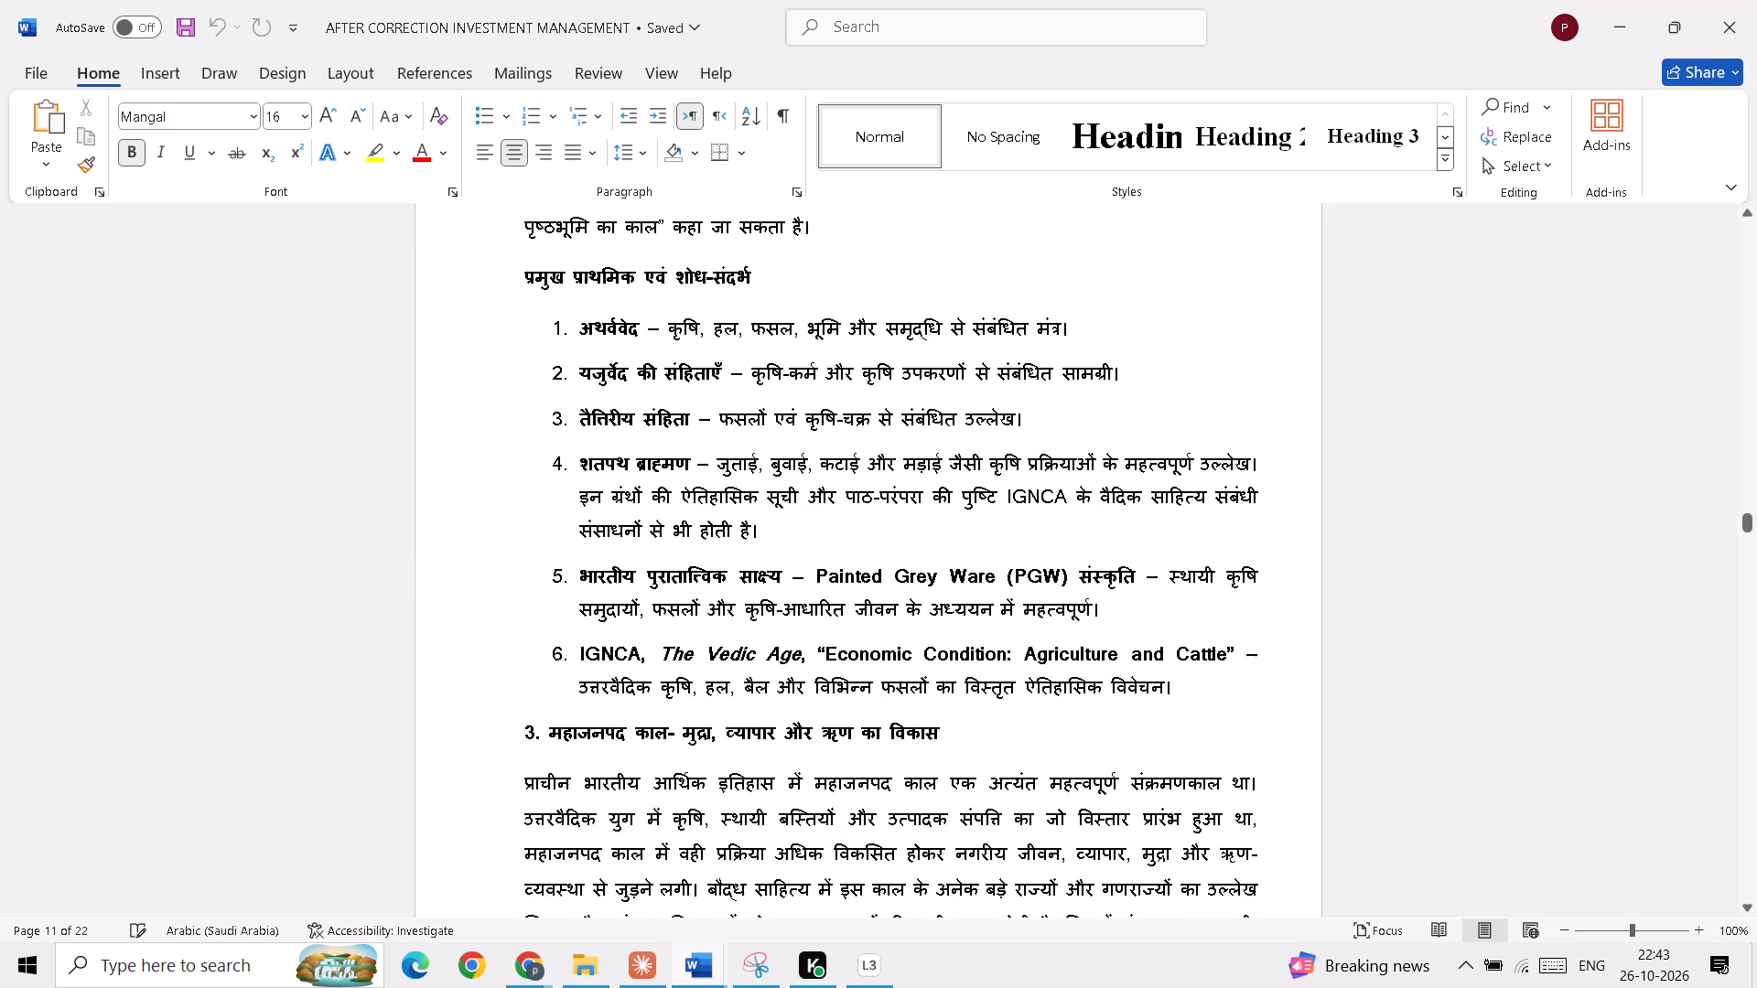
pyautogui.scroll(-18, 587, 578)
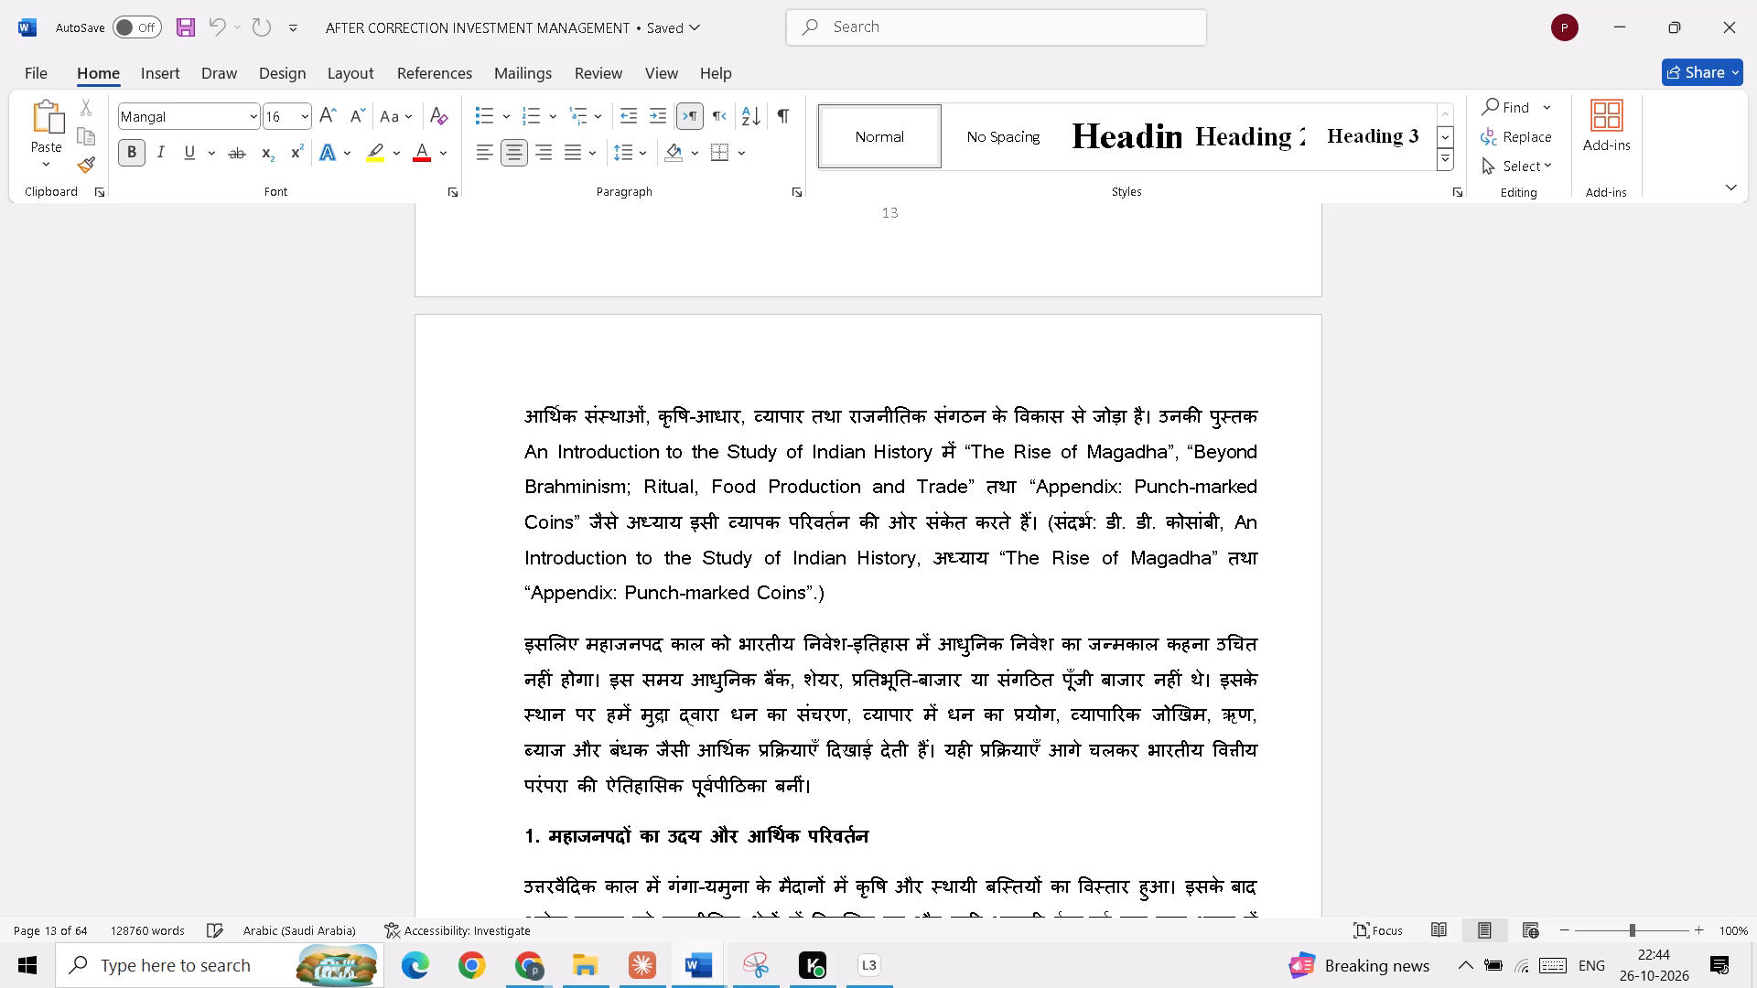
# Look through the rest of section 3 on the महाजनपद काल, from महाजनपदों का उदय to the closing reference list.
pyautogui.scroll(-5, 587, 578)
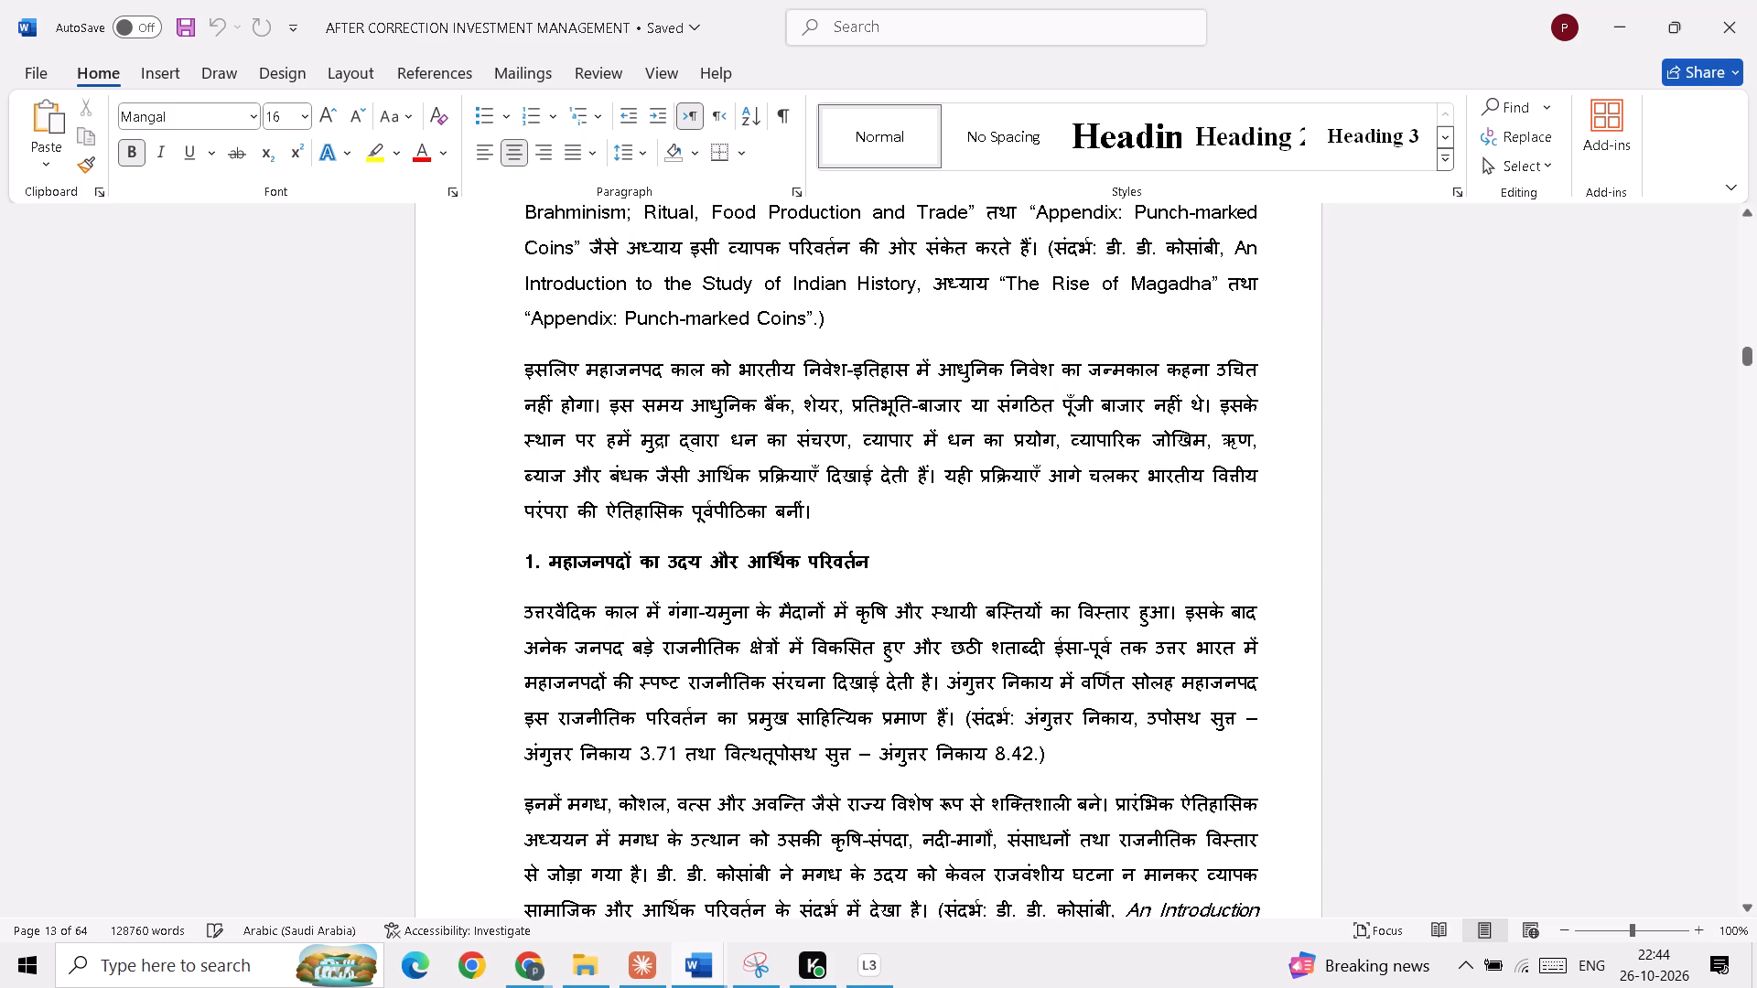
pyautogui.scroll(-4, 587, 578)
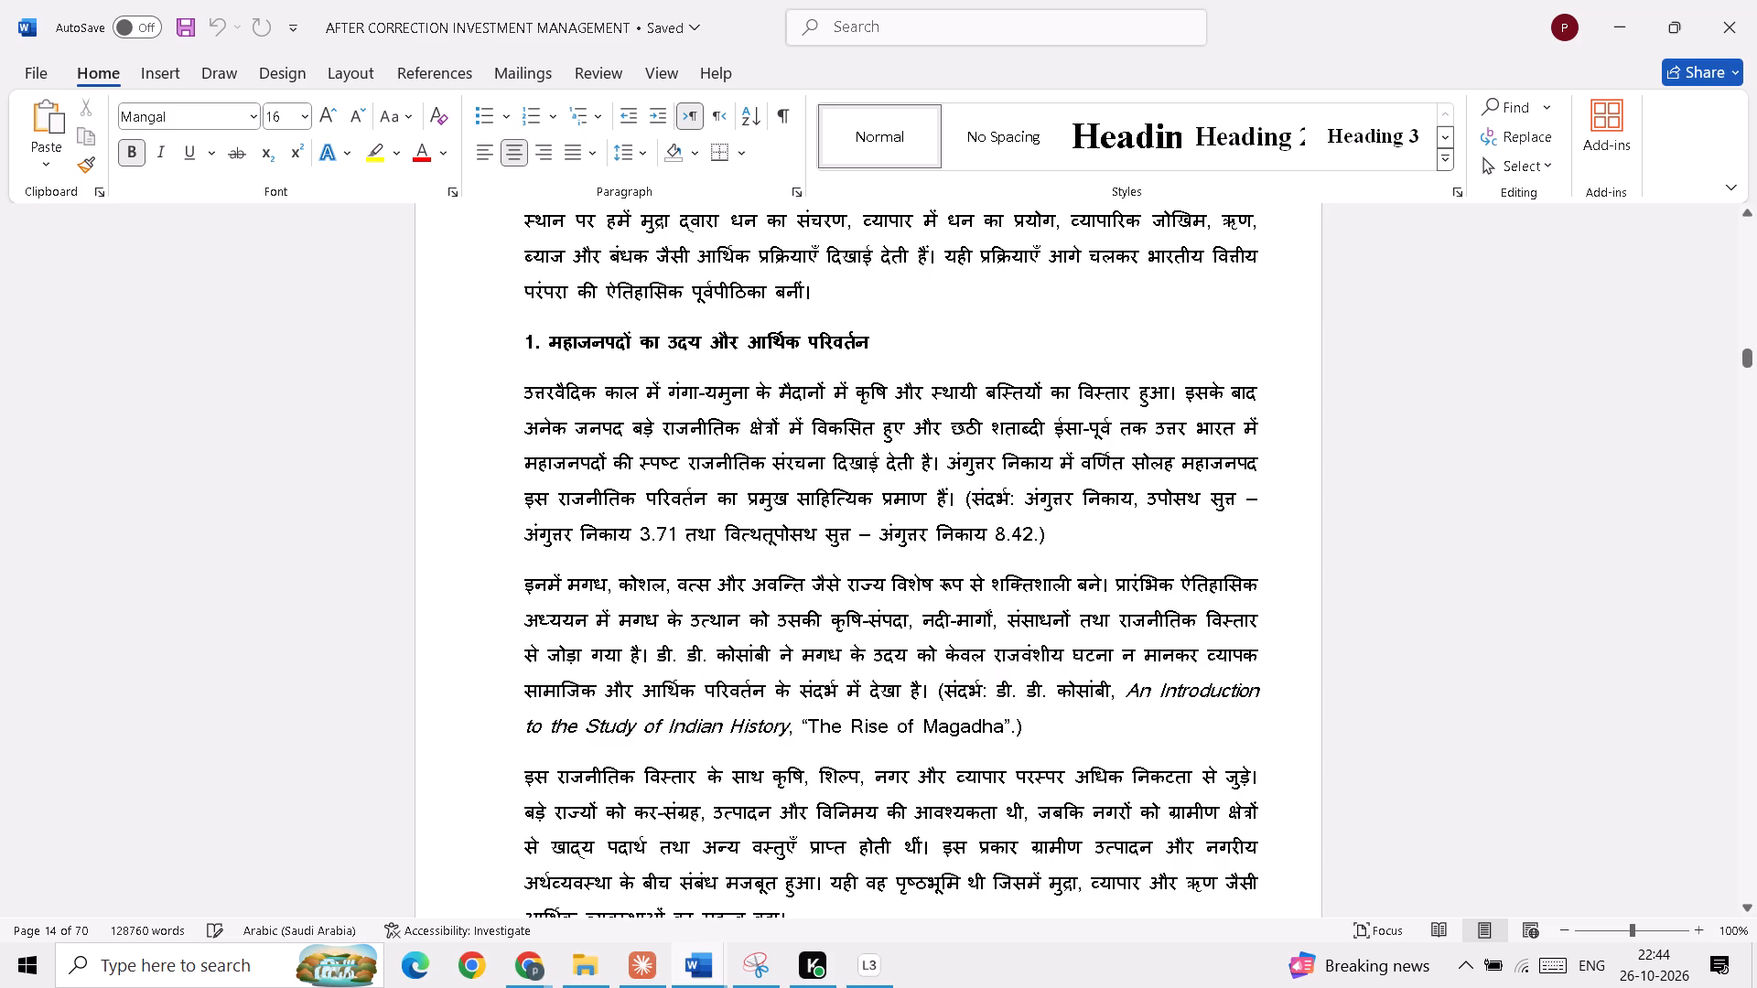
pyautogui.scroll(-6, 587, 578)
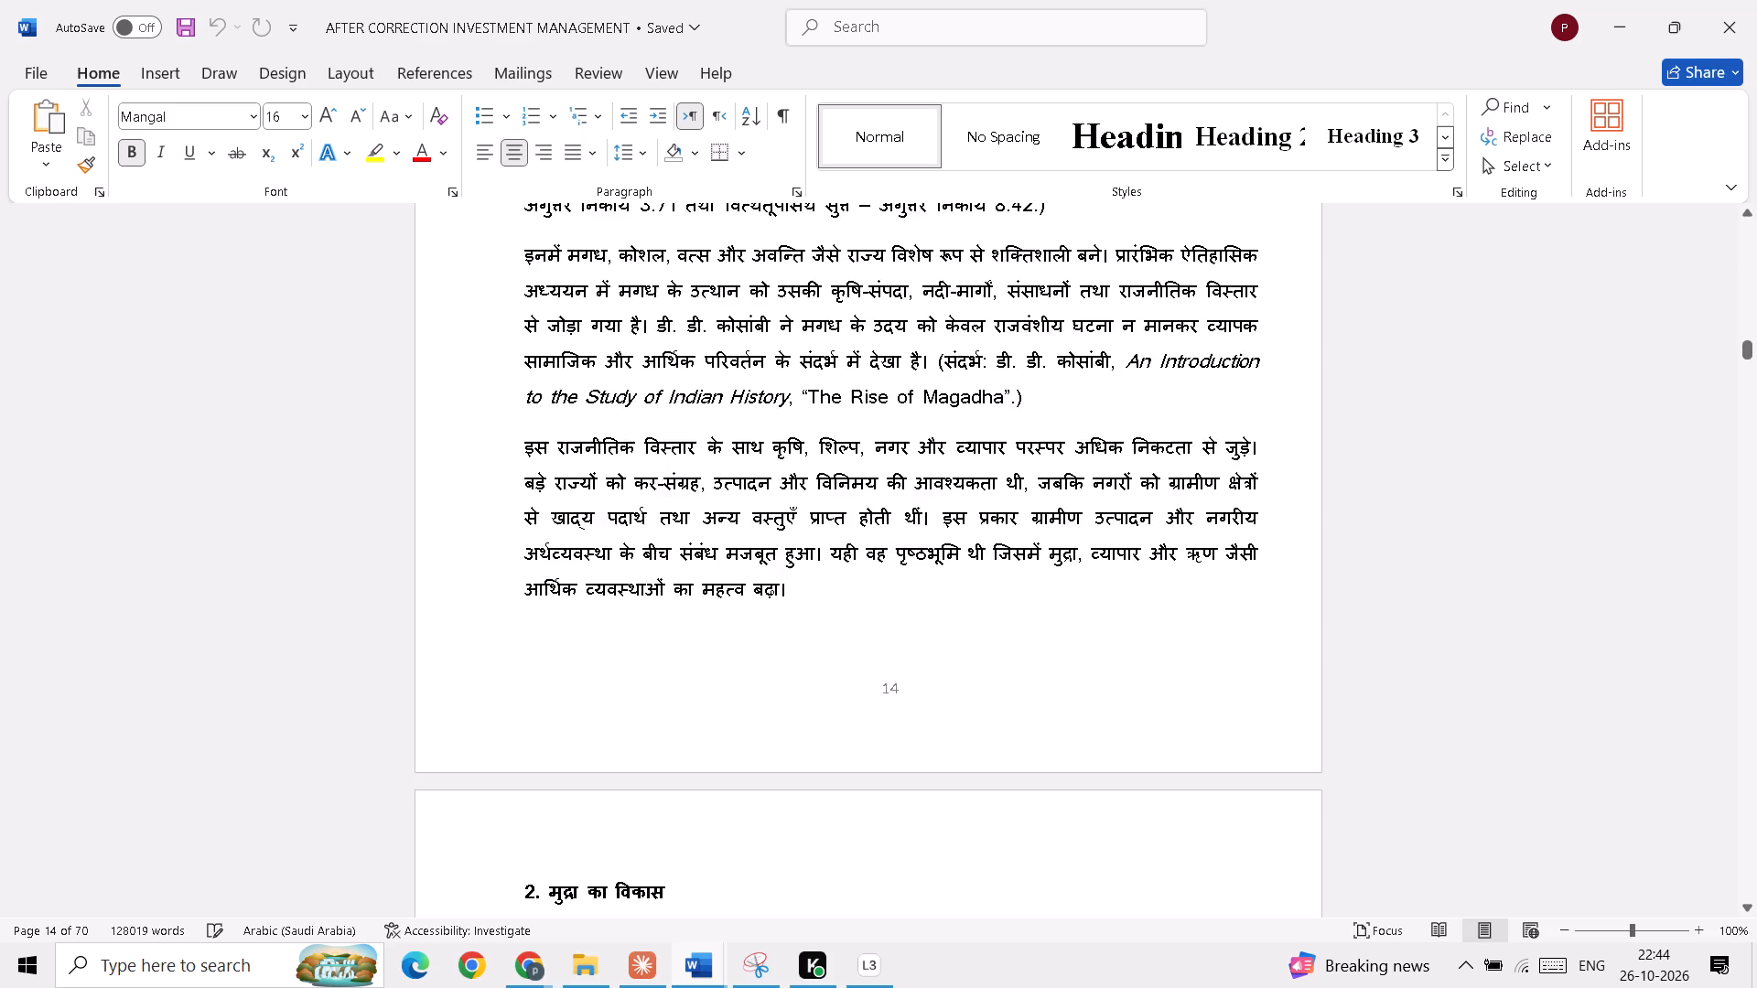
pyautogui.scroll(-16, 587, 578)
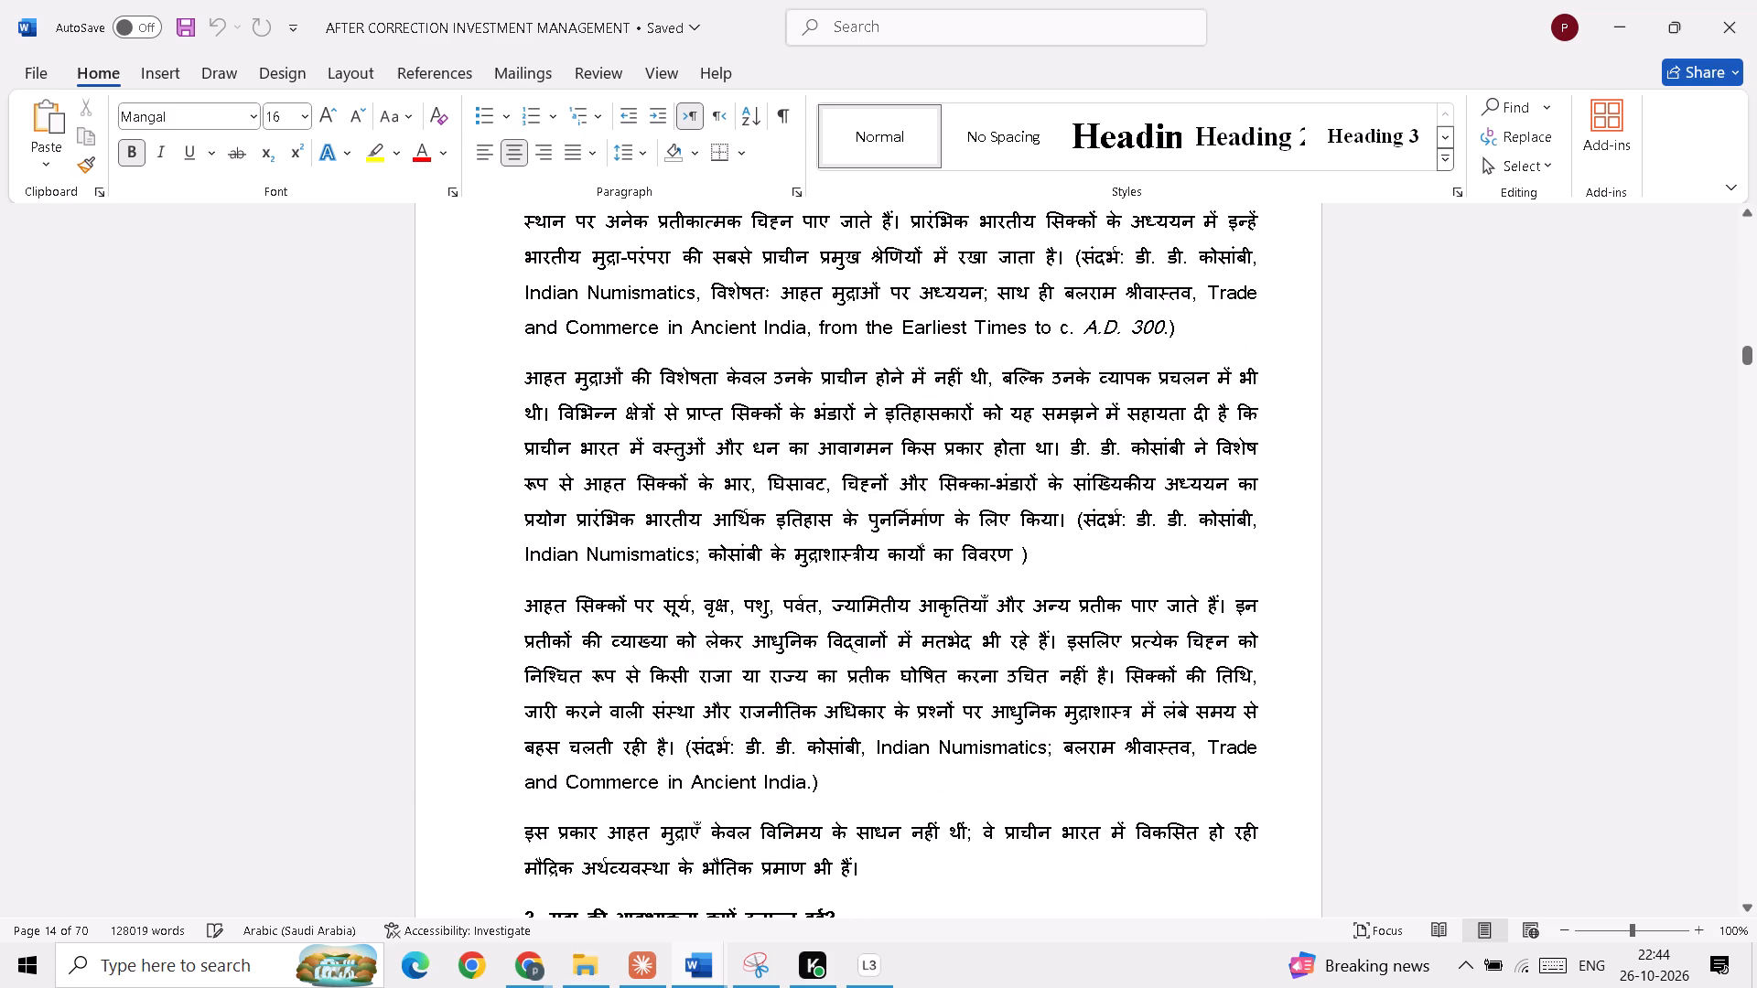
pyautogui.scroll(-19, 587, 578)
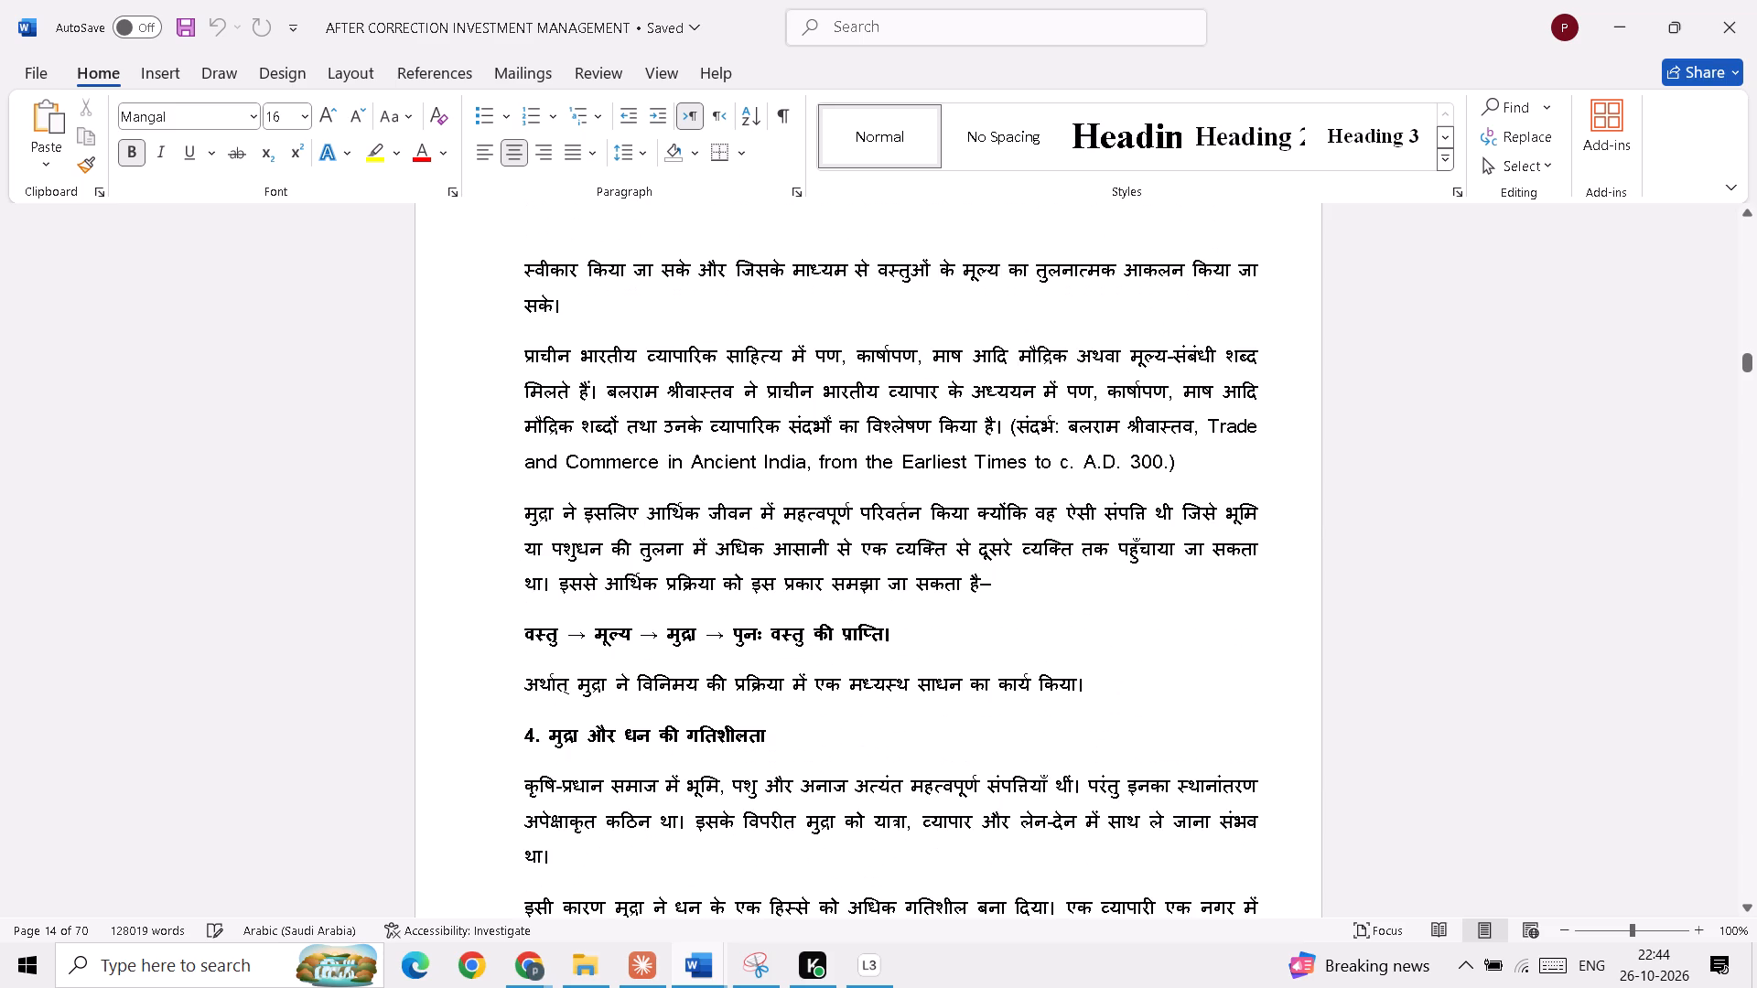
pyautogui.scroll(-10, 587, 578)
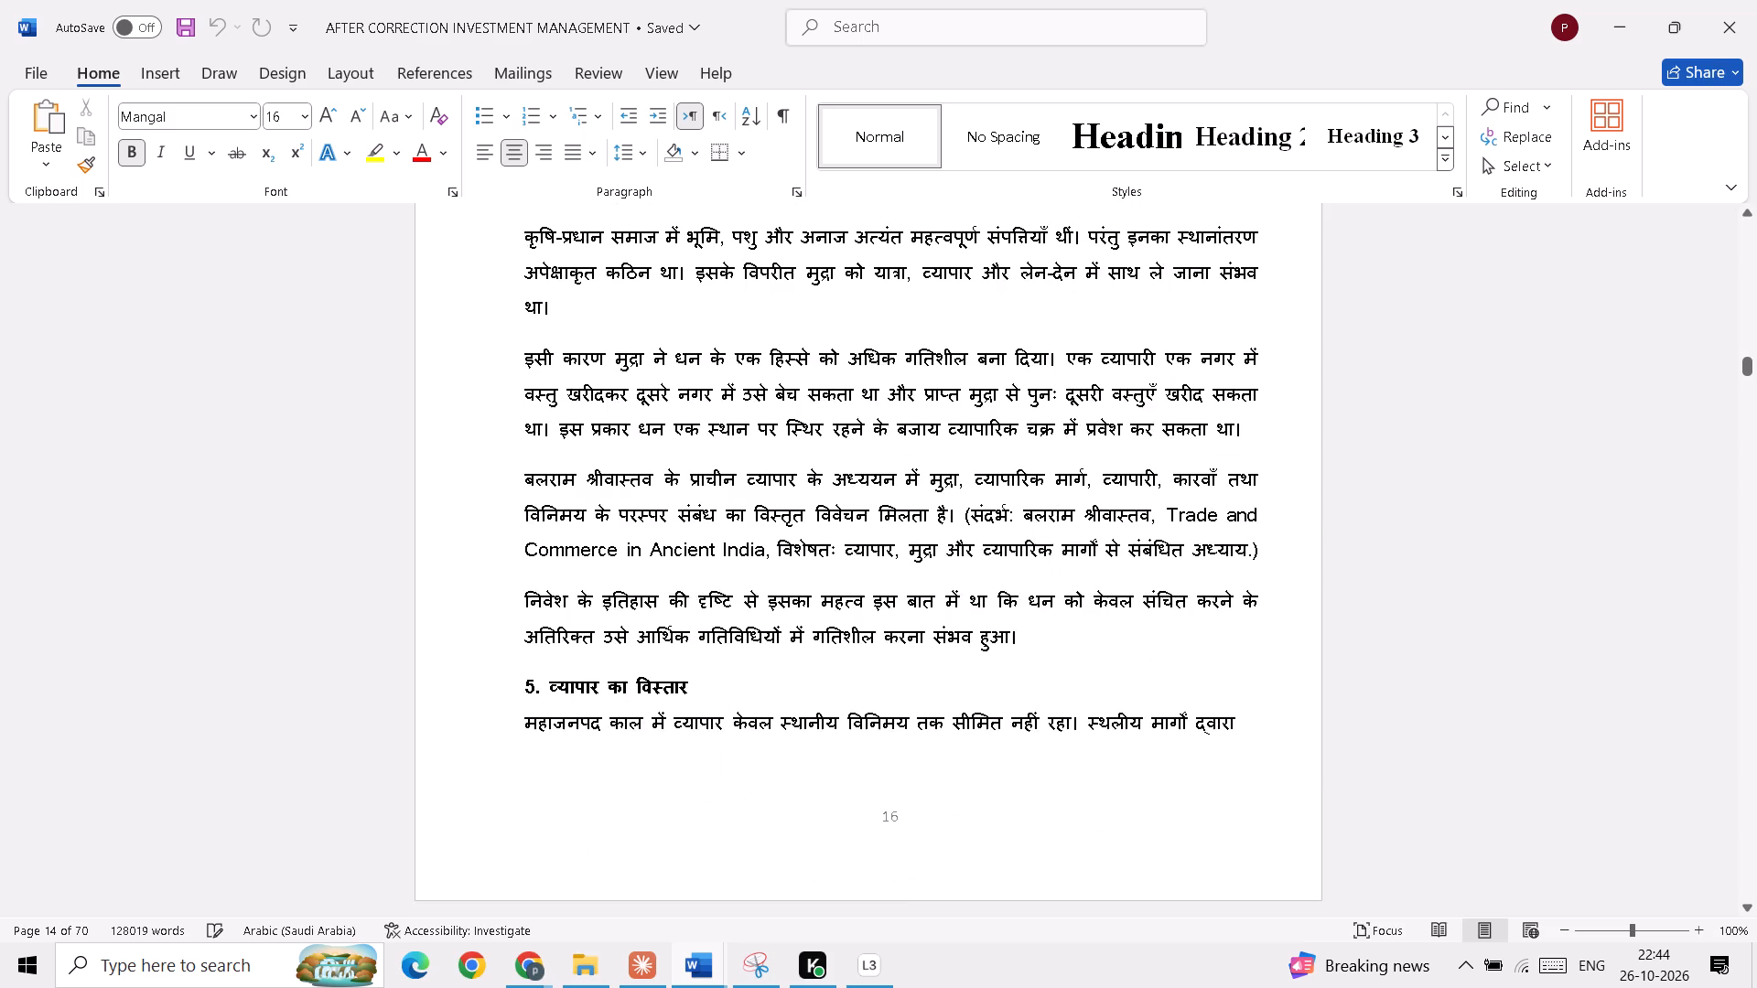
pyautogui.scroll(-18, 587, 578)
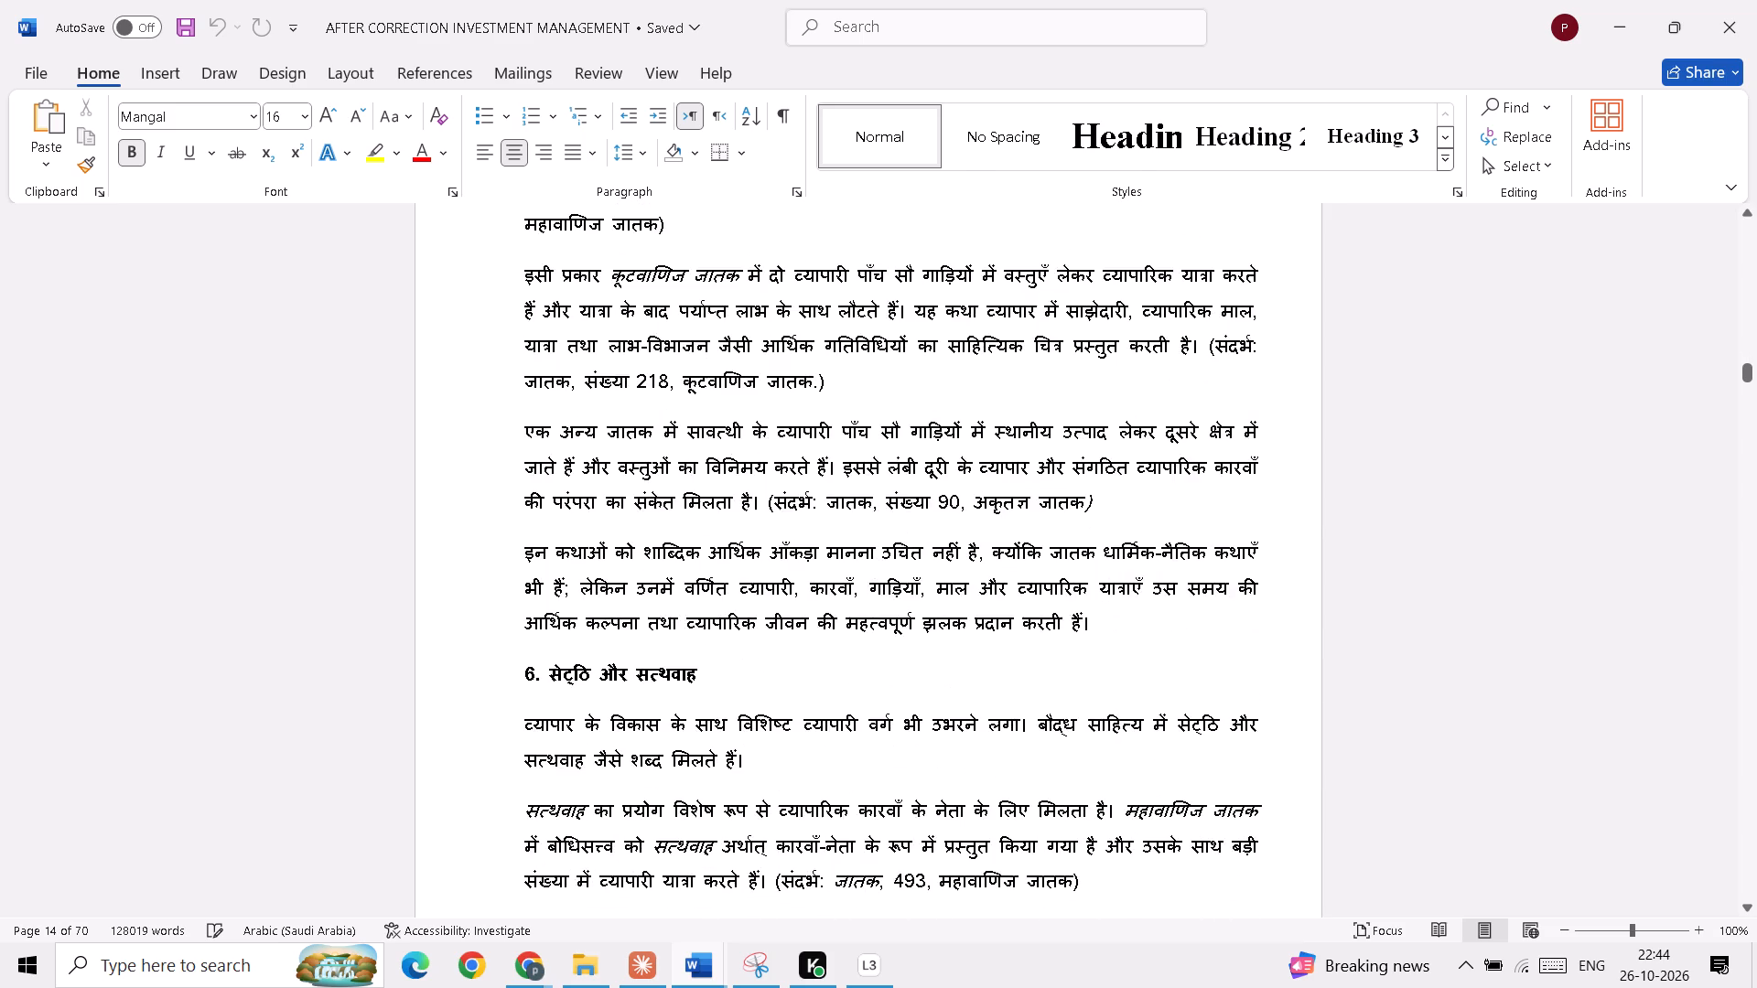
pyautogui.scroll(-18, 587, 578)
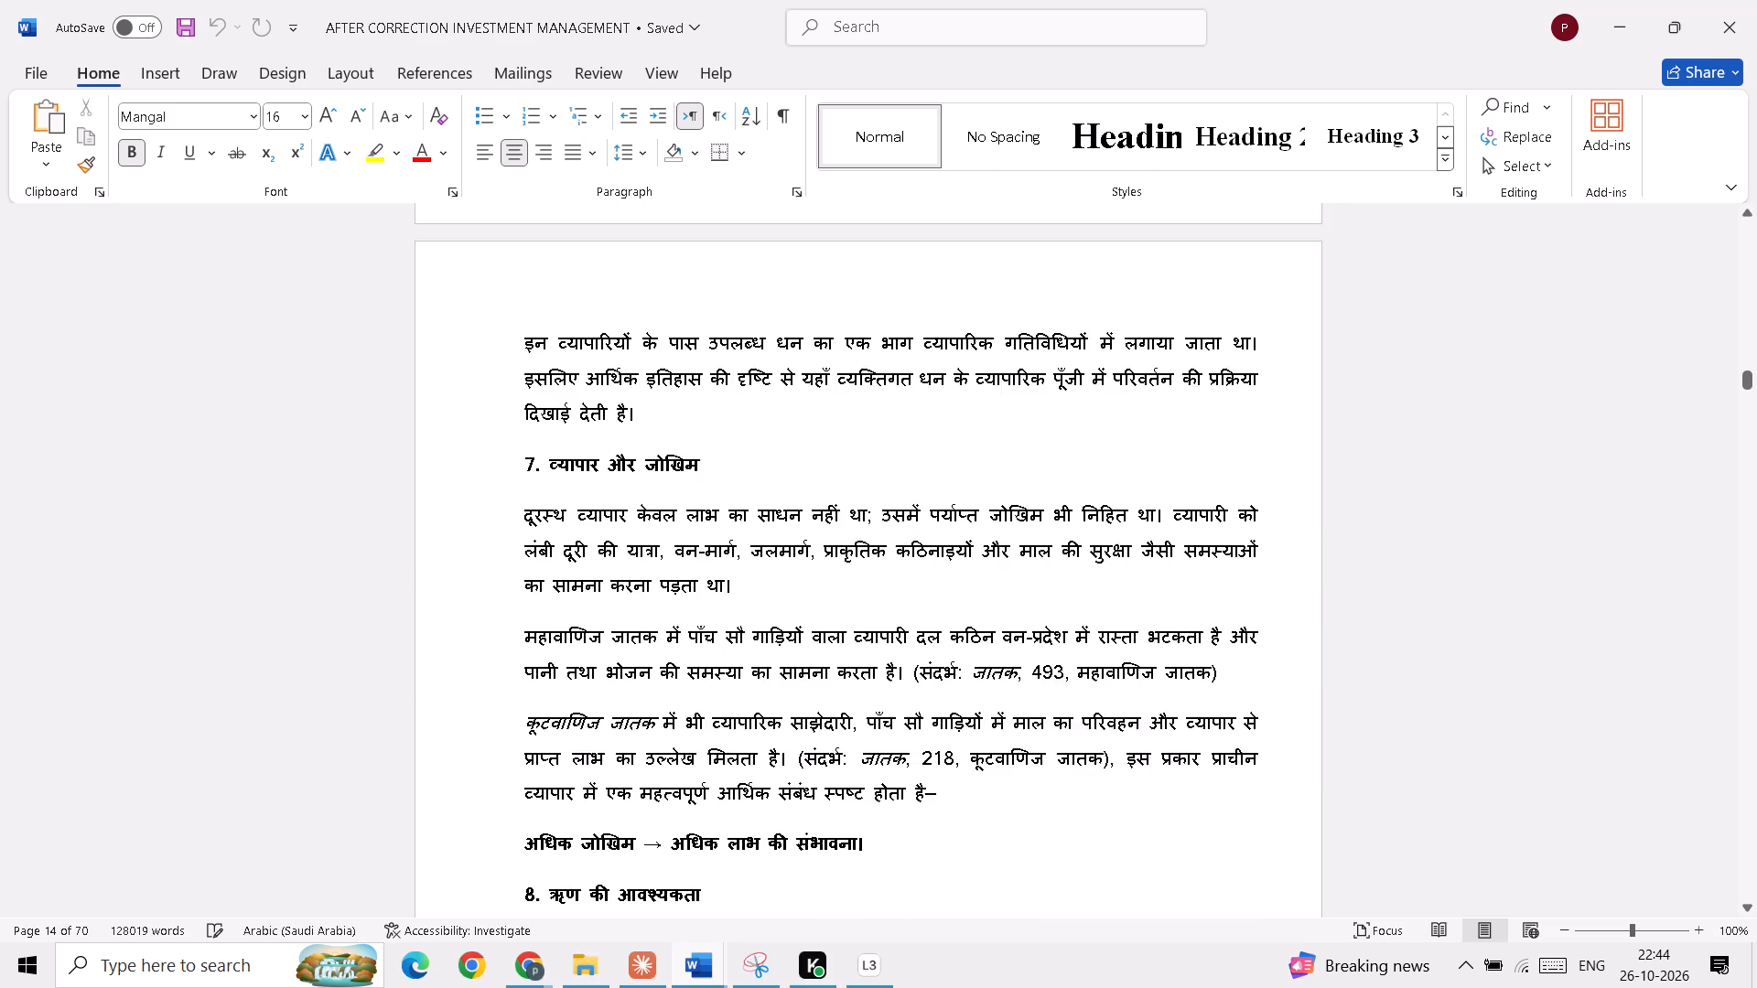
pyautogui.scroll(-18, 587, 578)
pyautogui.scroll(-8, 587, 578)
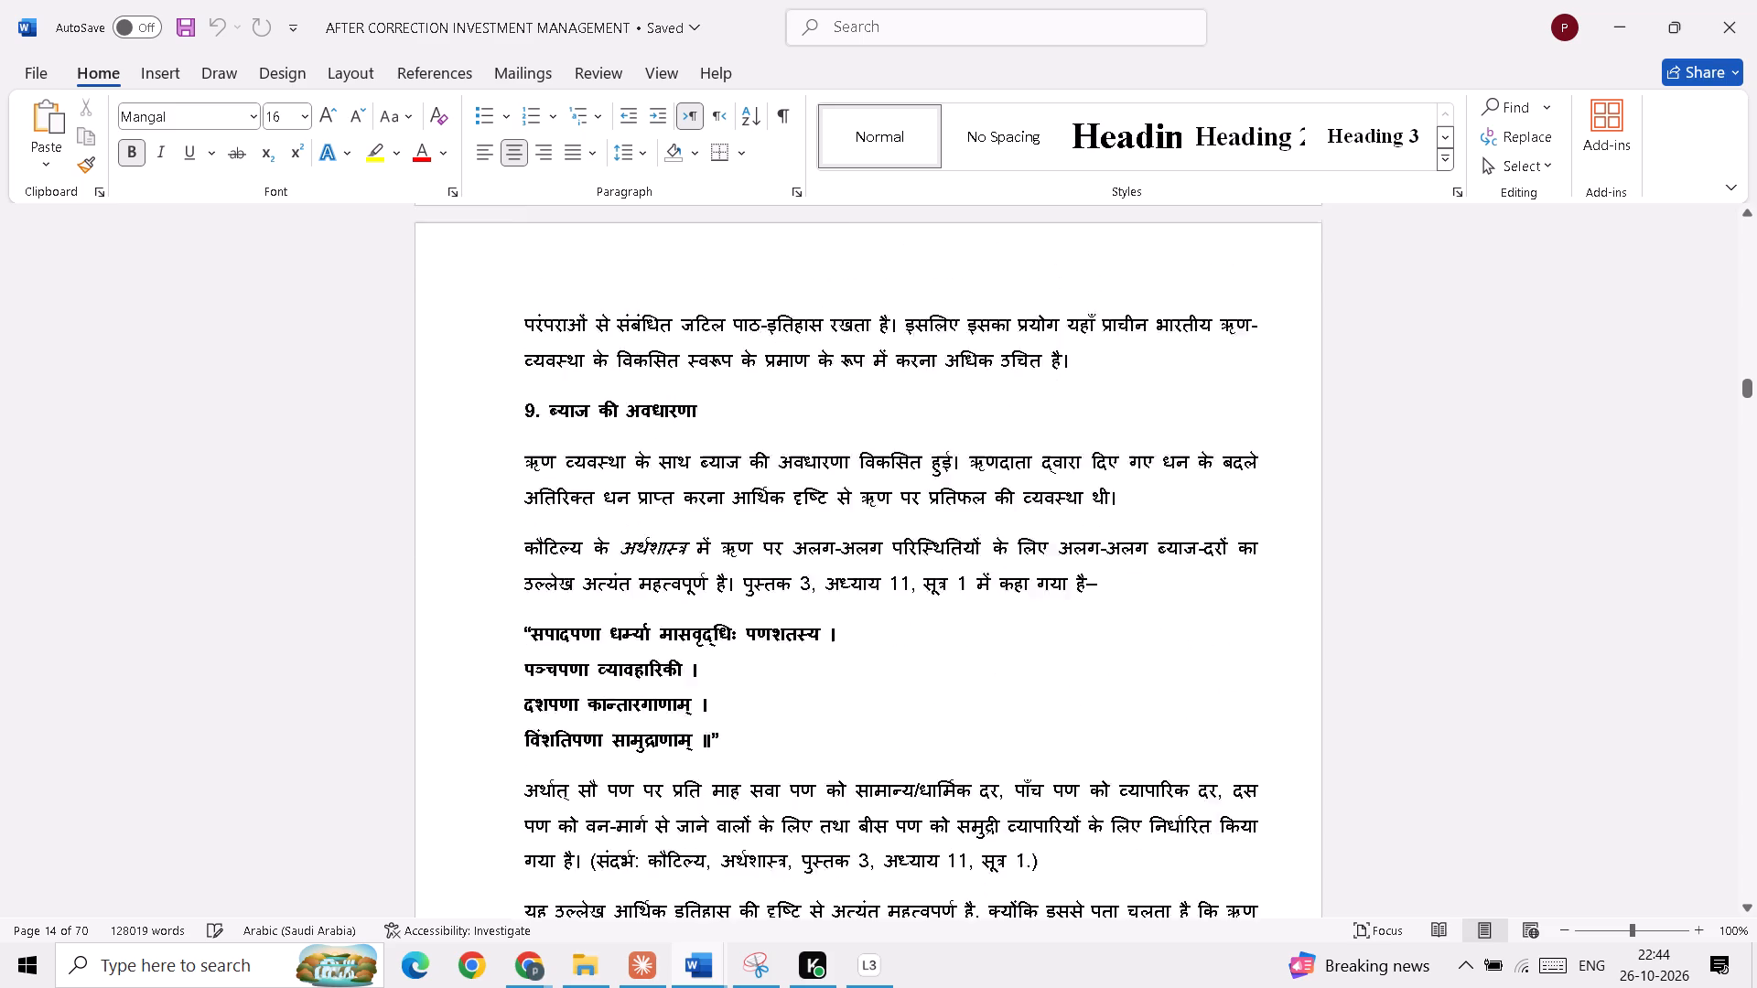
pyautogui.scroll(-3, 587, 578)
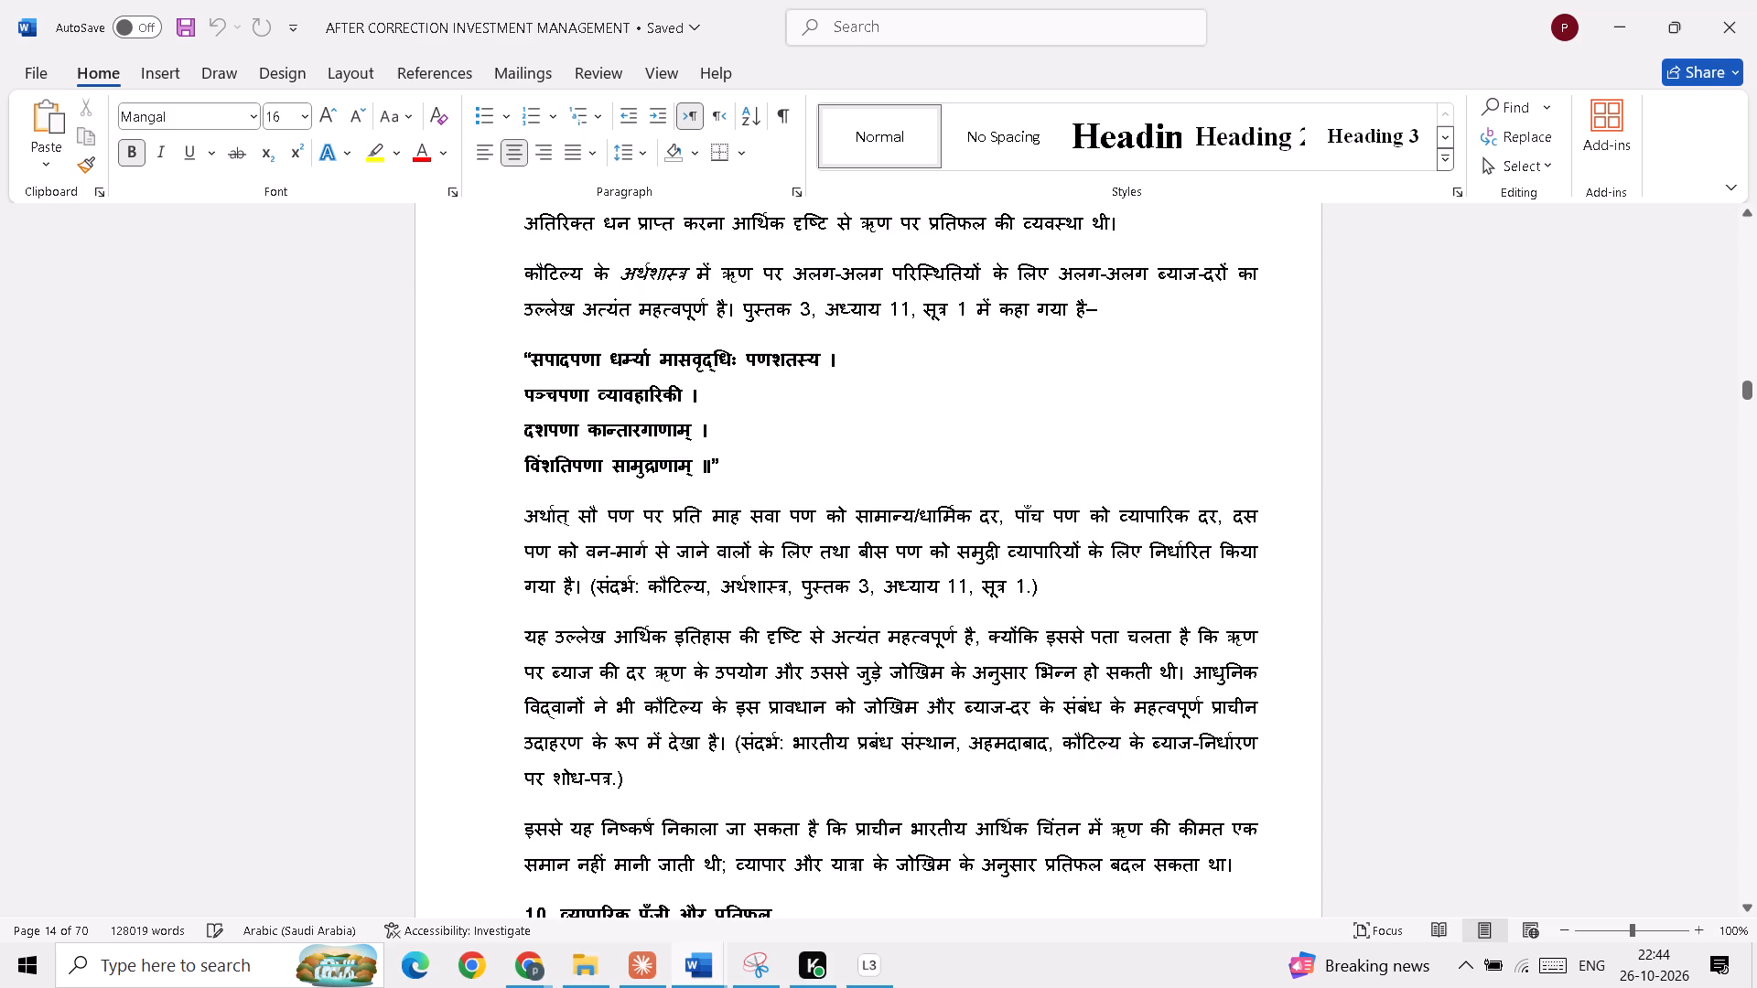
pyautogui.scroll(-19, 587, 578)
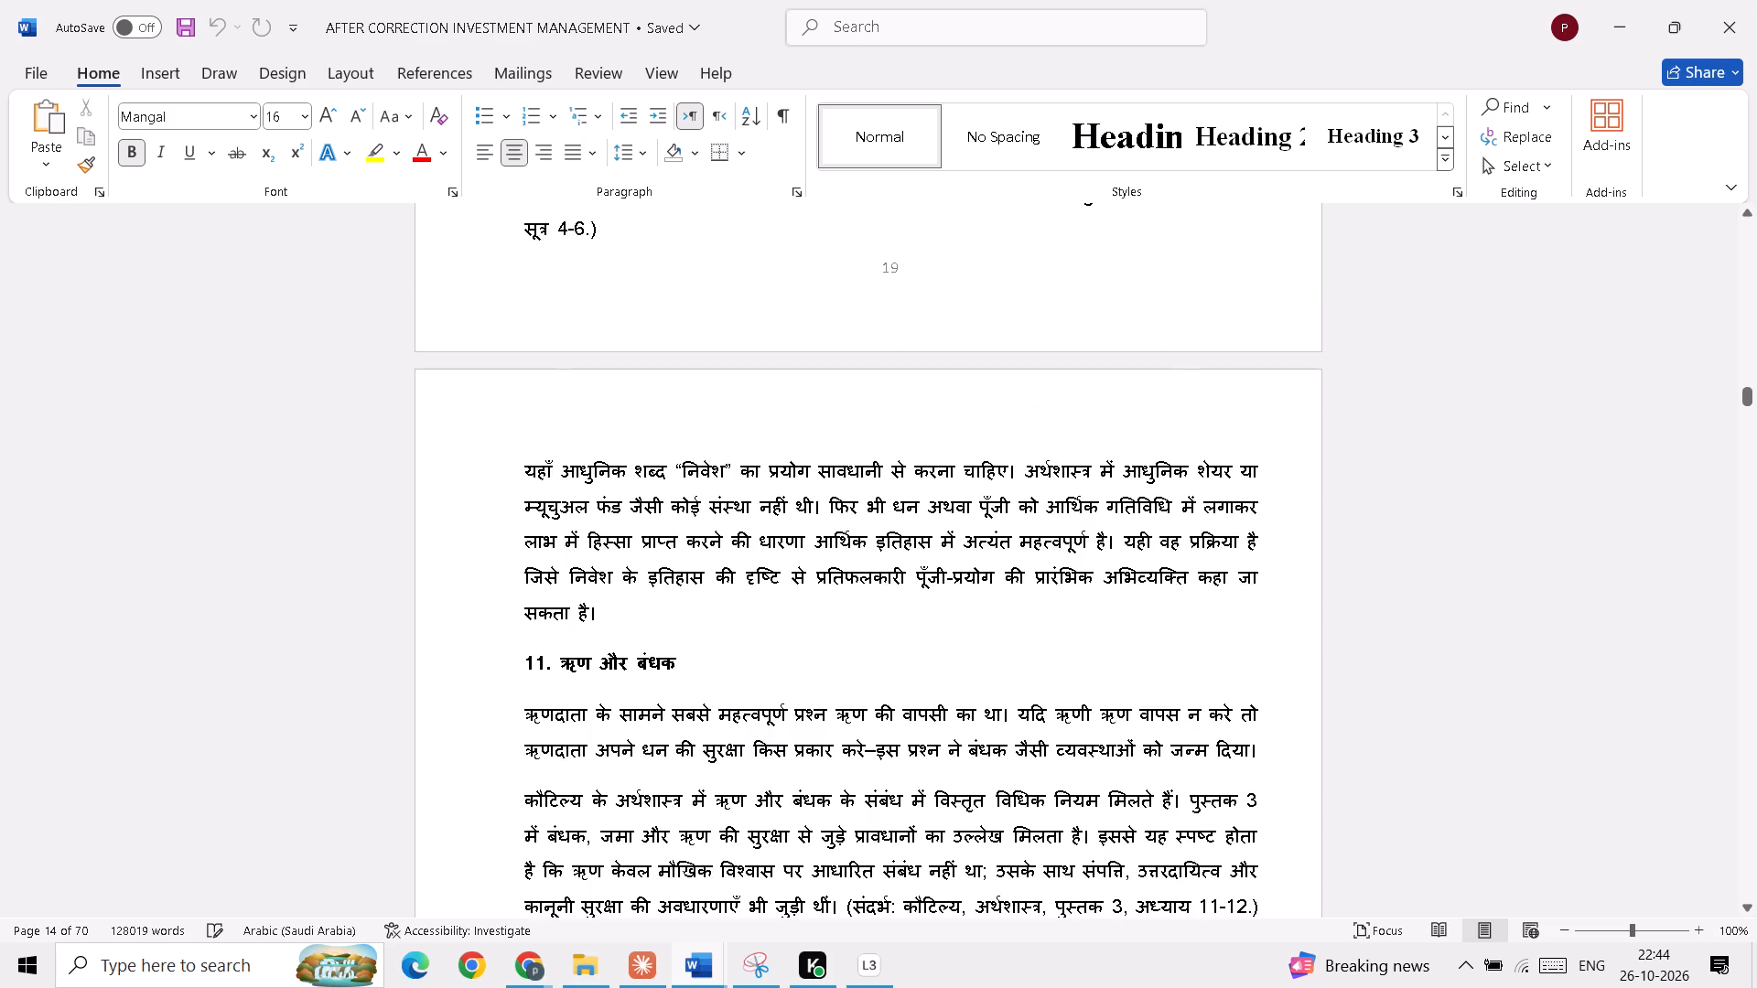
pyautogui.scroll(-15, 587, 578)
pyautogui.scroll(-7, 587, 578)
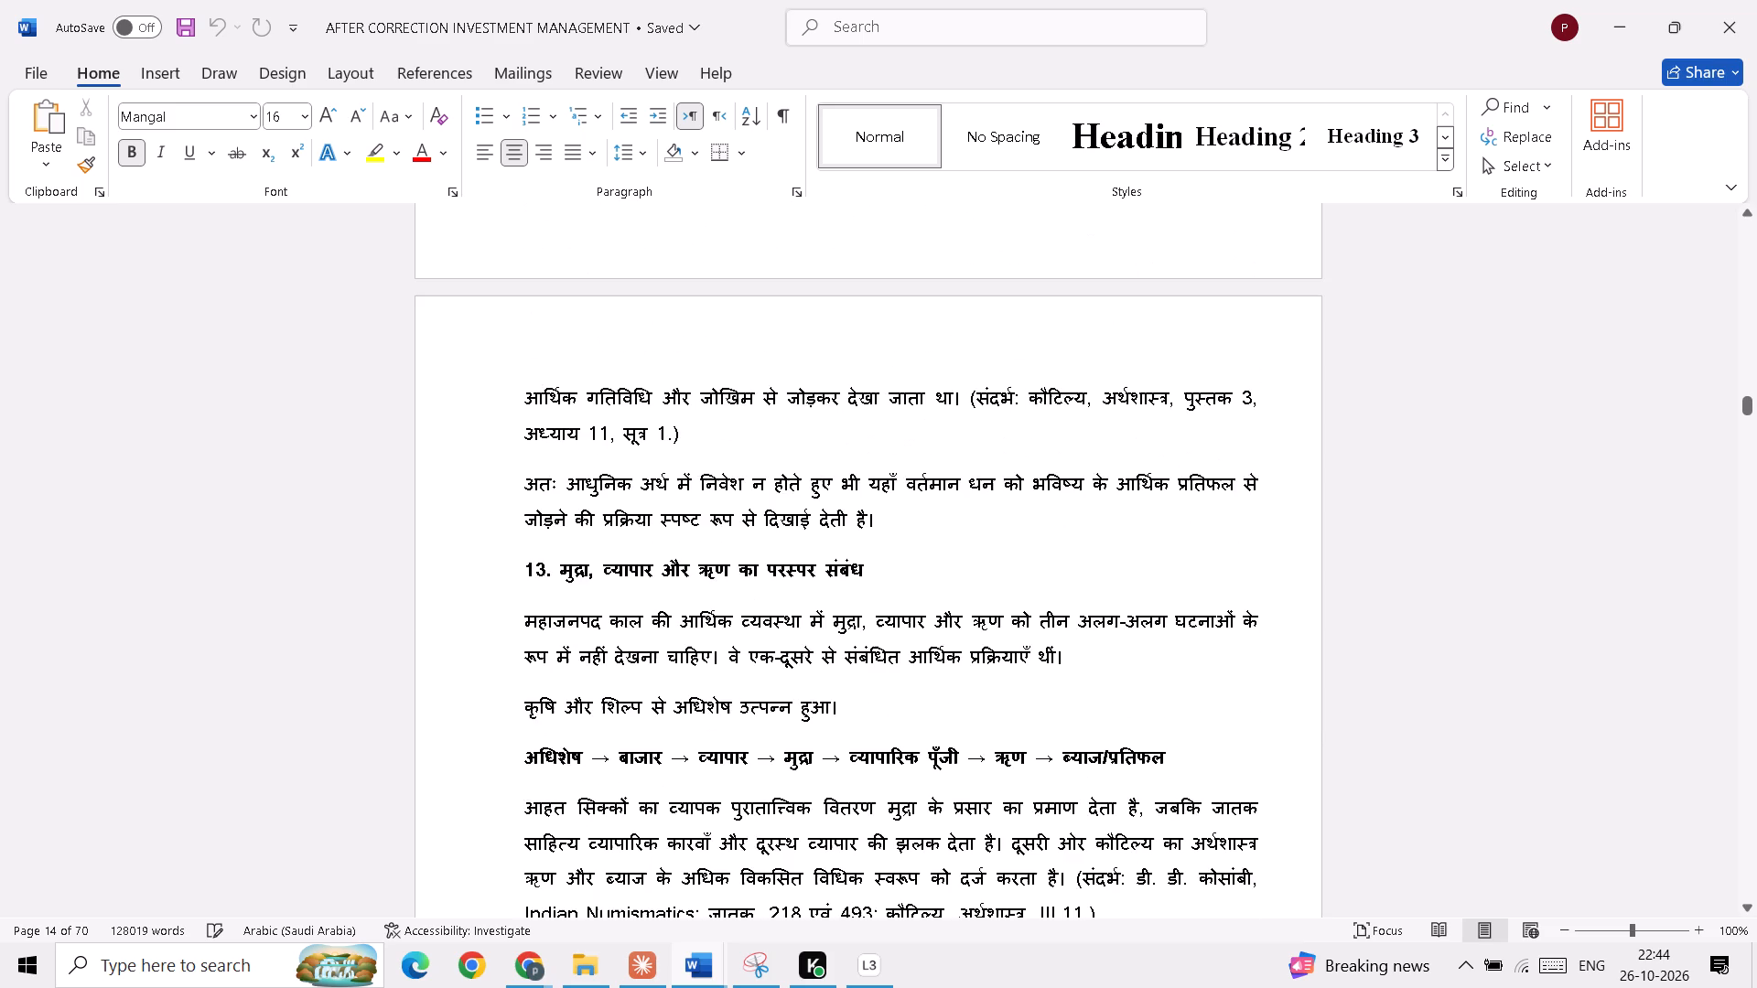
pyautogui.scroll(-17, 587, 578)
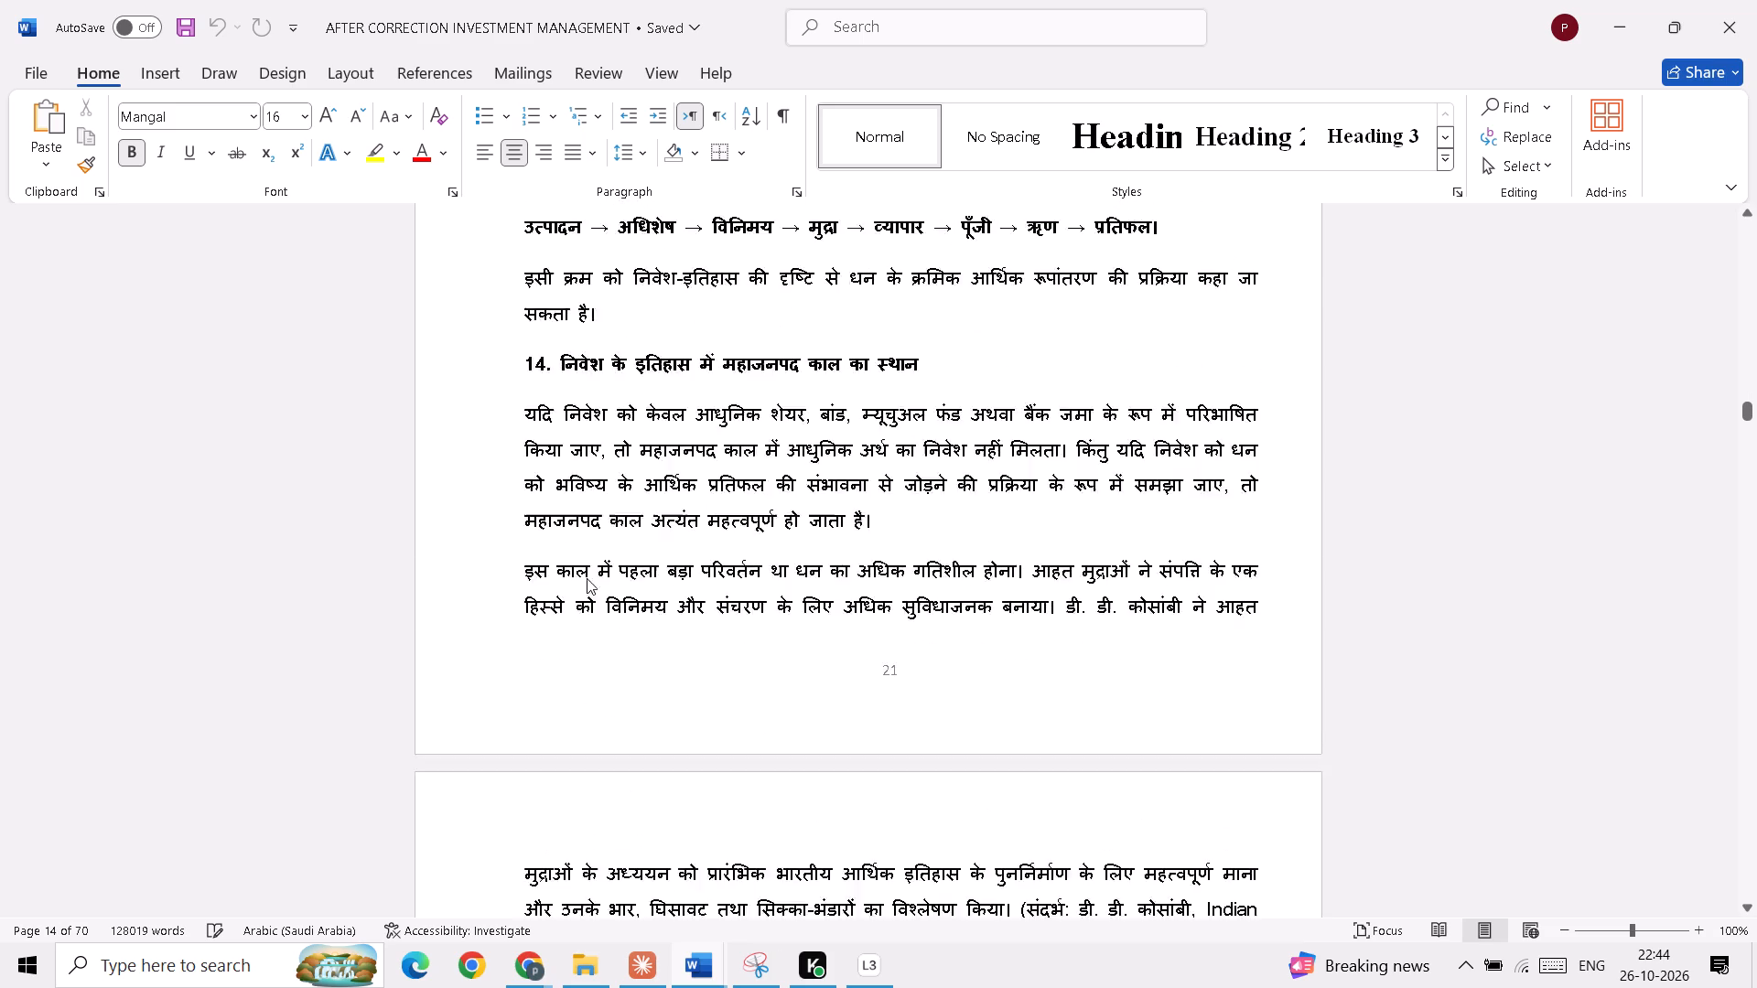
pyautogui.scroll(-20, 587, 578)
pyautogui.scroll(-6, 587, 578)
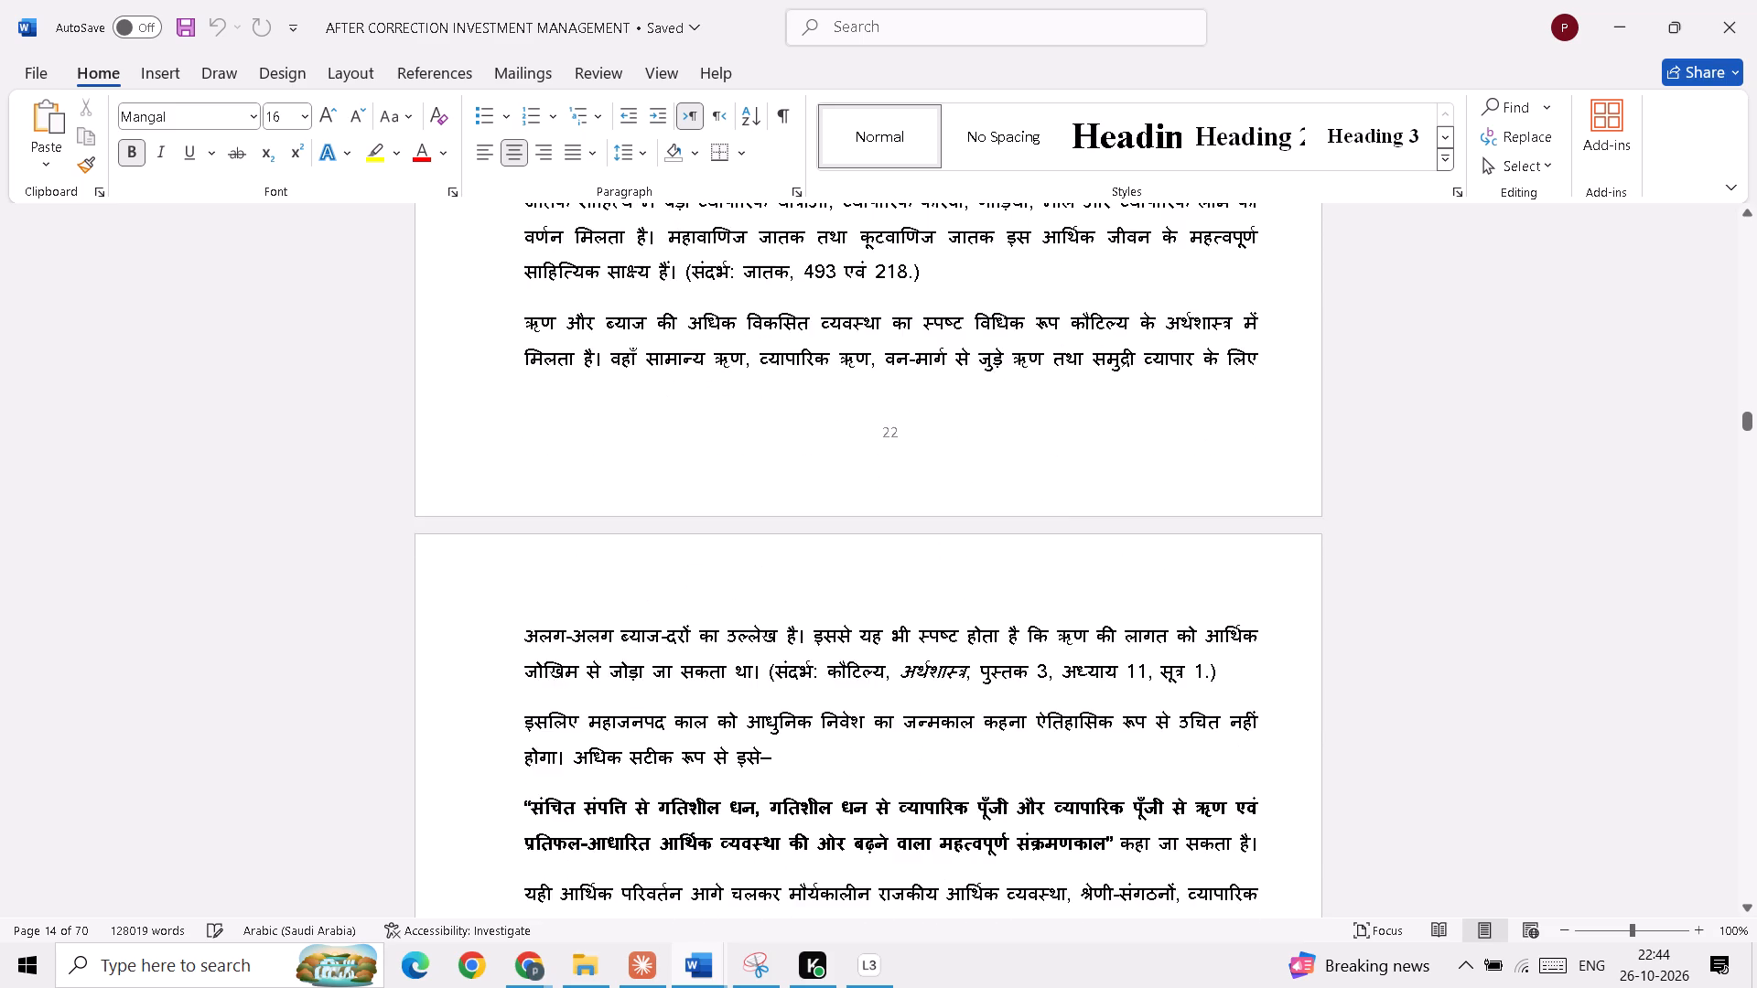
pyautogui.scroll(-18, 587, 578)
pyautogui.scroll(-7, 587, 578)
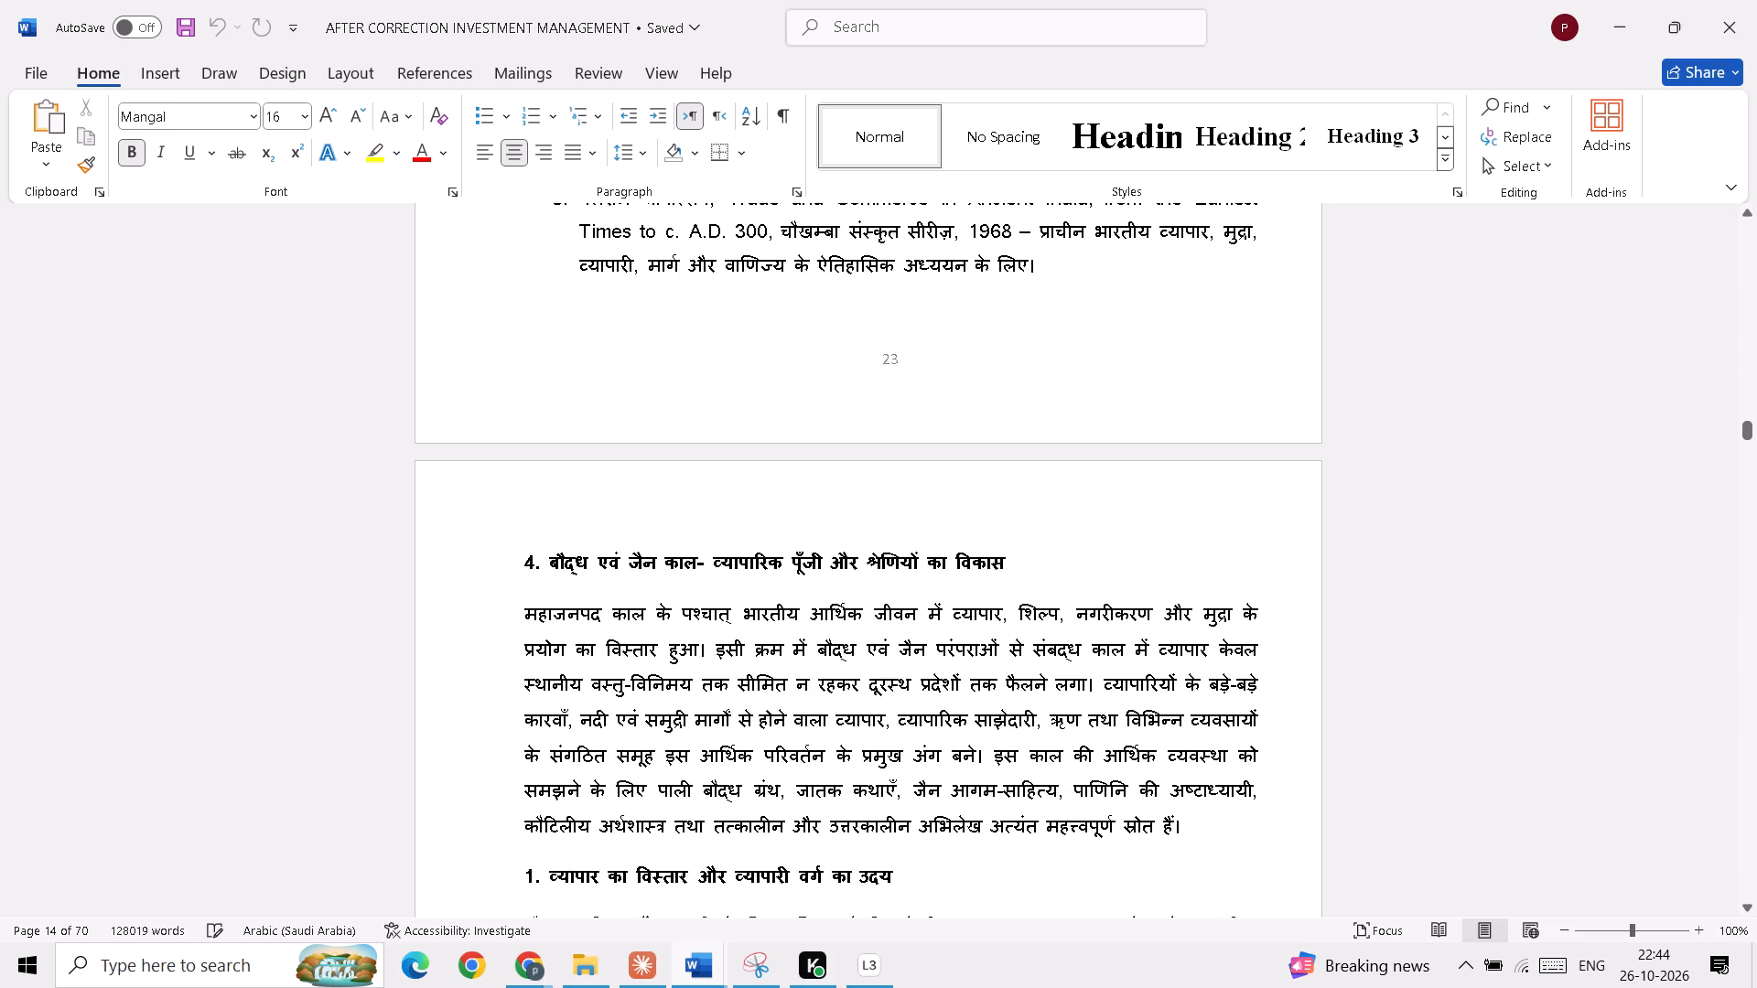
# Look through section 4 on the बौद्ध एवं जैन काल, covering व्यापारिक पूँजी and श्रेणियों का विकास.
pyautogui.scroll(-18, 565, 579)
pyautogui.scroll(-6, 565, 579)
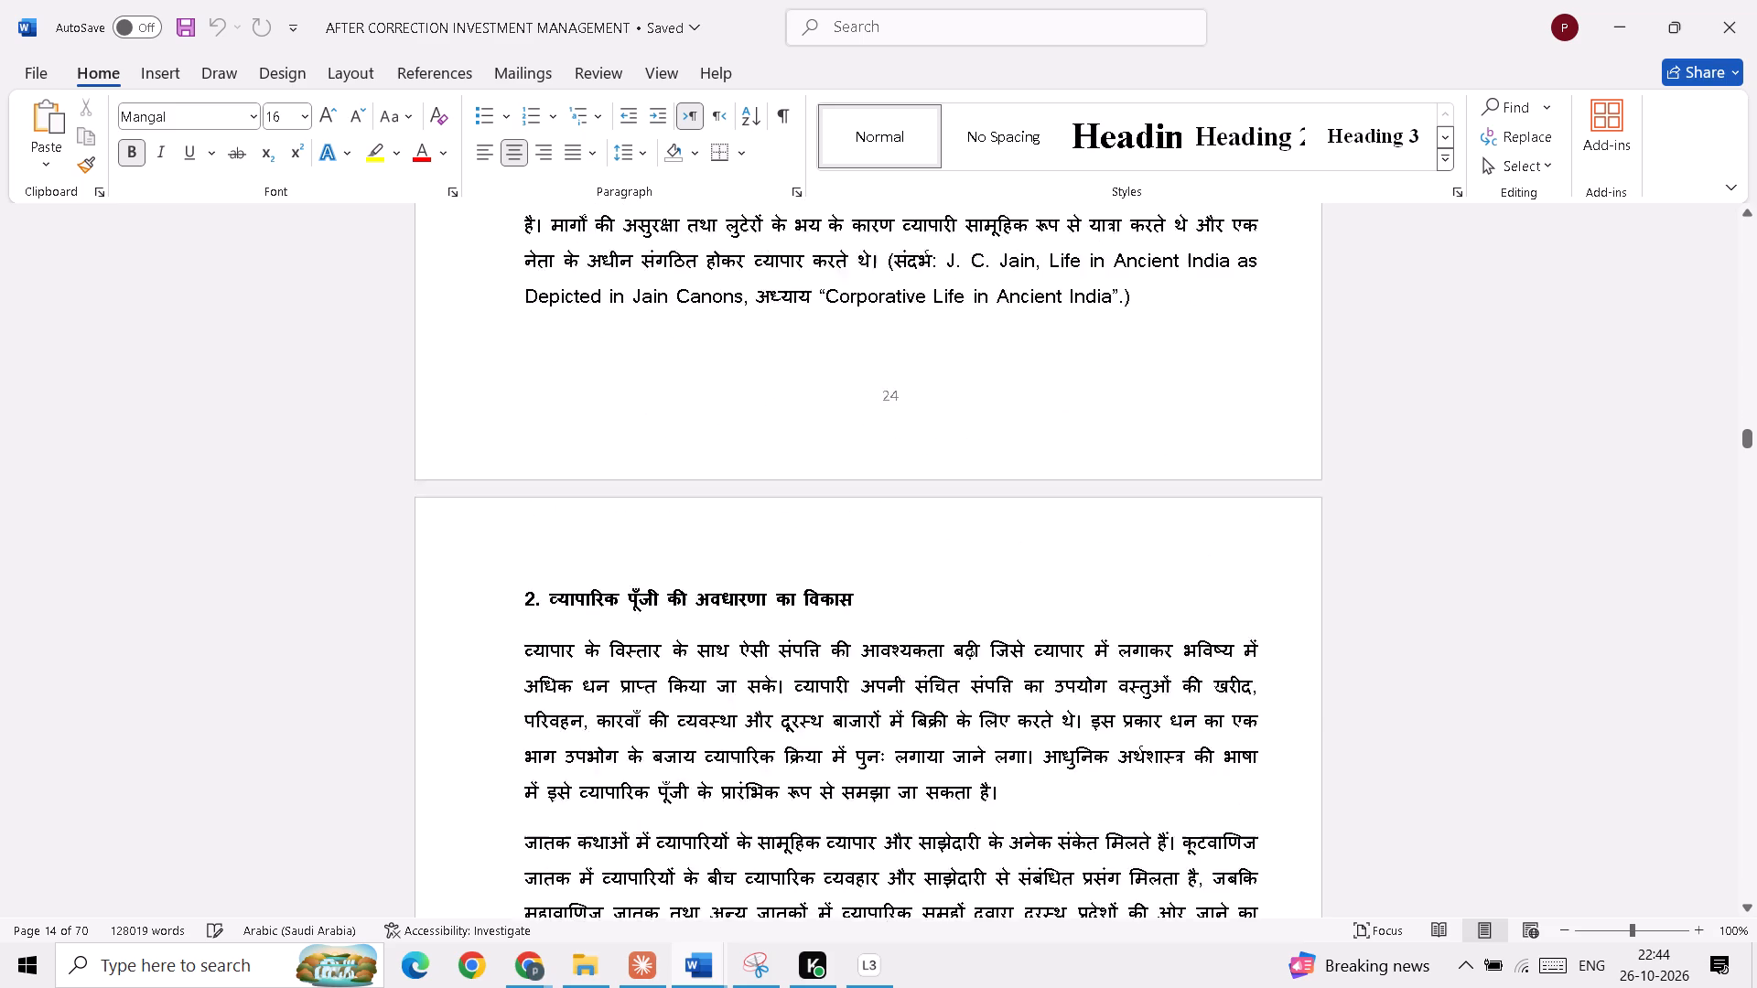
pyautogui.scroll(-18, 565, 579)
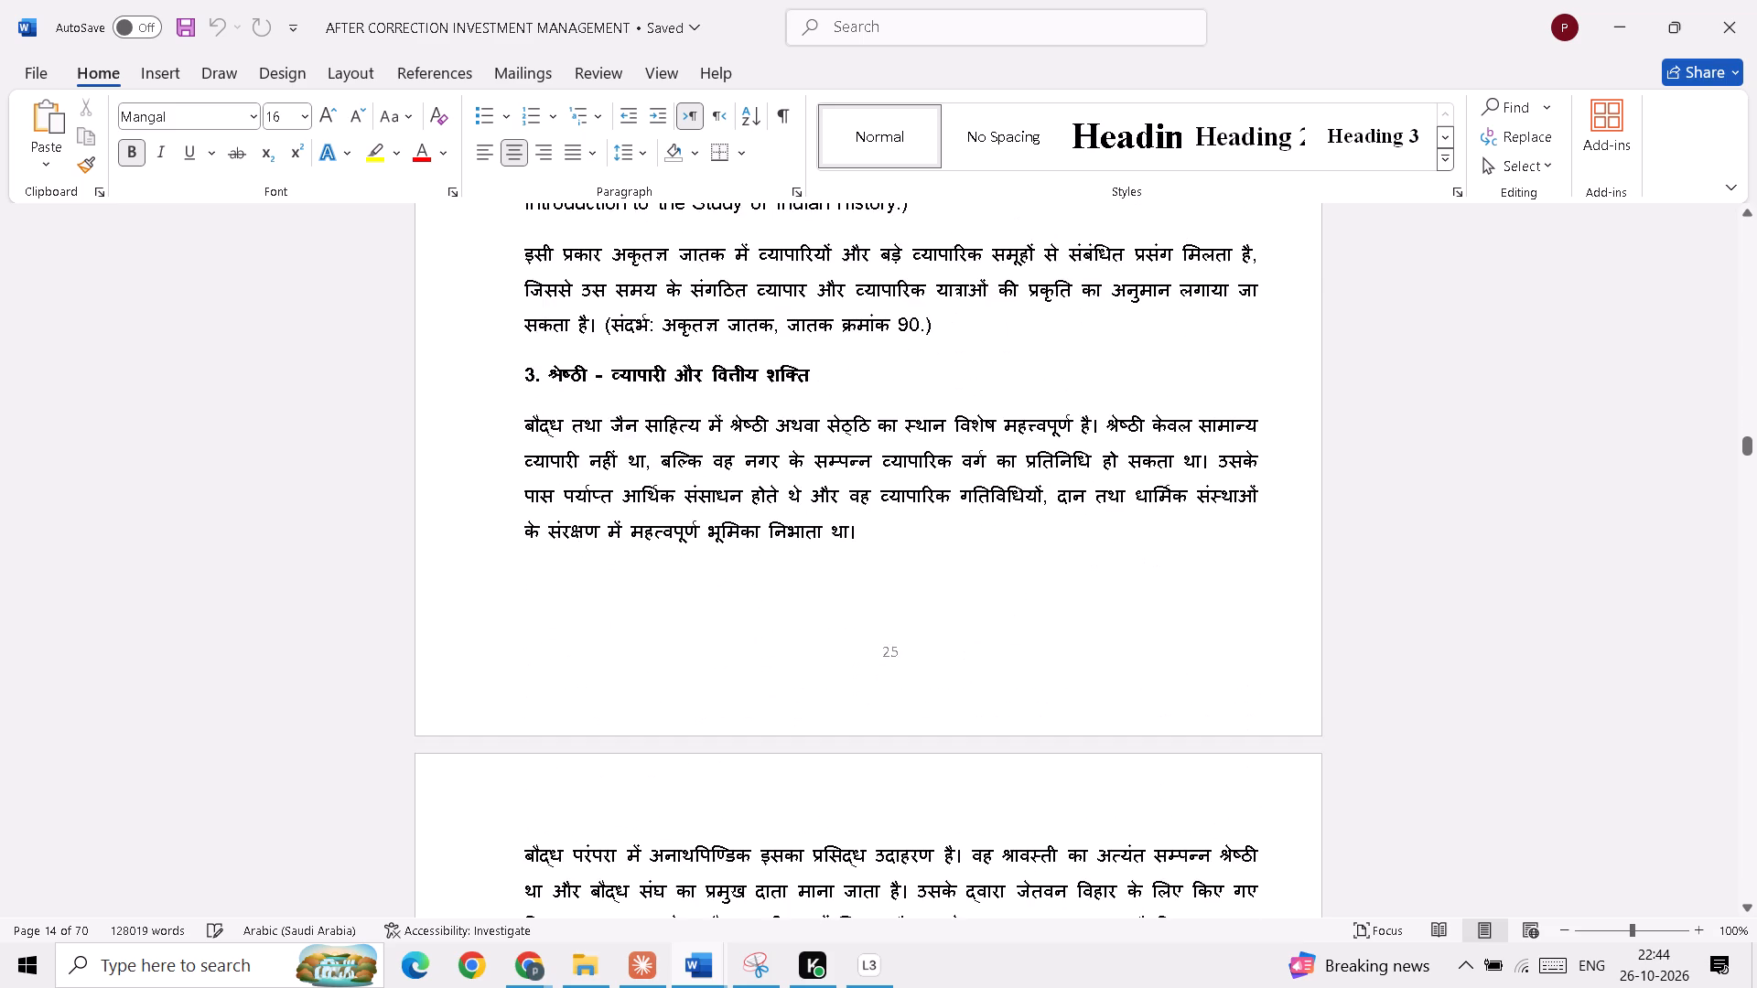
pyautogui.scroll(-19, 565, 579)
pyautogui.scroll(-11, 565, 579)
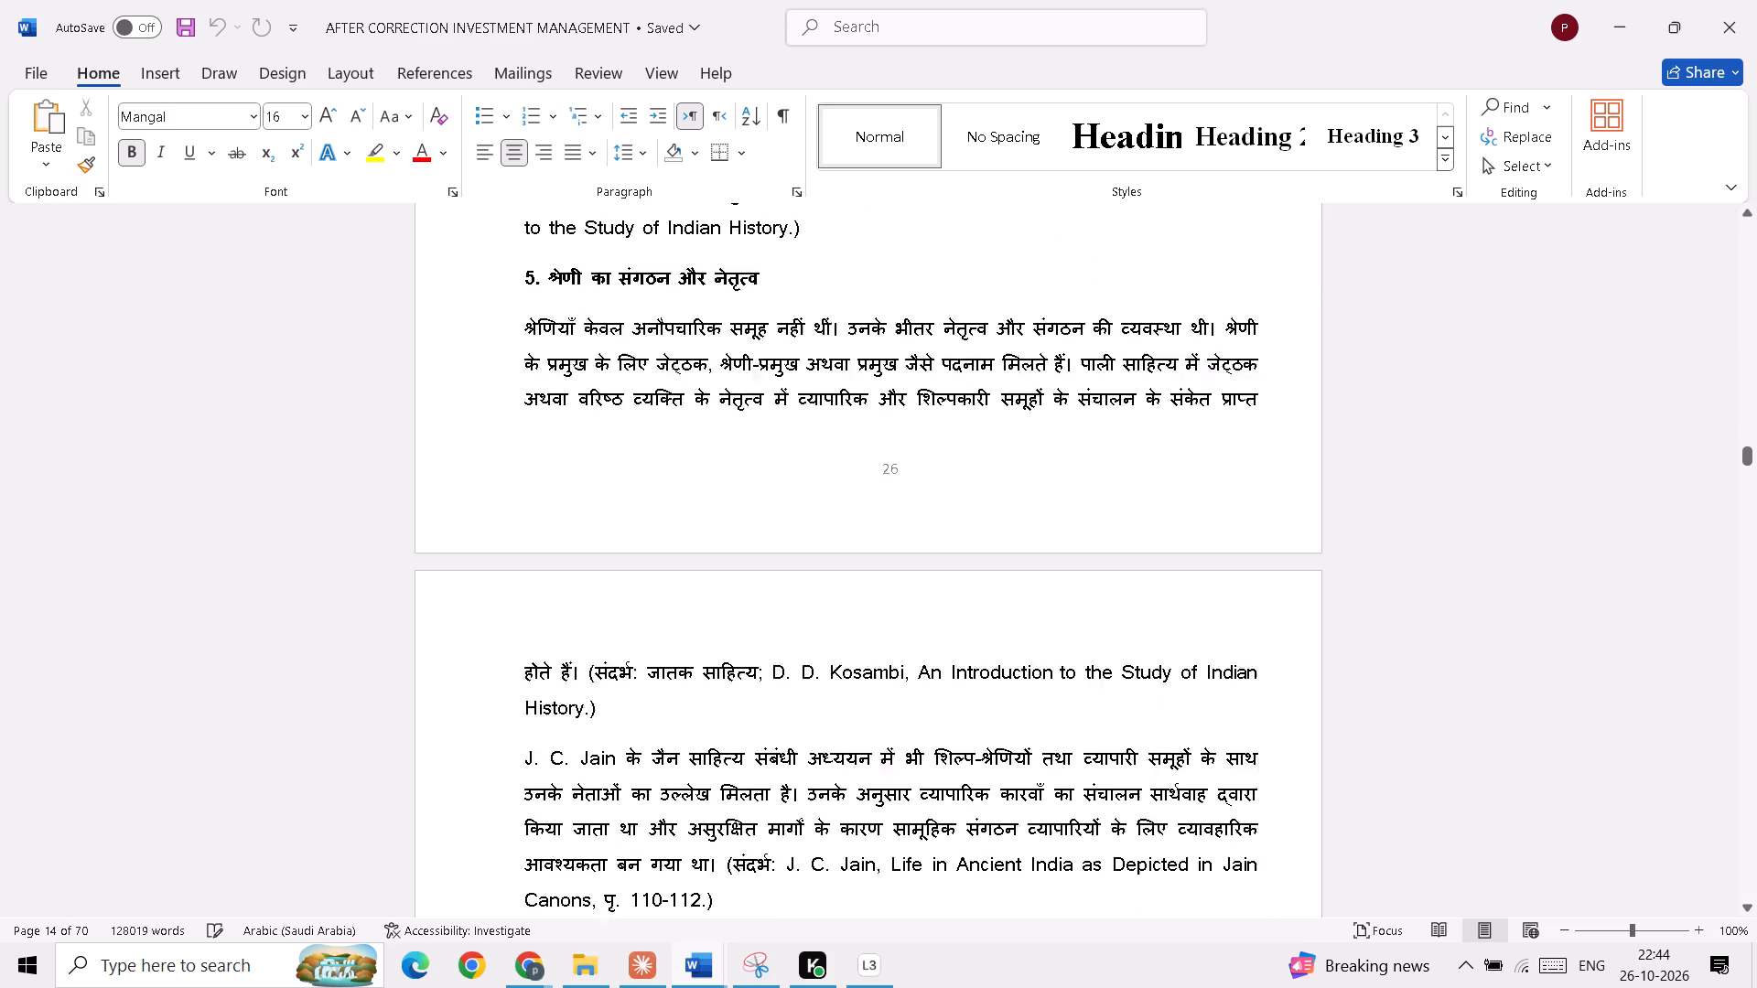
pyautogui.scroll(-16, 565, 579)
pyautogui.scroll(-13, 565, 579)
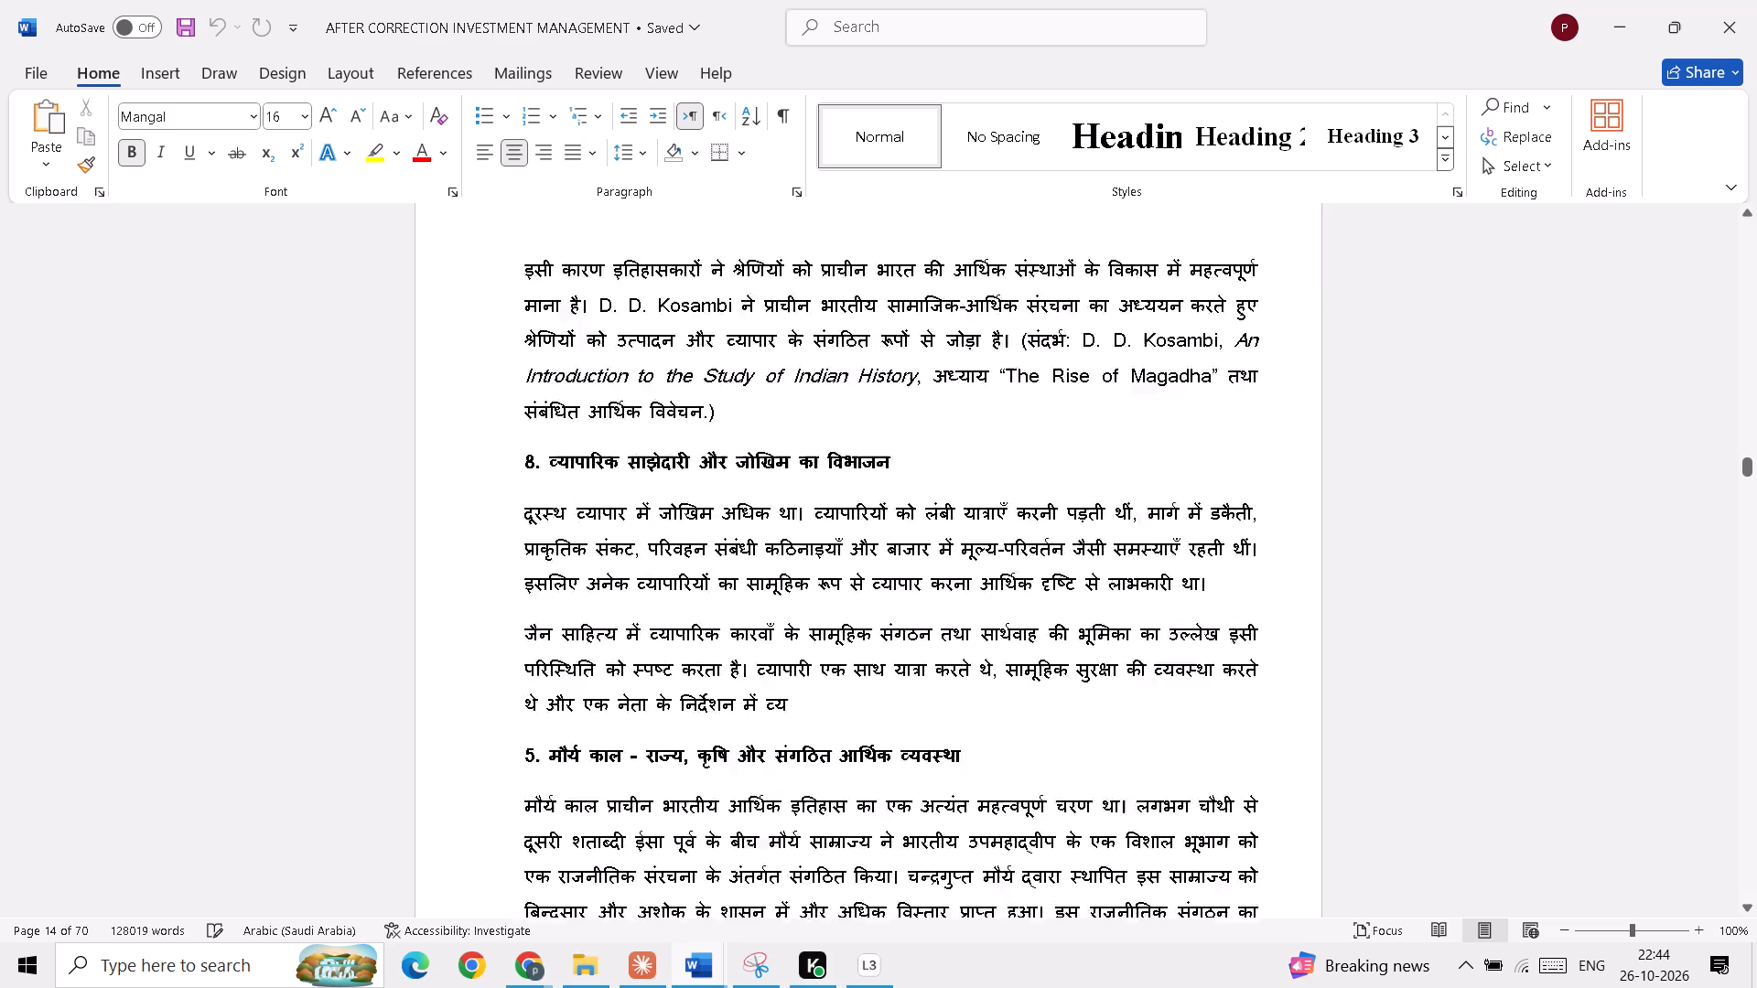
# Skim section 5 on the मौर्य काल and skip ahead to page 58, where प्राचीन भारतीय ग्रंथों में निवेश के सिद्धांत begins.
pyautogui.scroll(-19, 565, 579)
pyautogui.scroll(-13, 565, 579)
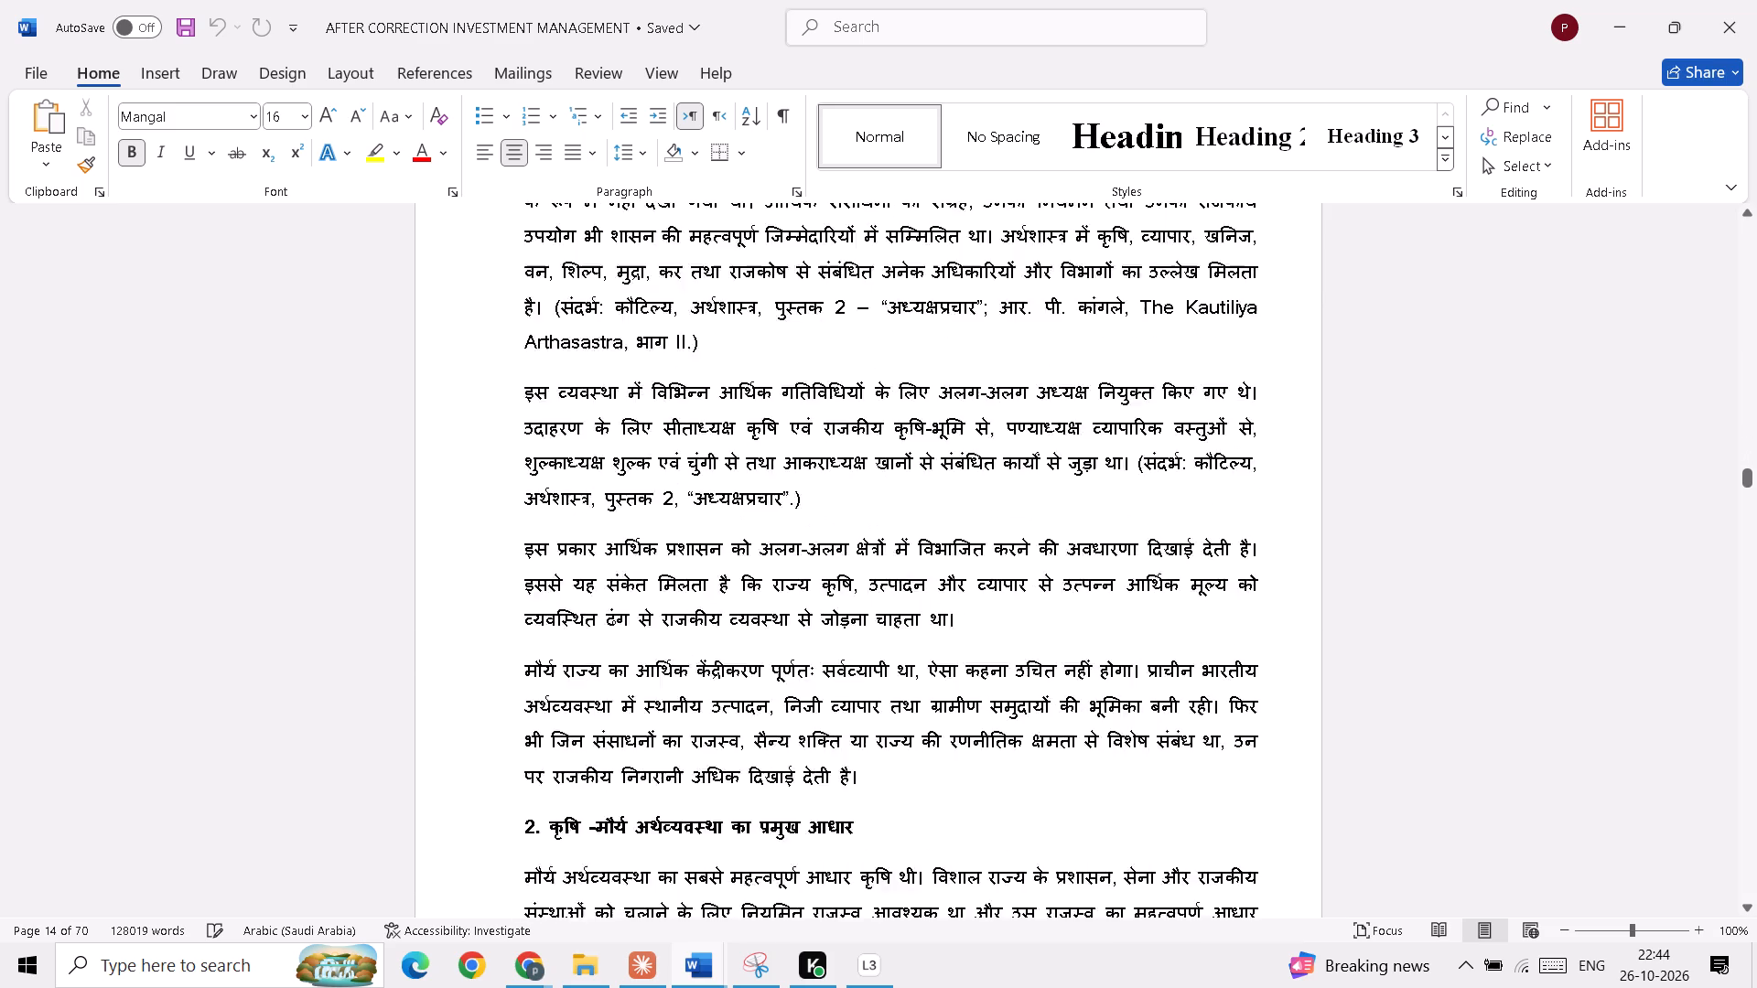
pyautogui.scroll(-15, 565, 579)
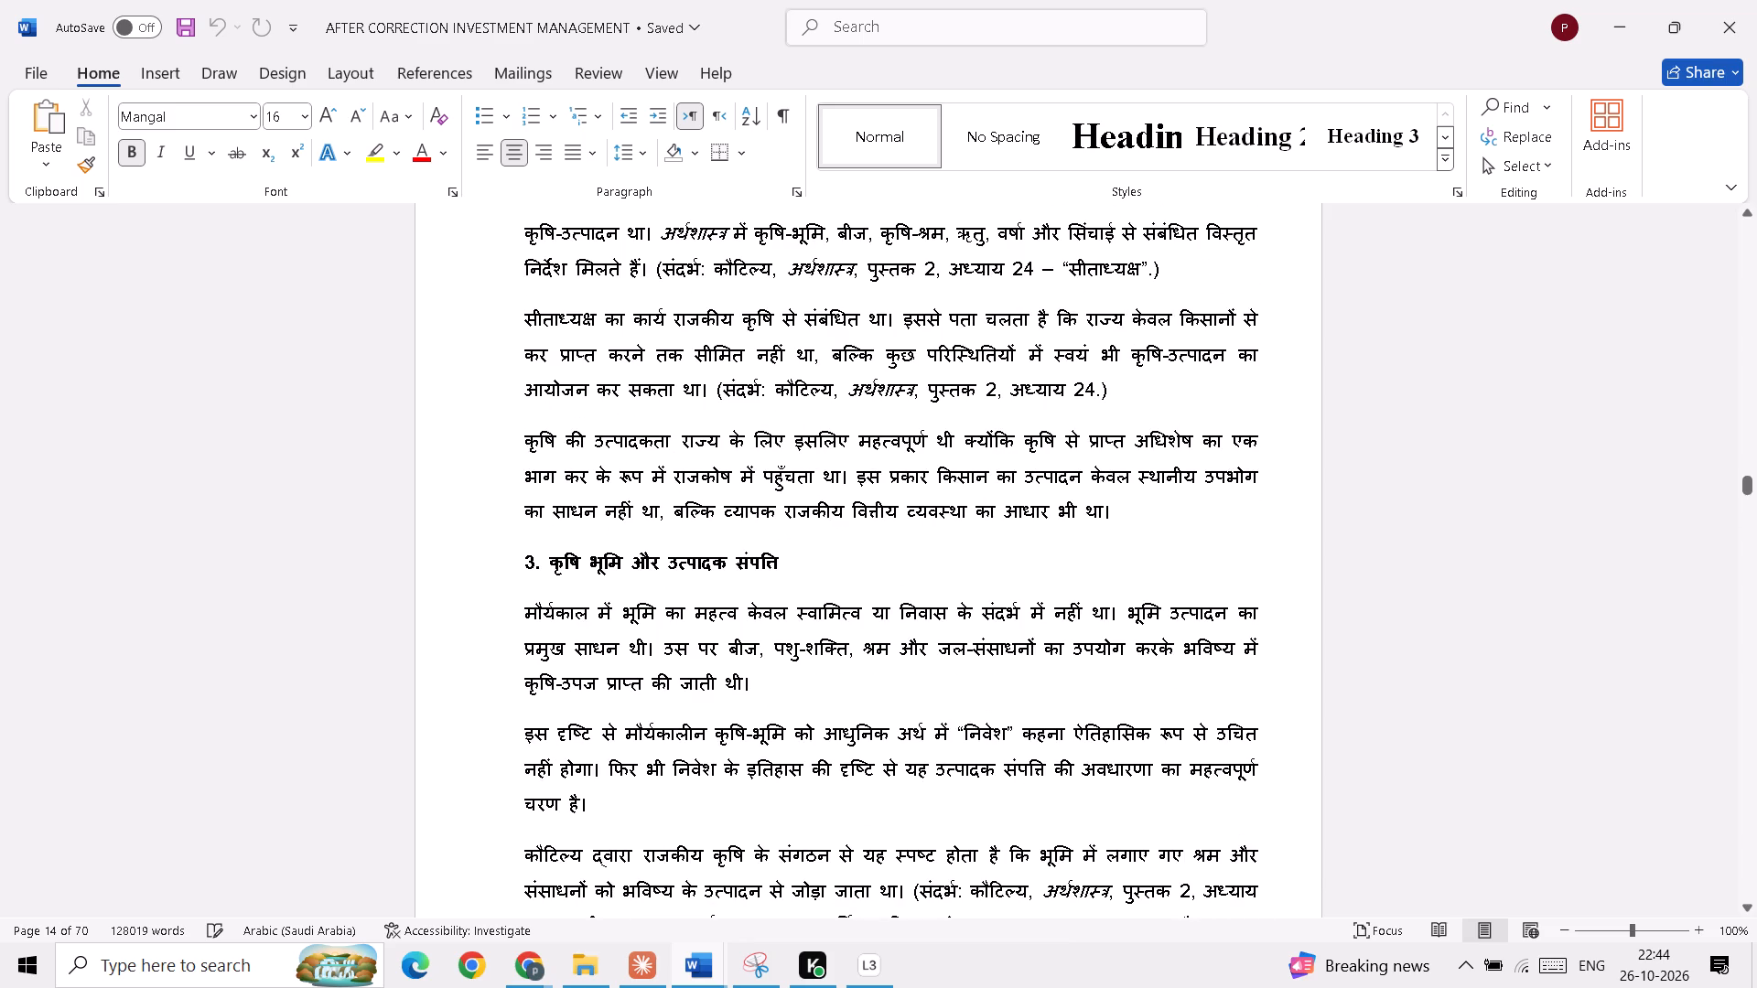
pyautogui.moveTo(1741, 476); pyautogui.dragTo(1739, 516)
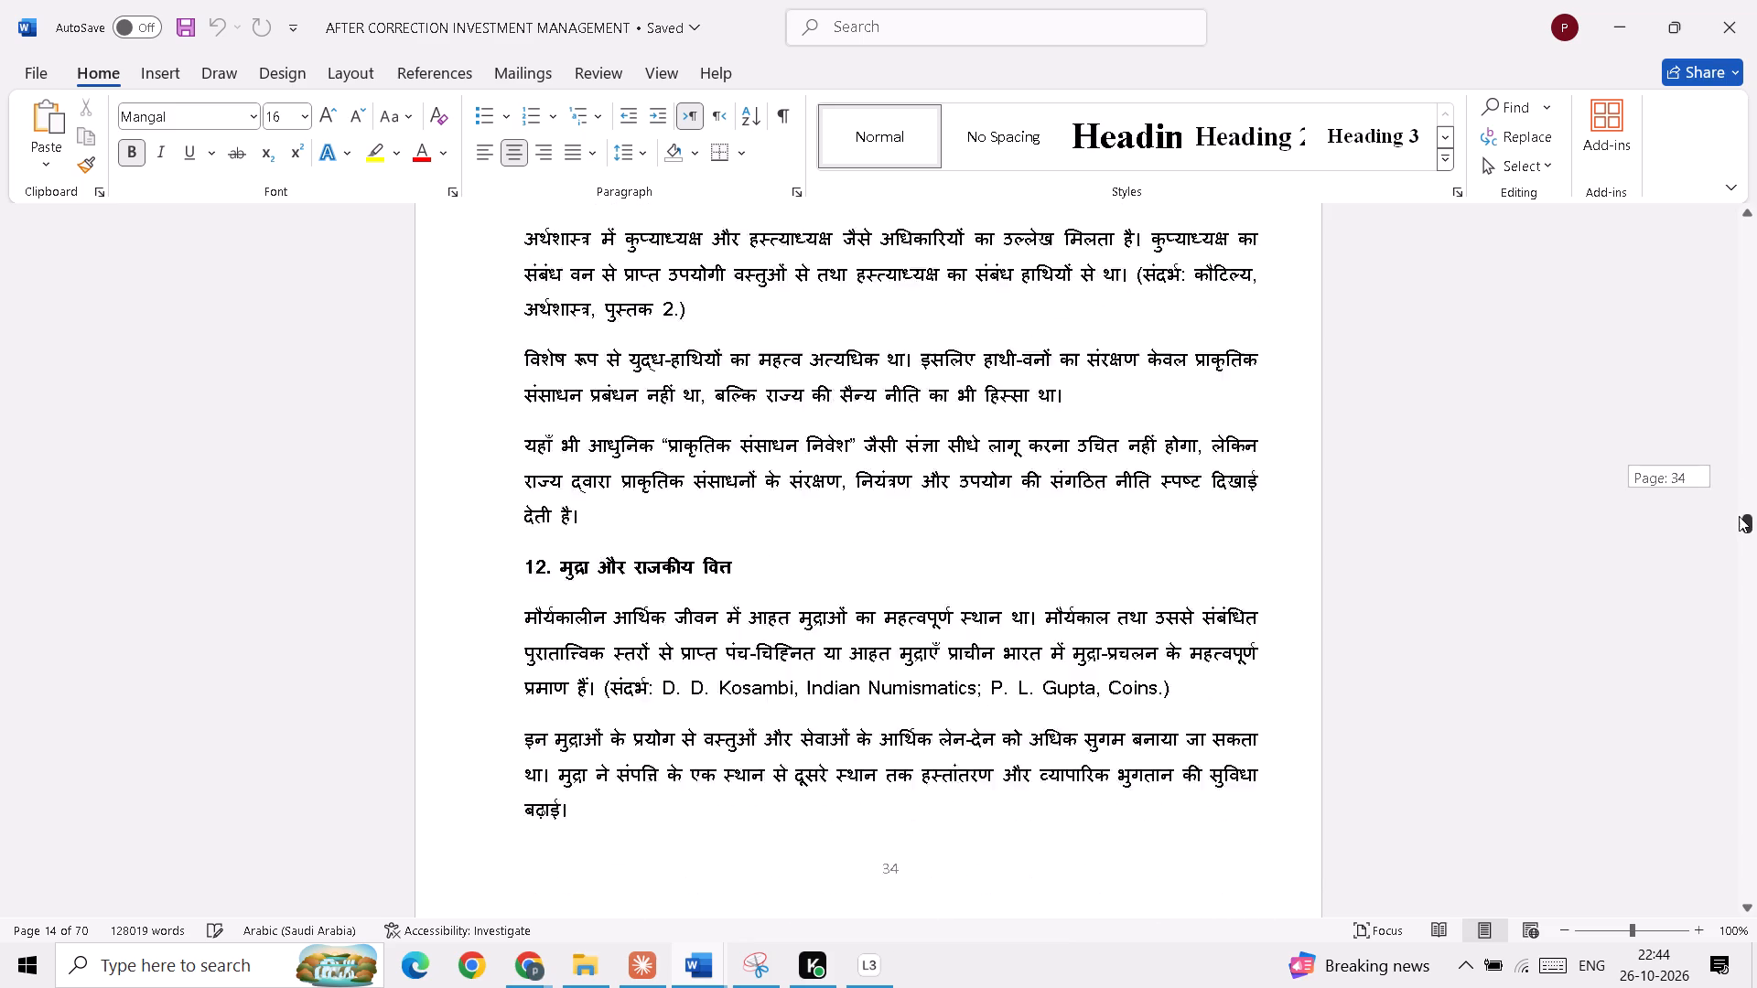
pyautogui.moveTo(1739, 516); pyautogui.dragTo(1672, 699)
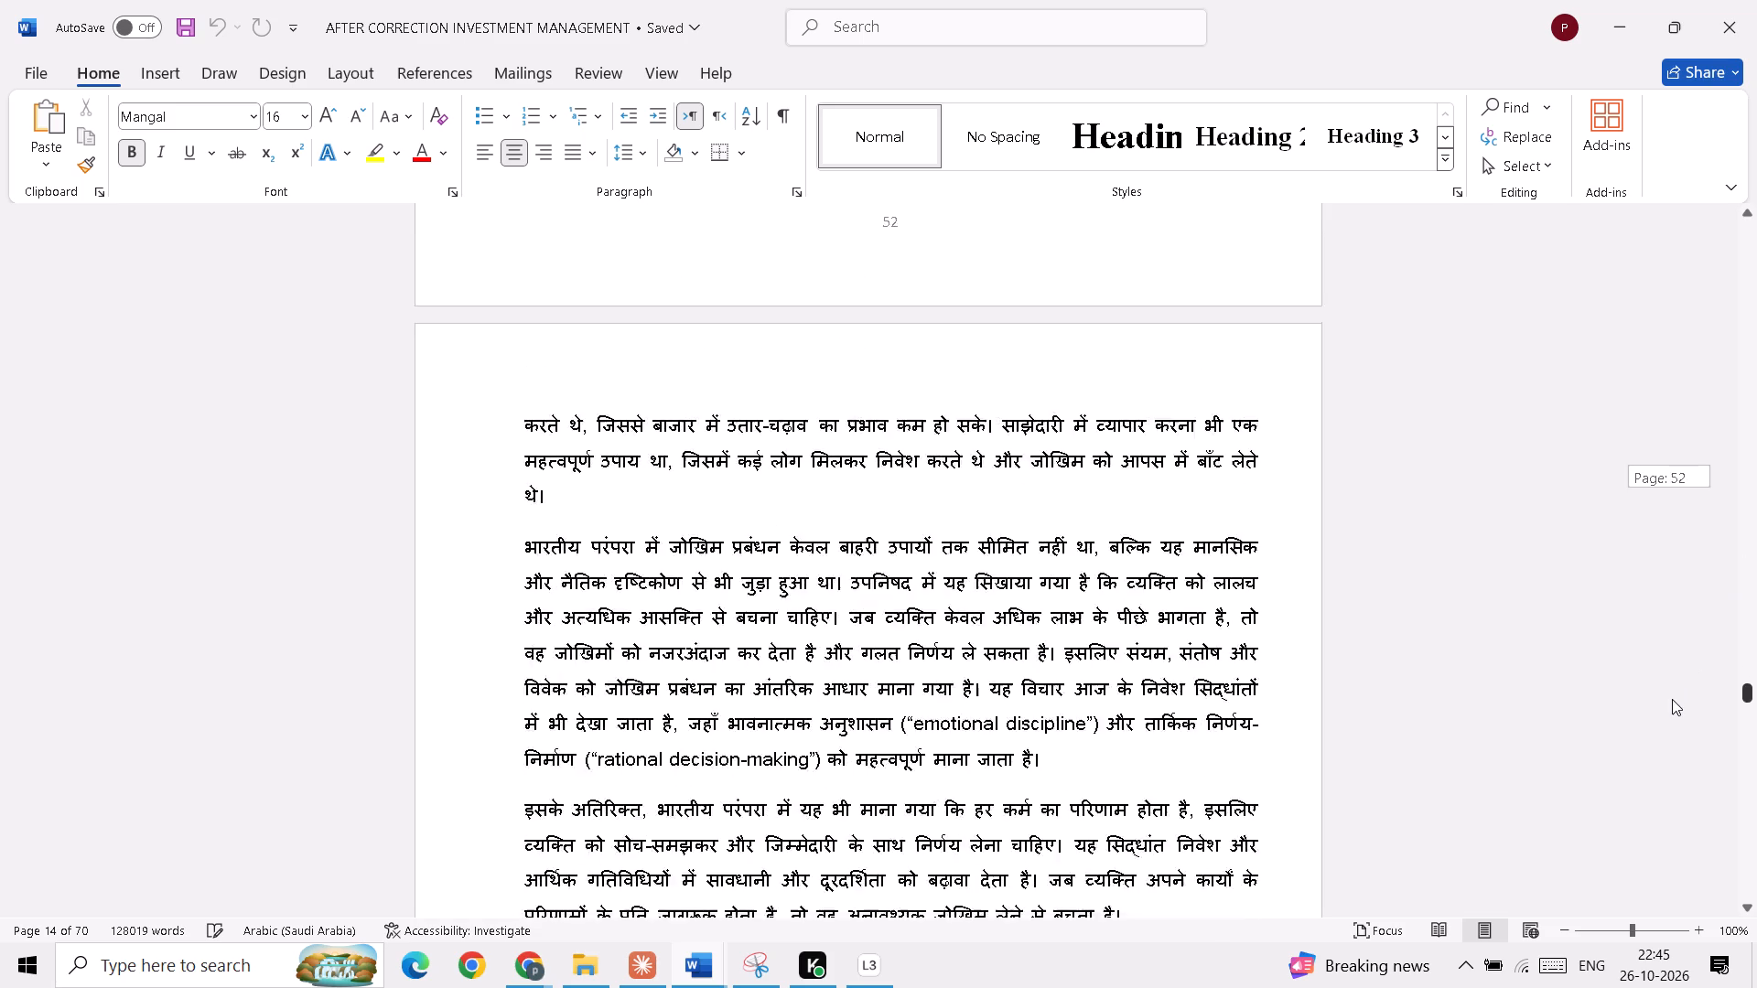
pyautogui.moveTo(1672, 699); pyautogui.dragTo(1659, 723)
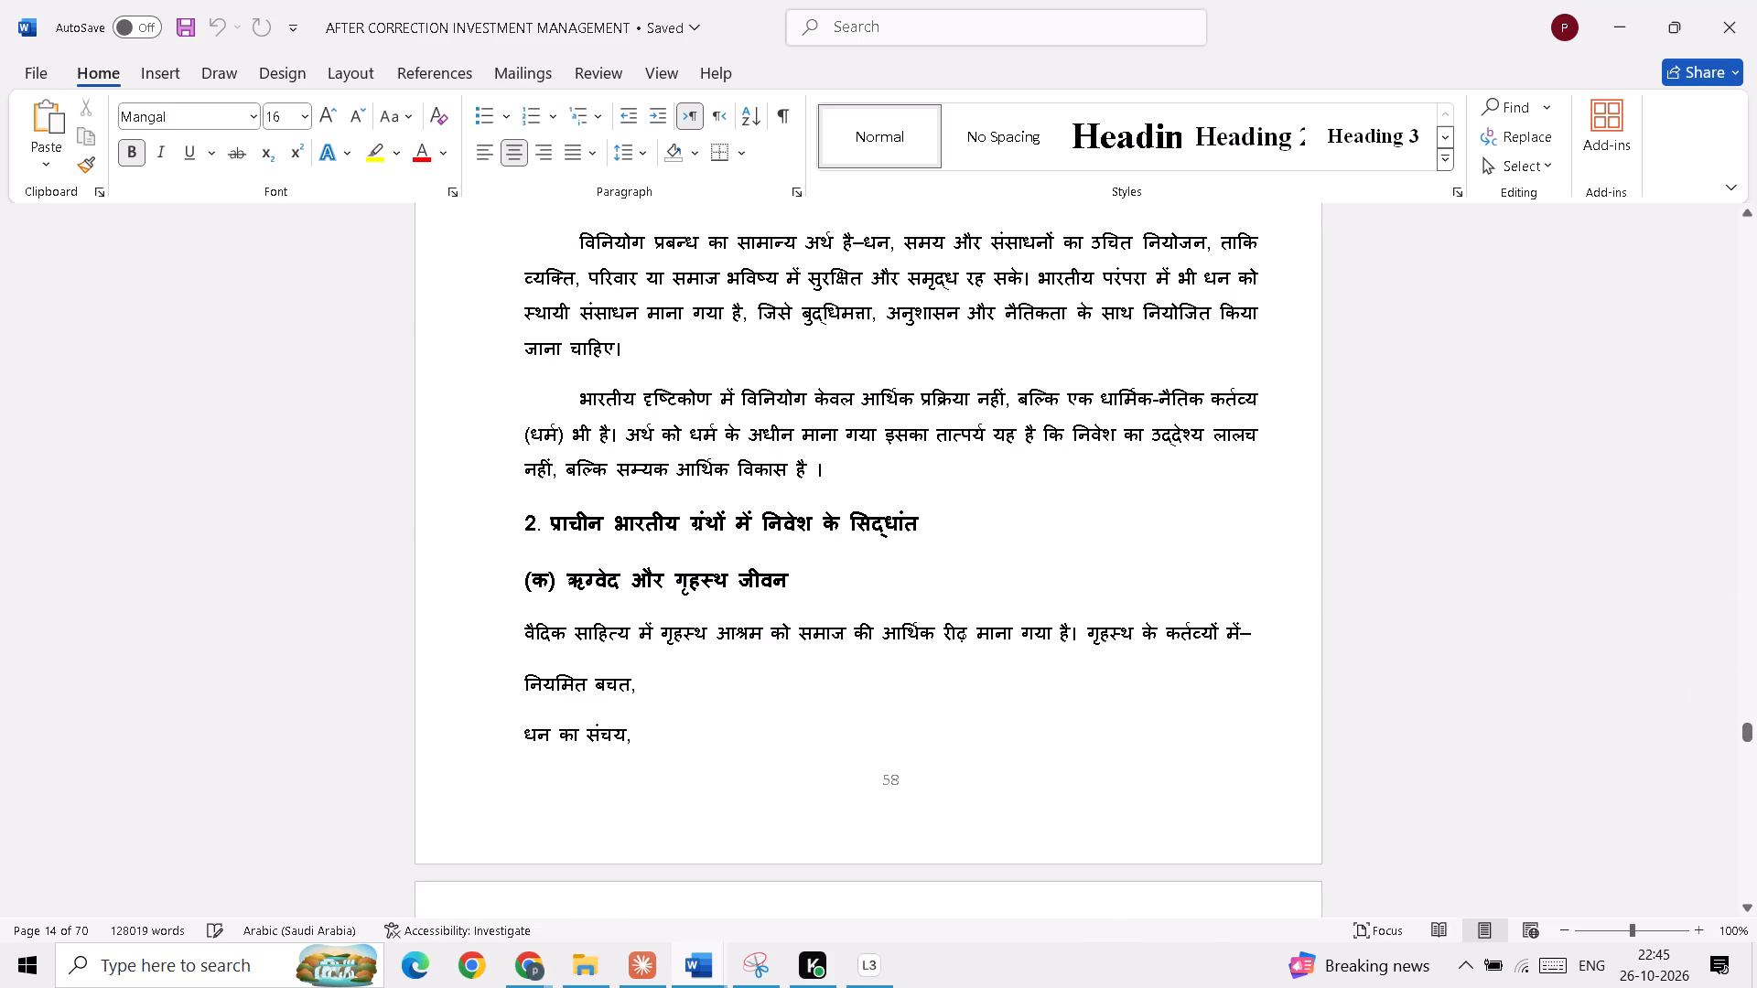
# Look through the investment principles from अर्थशास्त्र, नीतिशतक and हितोपदेश, continuing into the धन को साधन के रूप में discussion.
pyautogui.scroll(-13, 1044, 538)
pyautogui.scroll(-20, 1044, 550)
pyautogui.scroll(-5, 1044, 550)
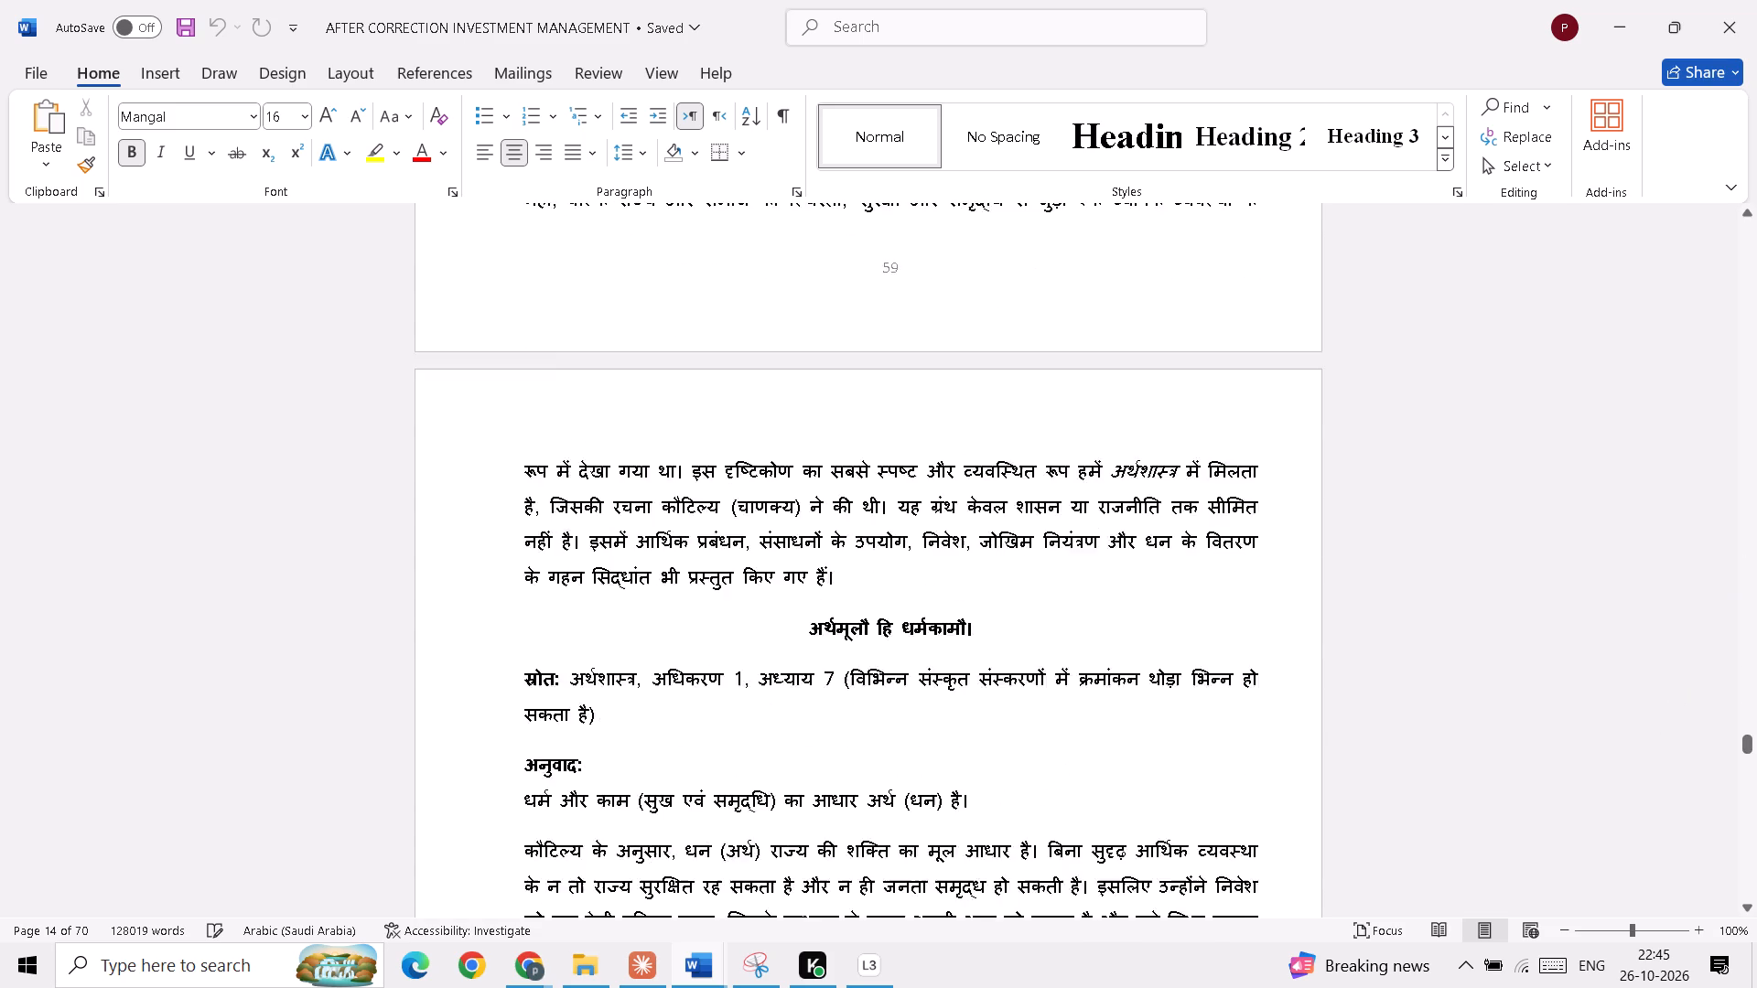
pyautogui.scroll(-9, 1042, 585)
pyautogui.scroll(-13, 1042, 584)
pyautogui.scroll(-15, 1047, 575)
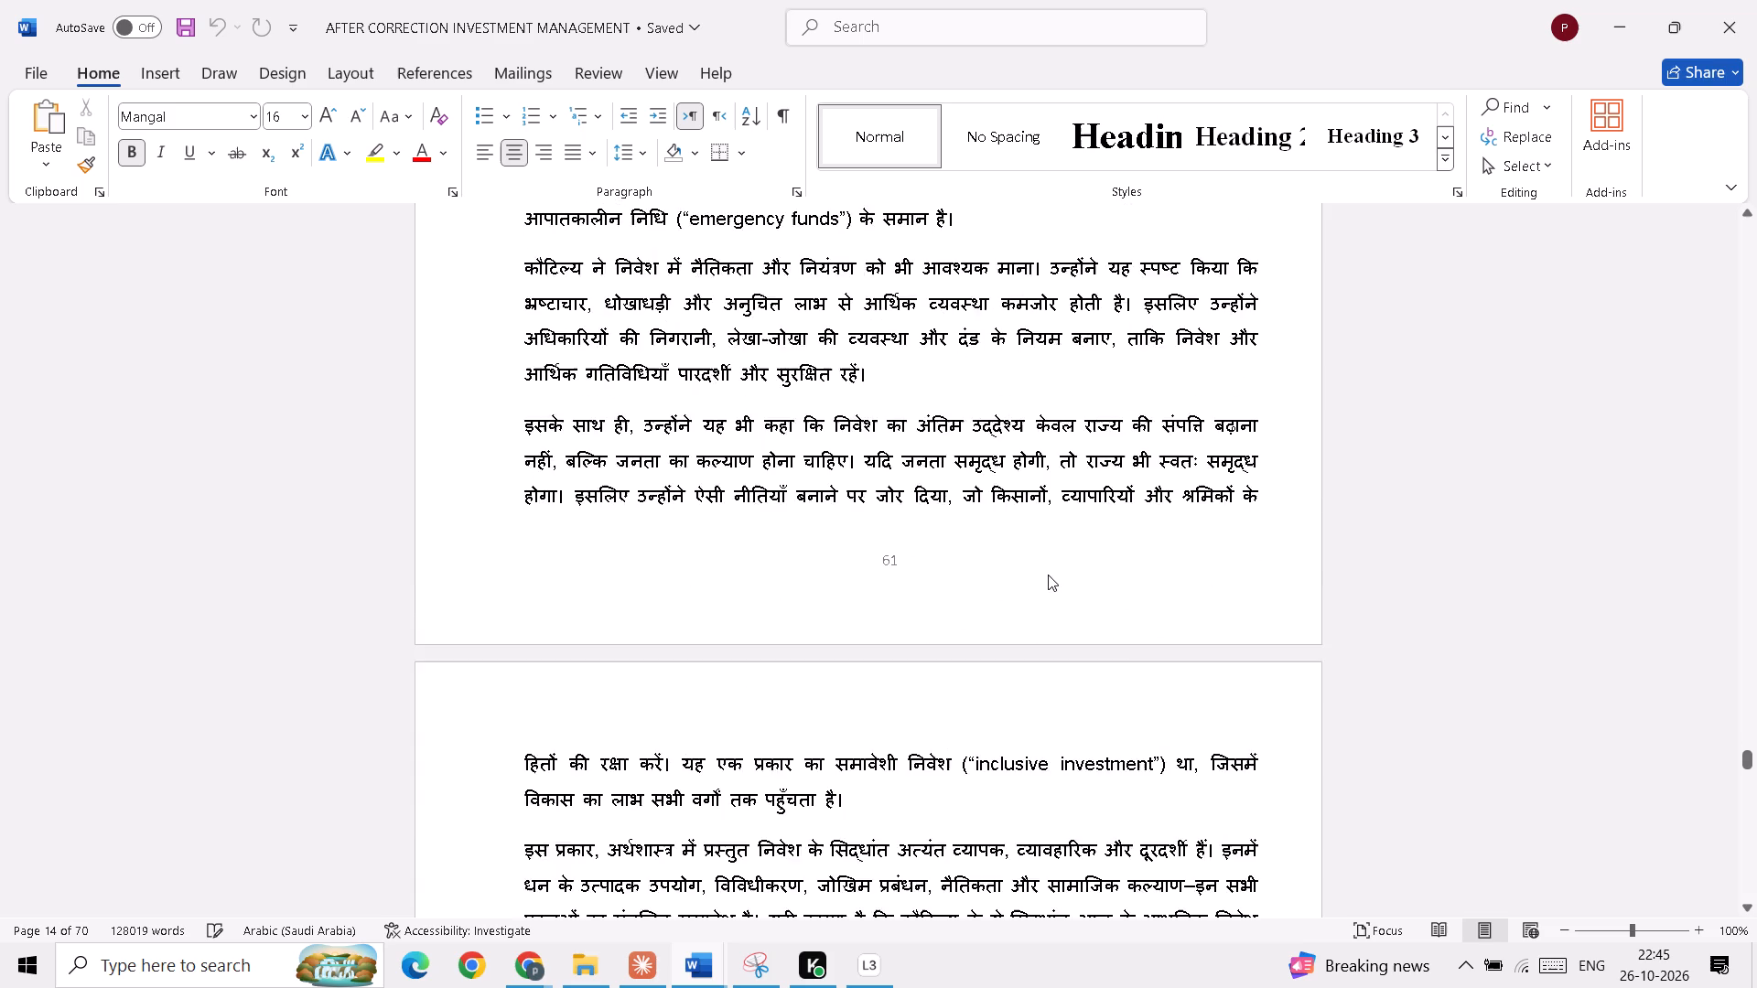
pyautogui.scroll(-19, 1048, 575)
pyautogui.scroll(-12, 1047, 589)
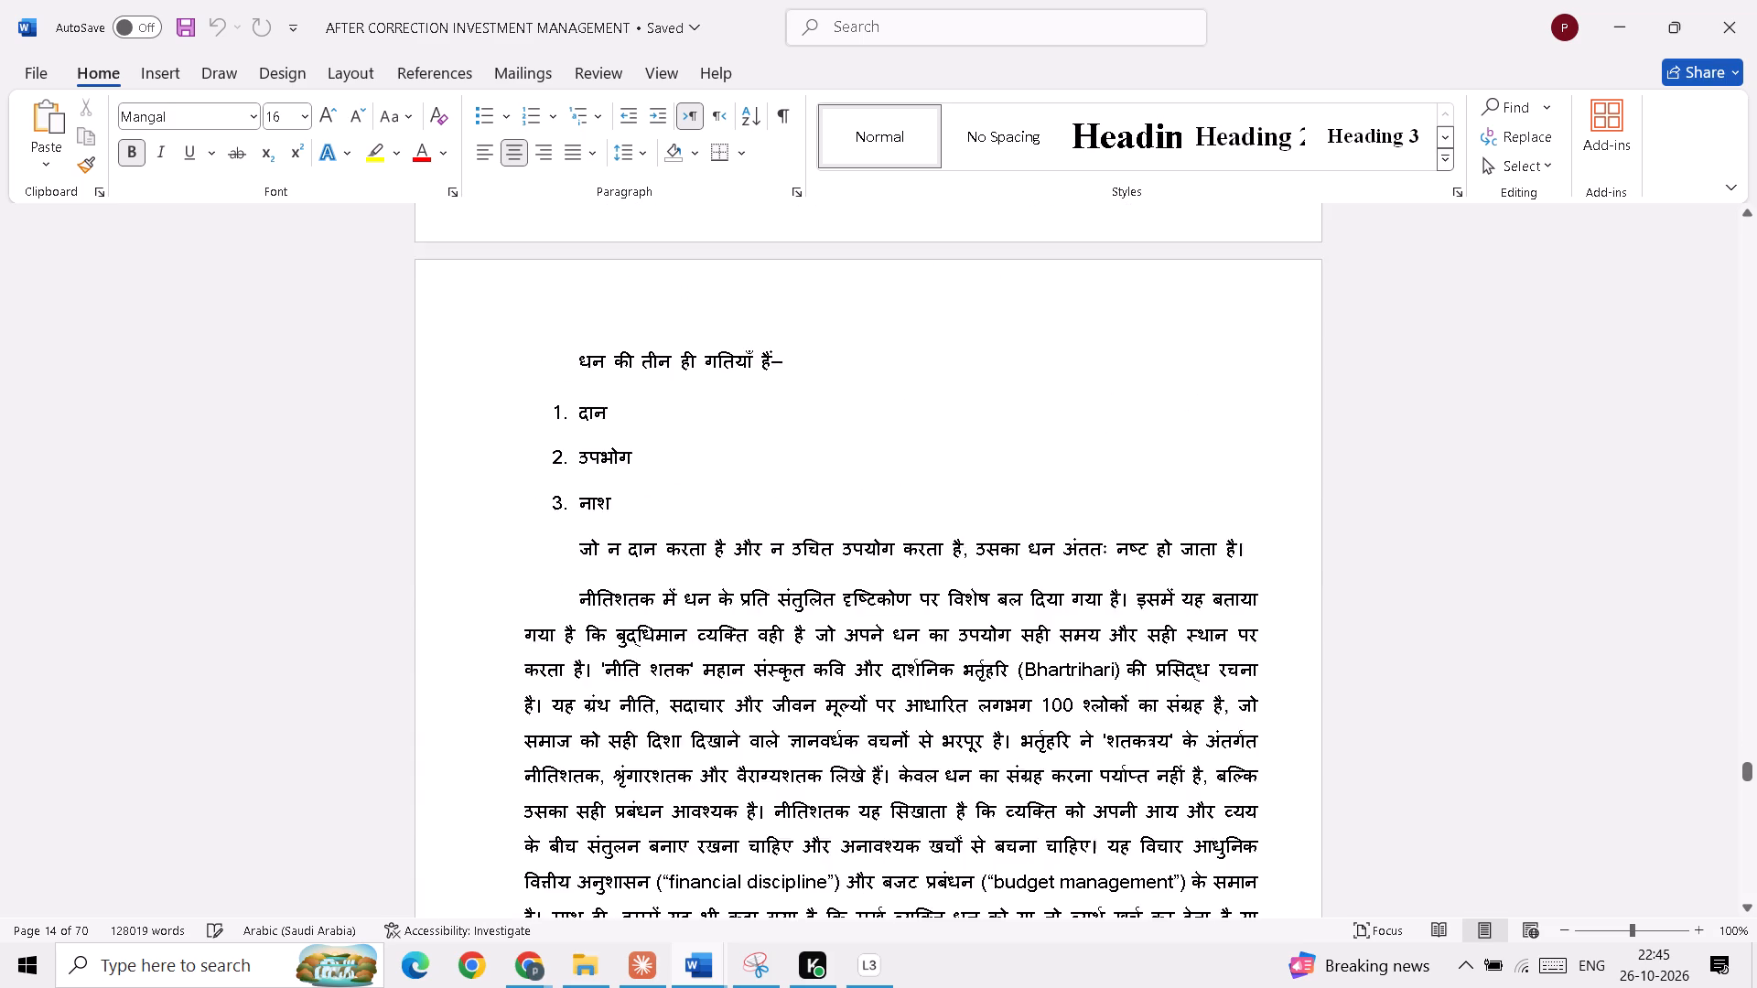
pyautogui.scroll(-19, 1010, 584)
pyautogui.scroll(-14, 966, 560)
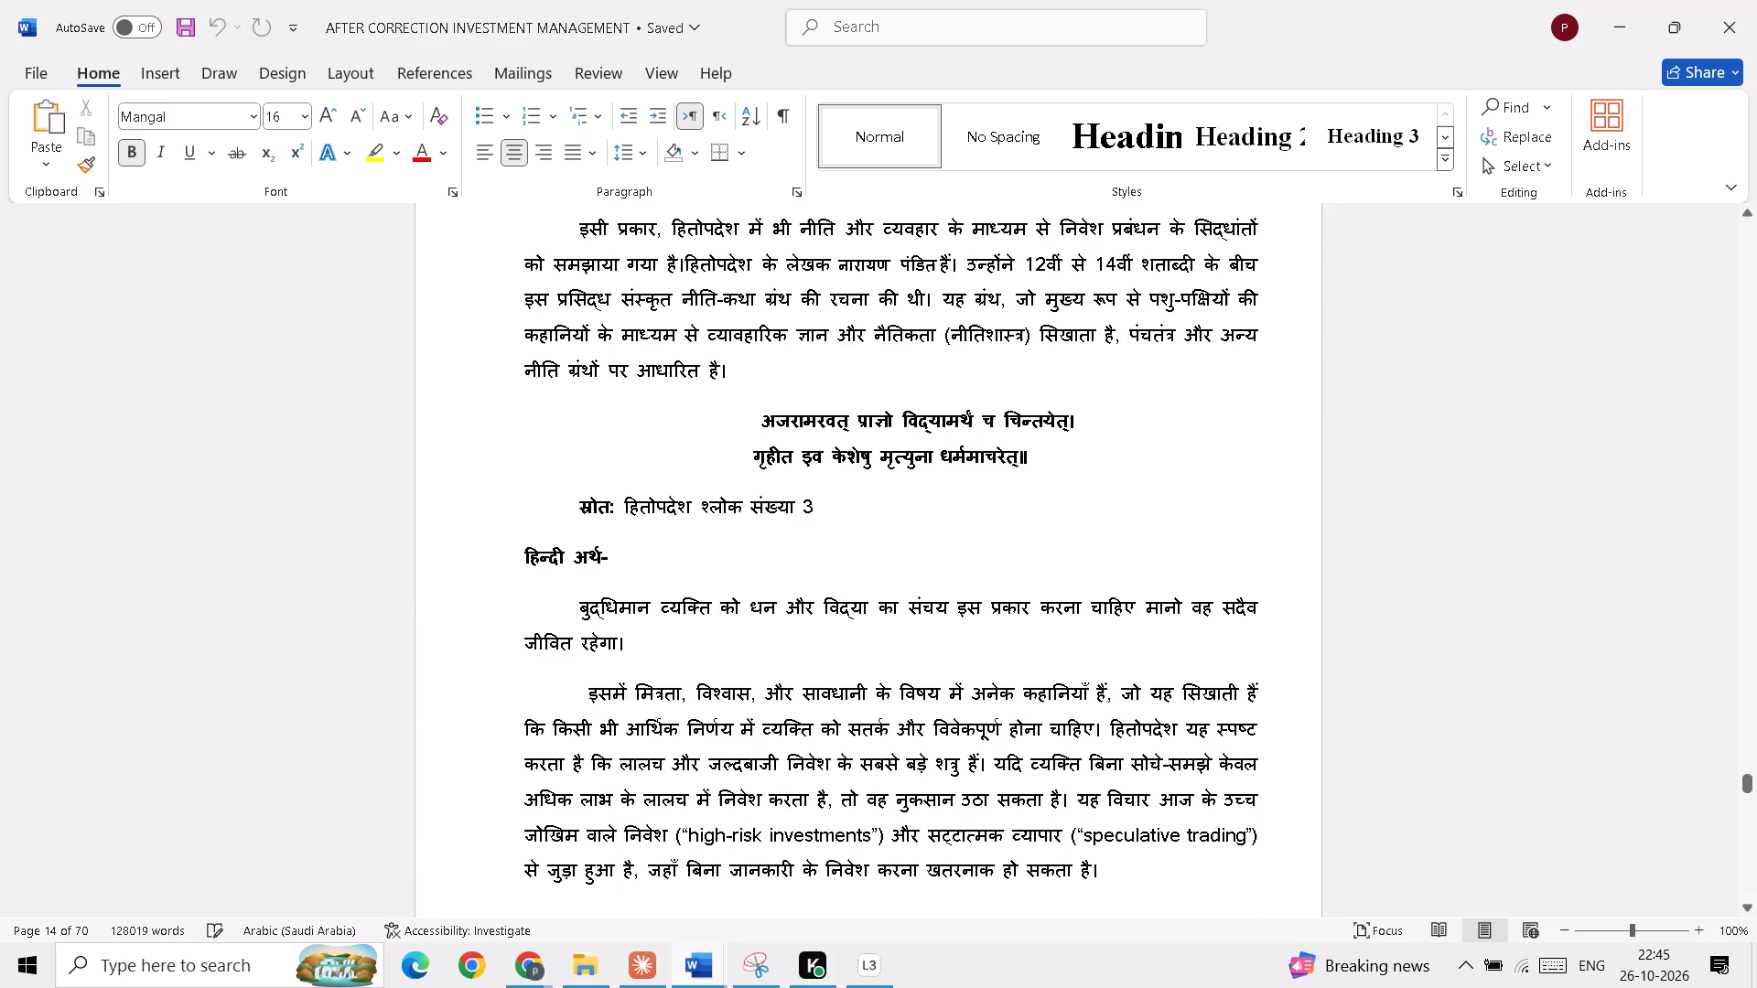
pyautogui.scroll(-20, 965, 568)
pyautogui.scroll(-13, 965, 568)
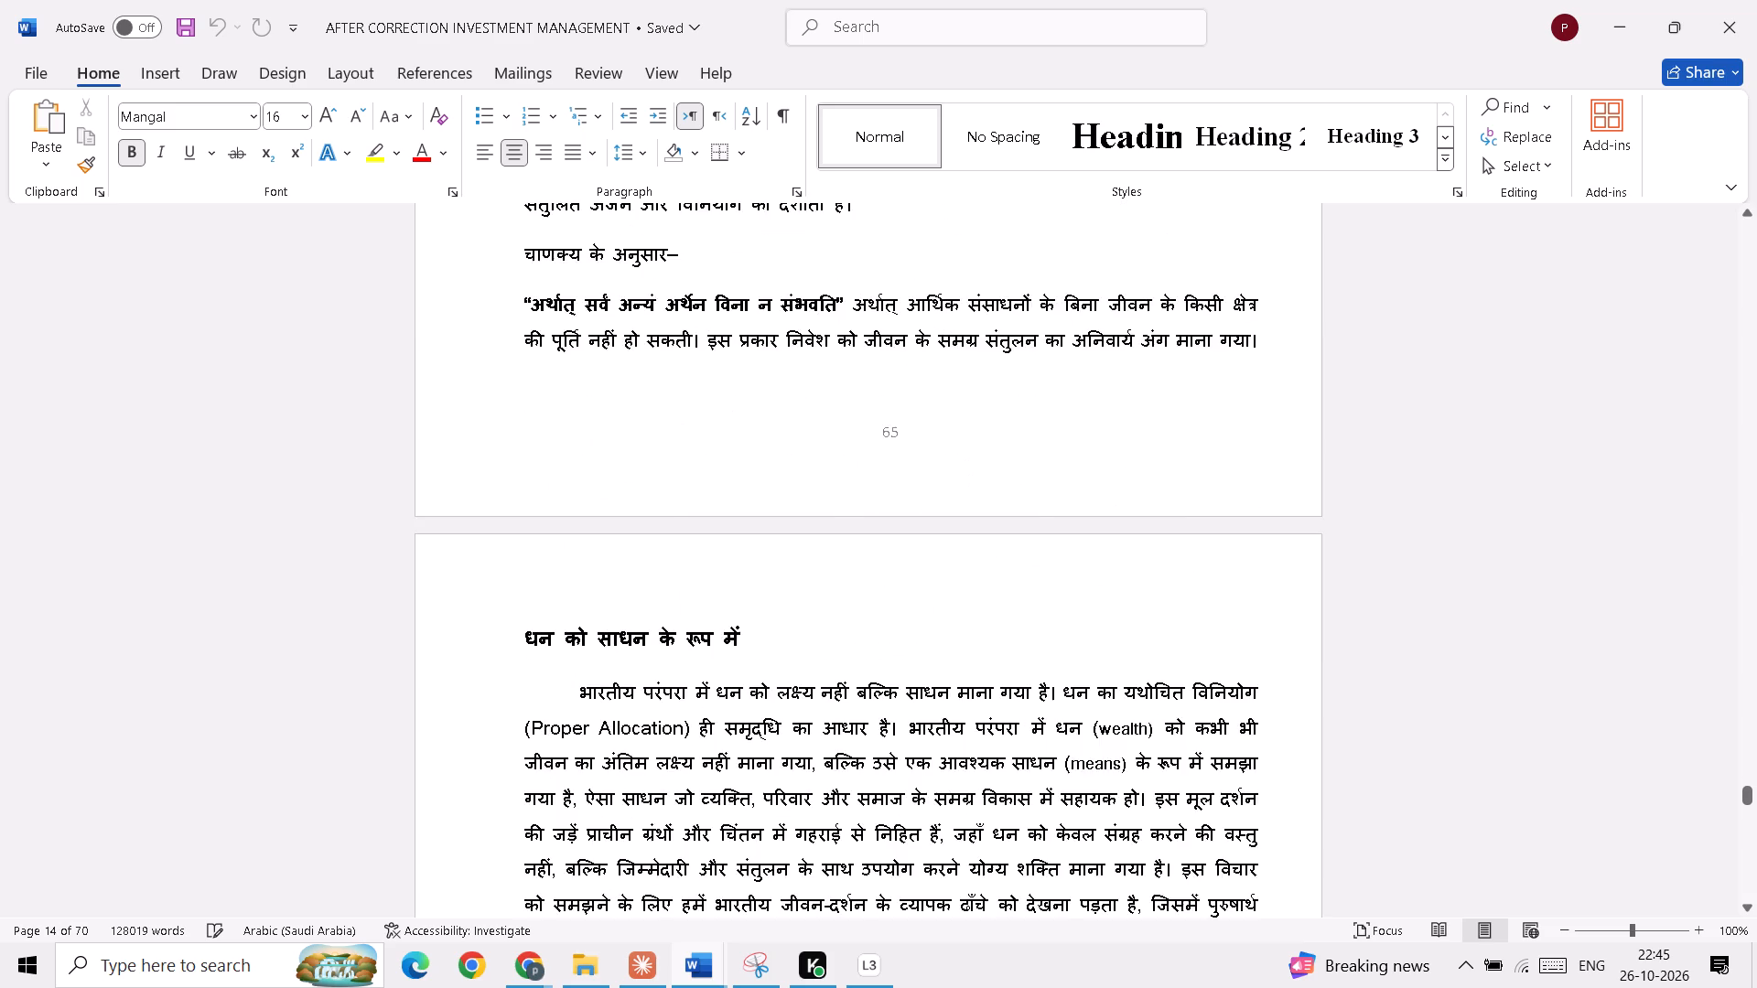
pyautogui.scroll(-14, 965, 562)
pyautogui.scroll(-14, 956, 579)
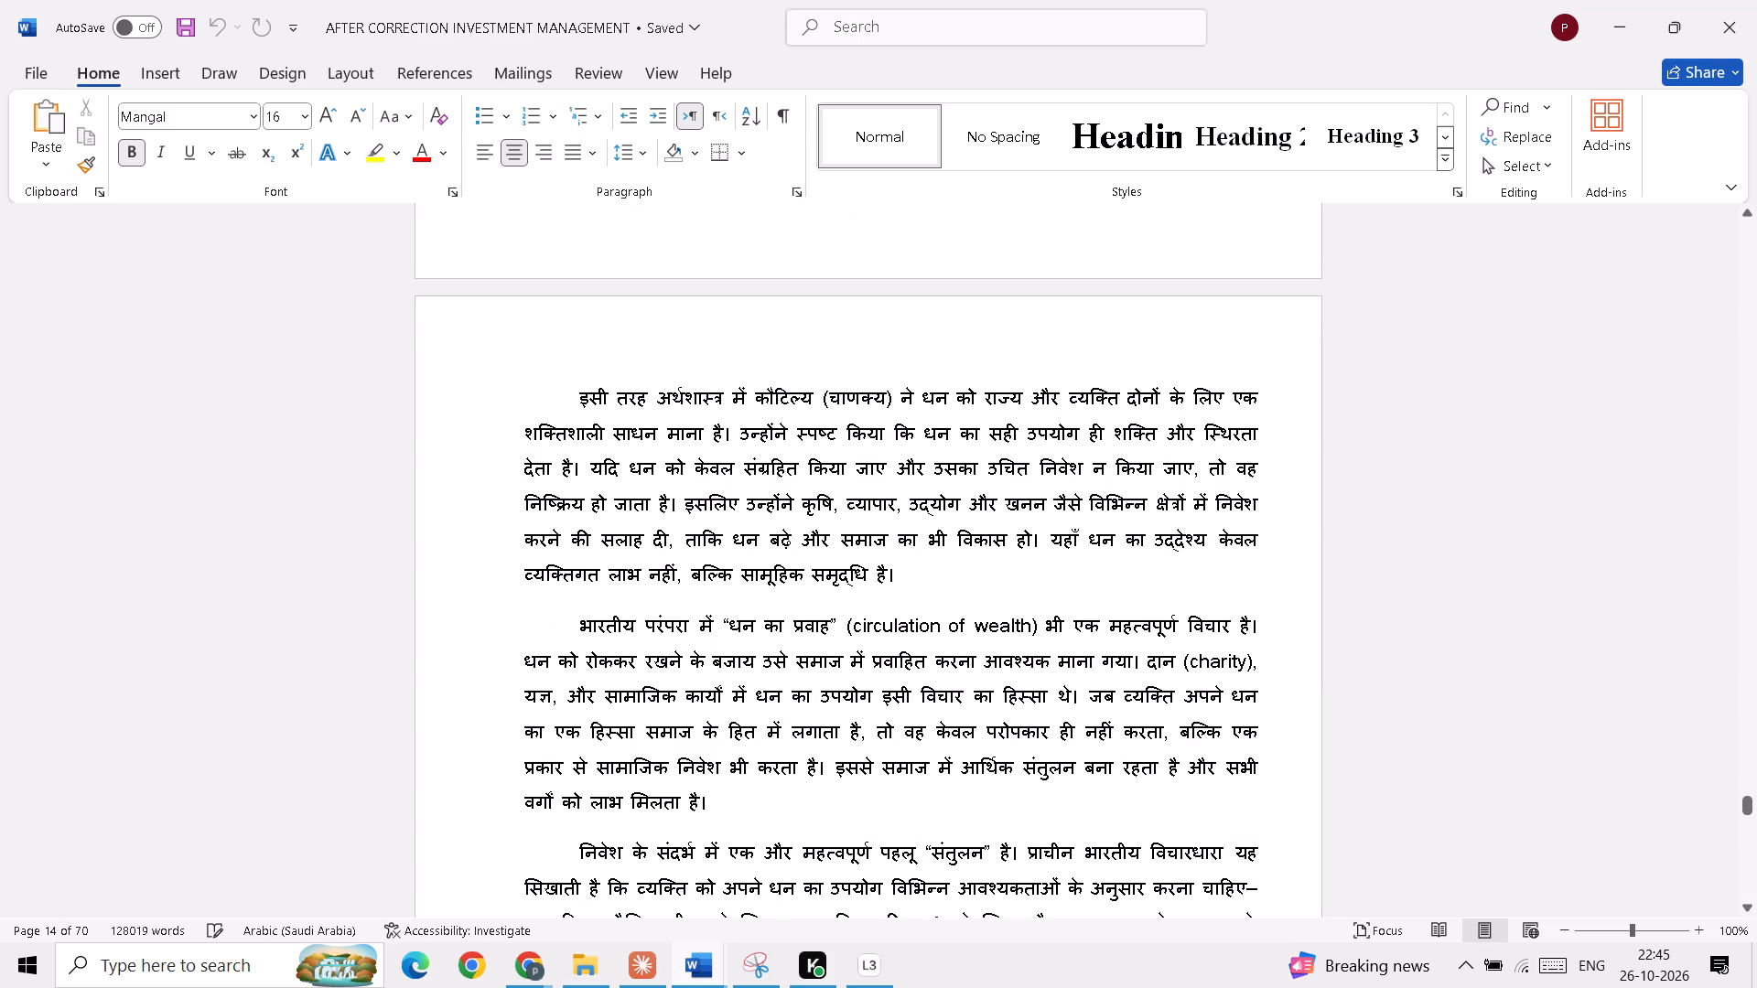
# Look through the मनुस्मृति discussion of trade, debt and interest, continuing to the table matching modern investment principles with अर्थशास्त्र sutras.
pyautogui.press('Down')
pyautogui.press('Down')
pyautogui.press('Down')
pyautogui.press('Down')
pyautogui.press('Down')
pyautogui.press('Down')
pyautogui.press('Down')
pyautogui.press('Down')
pyautogui.press('Down')
pyautogui.press('Down')
pyautogui.press('Down')
pyautogui.press('Down')
pyautogui.press('Down')
pyautogui.press('Down')
pyautogui.press('Down')
pyautogui.press('Down')
pyautogui.press('Down')
pyautogui.press('Down')
pyautogui.press('Down')
pyautogui.press('Down')
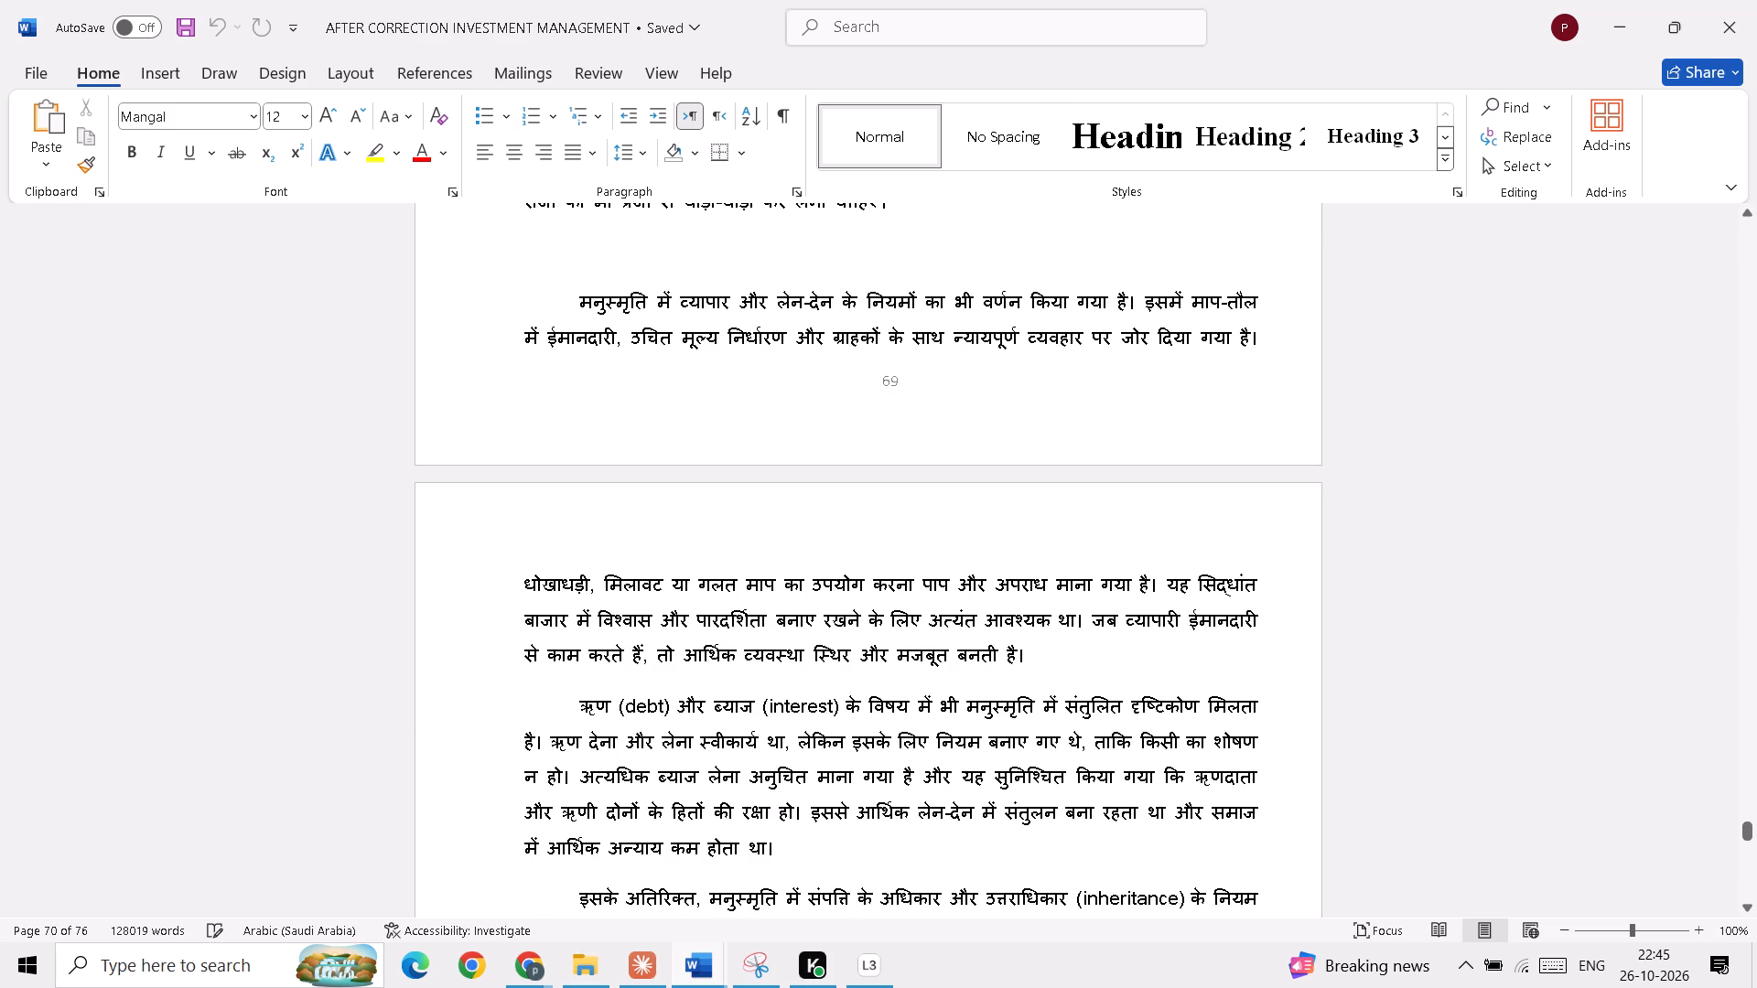
pyautogui.press('Down')
pyautogui.press('Down')
pyautogui.press('Down')
pyautogui.press('Down')
pyautogui.press('Down')
pyautogui.press('Down')
pyautogui.press('Down')
pyautogui.press('Down')
pyautogui.press('Down')
pyautogui.press('Down')
pyautogui.press('Down')
pyautogui.press('Down')
pyautogui.press('Down')
pyautogui.press('Down')
pyautogui.press('Down')
pyautogui.press('Down')
pyautogui.press('Down')
pyautogui.press('Down')
pyautogui.press('Down')
pyautogui.press('Down')
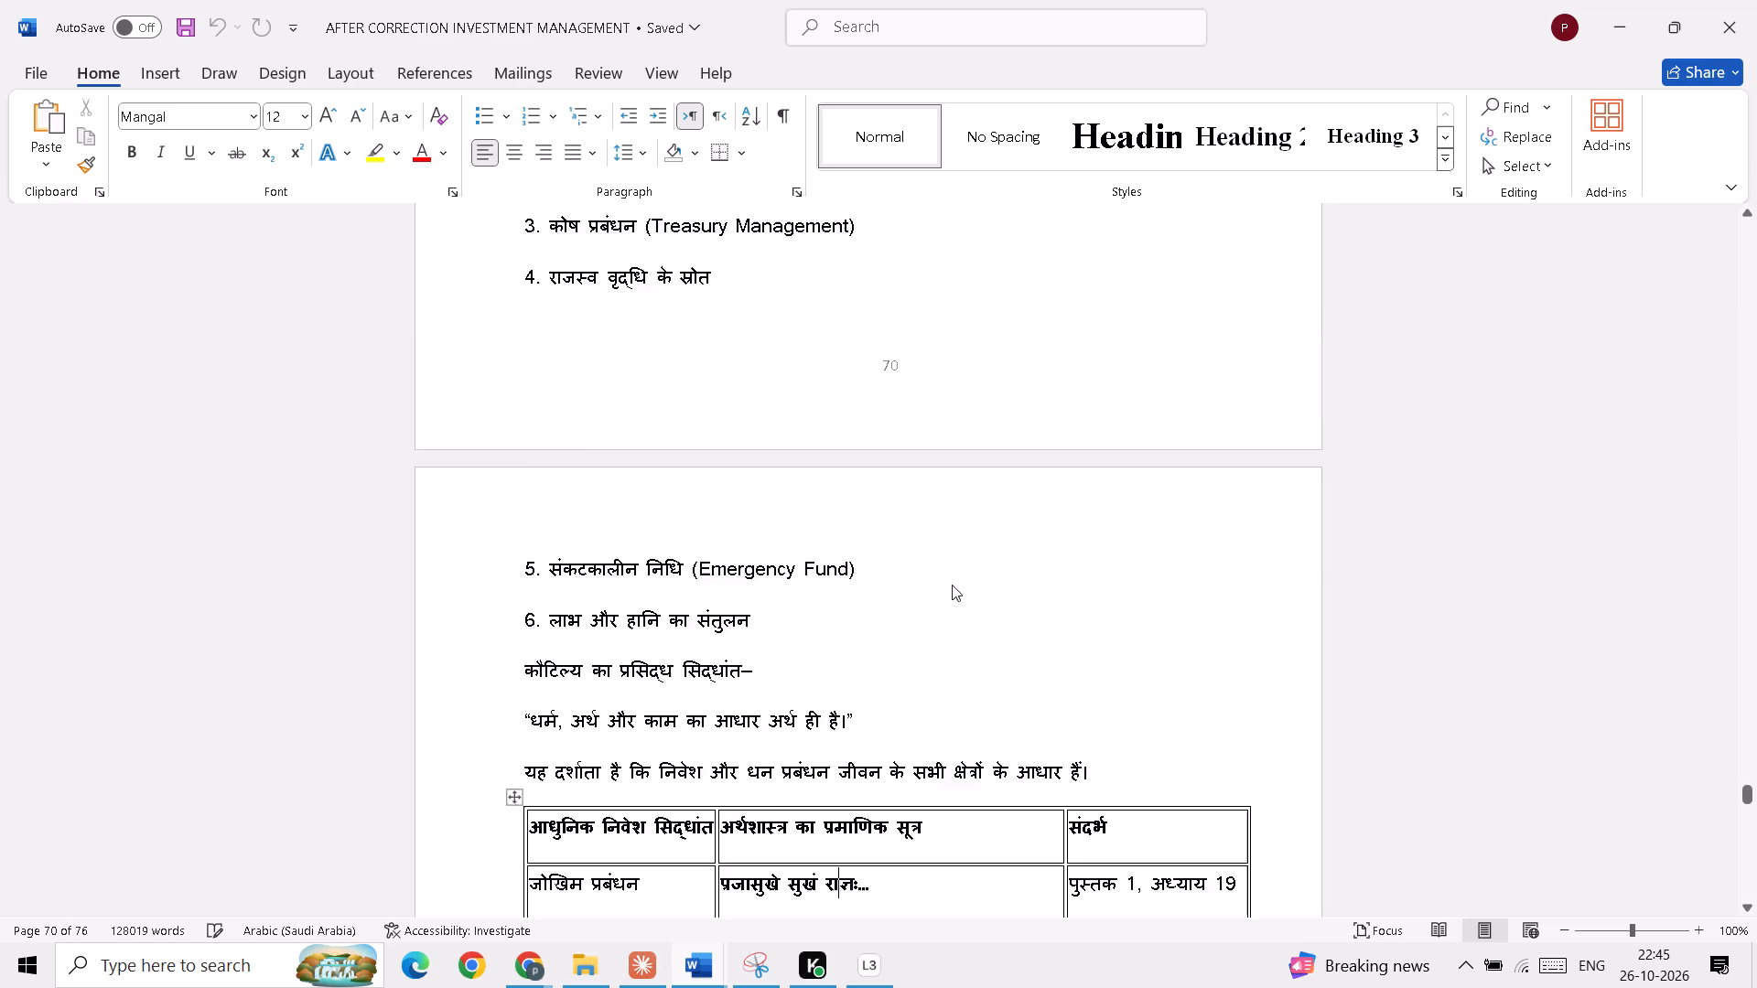
# Look through the ऋग्वेद and economic balance discussion, continuing through investment diversification to लंबी अवधि में निवेश and नैतिक निवेश.
pyautogui.press('Down')
pyautogui.press('Down')
pyautogui.press('Down')
pyautogui.press('Down')
pyautogui.press('Down')
pyautogui.press('Down')
pyautogui.press('Down')
pyautogui.press('Down')
pyautogui.press('Down')
pyautogui.press('Down')
pyautogui.press('Down')
pyautogui.press('Down')
pyautogui.press('Down')
pyautogui.press('Down')
pyautogui.press('Down')
pyautogui.press('Down')
pyautogui.press('Down')
pyautogui.press('Down')
pyautogui.press('Down')
pyautogui.press('Down')
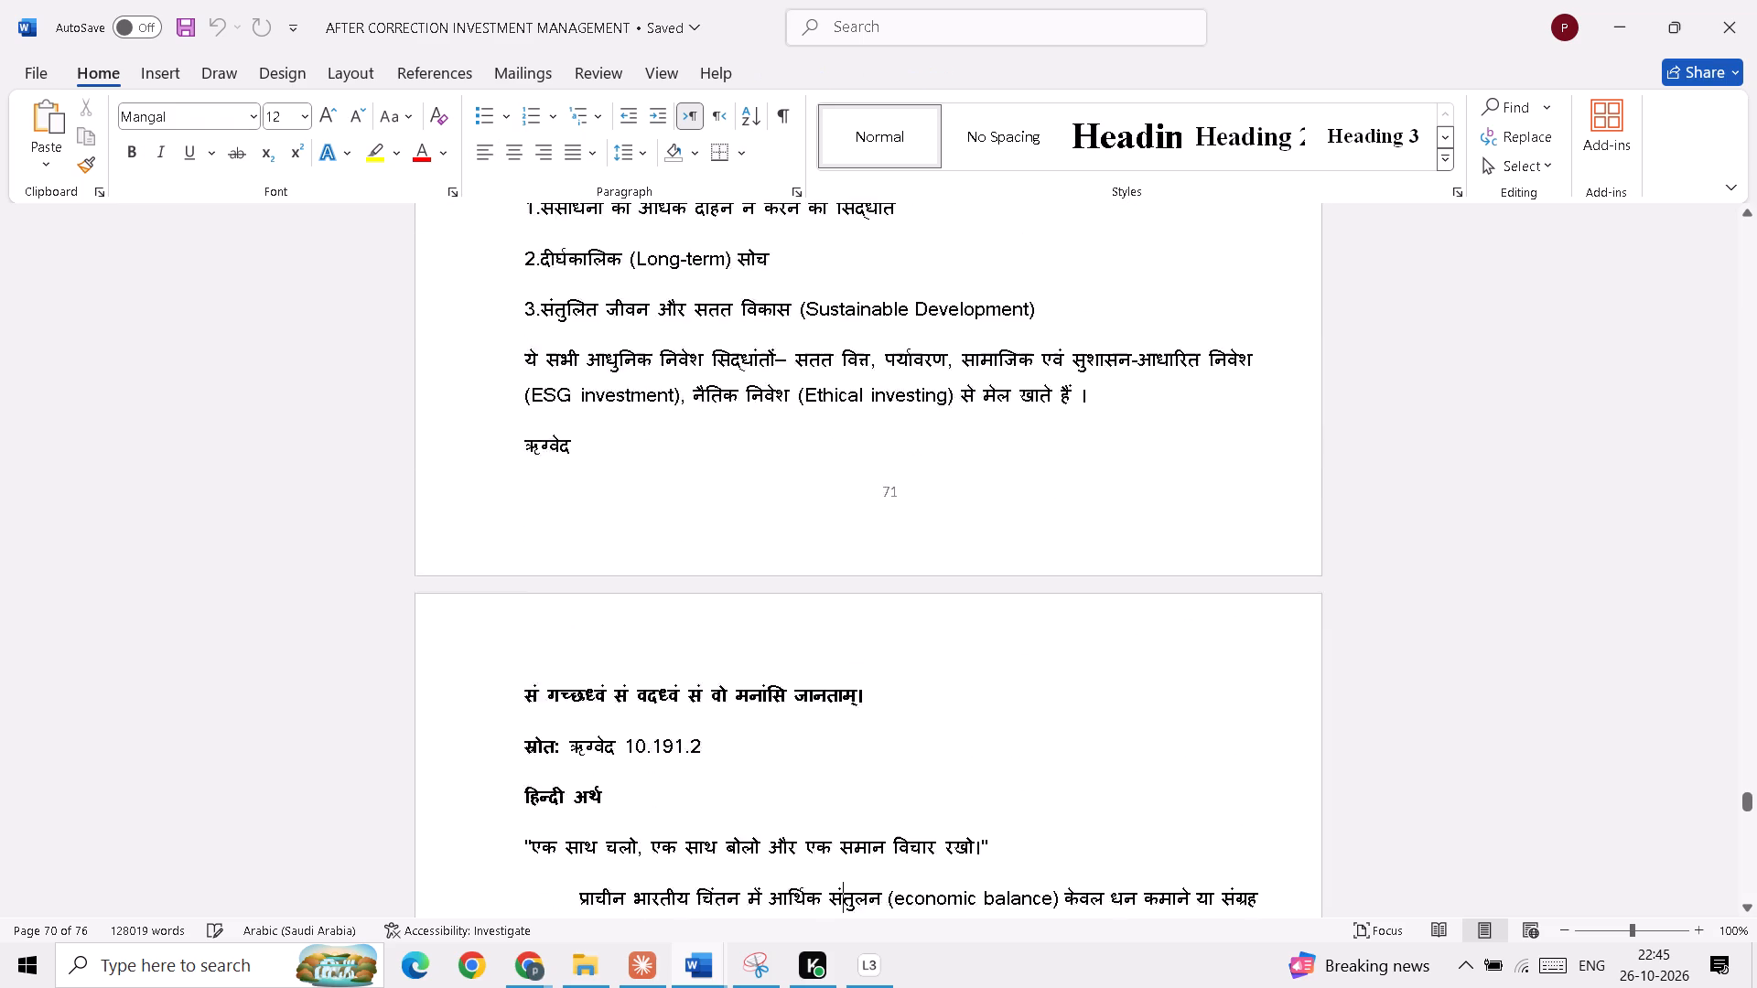
pyautogui.press('Down')
pyautogui.press('Down')
pyautogui.press('Down')
pyautogui.press('Down')
pyautogui.press('Down')
pyautogui.press('Down')
pyautogui.press('Down')
pyautogui.press('Down')
pyautogui.press('Down')
pyautogui.press('Down')
pyautogui.press('Down')
pyautogui.press('Down')
pyautogui.press('Down')
pyautogui.press('Down')
pyautogui.press('Down')
pyautogui.press('Down')
pyautogui.press('Down')
pyautogui.press('Down')
pyautogui.press('Down')
pyautogui.press('Down')
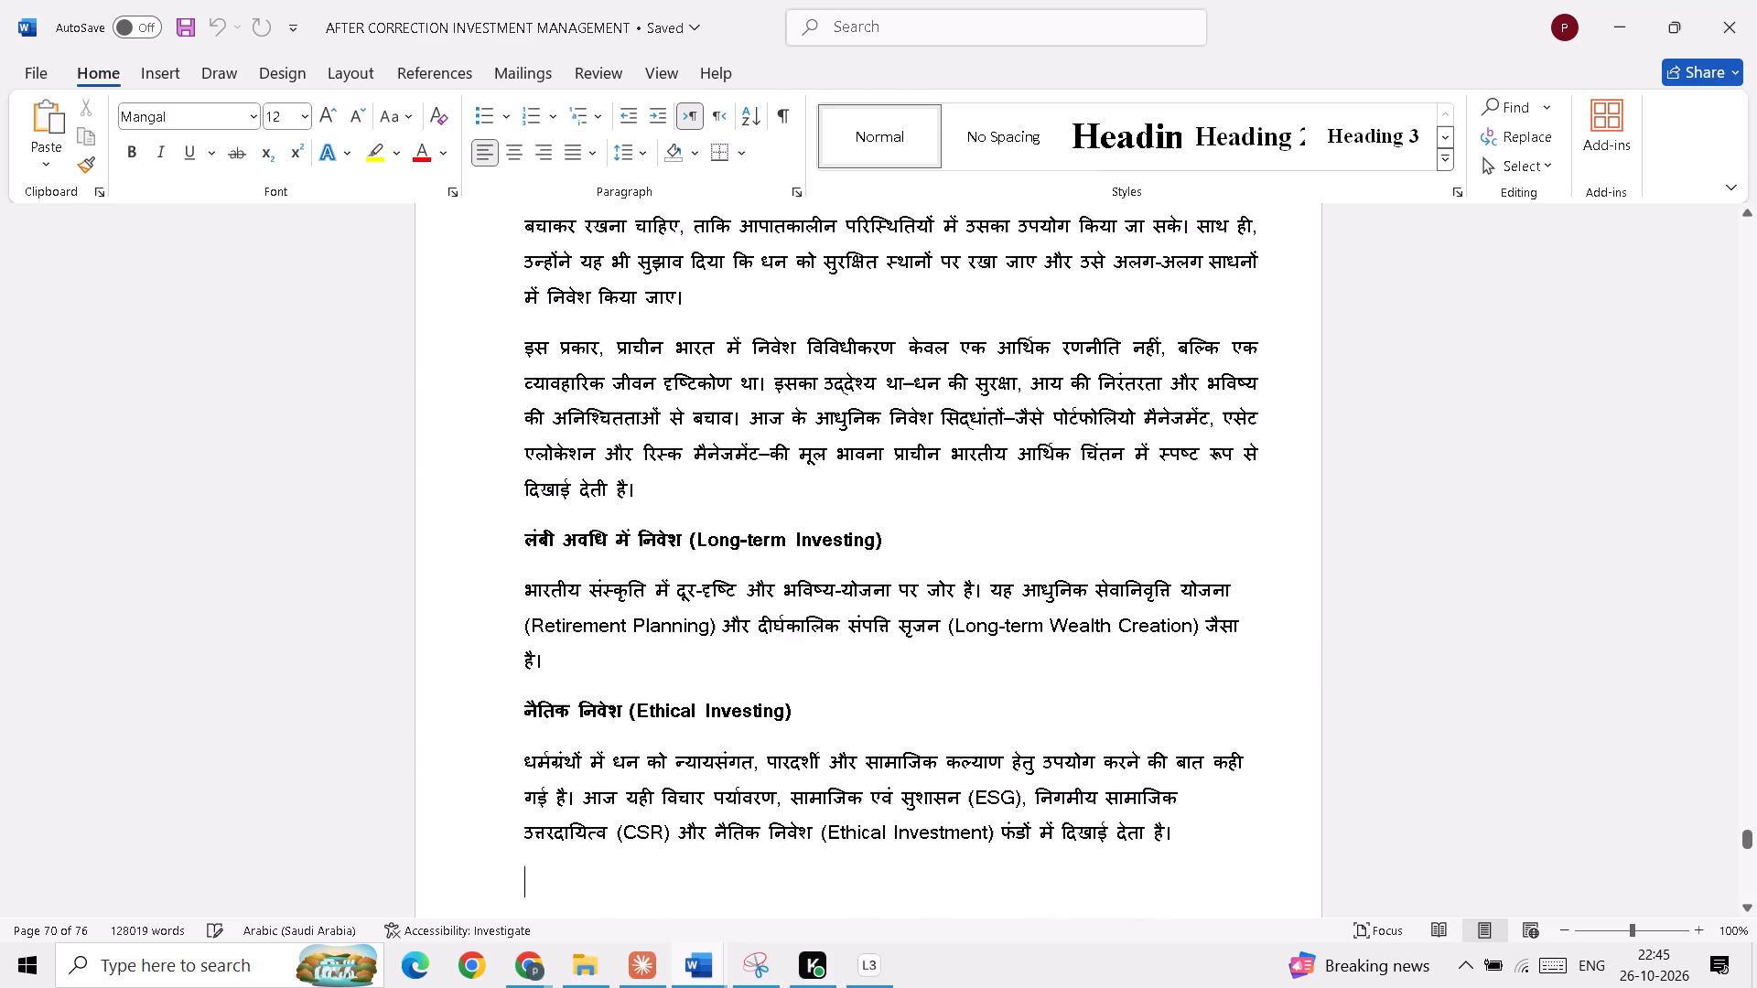
# Look through the chapter's closing text and its practice questions, continuing to the end of the दीर्घउत्तरीय प्रश्न on विनियोग.
pyautogui.press('Down')
pyautogui.press('Down')
pyautogui.press('Down')
pyautogui.press('Down')
pyautogui.press('Down')
pyautogui.press('Down')
pyautogui.press('Down')
pyautogui.press('Down')
pyautogui.press('Down')
pyautogui.press('Down')
pyautogui.press('Down')
pyautogui.press('Down')
pyautogui.press('Down')
pyautogui.press('Down')
pyautogui.press('Down')
pyautogui.press('Down')
pyautogui.press('Down')
pyautogui.press('Down')
pyautogui.press('Down')
pyautogui.press('Down')
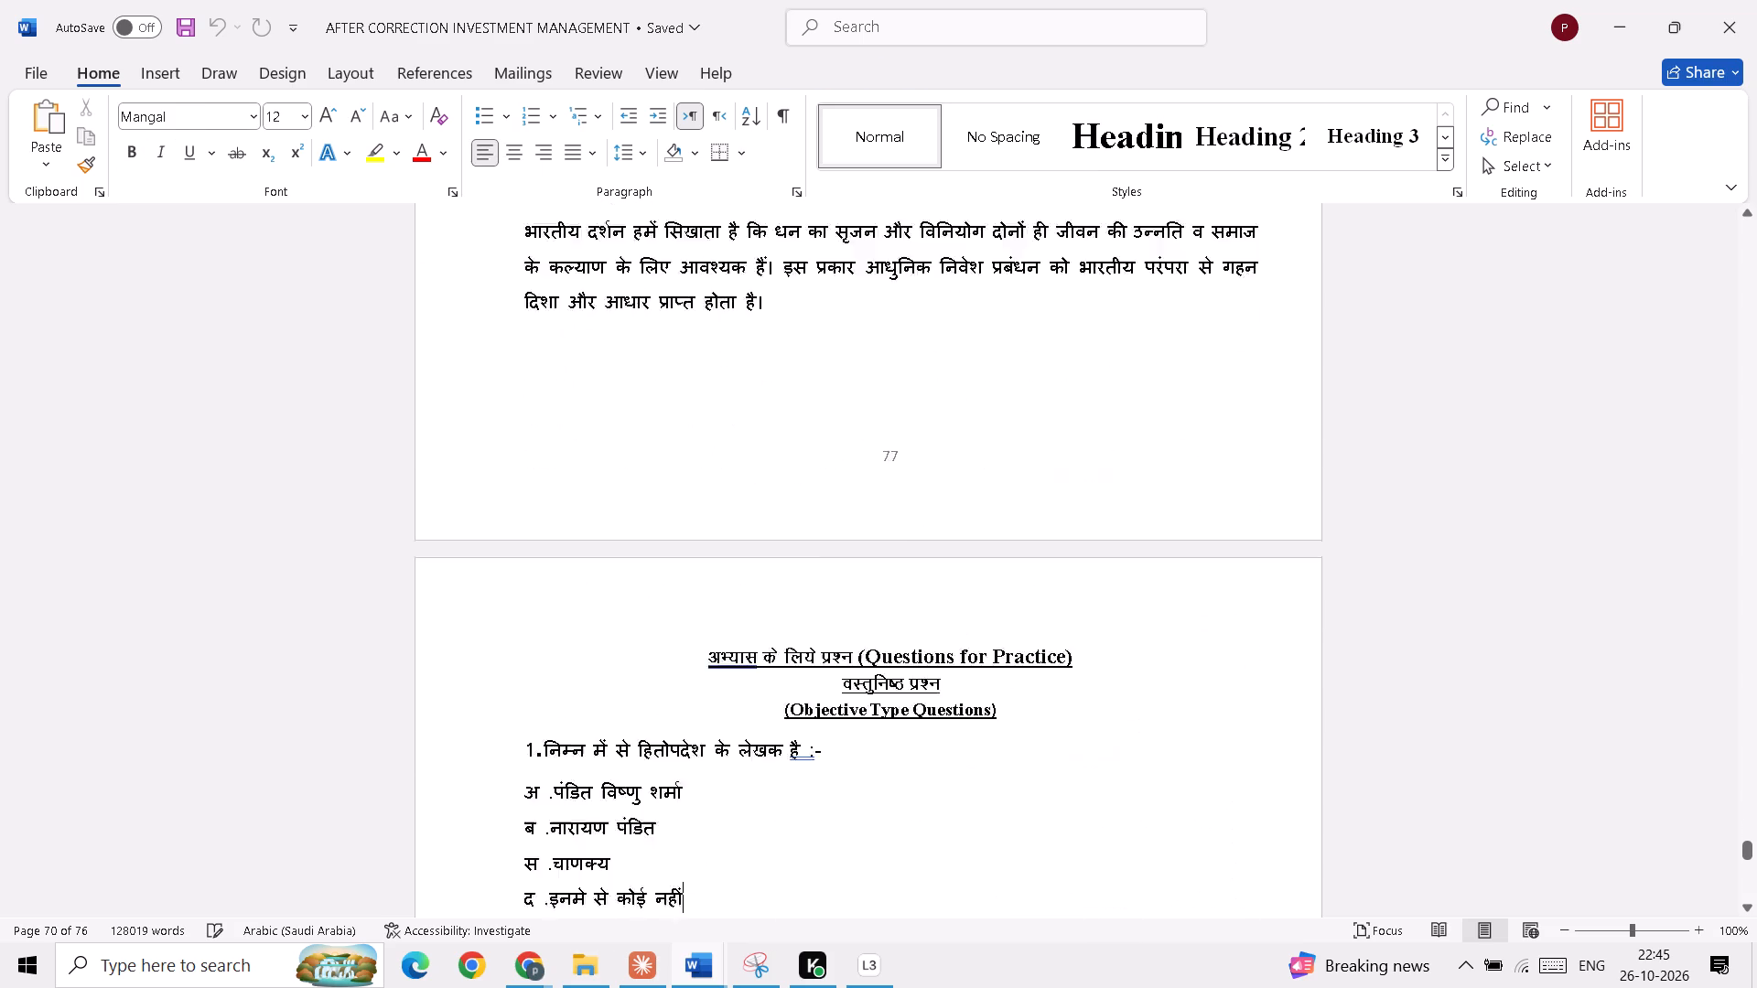
pyautogui.press('Down')
pyautogui.press('Down')
pyautogui.press('Down')
pyautogui.press('Down')
pyautogui.press('Down')
pyautogui.press('Down')
pyautogui.press('Down')
pyautogui.press('Down')
pyautogui.press('Down')
pyautogui.press('Down')
pyautogui.press('Down')
pyautogui.press('Down')
pyautogui.press('Down')
pyautogui.press('Down')
pyautogui.press('Down')
pyautogui.press('Down')
pyautogui.press('Down')
pyautogui.press('Down')
pyautogui.press('Down')
pyautogui.press('Down')
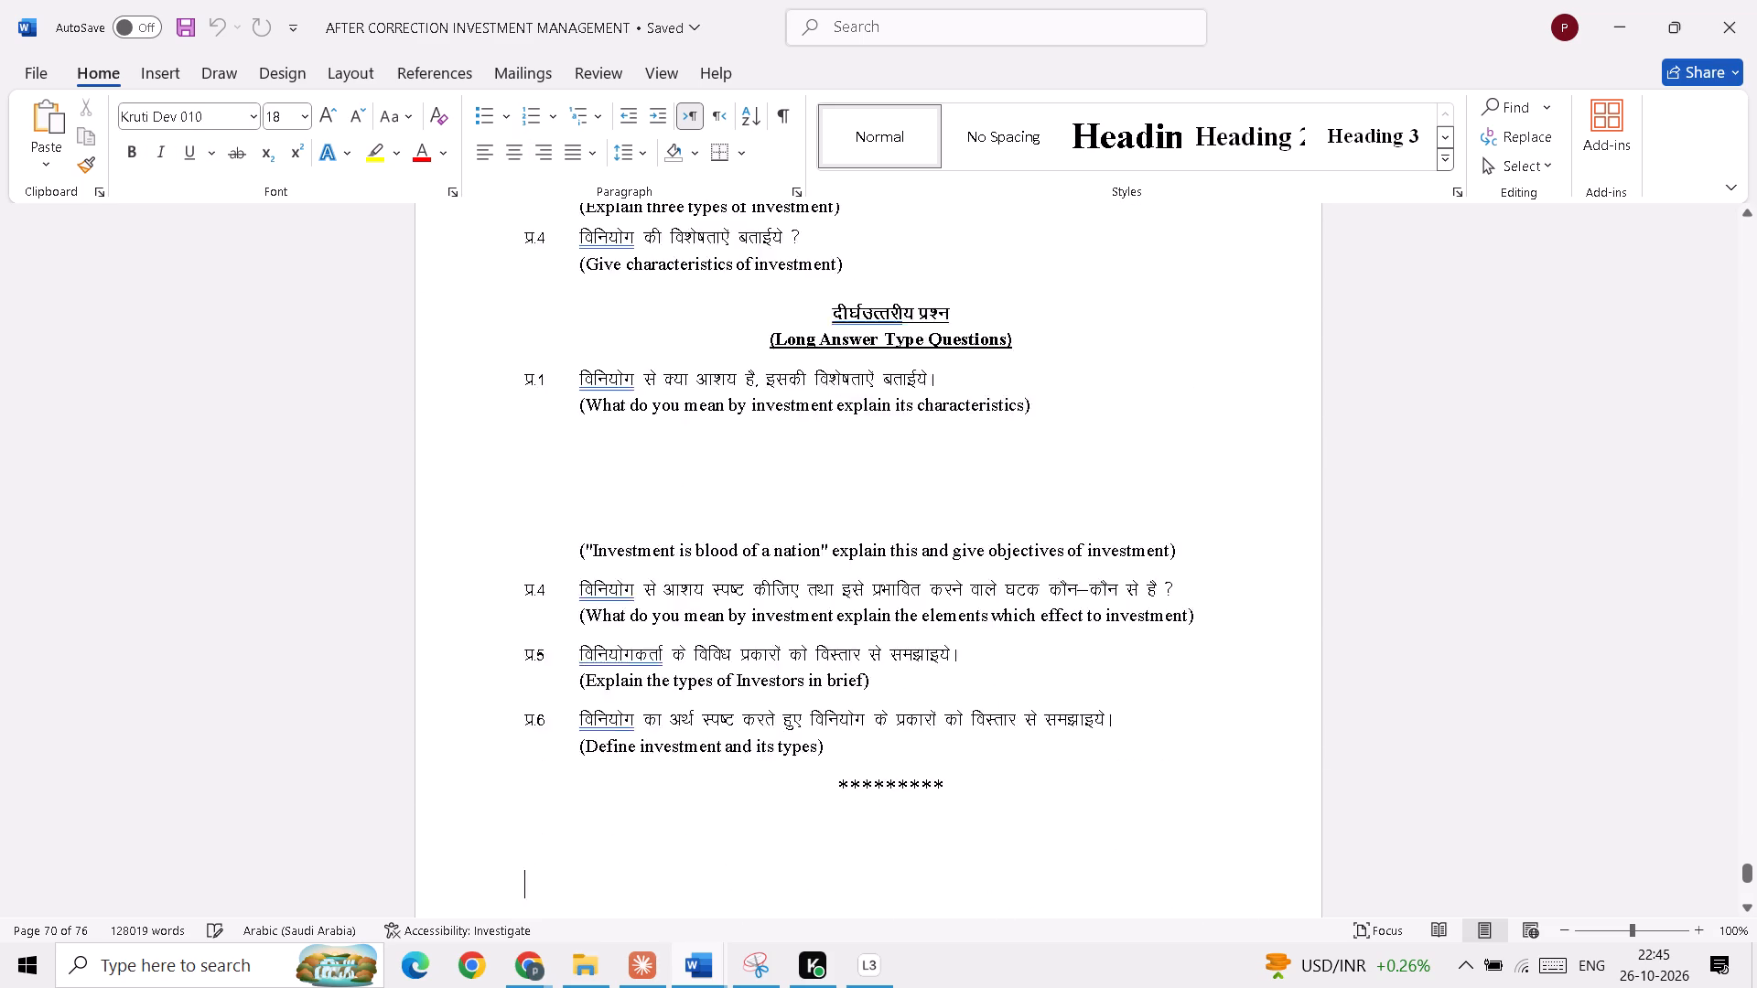
# Skim the following chapters up to the start of इकाई द्वितीय, अध्याय 4, on पूँजी बाजार या प्रतिभूति बाजार.
pyautogui.press('Down')
pyautogui.press('Down')
pyautogui.press('Down')
pyautogui.press('Down')
pyautogui.press('Down')
pyautogui.press('Down')
pyautogui.press('Down')
pyautogui.press('Down')
pyautogui.press('Down')
pyautogui.press('Down')
pyautogui.press('Down')
pyautogui.press('Down')
pyautogui.press('Down')
pyautogui.press('Down')
pyautogui.press('Down')
pyautogui.press('Down')
pyautogui.press('Down')
pyautogui.press('Down')
pyautogui.press('Down')
pyautogui.press('Down')
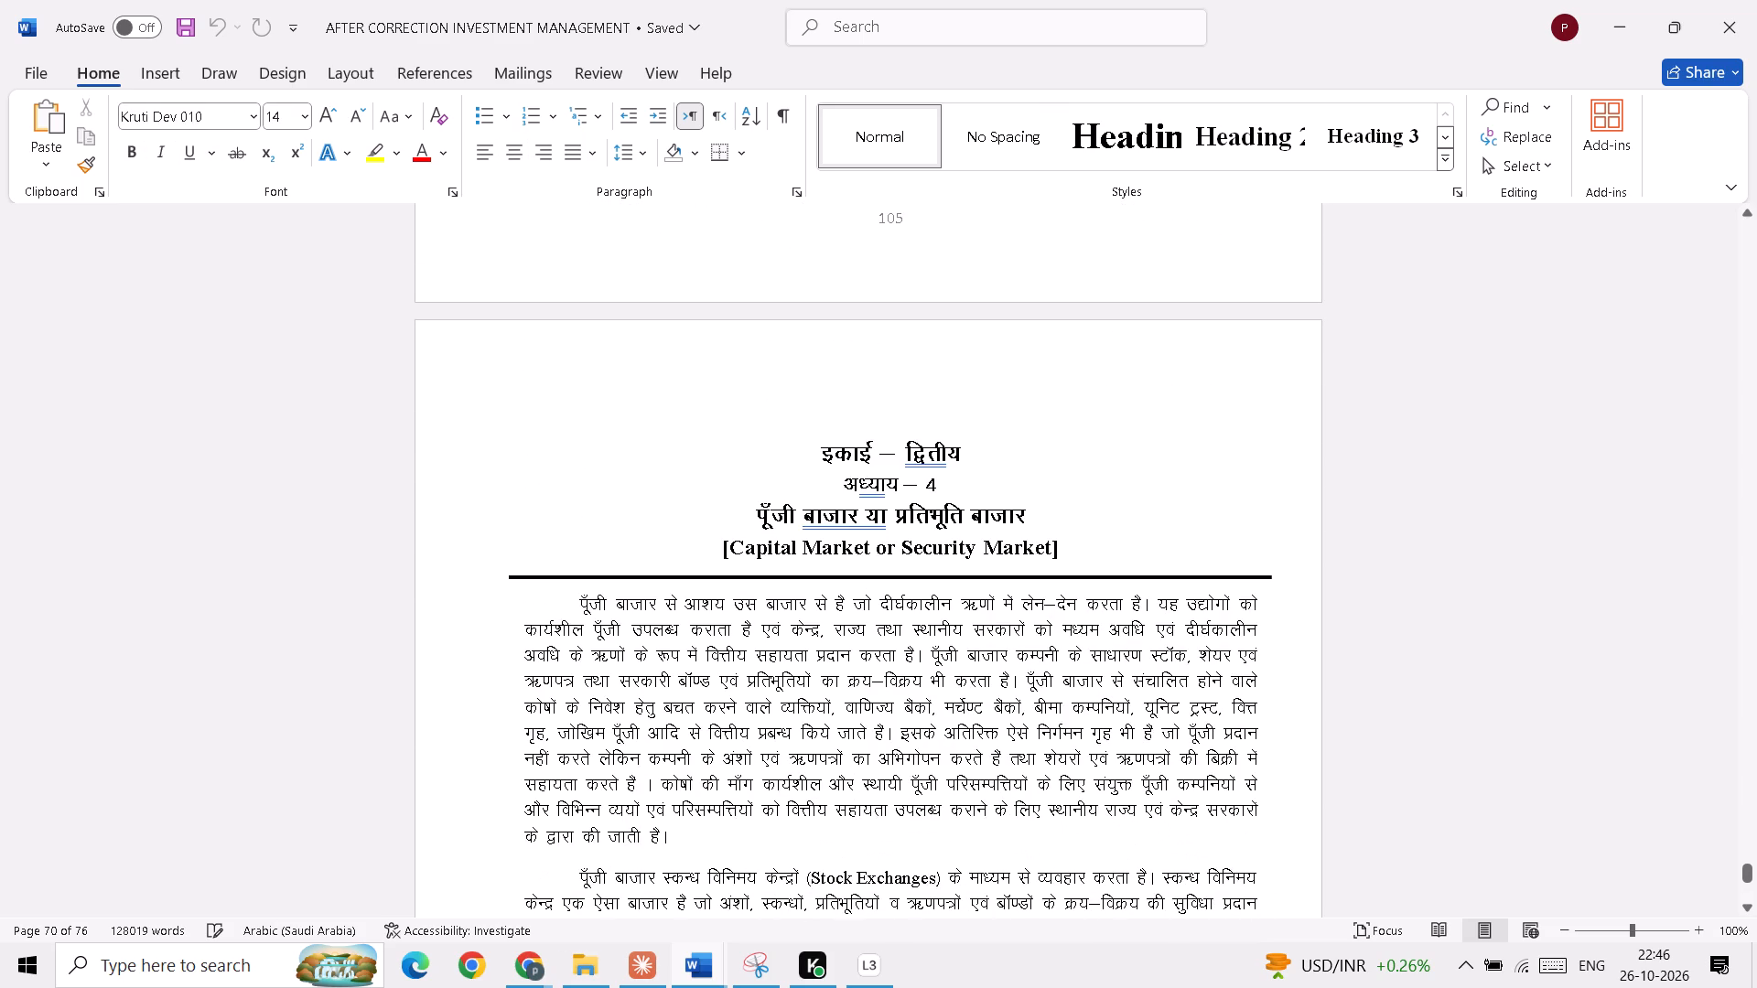
# Go back to the long-answer practice questions on विनियोग and जोखिम that close the chapter before अध्याय 4.
pyautogui.press('Up')
pyautogui.press('Up')
pyautogui.press('Up')
pyautogui.press('Up')
pyautogui.press('Up')
pyautogui.press('Up')
pyautogui.press('Up')
pyautogui.press('Up')
pyautogui.press('Up')
pyautogui.press('Up')
pyautogui.press('Up')
pyautogui.press('Up')
pyautogui.press('Up')
pyautogui.press('Up')
pyautogui.press('Up')
pyautogui.press('Up')
pyautogui.press('Up')
pyautogui.press('Up')
pyautogui.press('Up')
pyautogui.press('Up')
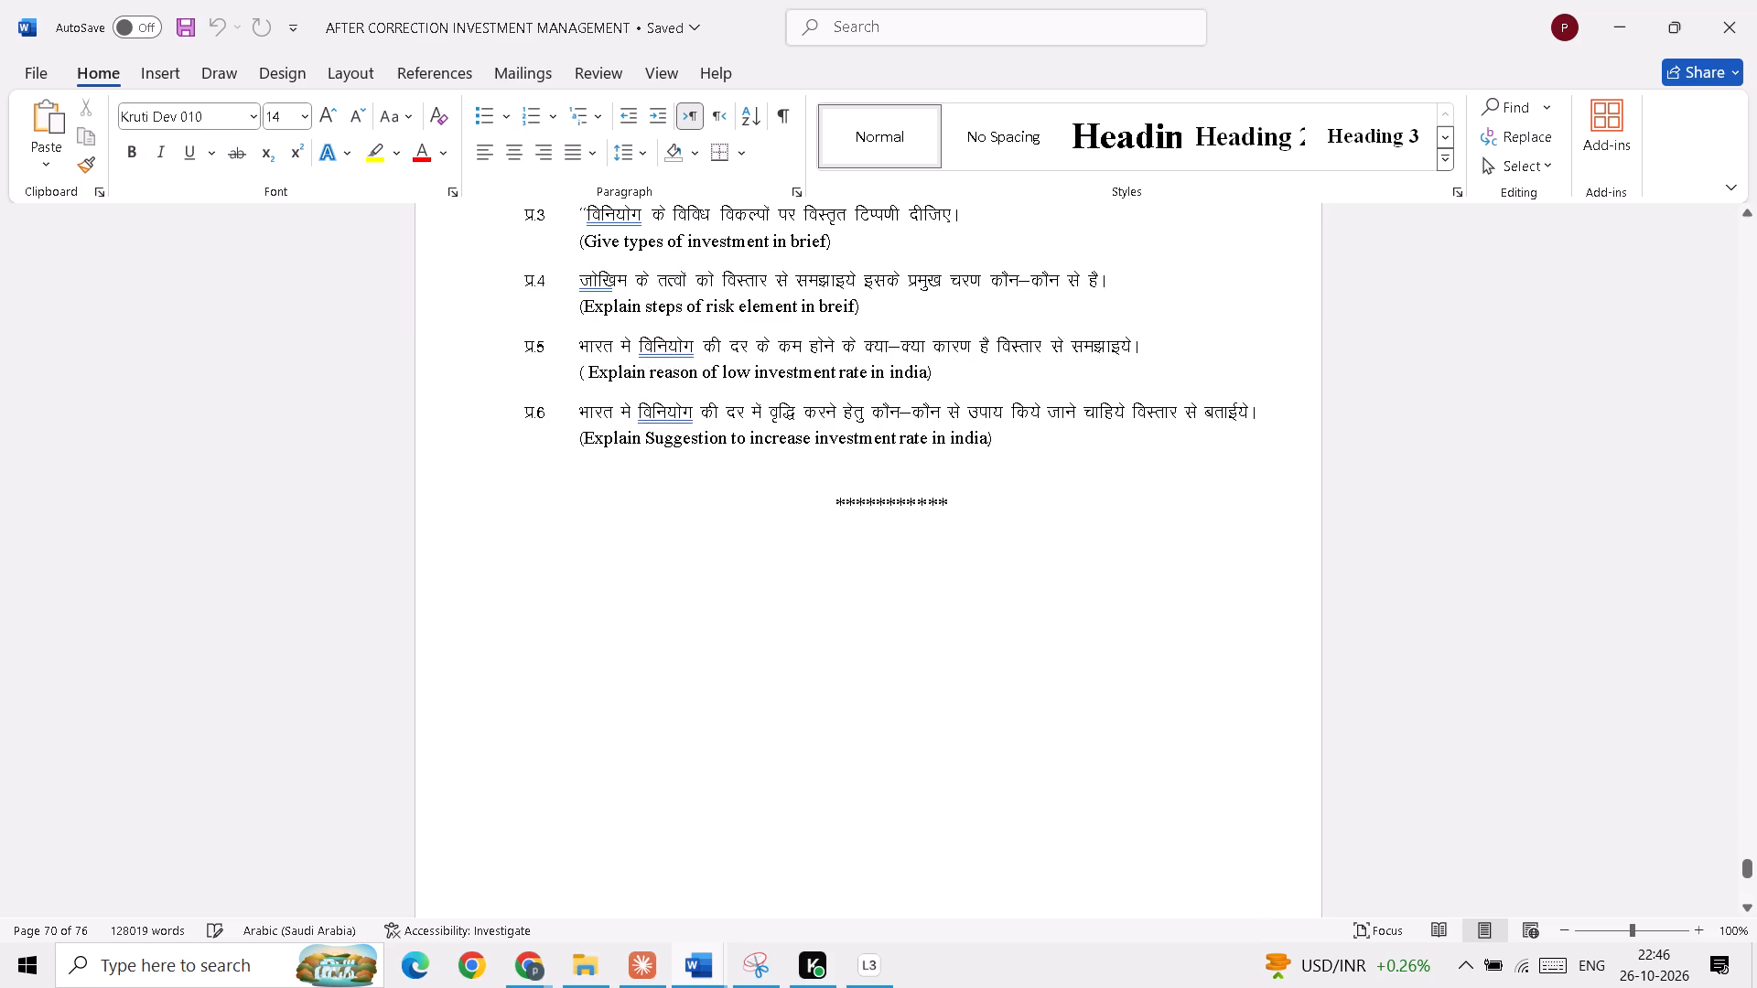
# Insert ten blank lines before the asterisk line that closes the practice questions, below प्र.6.
pyautogui.click(816, 495)
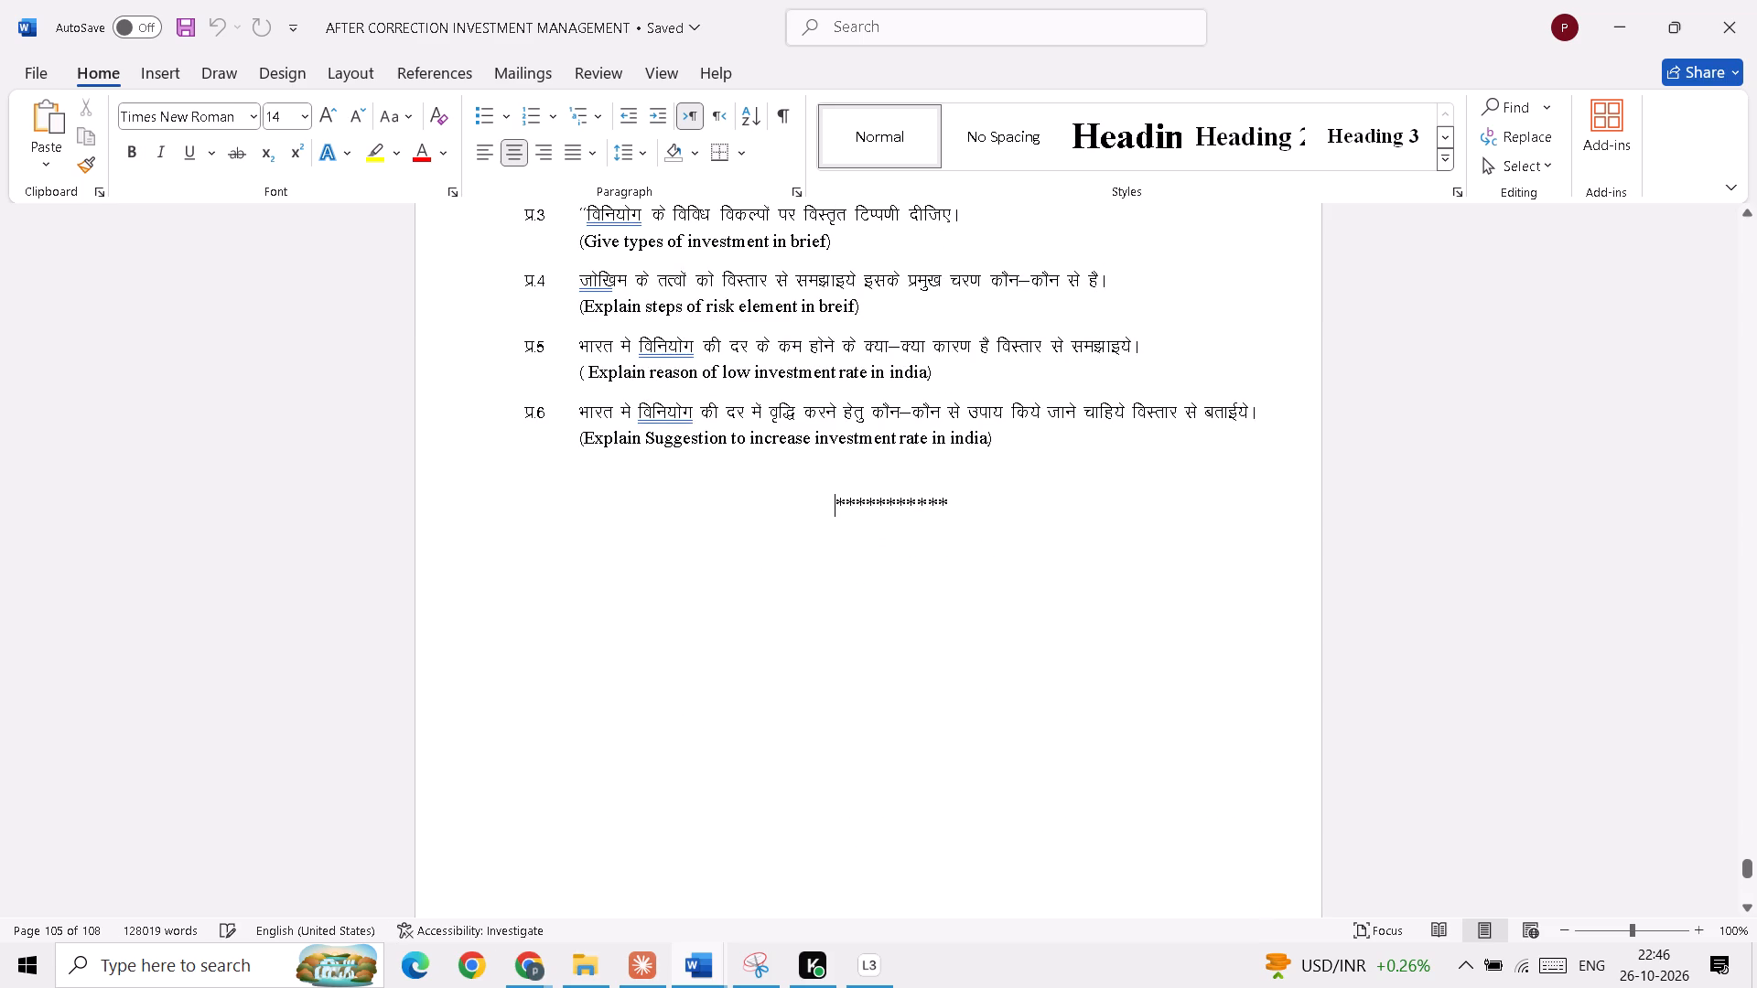
pyautogui.press('Return')
pyautogui.press('Return')
pyautogui.press('Return')
pyautogui.press('Return')
pyautogui.press('Return')
pyautogui.press('Return')
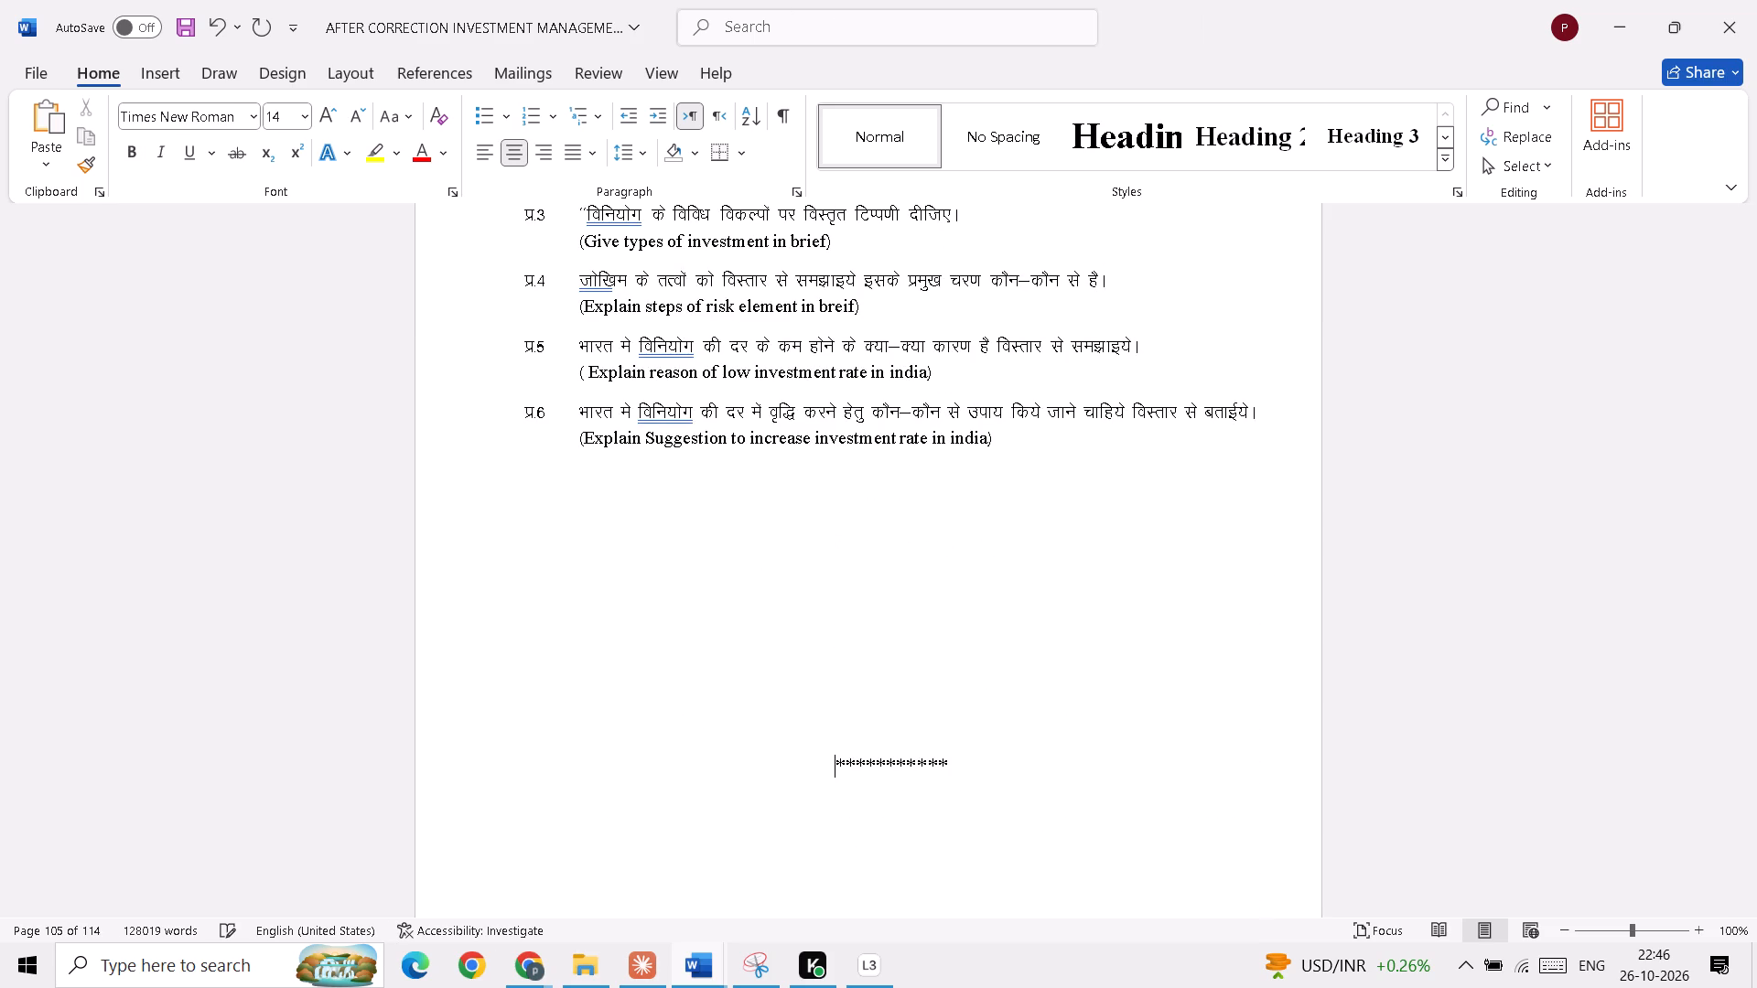
pyautogui.press('Return')
pyautogui.press('Return')
pyautogui.press('Return')
pyautogui.press('Return')
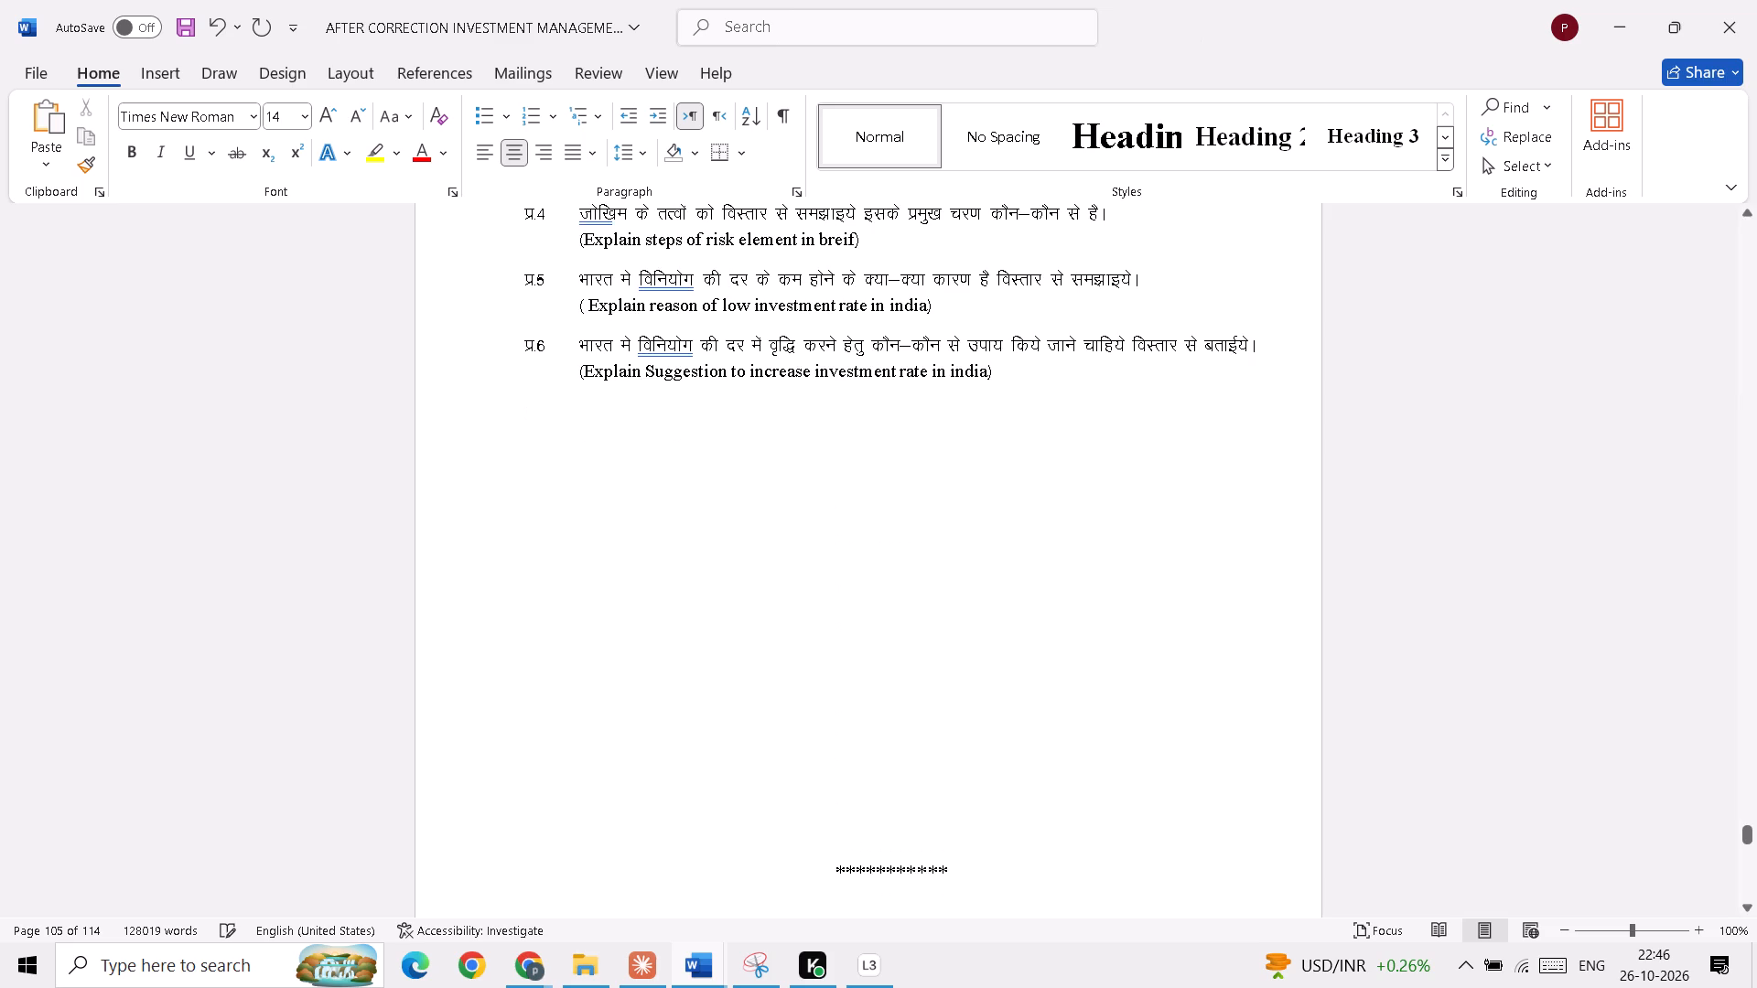
# Paste the copied company activity text into the blank space below प्र.6 and left-align its heading and bullets.
pyautogui.click(622, 489)
pyautogui.hotkey('ctrl', 'v')
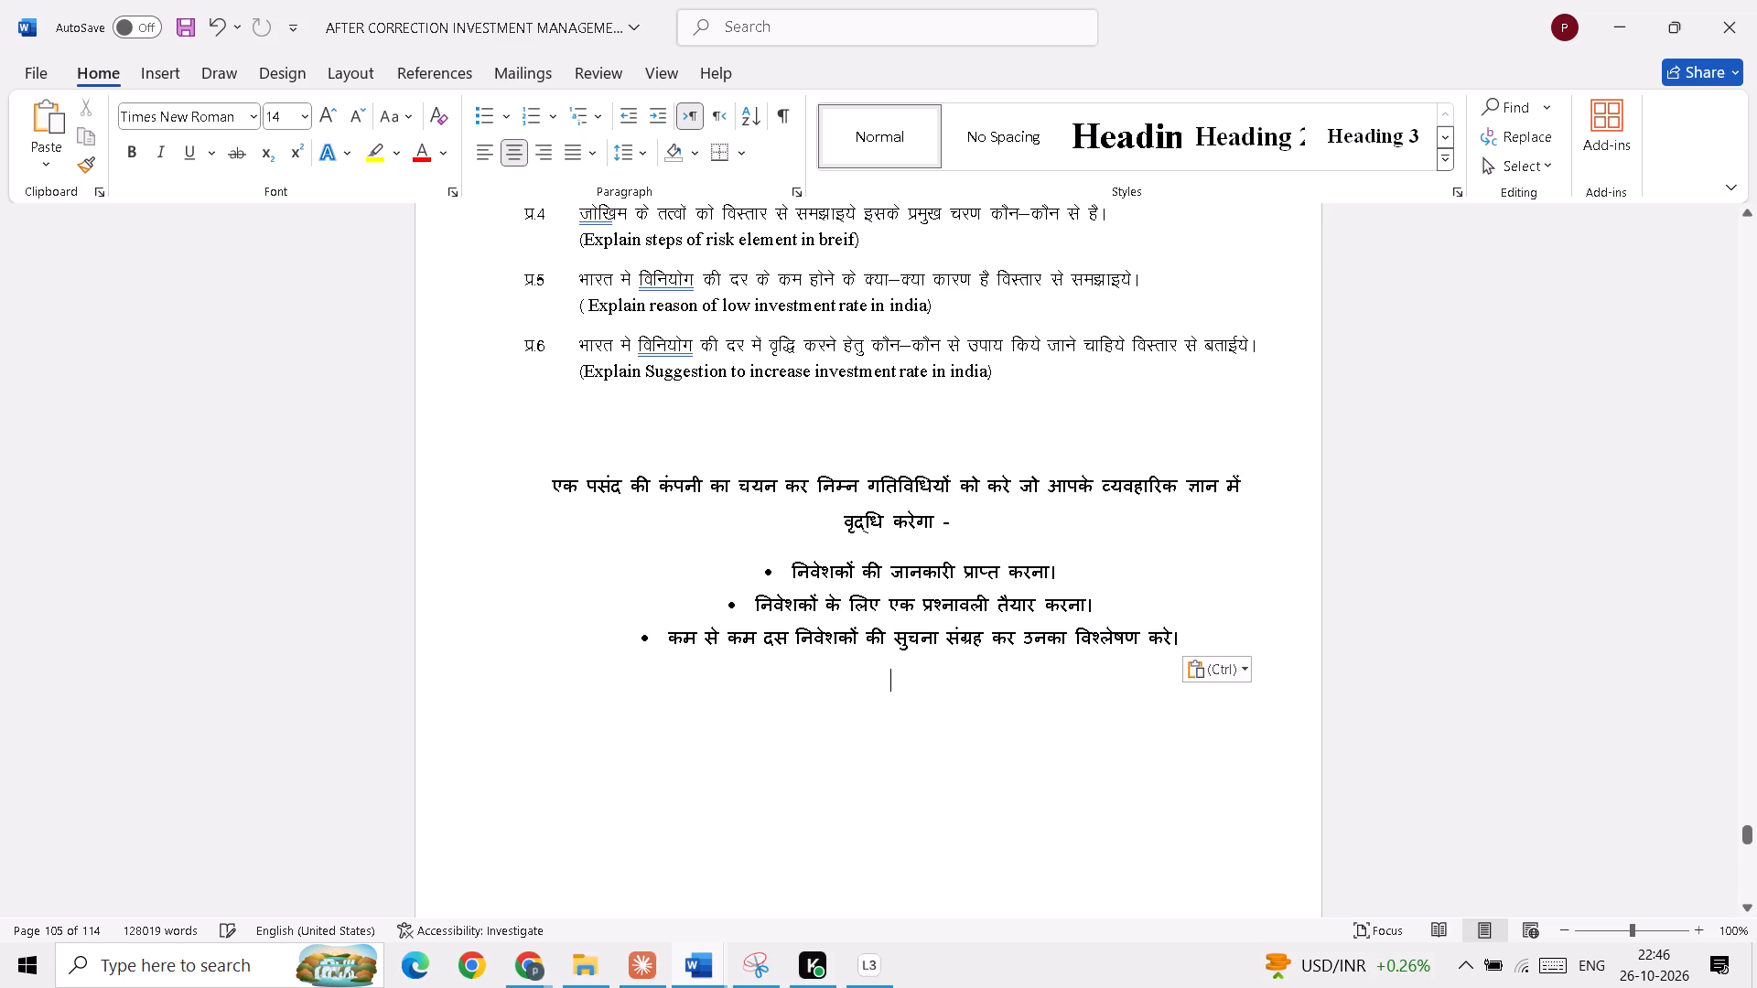
pyautogui.moveTo(549, 475); pyautogui.dragTo(1187, 642)
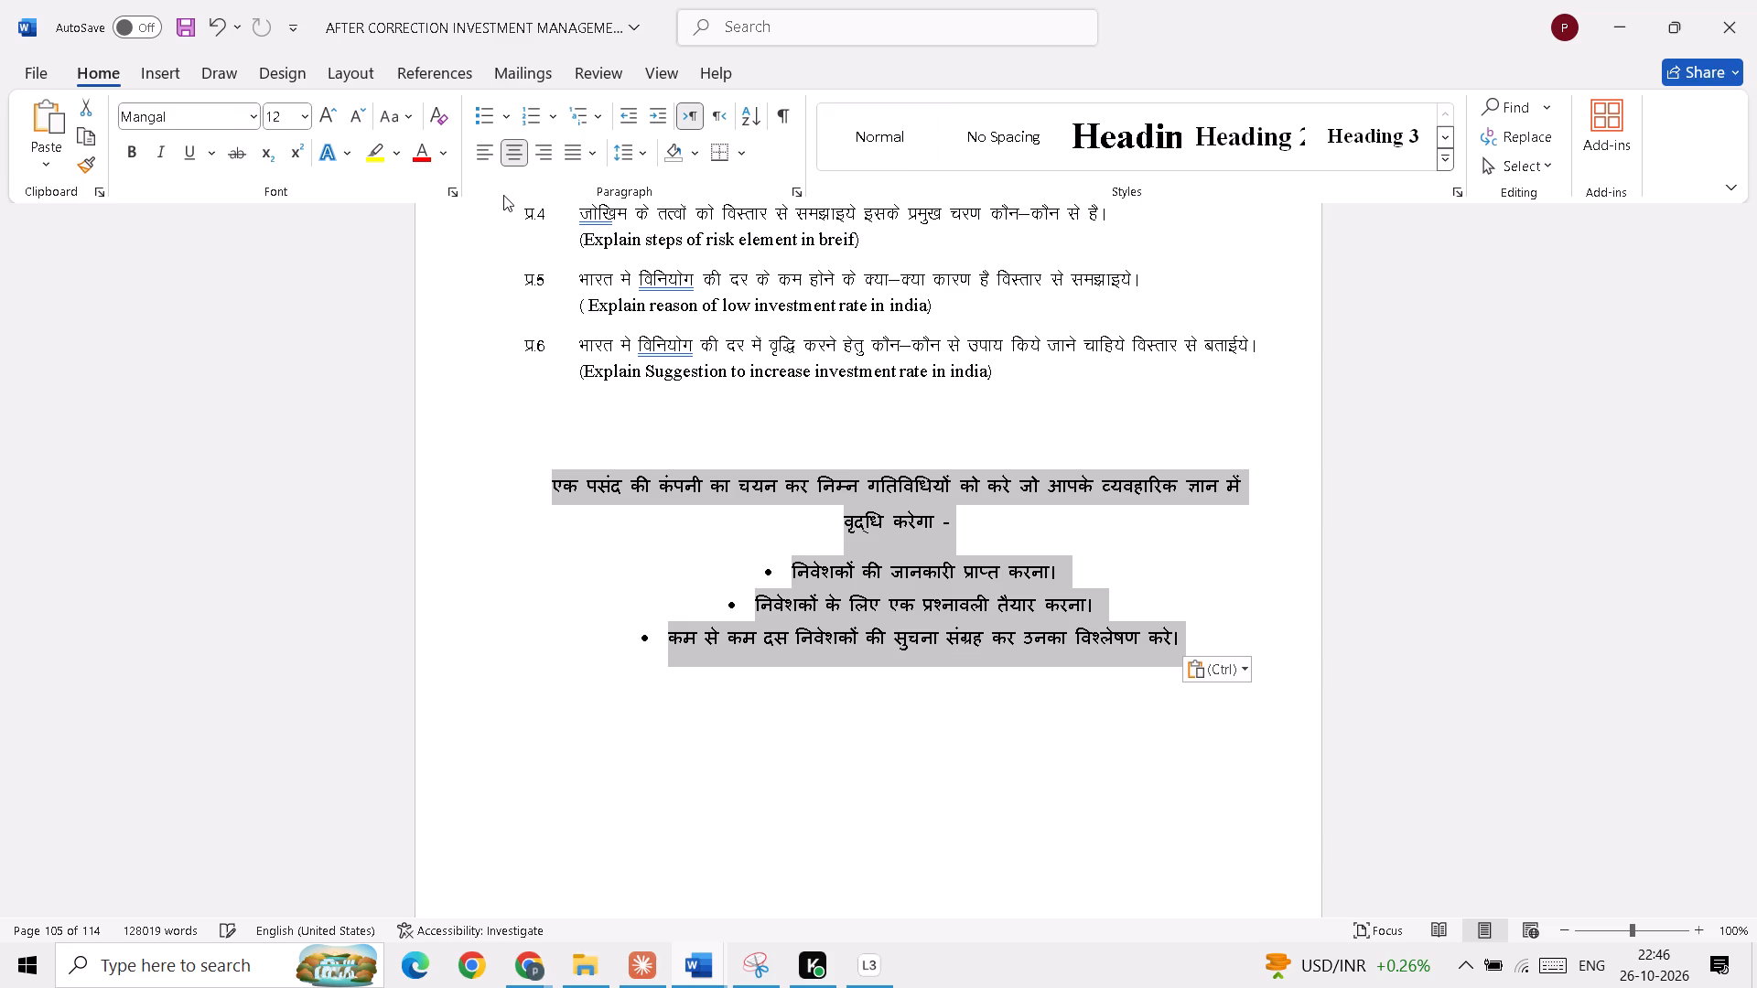
pyautogui.click(476, 153)
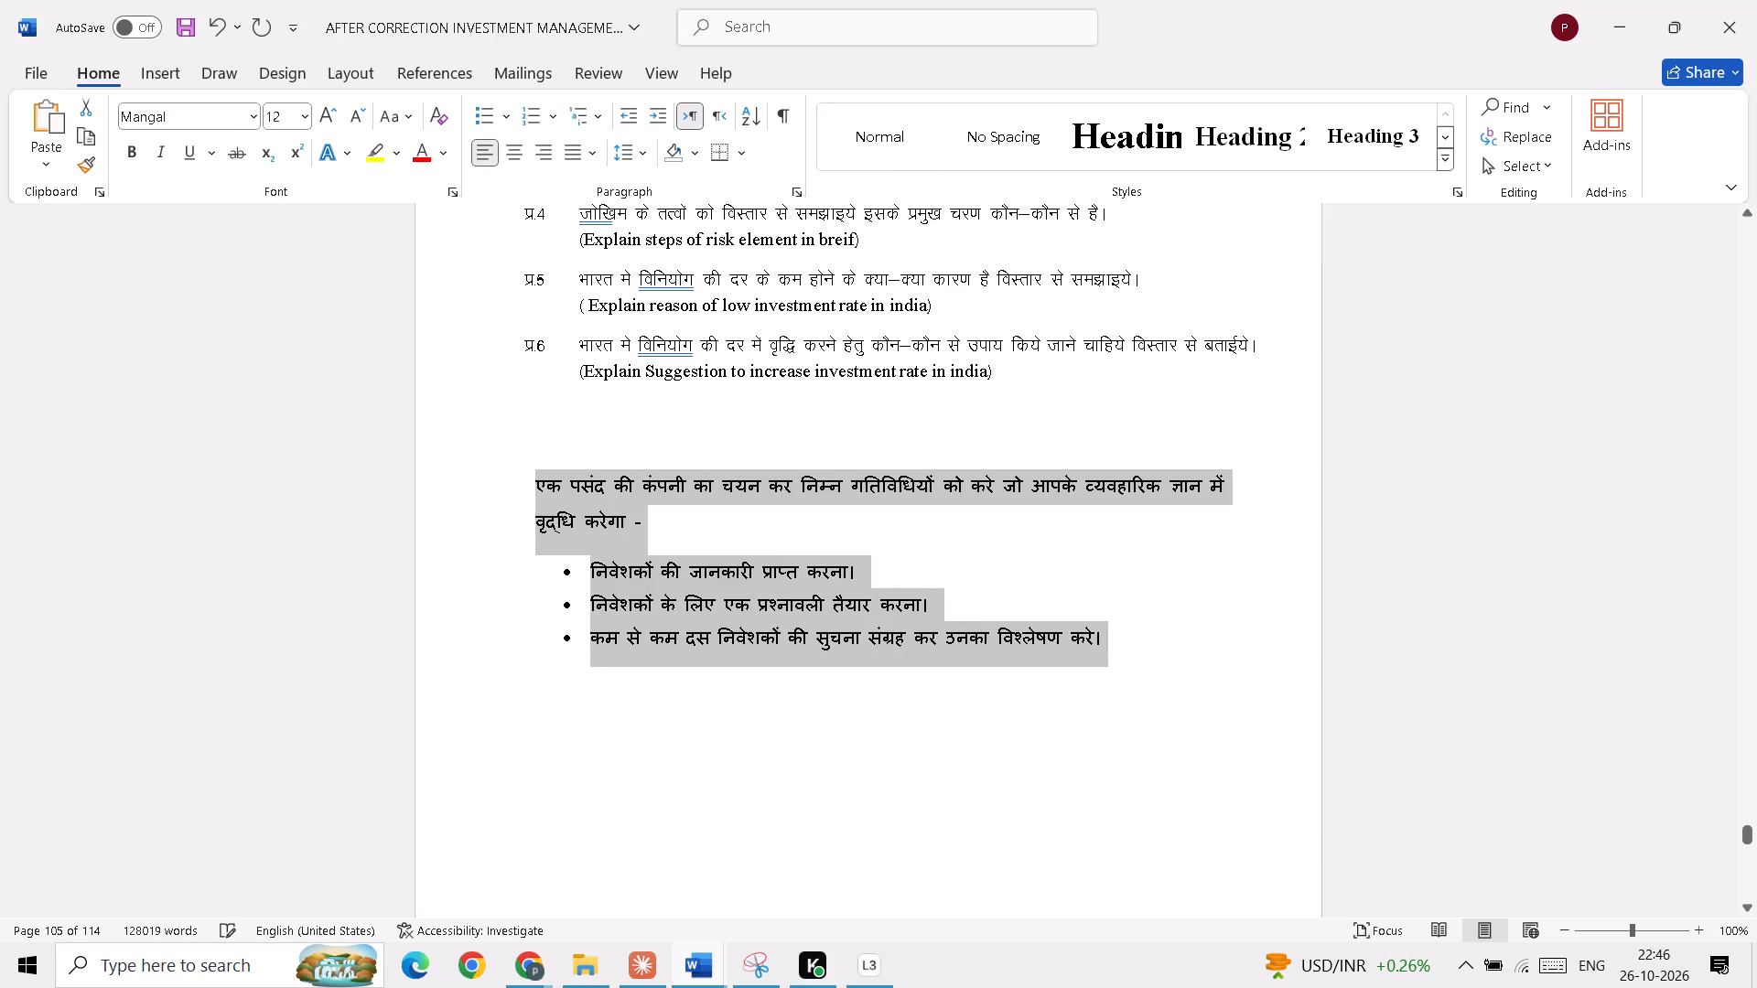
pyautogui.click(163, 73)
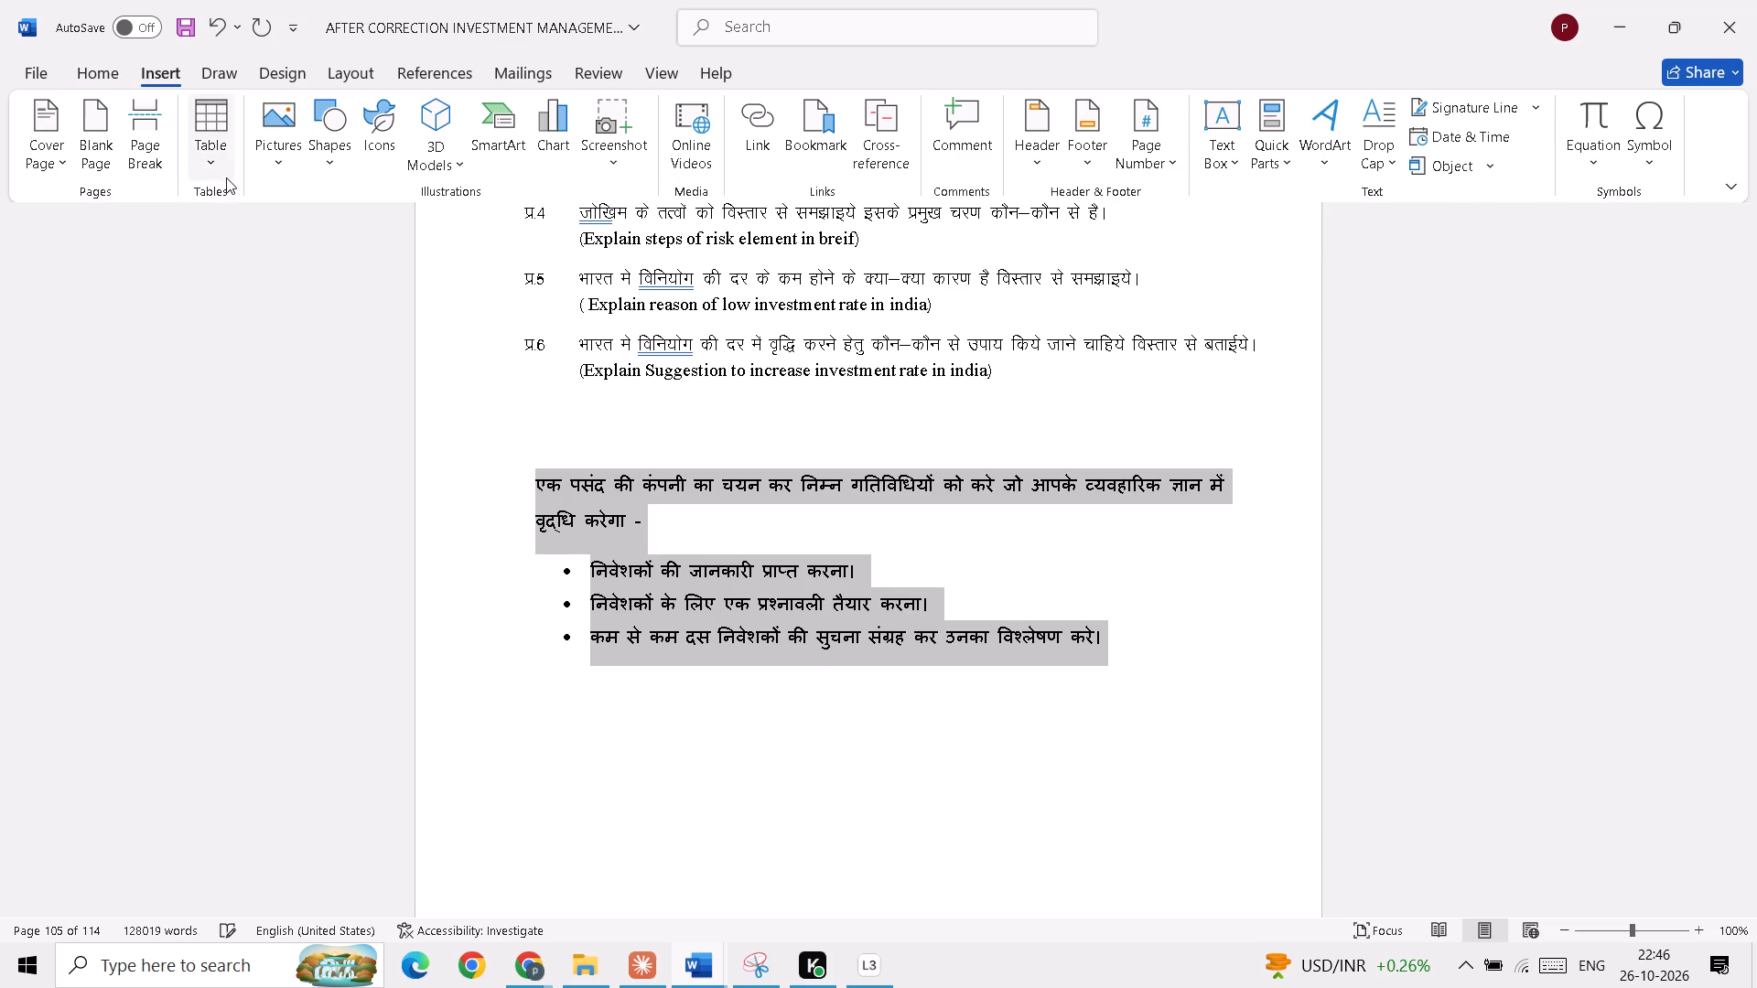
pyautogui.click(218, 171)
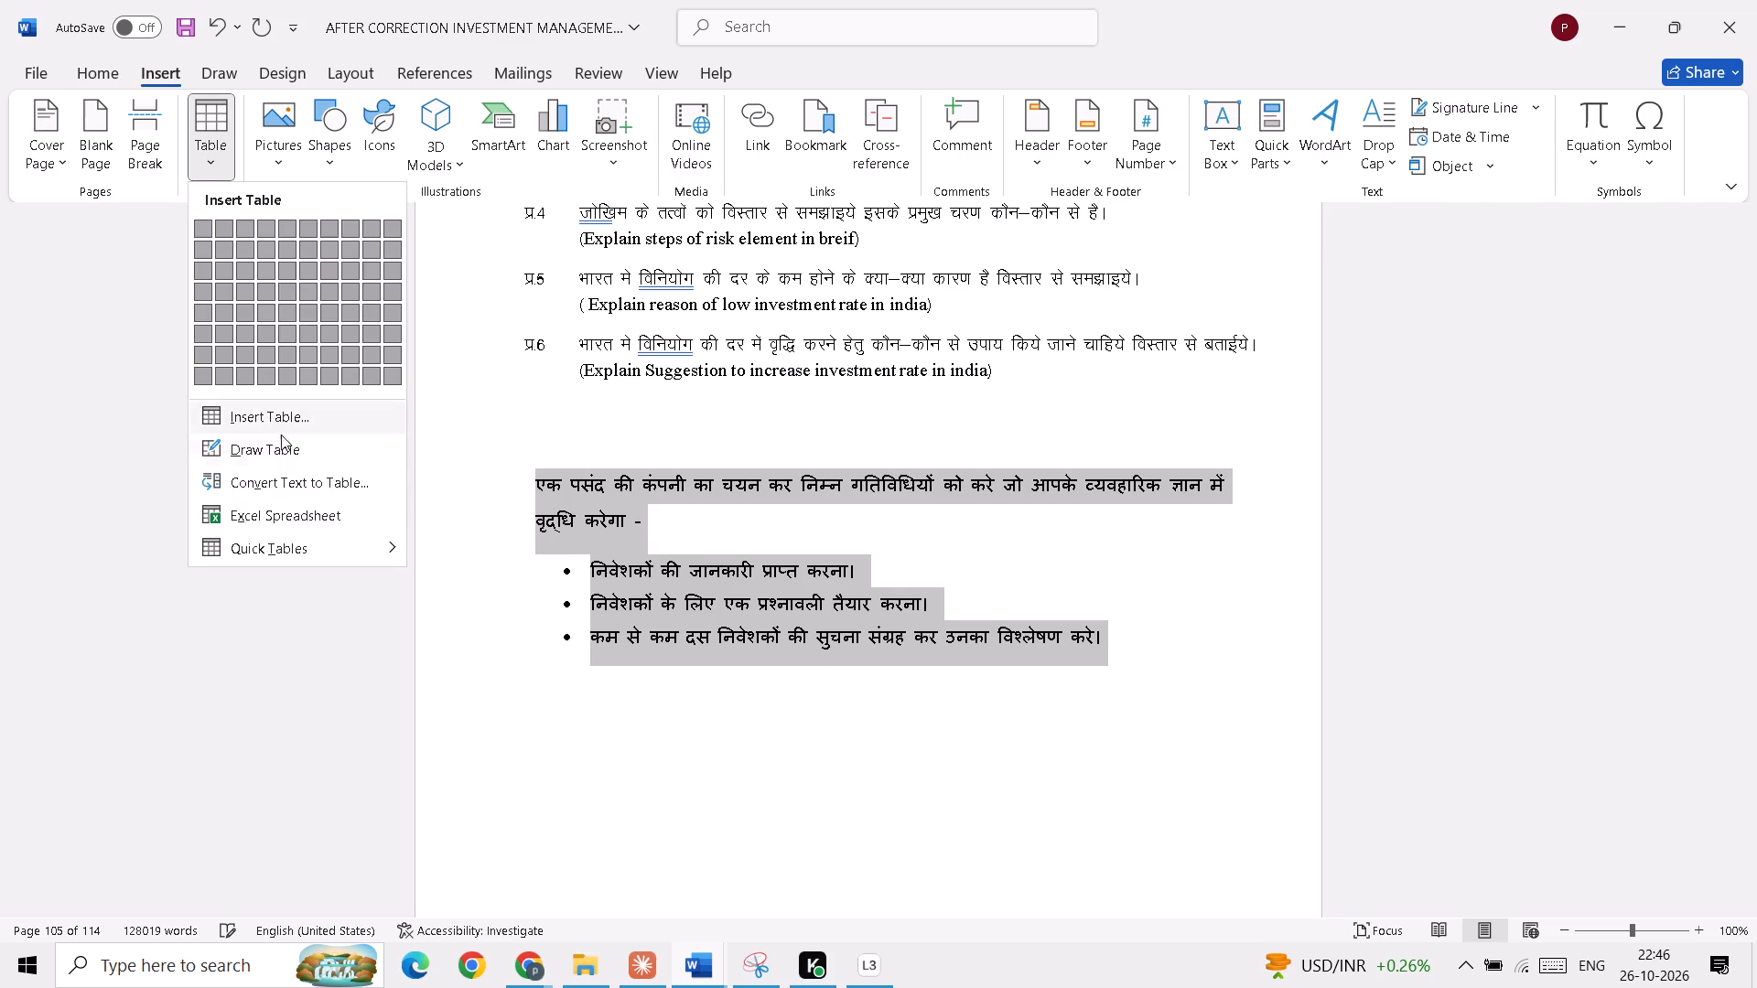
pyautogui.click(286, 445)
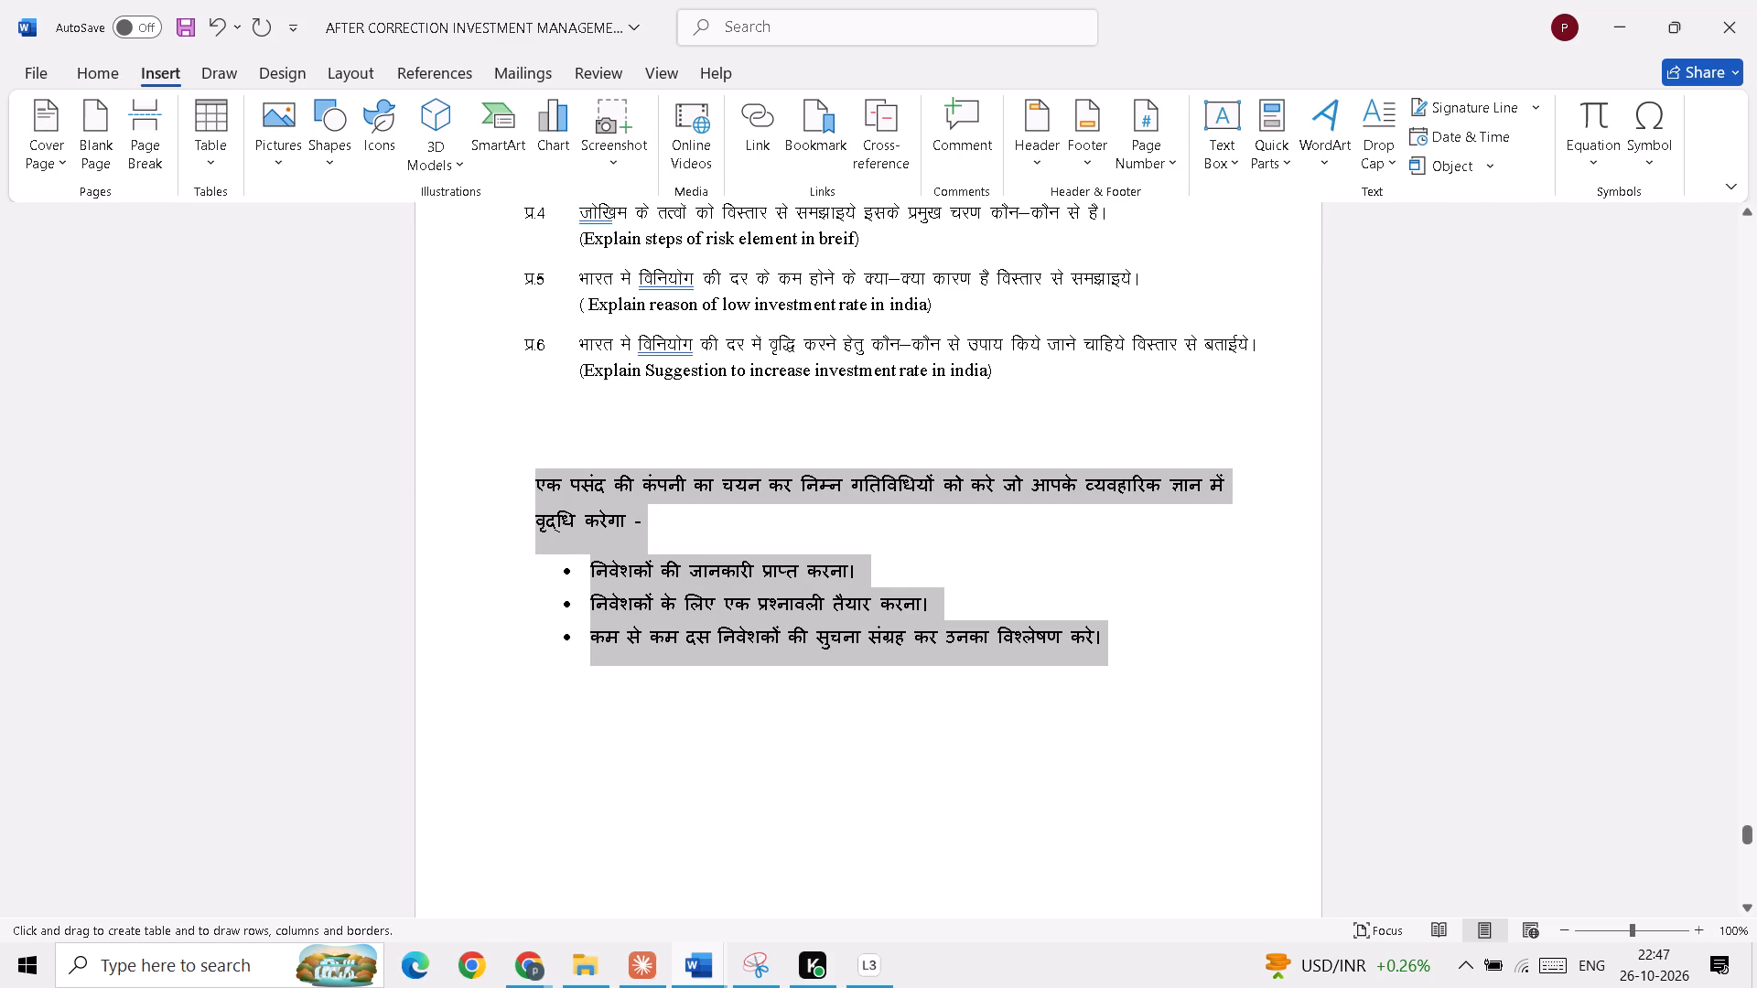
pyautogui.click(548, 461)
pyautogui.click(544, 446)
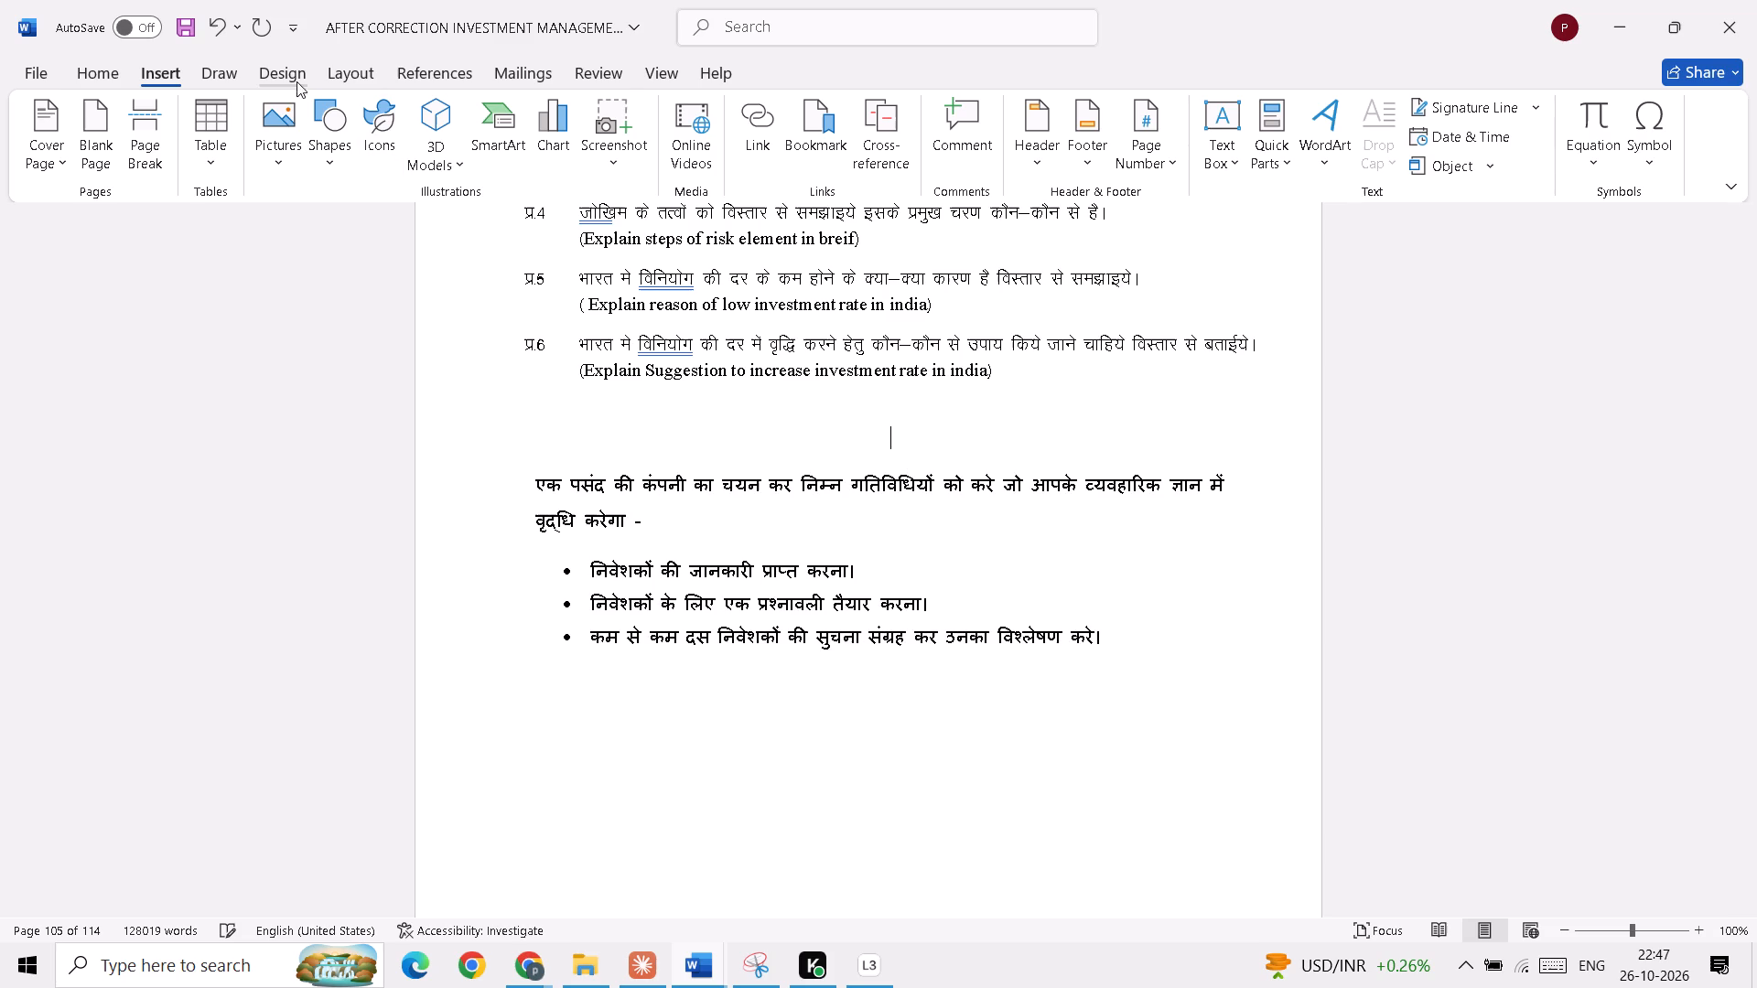
# Draw a small one-cell table, about 0.57 cm wide and 0.32 cm high, between प्र.6 and the pasted activity text.
pyautogui.click(202, 156)
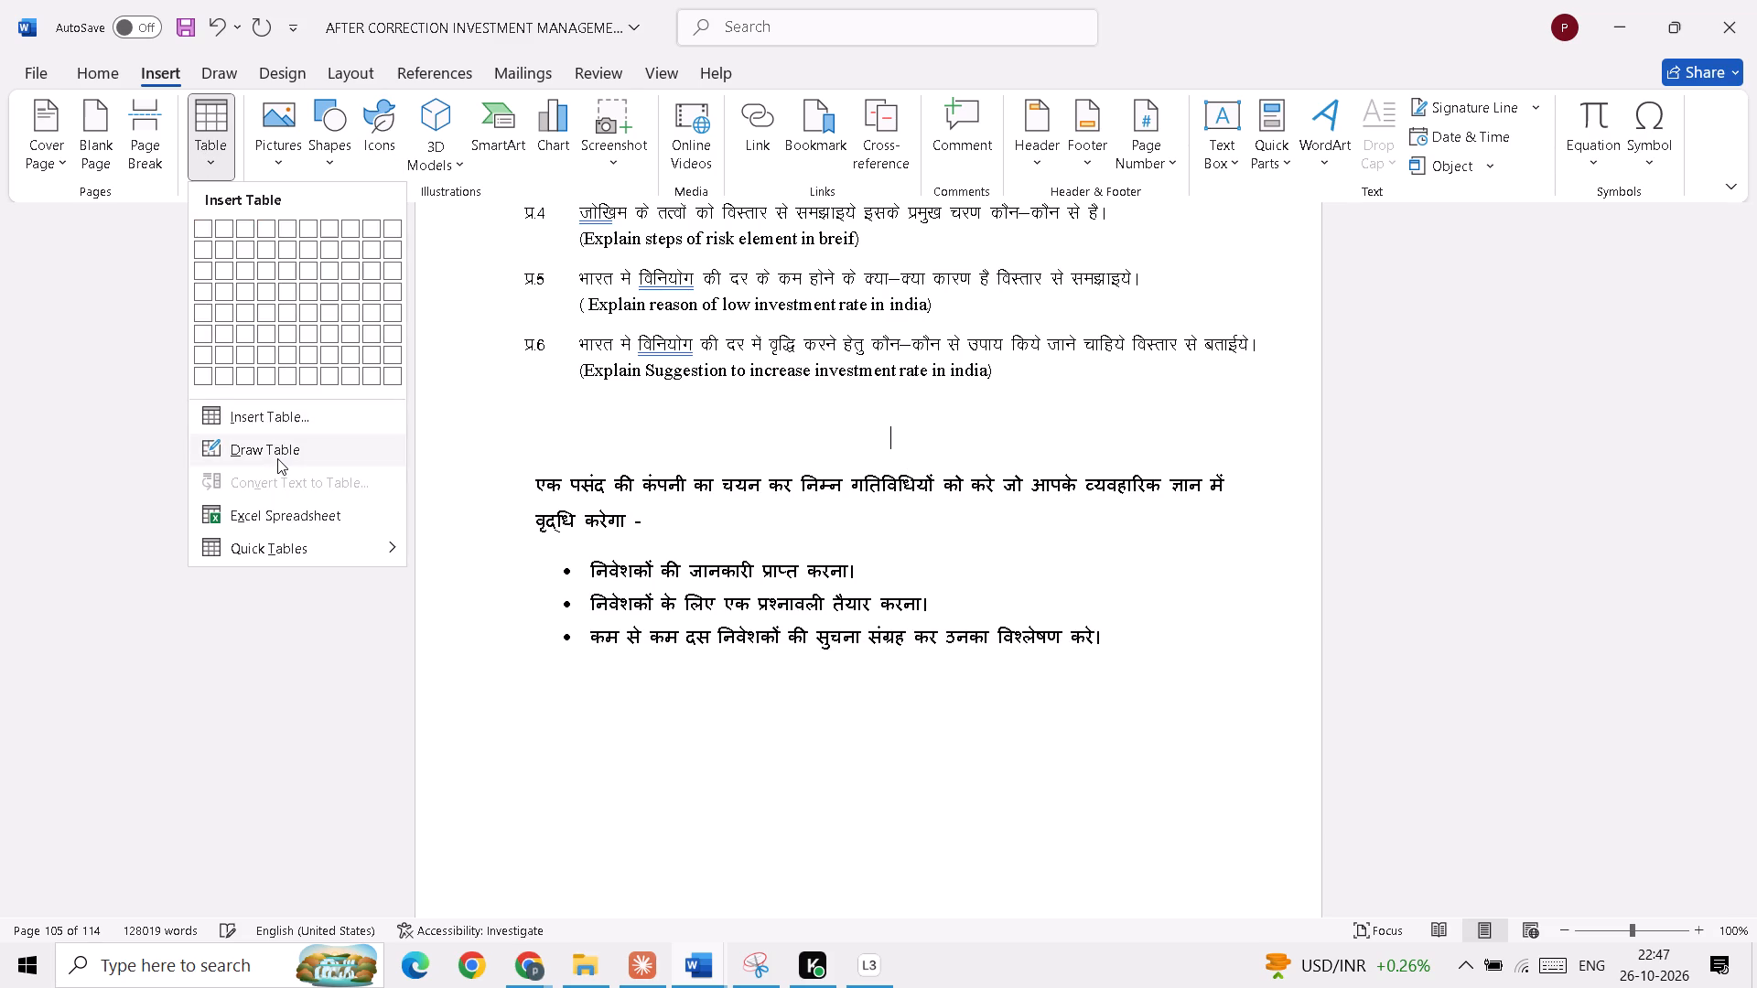
pyautogui.click(277, 458)
pyautogui.moveTo(543, 445); pyautogui.dragTo(848, 556)
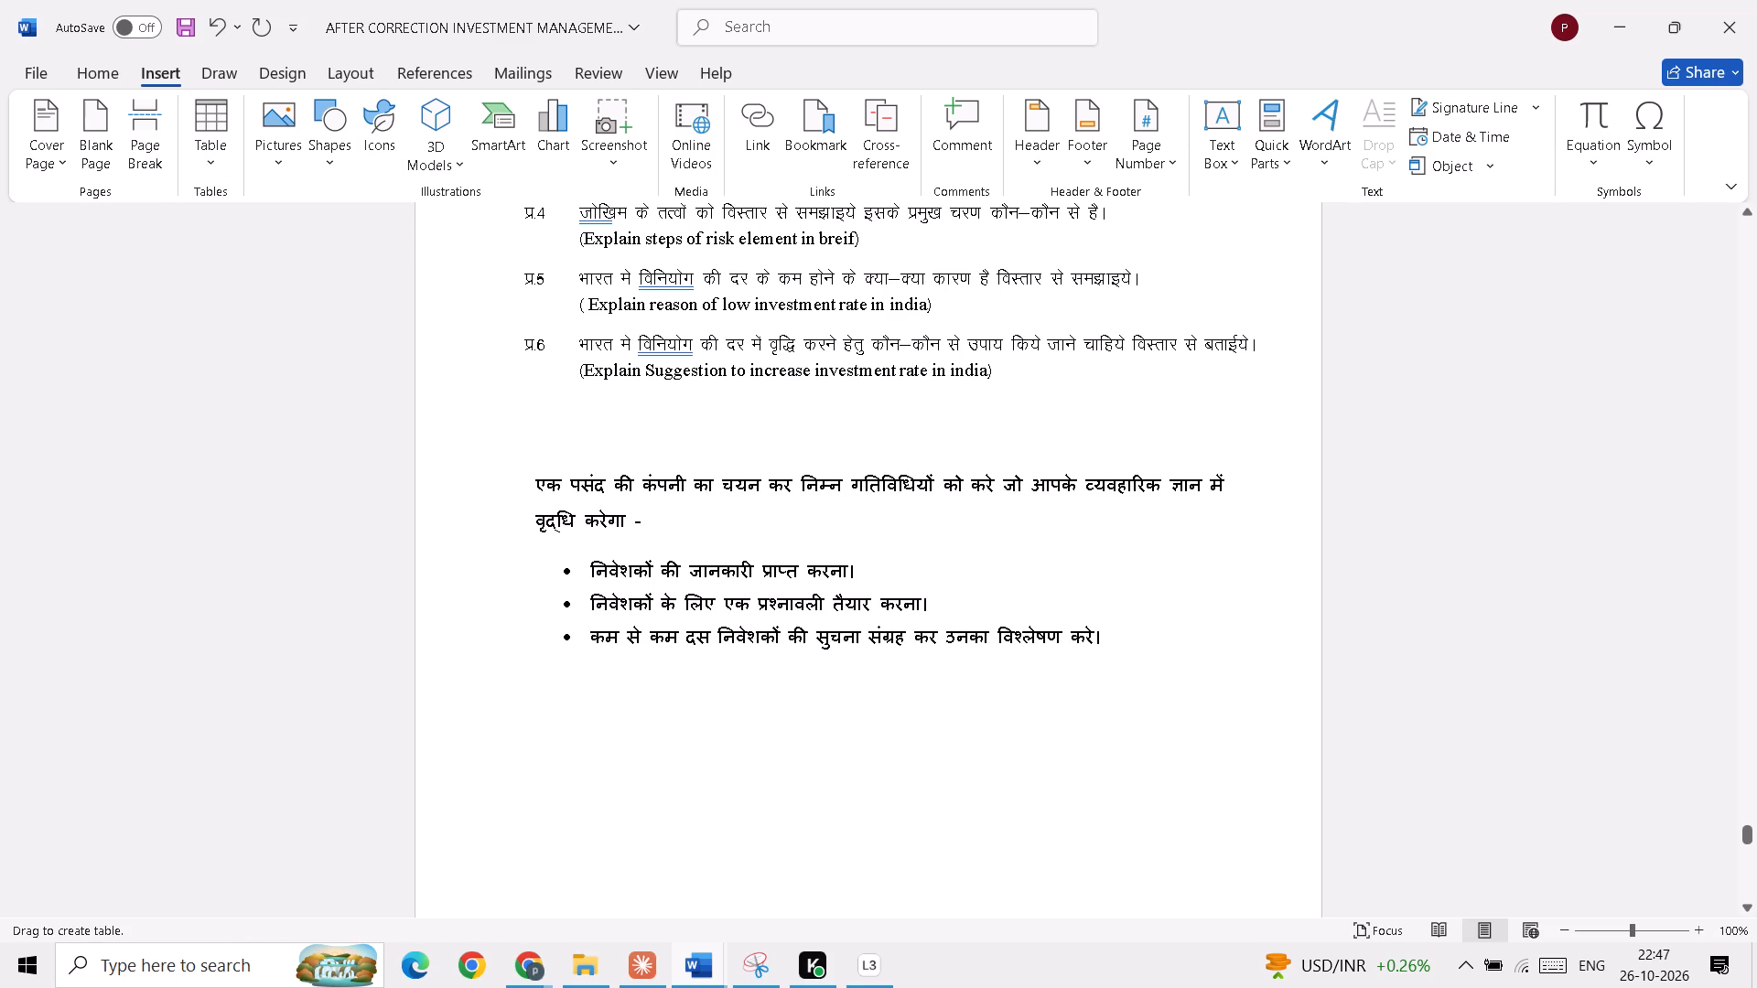
pyautogui.moveTo(848, 556); pyautogui.dragTo(1221, 732)
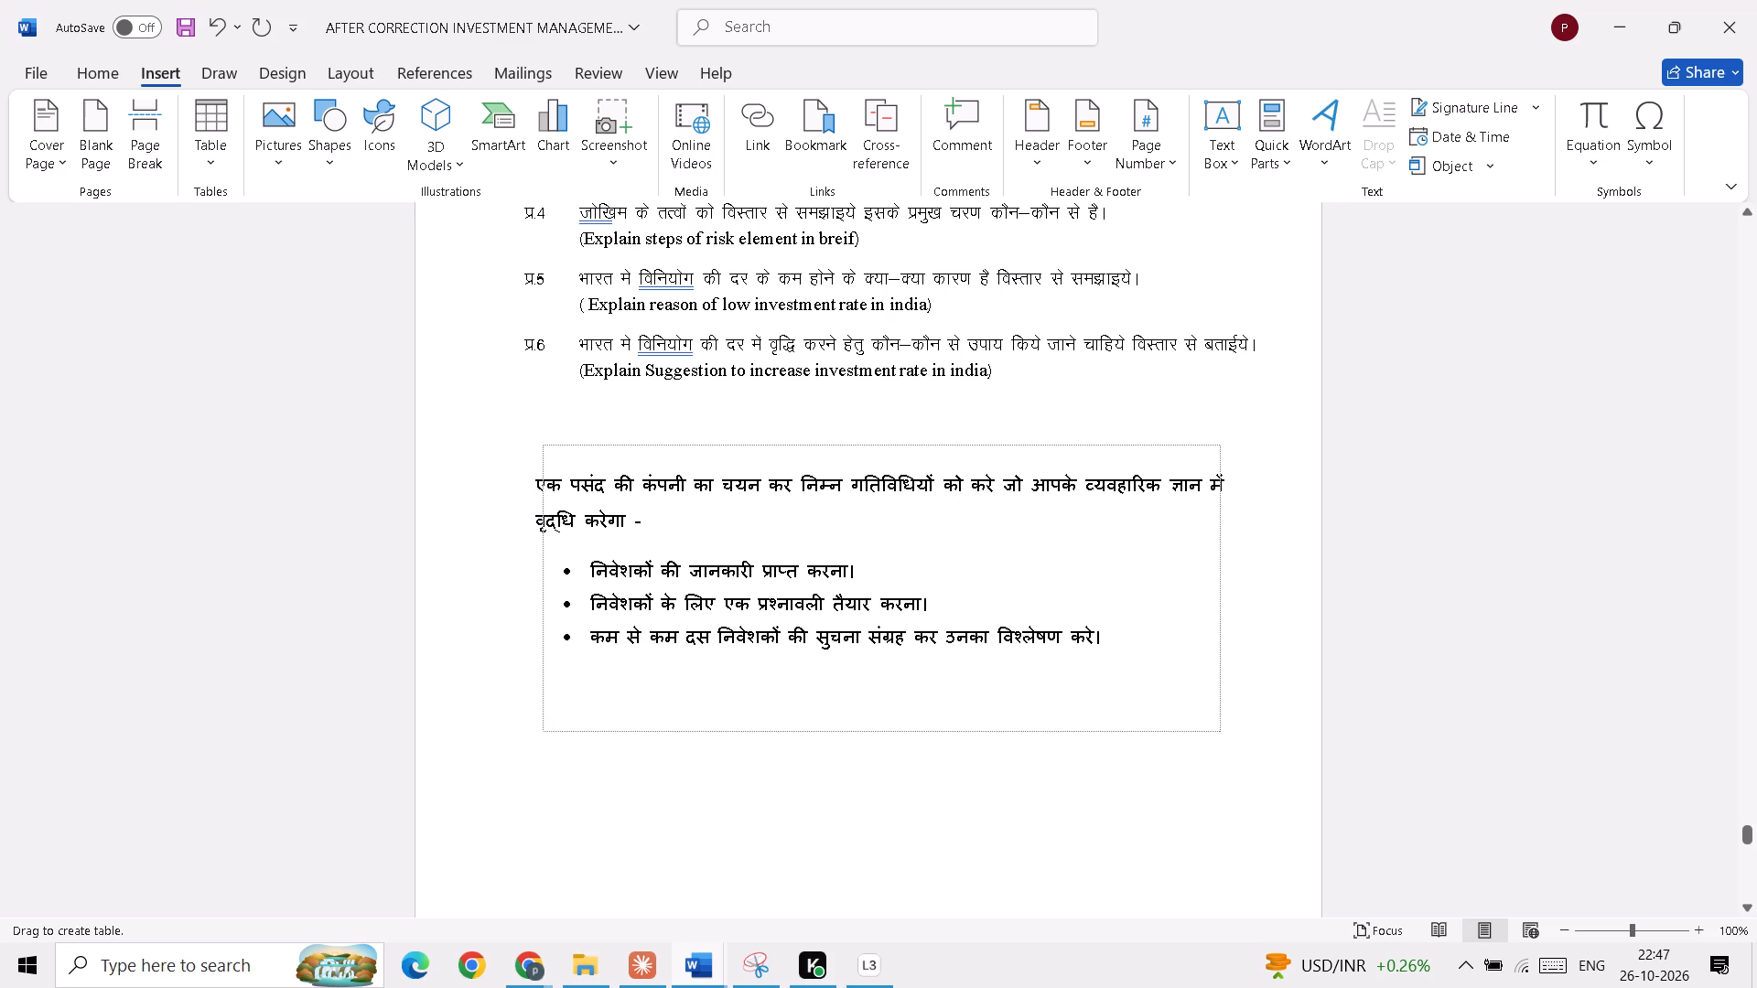
pyautogui.moveTo(1221, 732); pyautogui.dragTo(1008, 701)
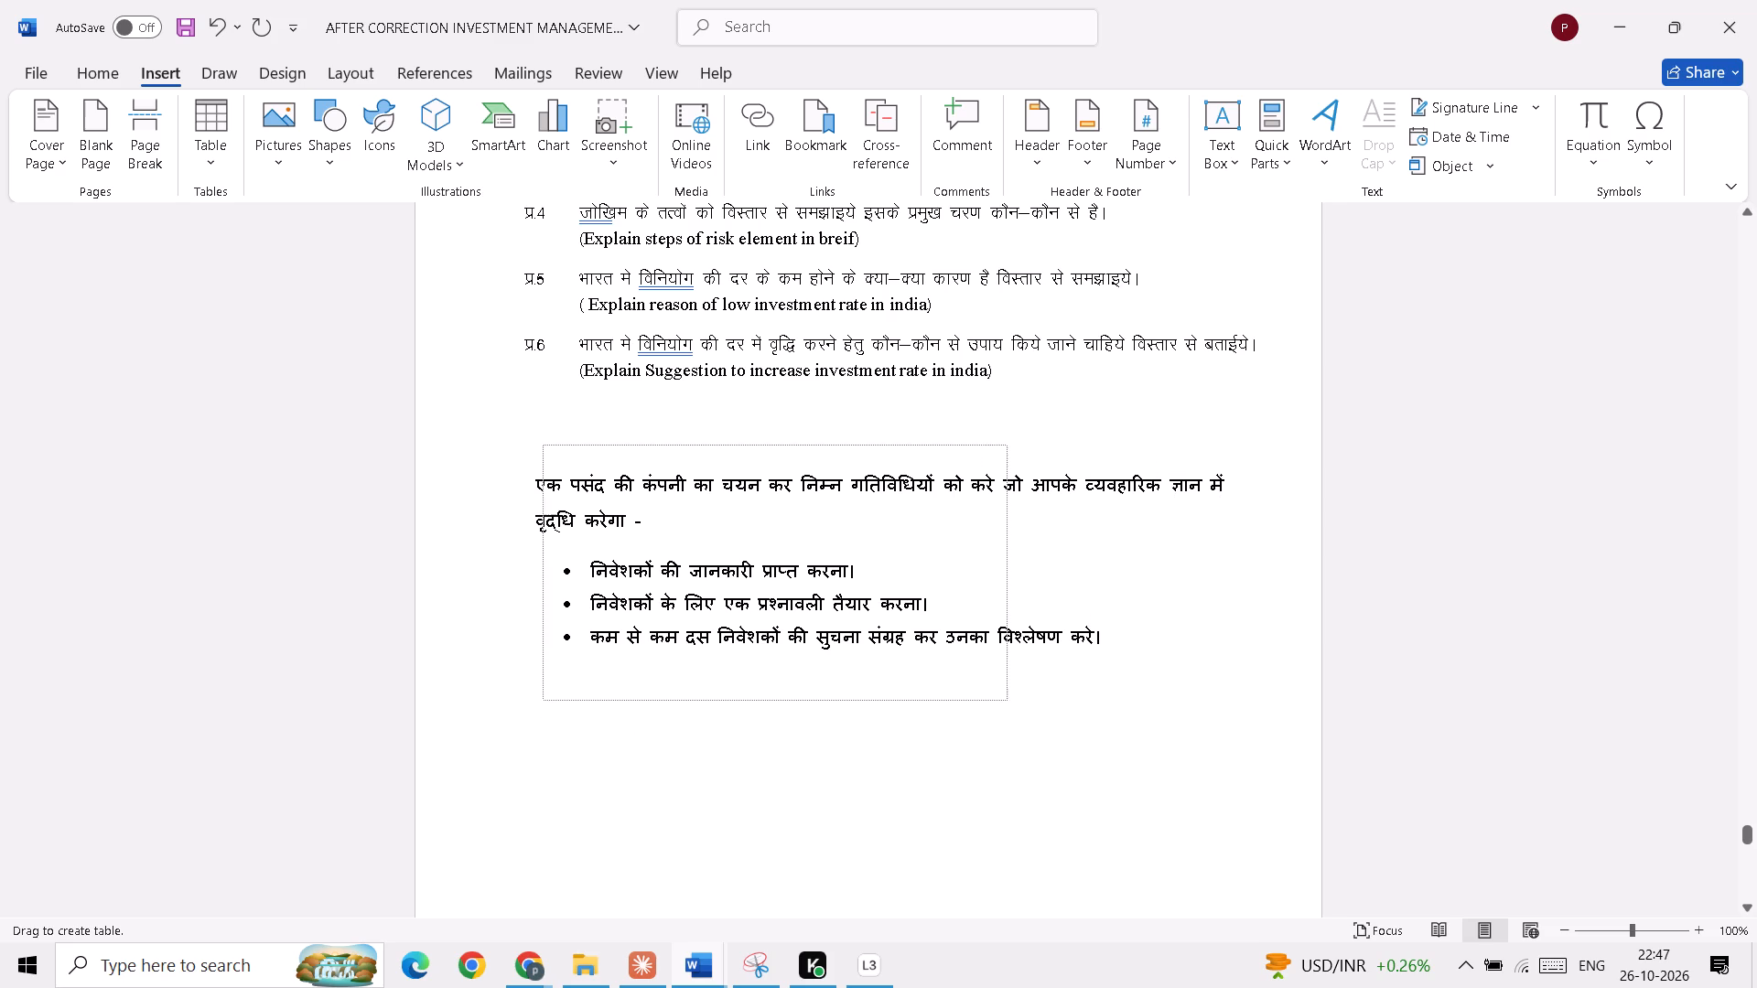
pyautogui.moveTo(1008, 701); pyautogui.dragTo(529, 458)
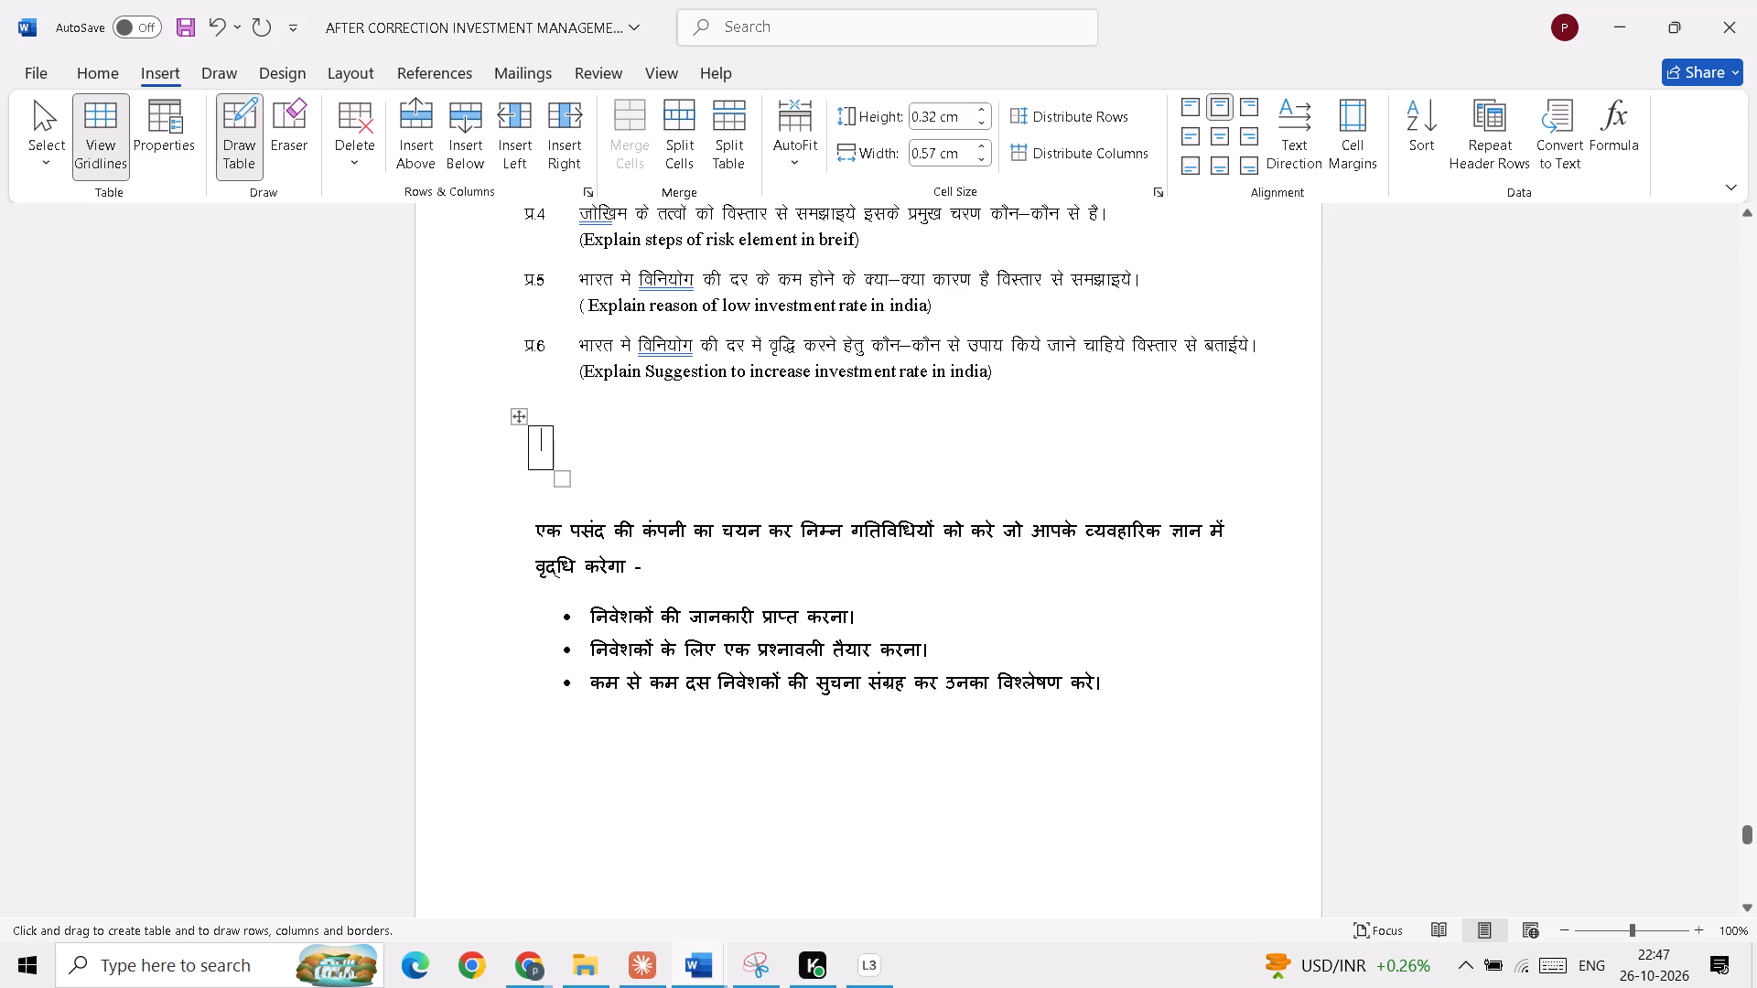
pyautogui.click(524, 419)
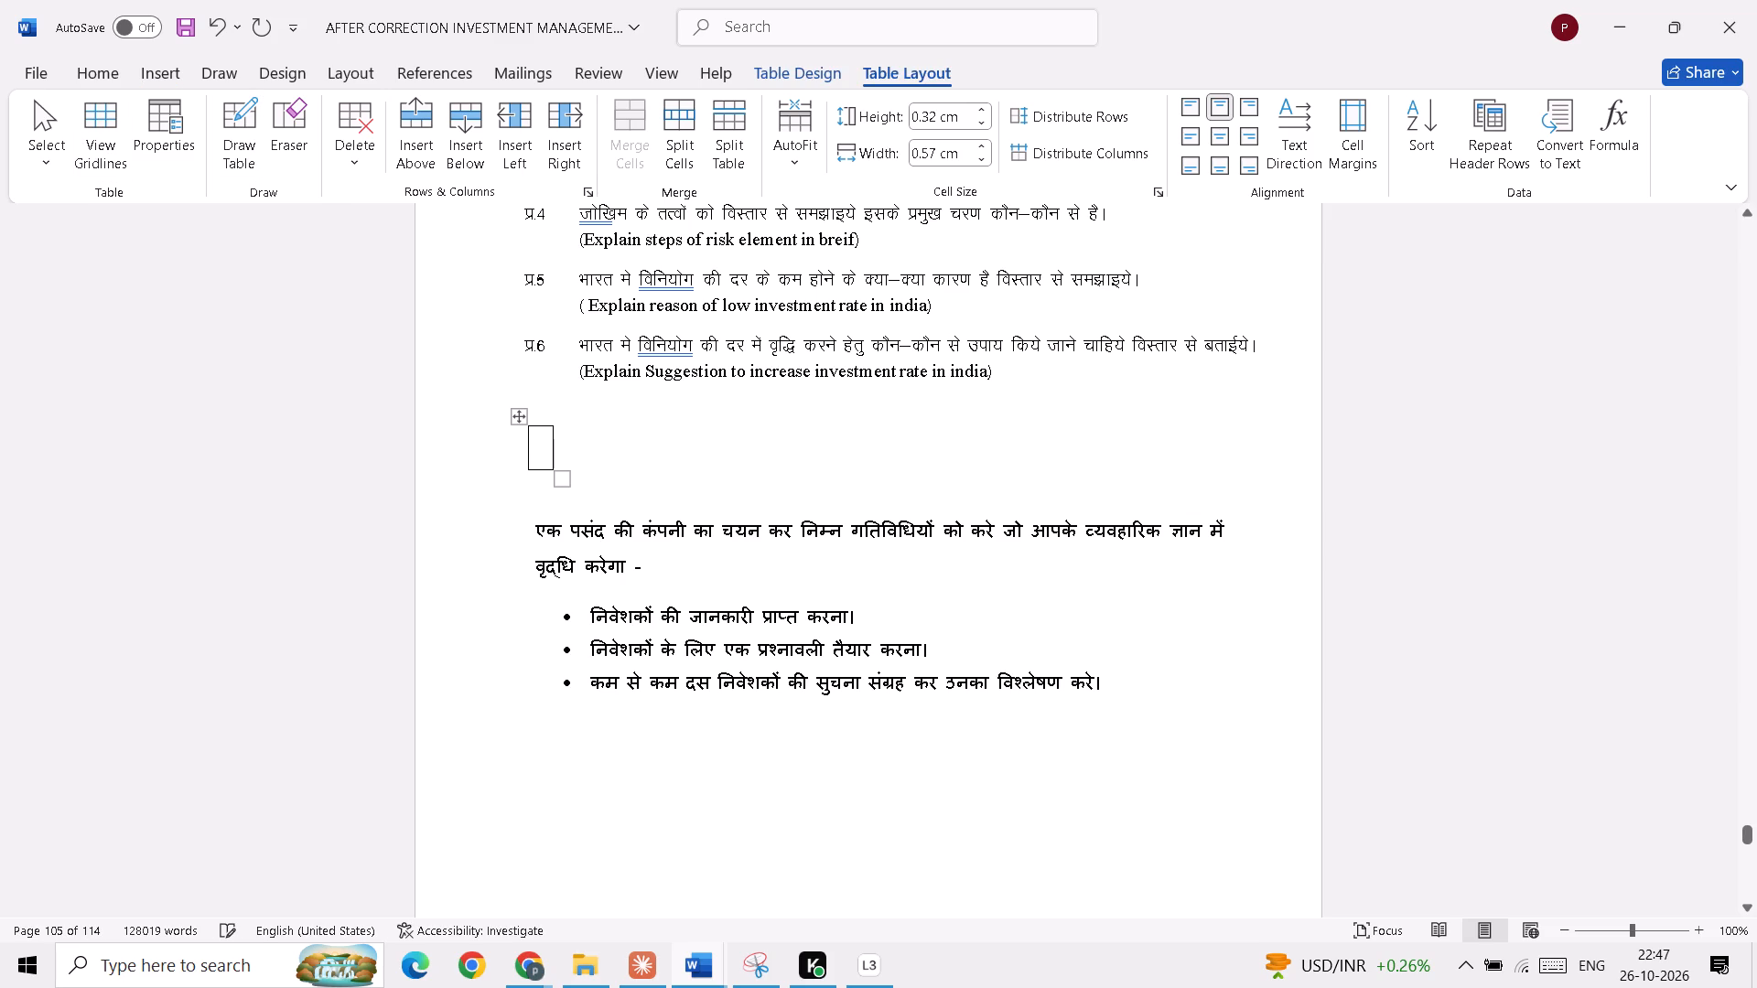
# Enlarge the one-cell table to about 17.24 cm wide and 1.52 cm high.
pyautogui.moveTo(557, 472); pyautogui.dragTo(806, 680)
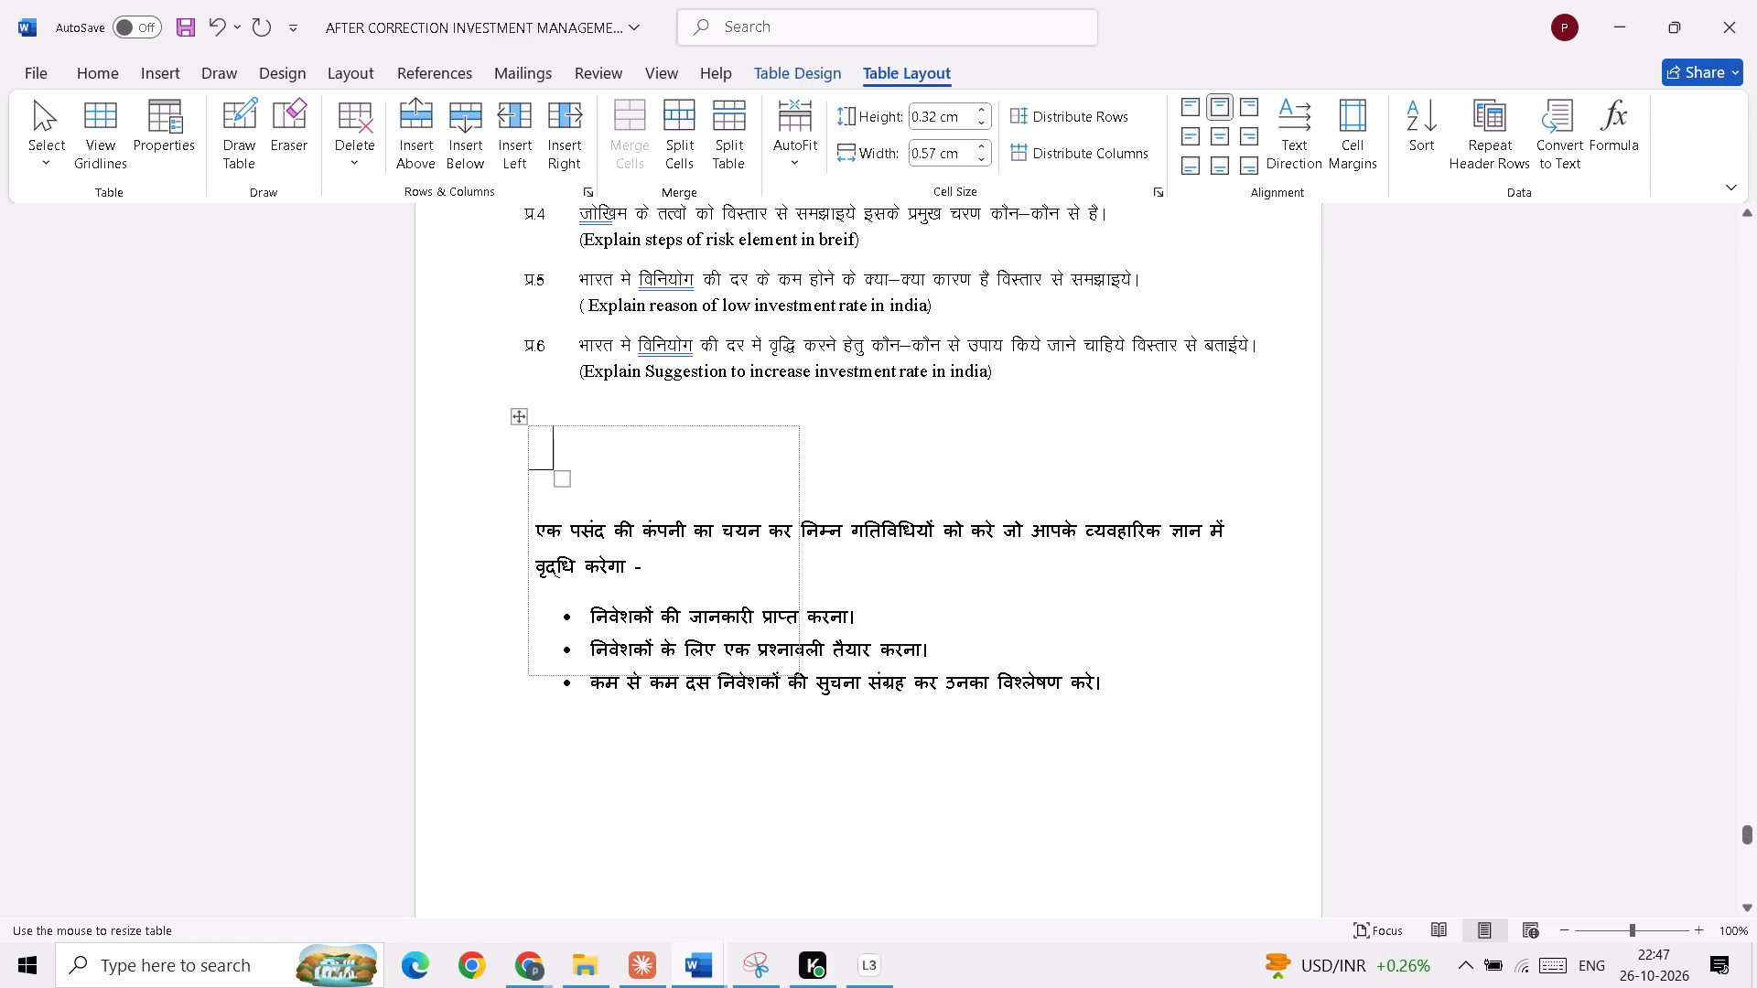
pyautogui.moveTo(806, 680); pyautogui.dragTo(1276, 746)
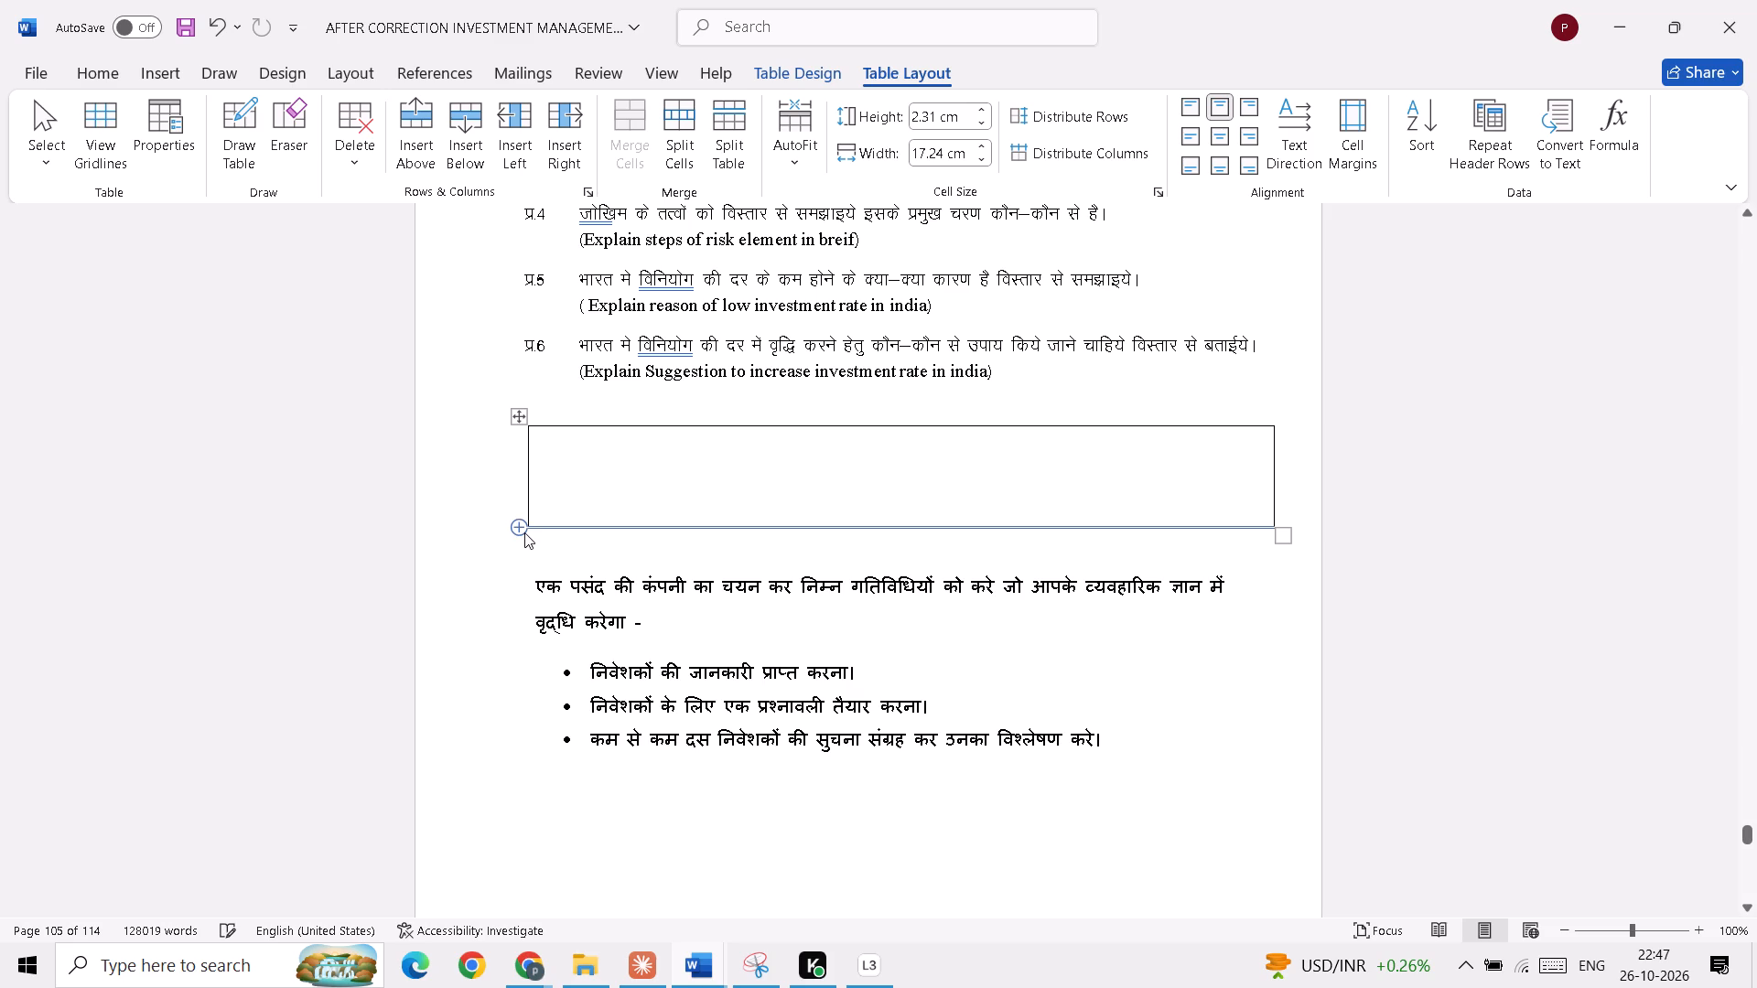
pyautogui.moveTo(527, 527); pyautogui.dragTo(538, 602)
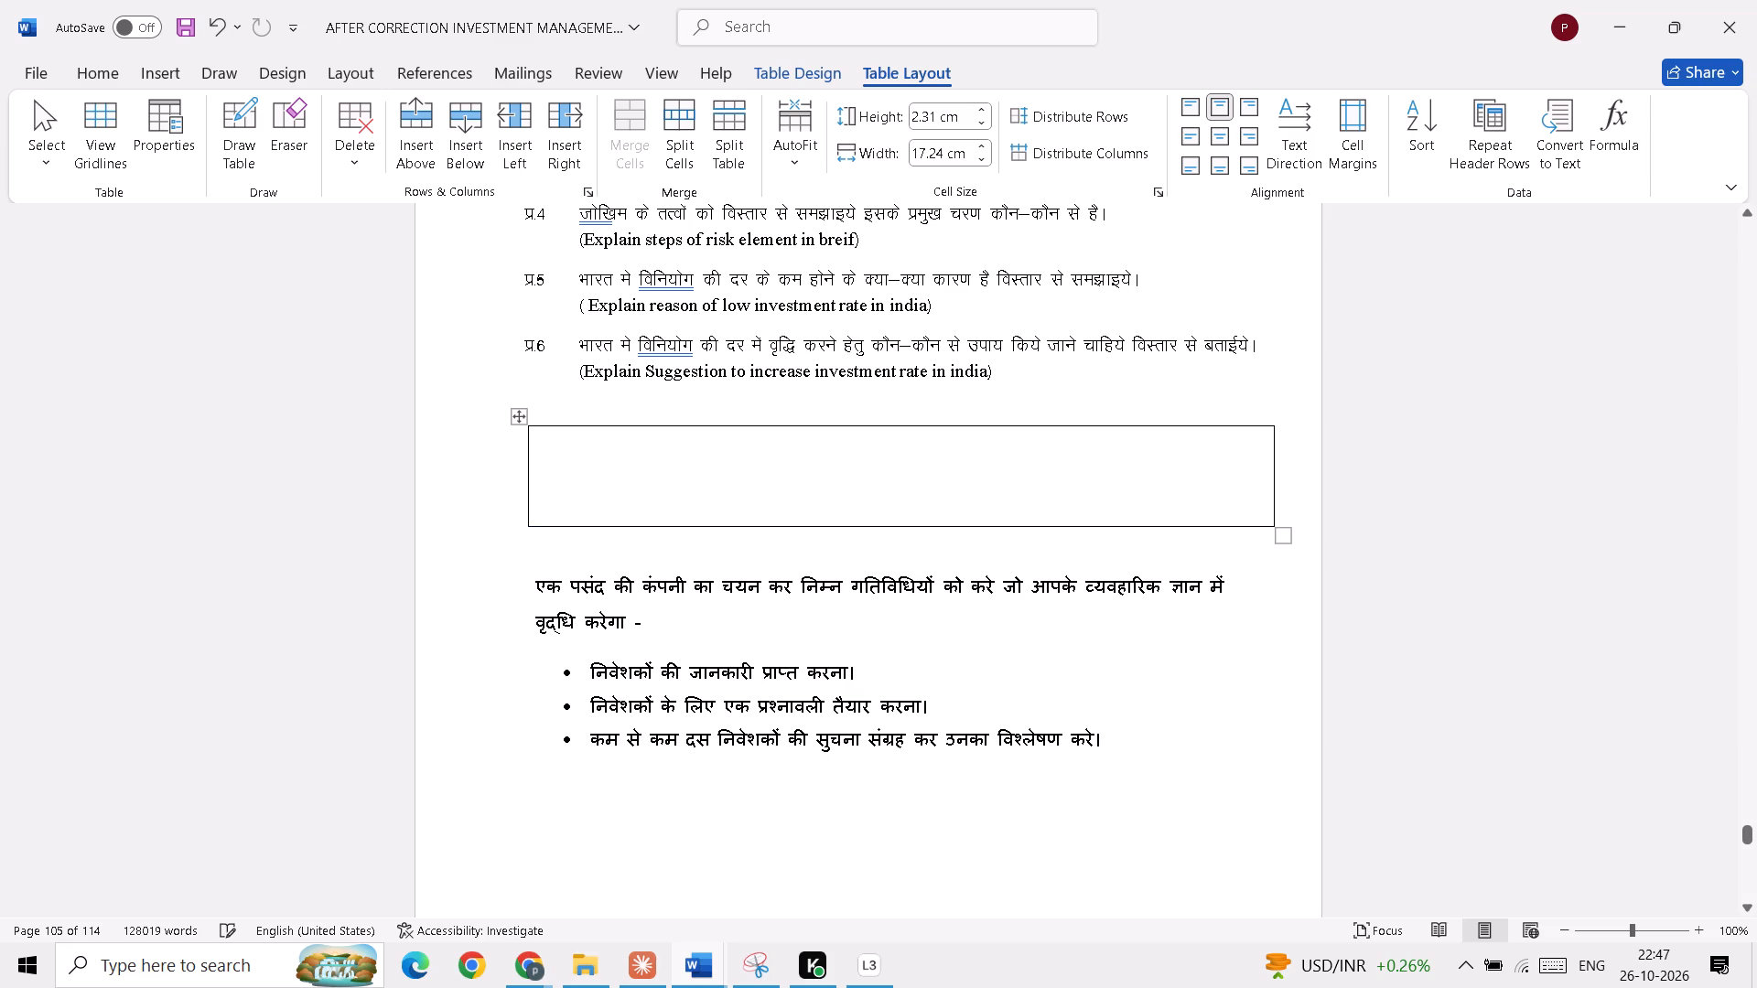
pyautogui.moveTo(593, 525); pyautogui.dragTo(608, 710)
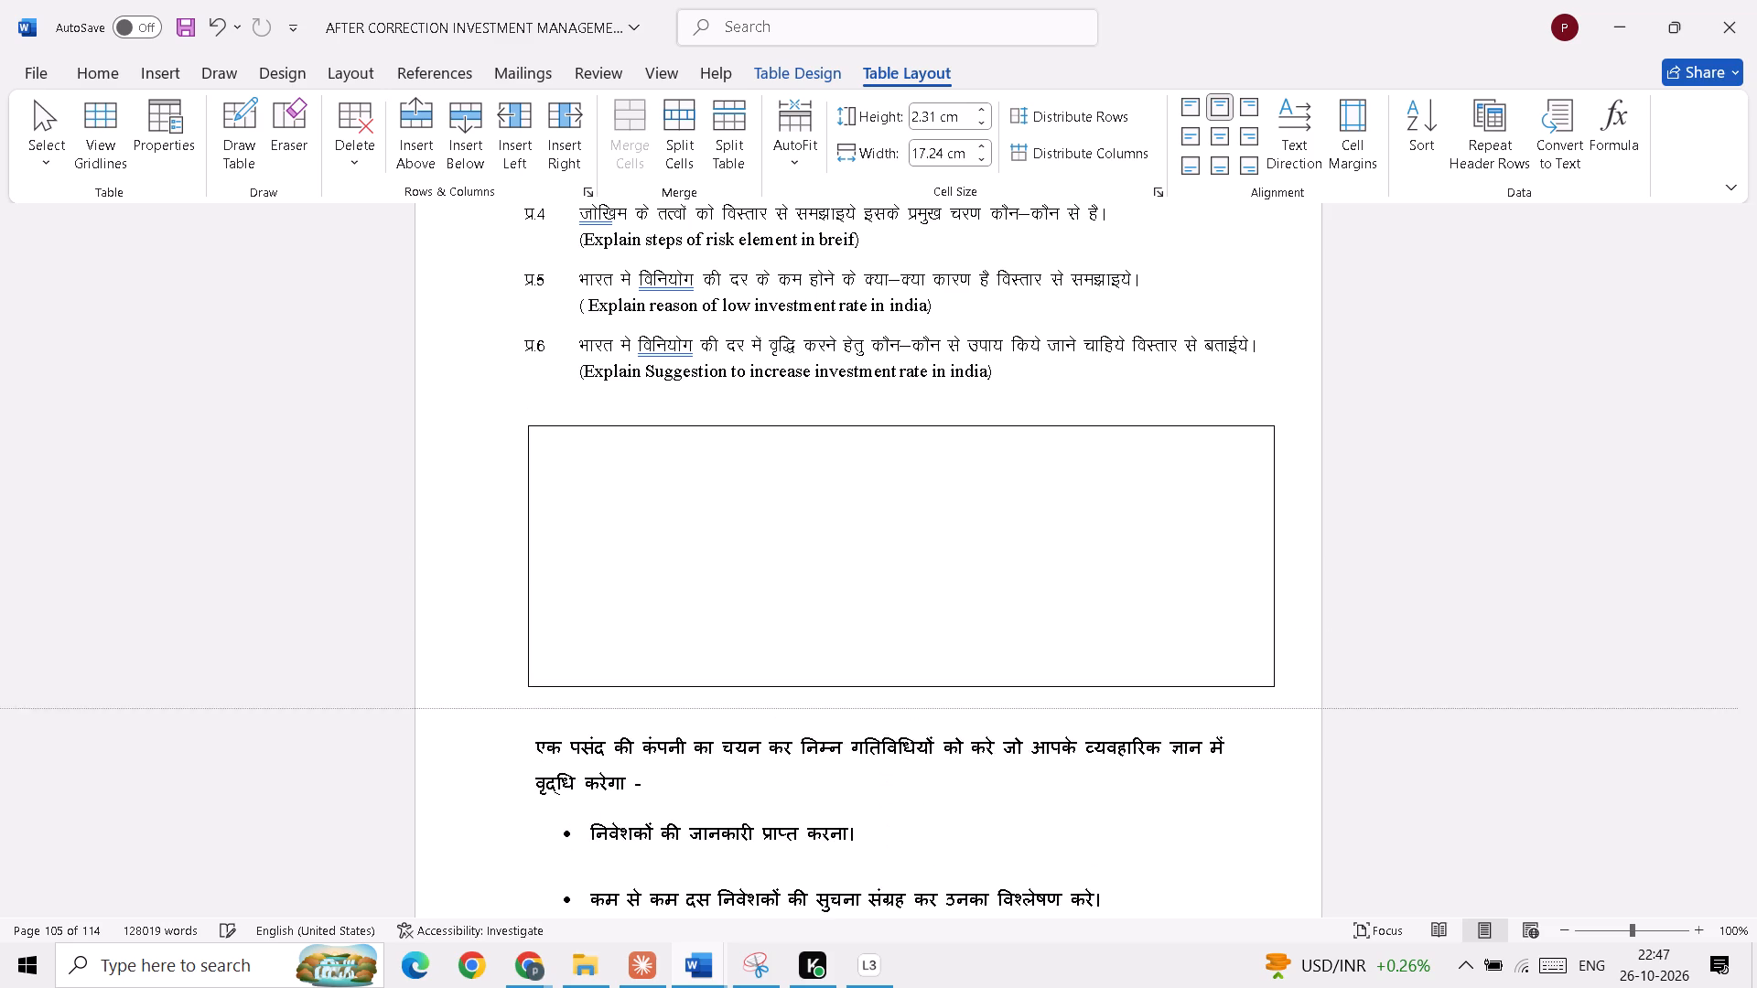
pyautogui.moveTo(608, 710); pyautogui.dragTo(633, 516)
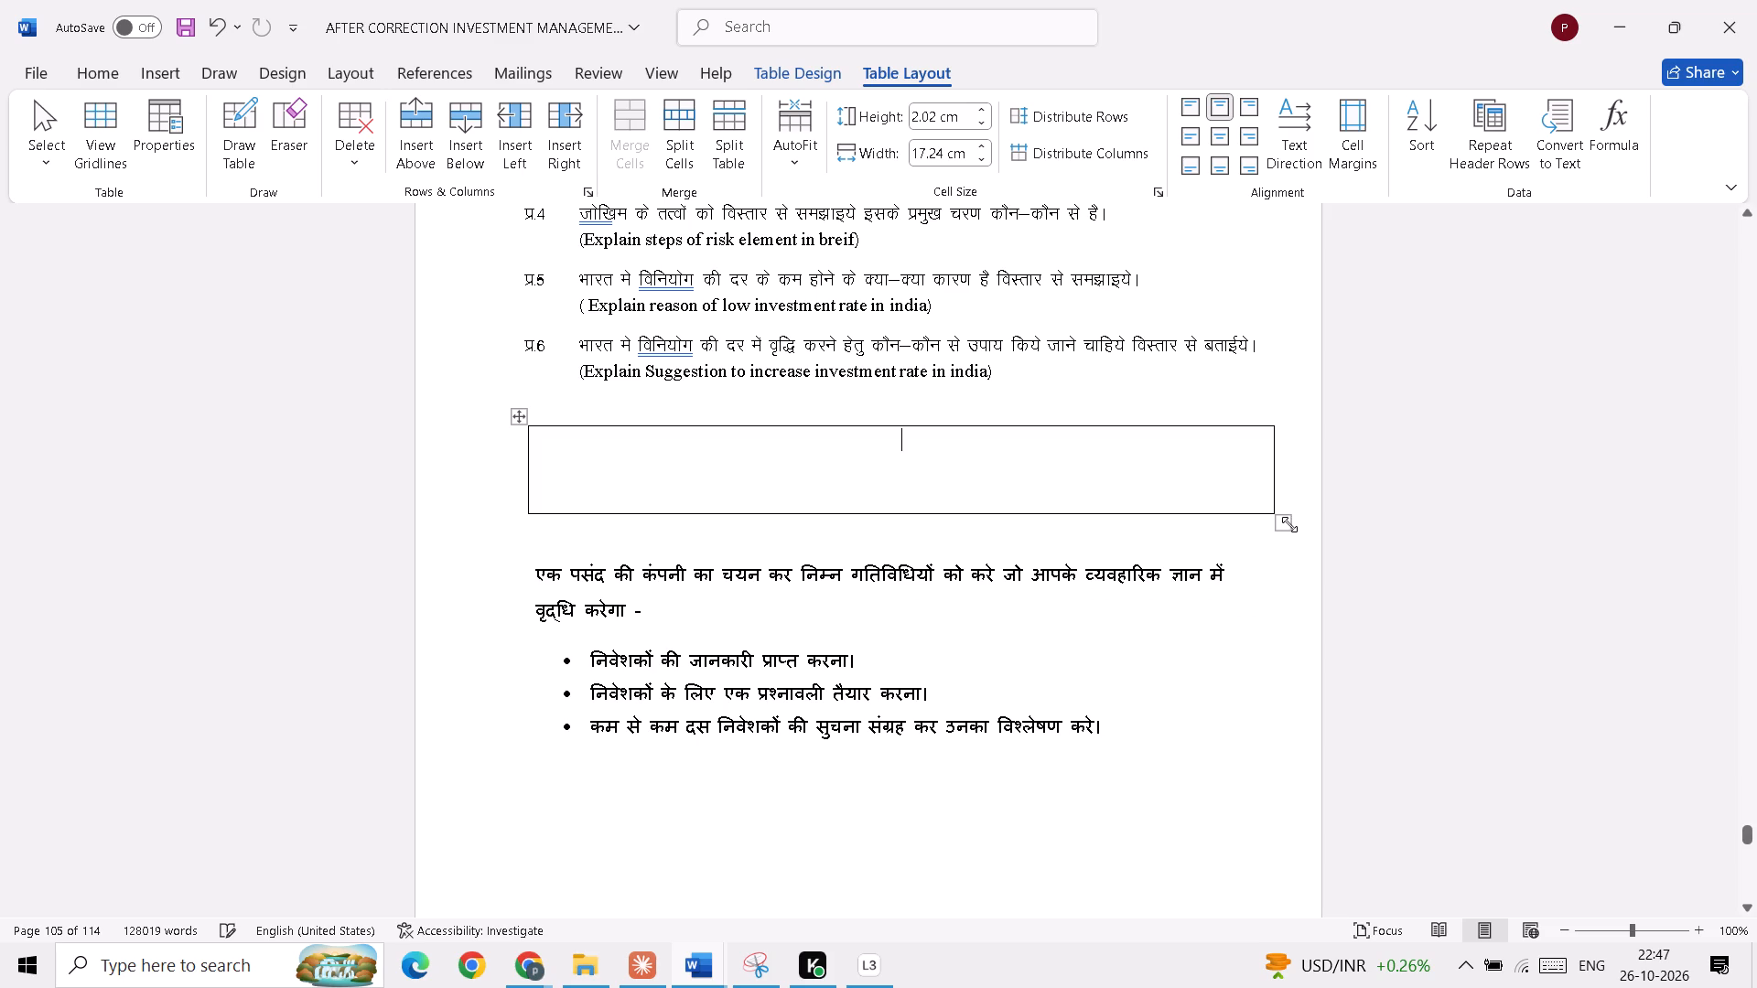
pyautogui.moveTo(1265, 511); pyautogui.dragTo(1258, 591)
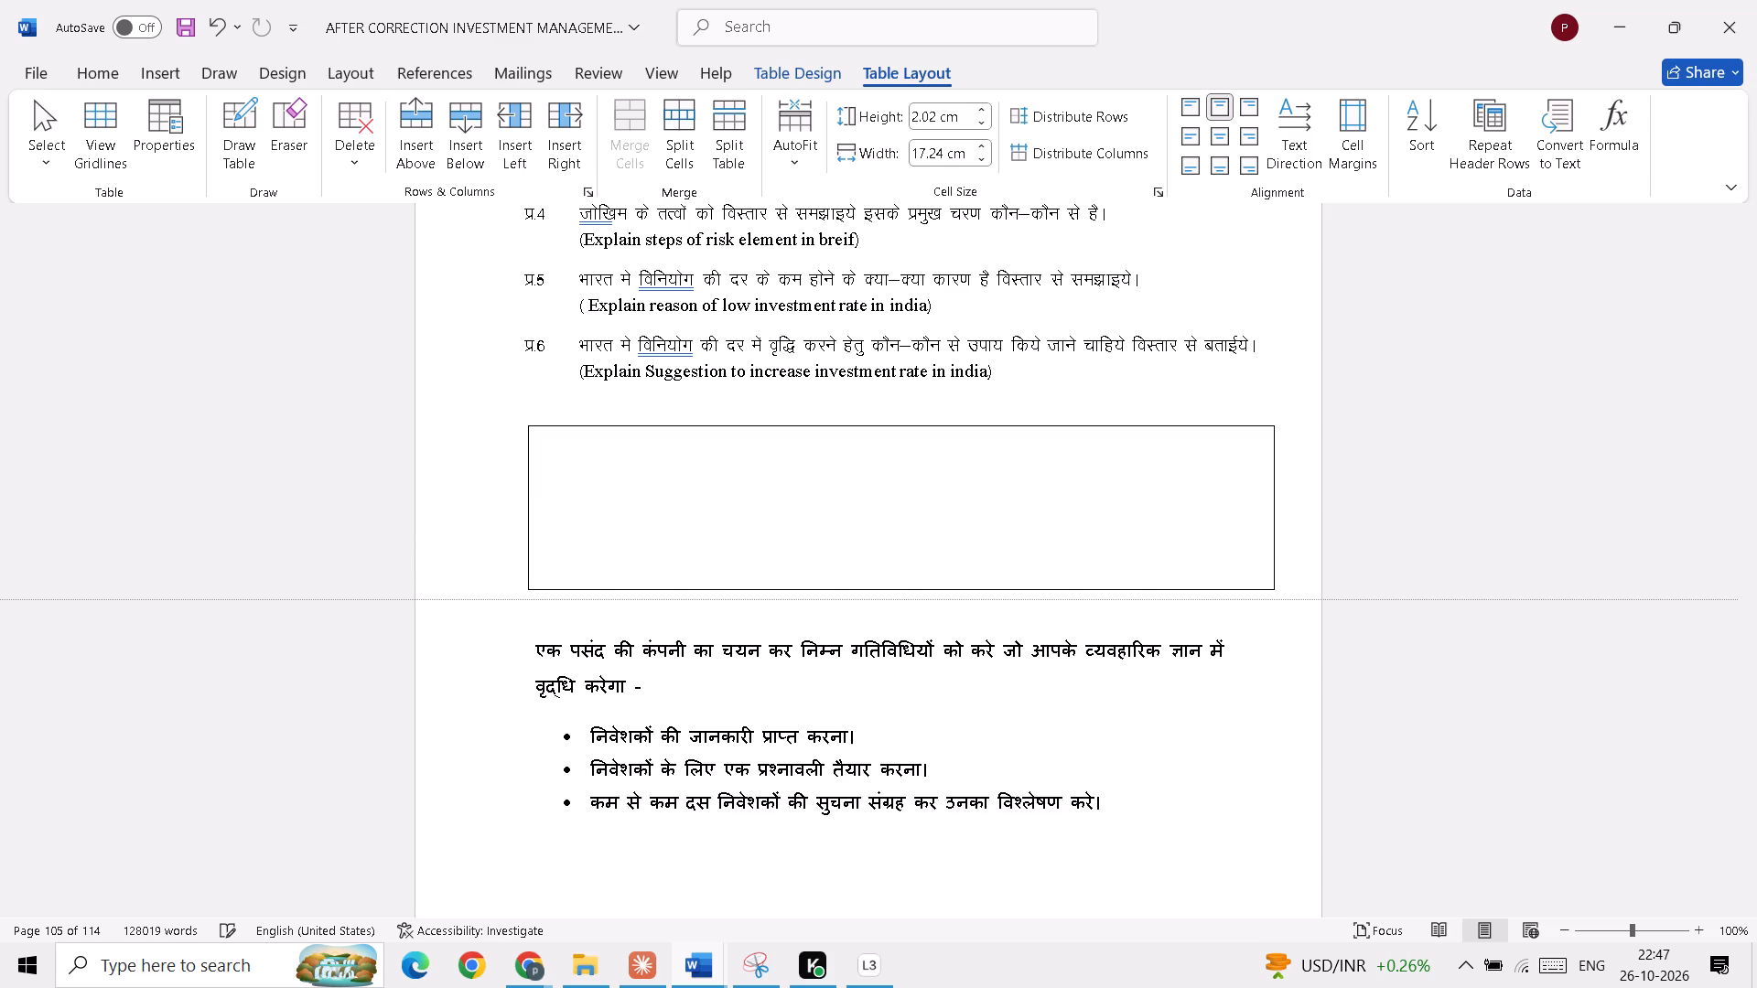
pyautogui.moveTo(1258, 591); pyautogui.dragTo(1188, 490)
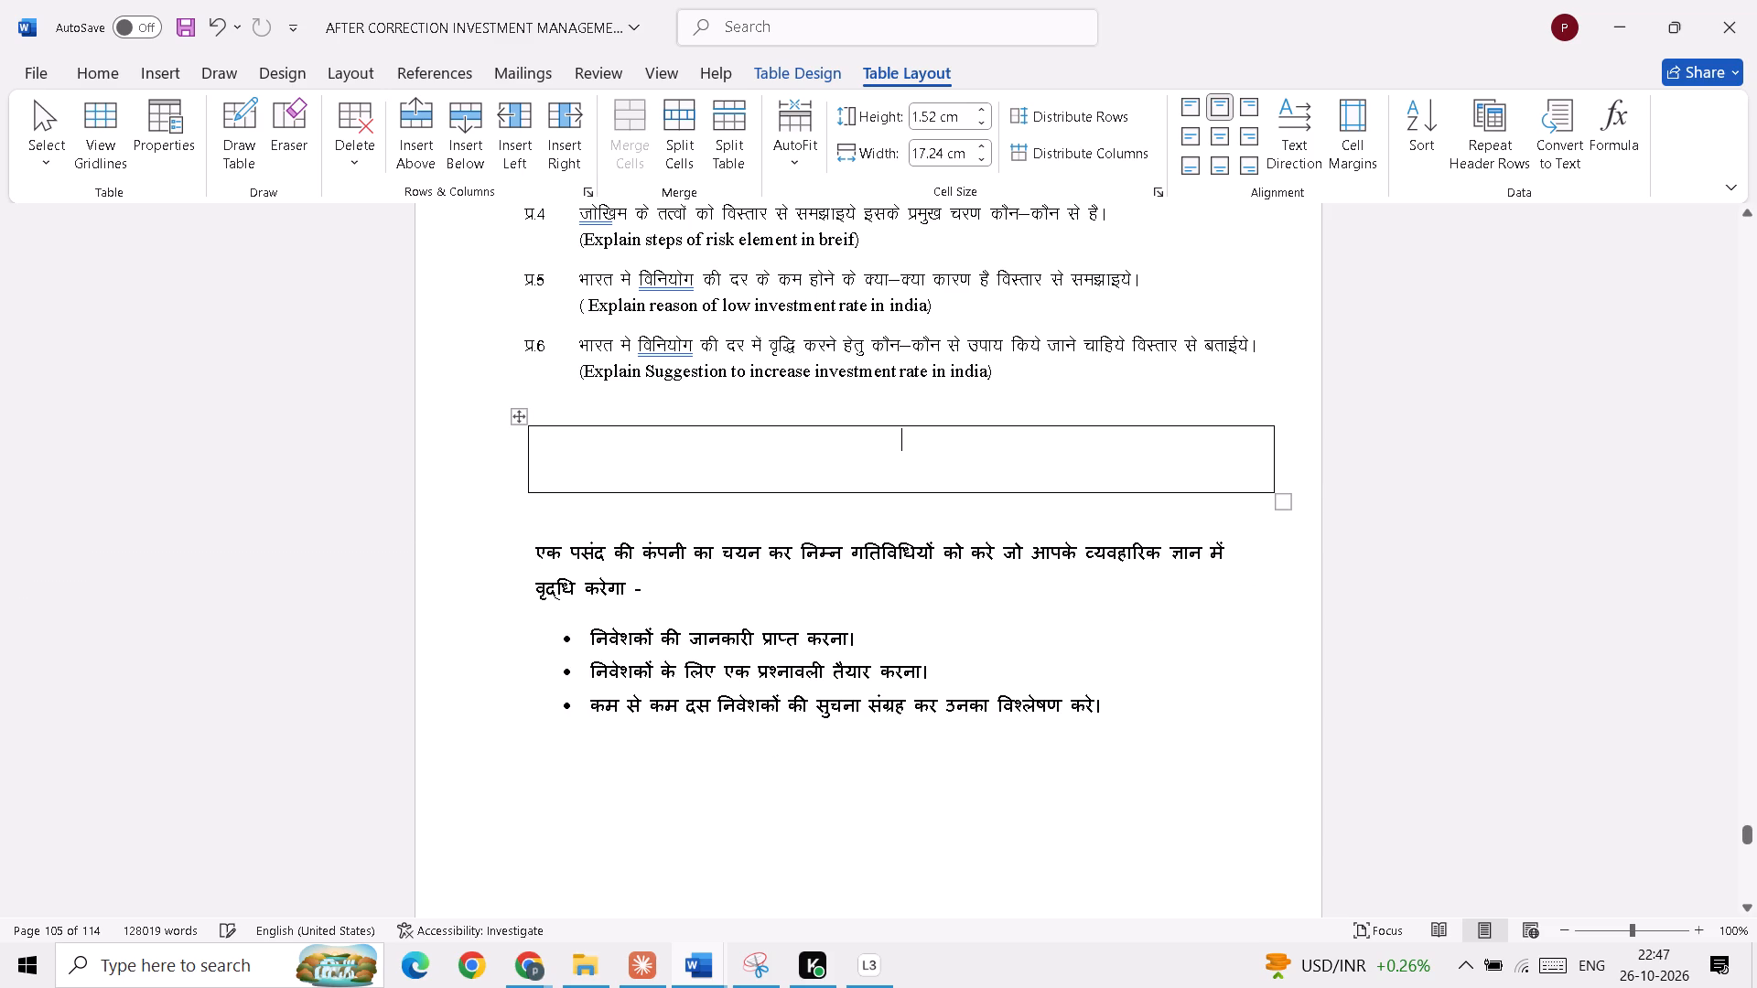
# Copy the activity heading and its three bullets from below the table into the empty cell.
pyautogui.moveTo(538, 540); pyautogui.dragTo(1105, 691)
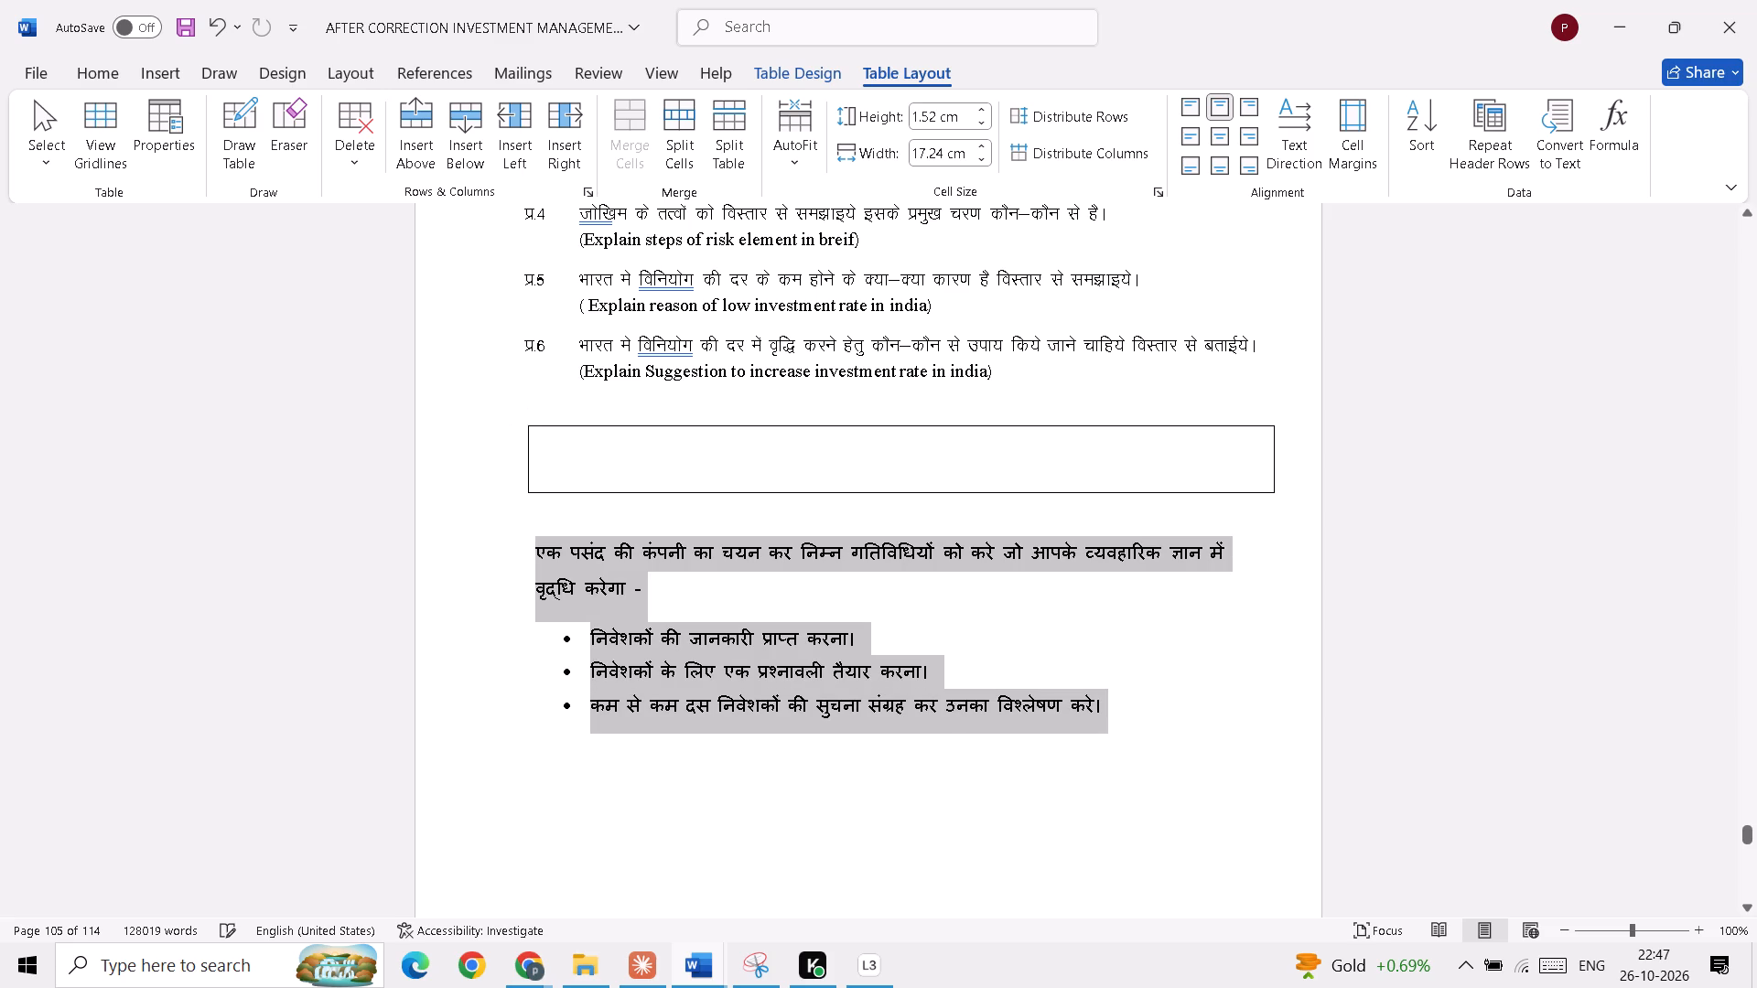
pyautogui.moveTo(1105, 691); pyautogui.dragTo(1120, 693)
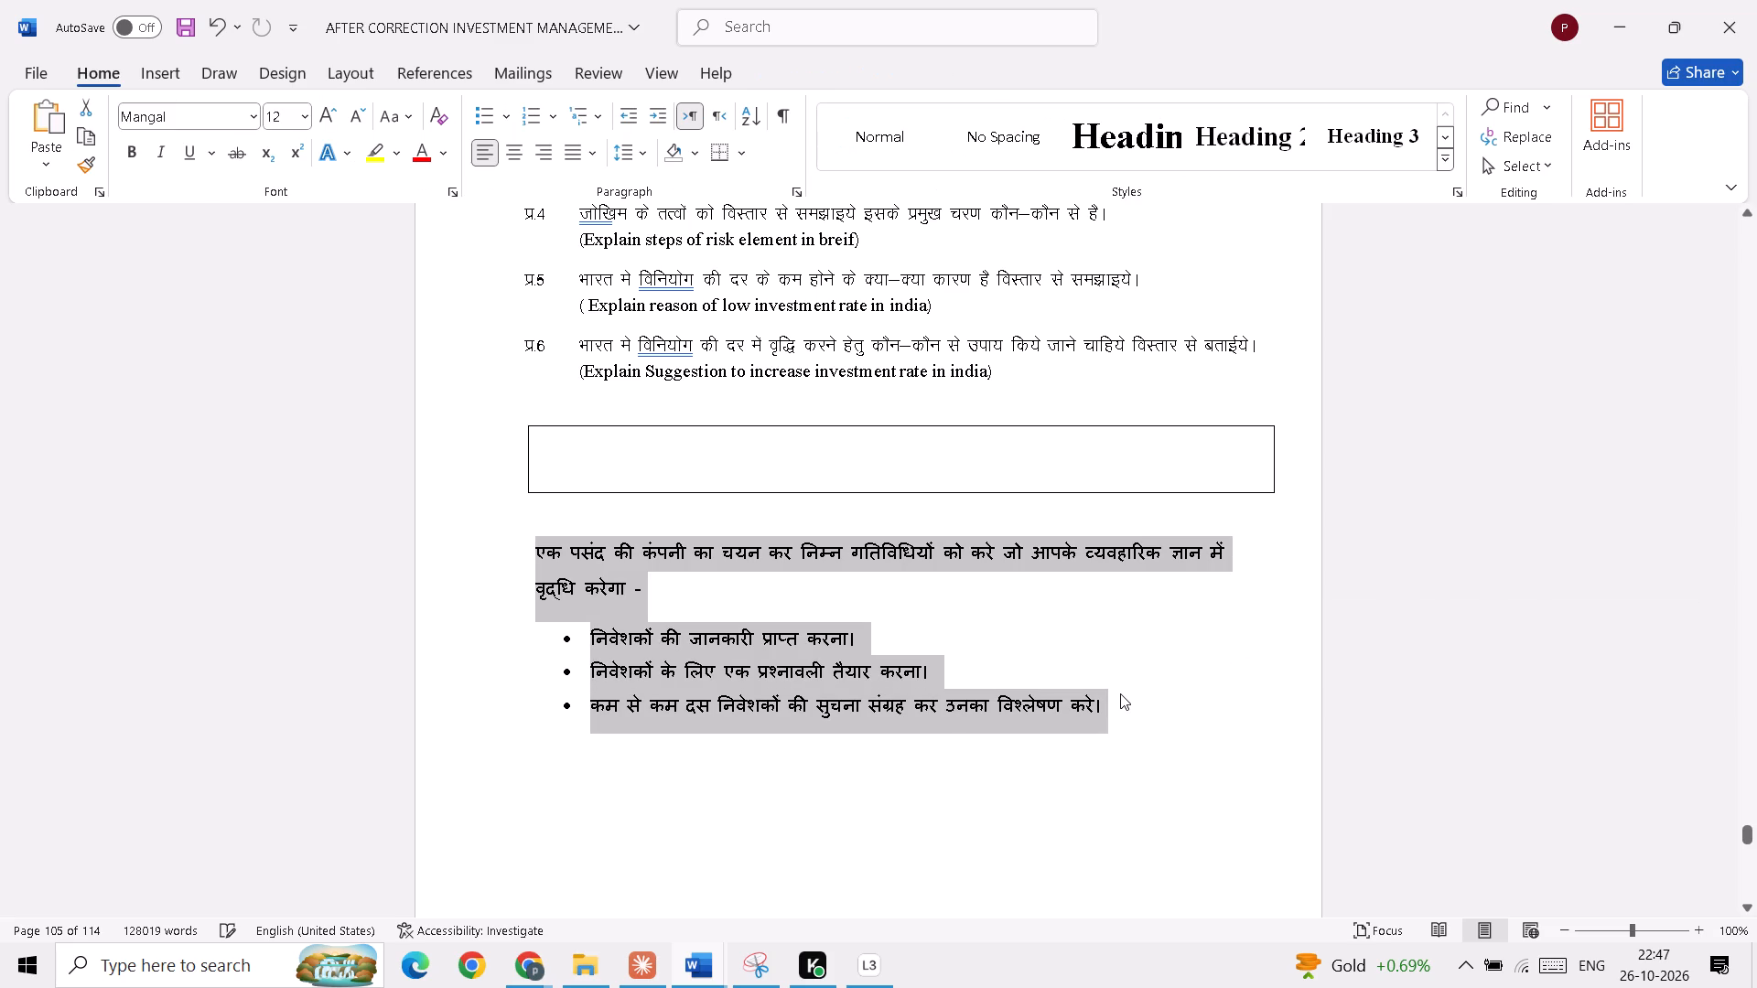
pyautogui.hotkey('ctrl', 'c')
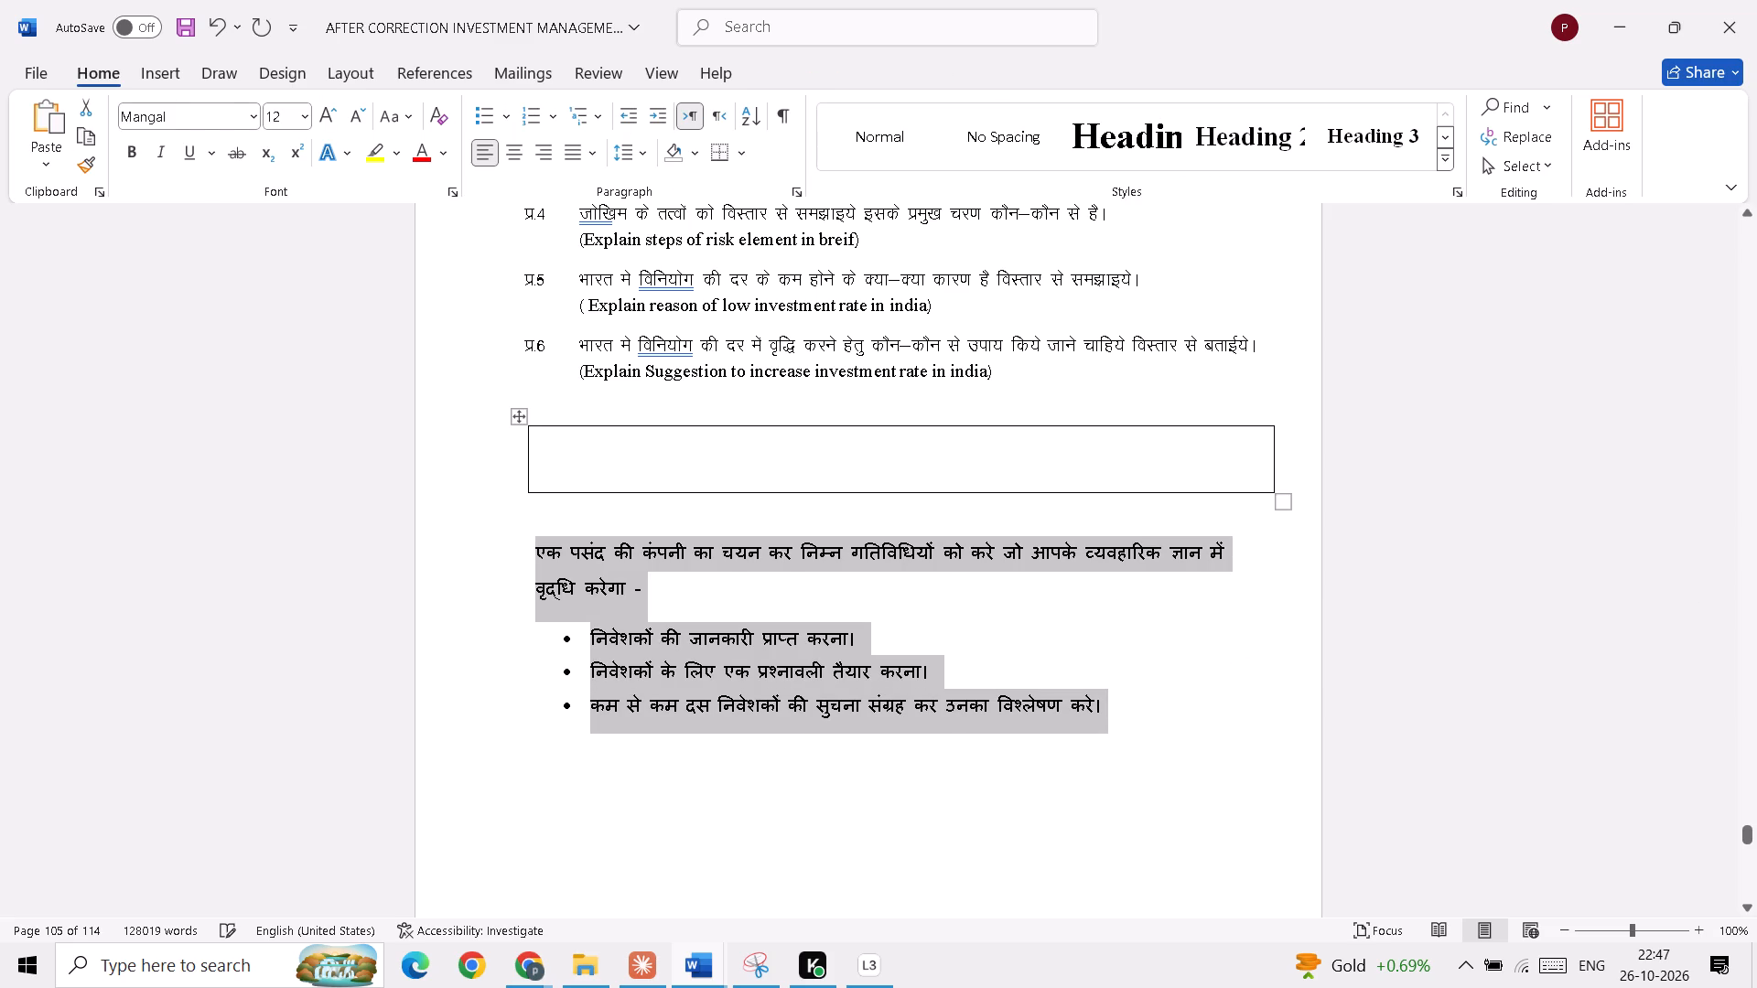
pyautogui.click(810, 473)
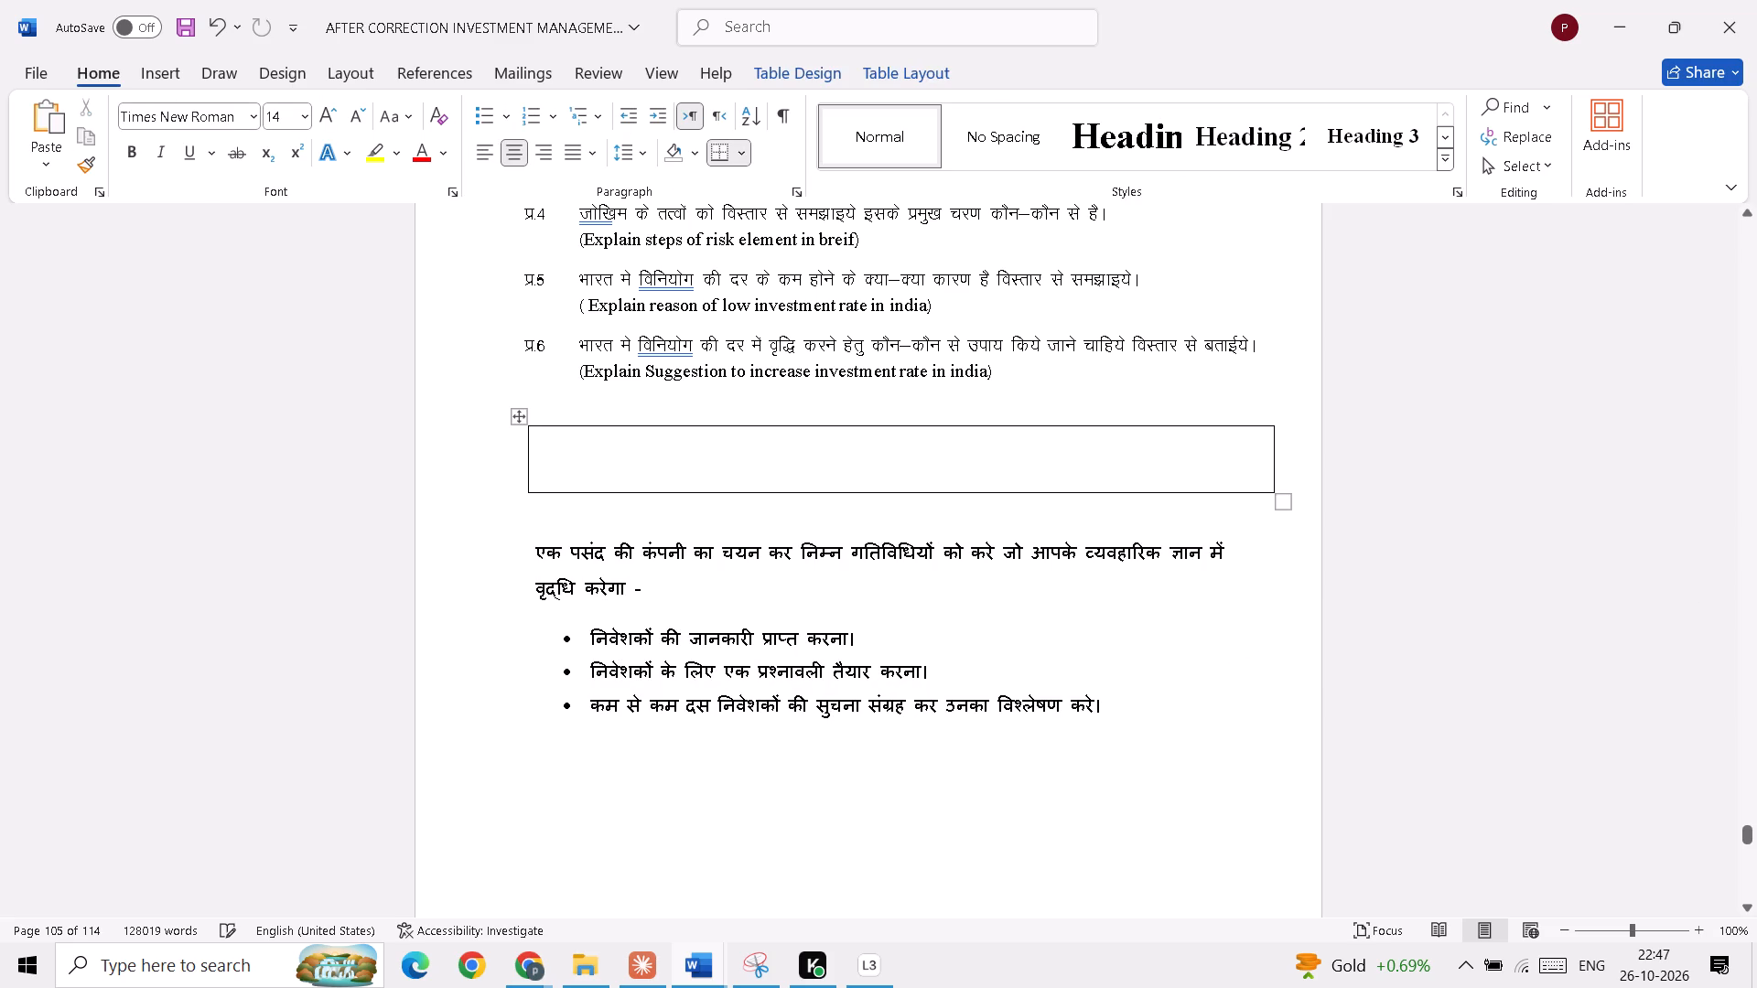
pyautogui.hotkey('ctrl', 'v')
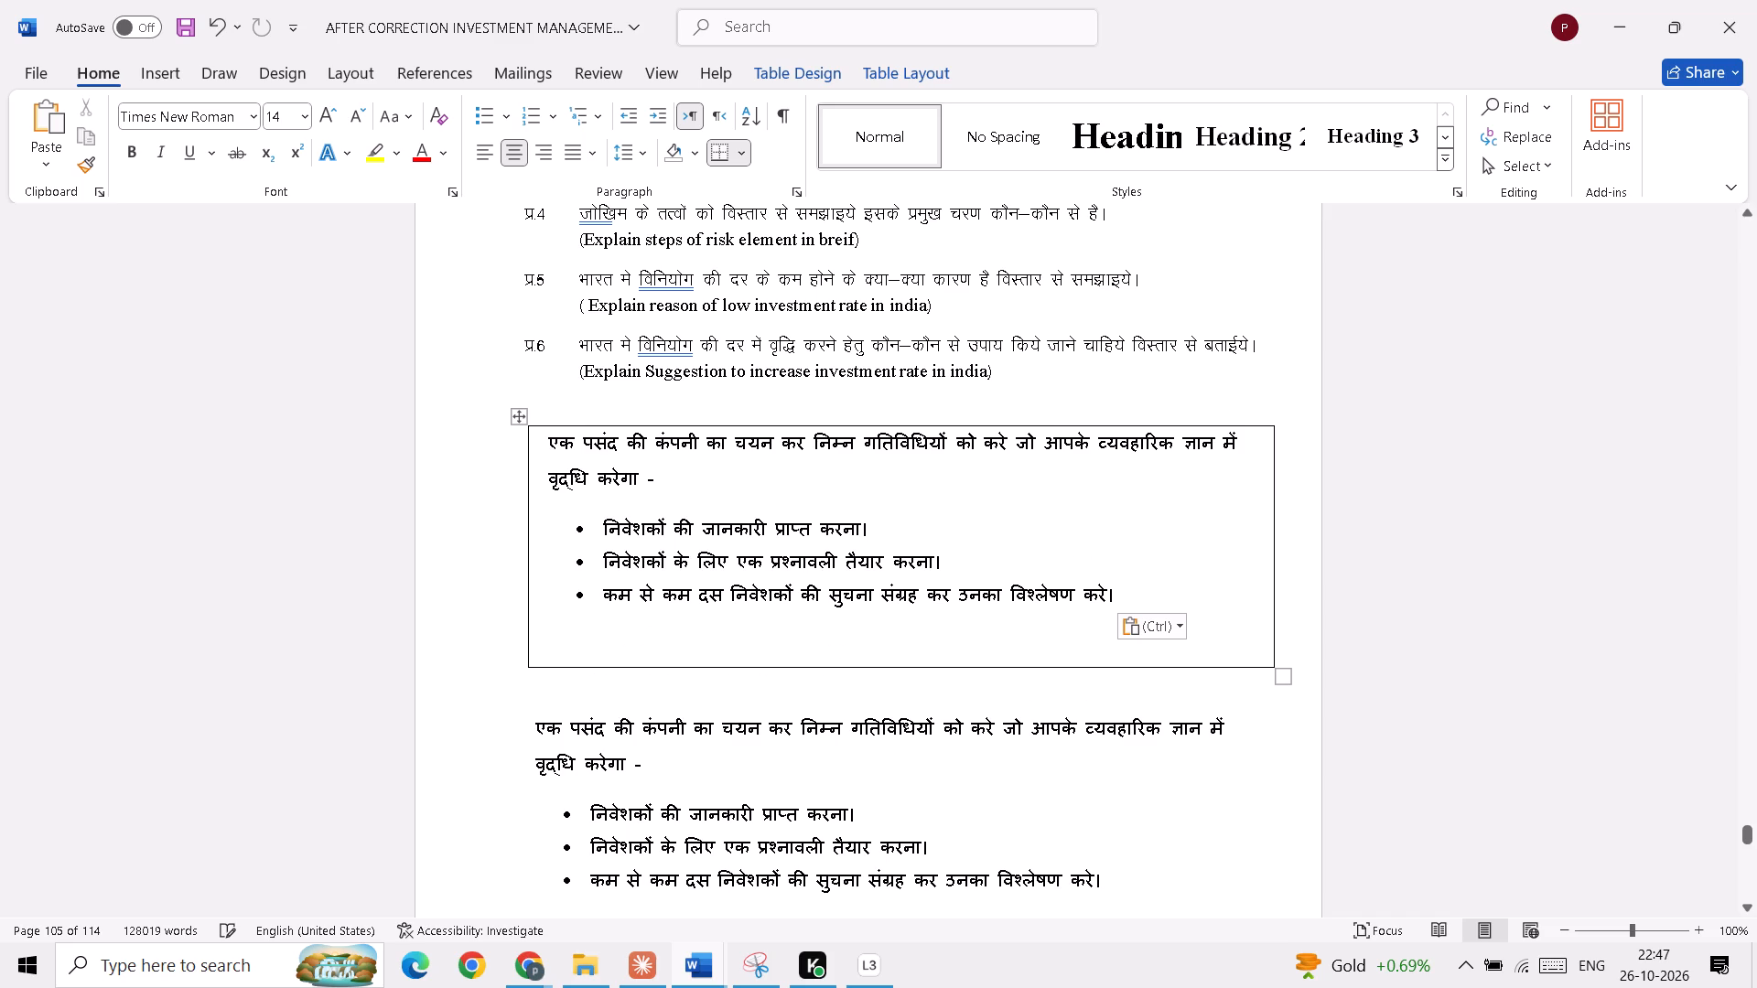
# Delete the duplicate activity text that remains below the table.
pyautogui.moveTo(531, 726); pyautogui.dragTo(1230, 906)
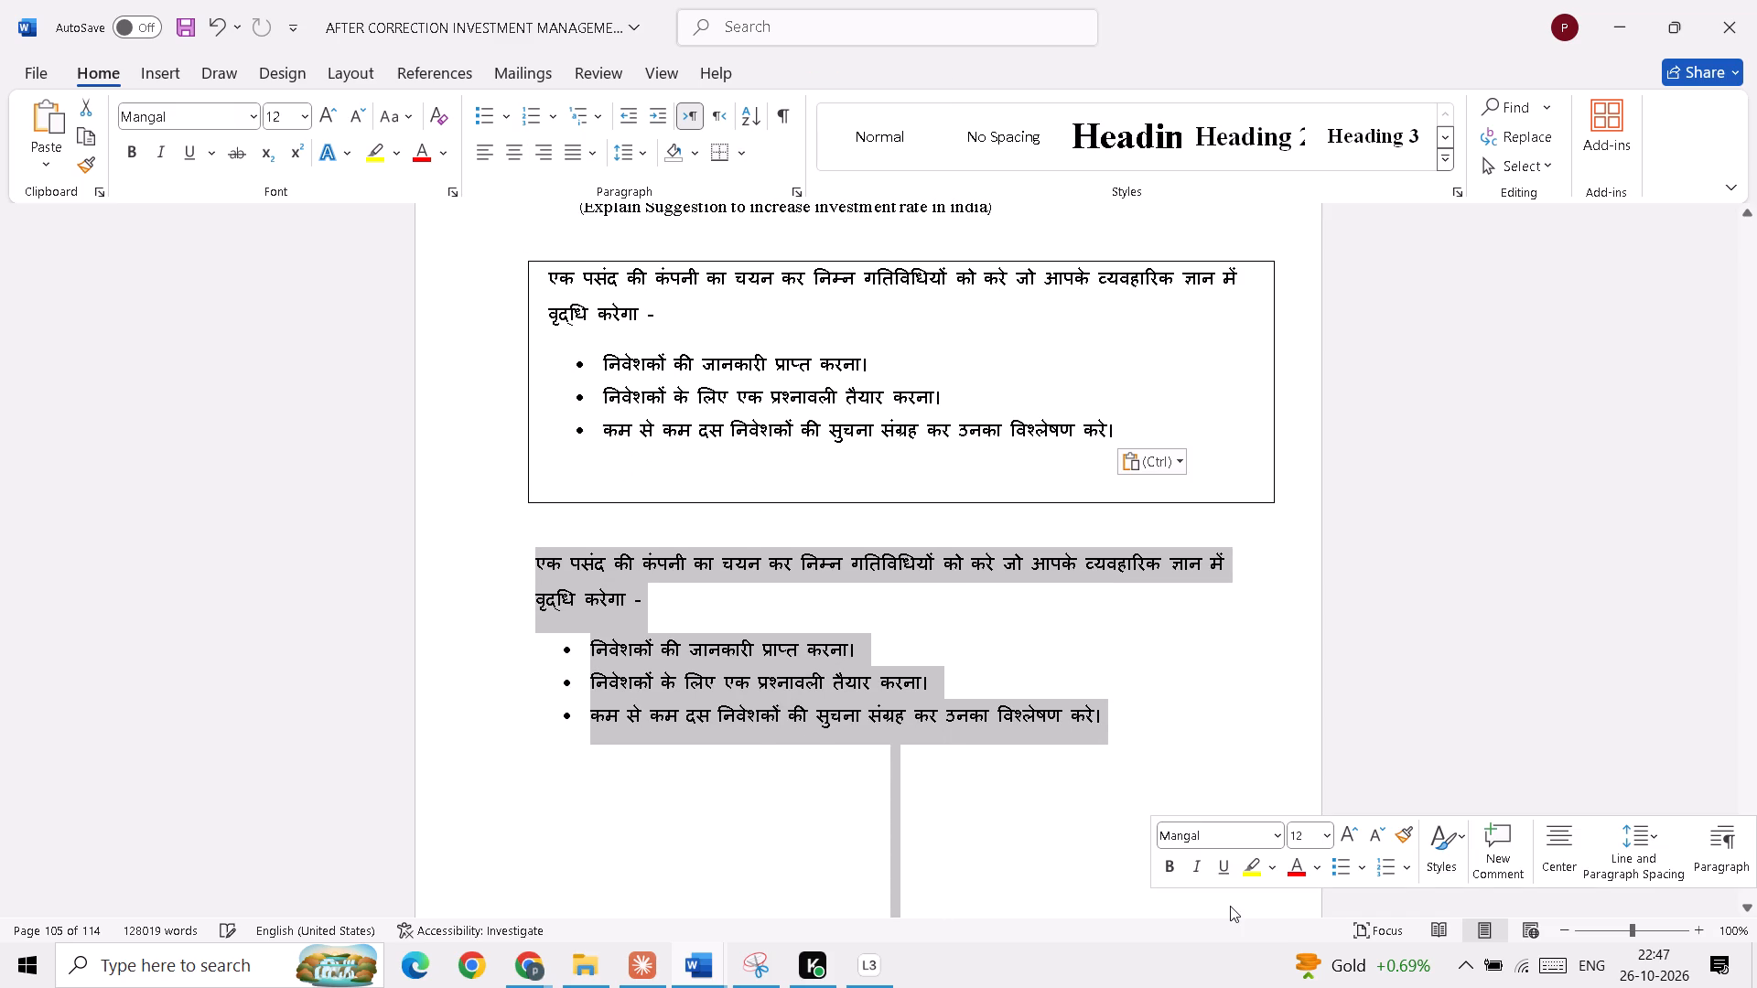
pyautogui.scroll(-4, 1230, 906)
pyautogui.press('BackSpace')
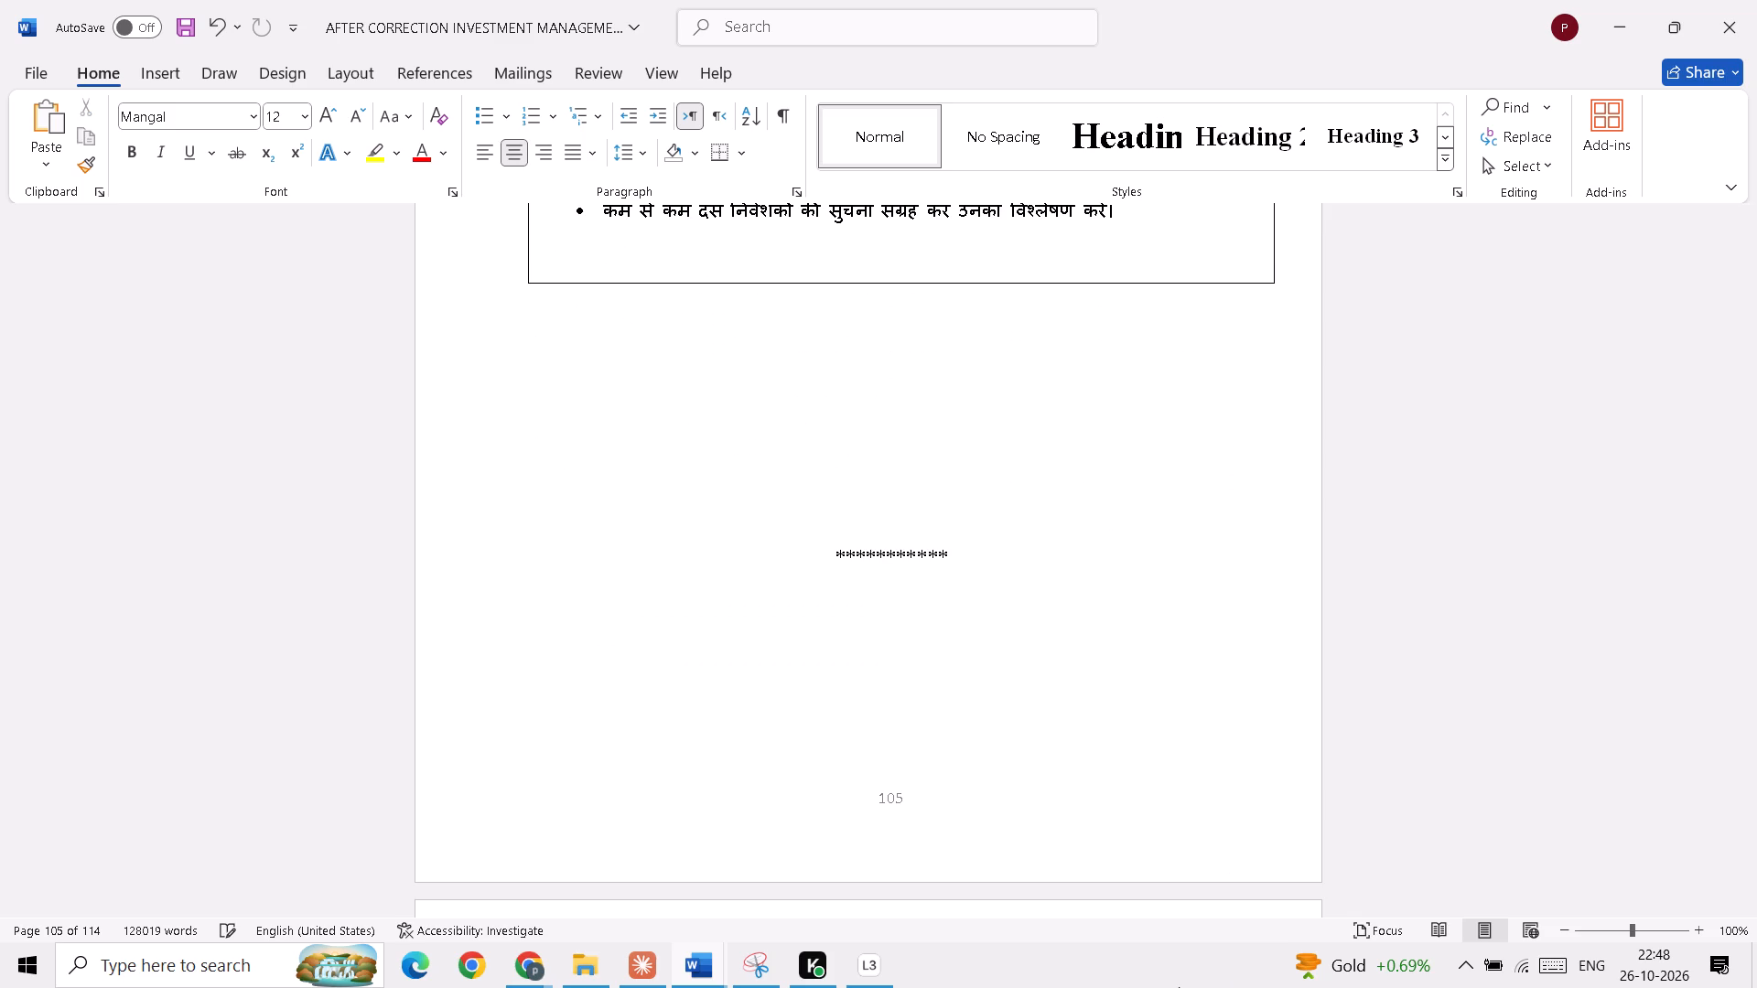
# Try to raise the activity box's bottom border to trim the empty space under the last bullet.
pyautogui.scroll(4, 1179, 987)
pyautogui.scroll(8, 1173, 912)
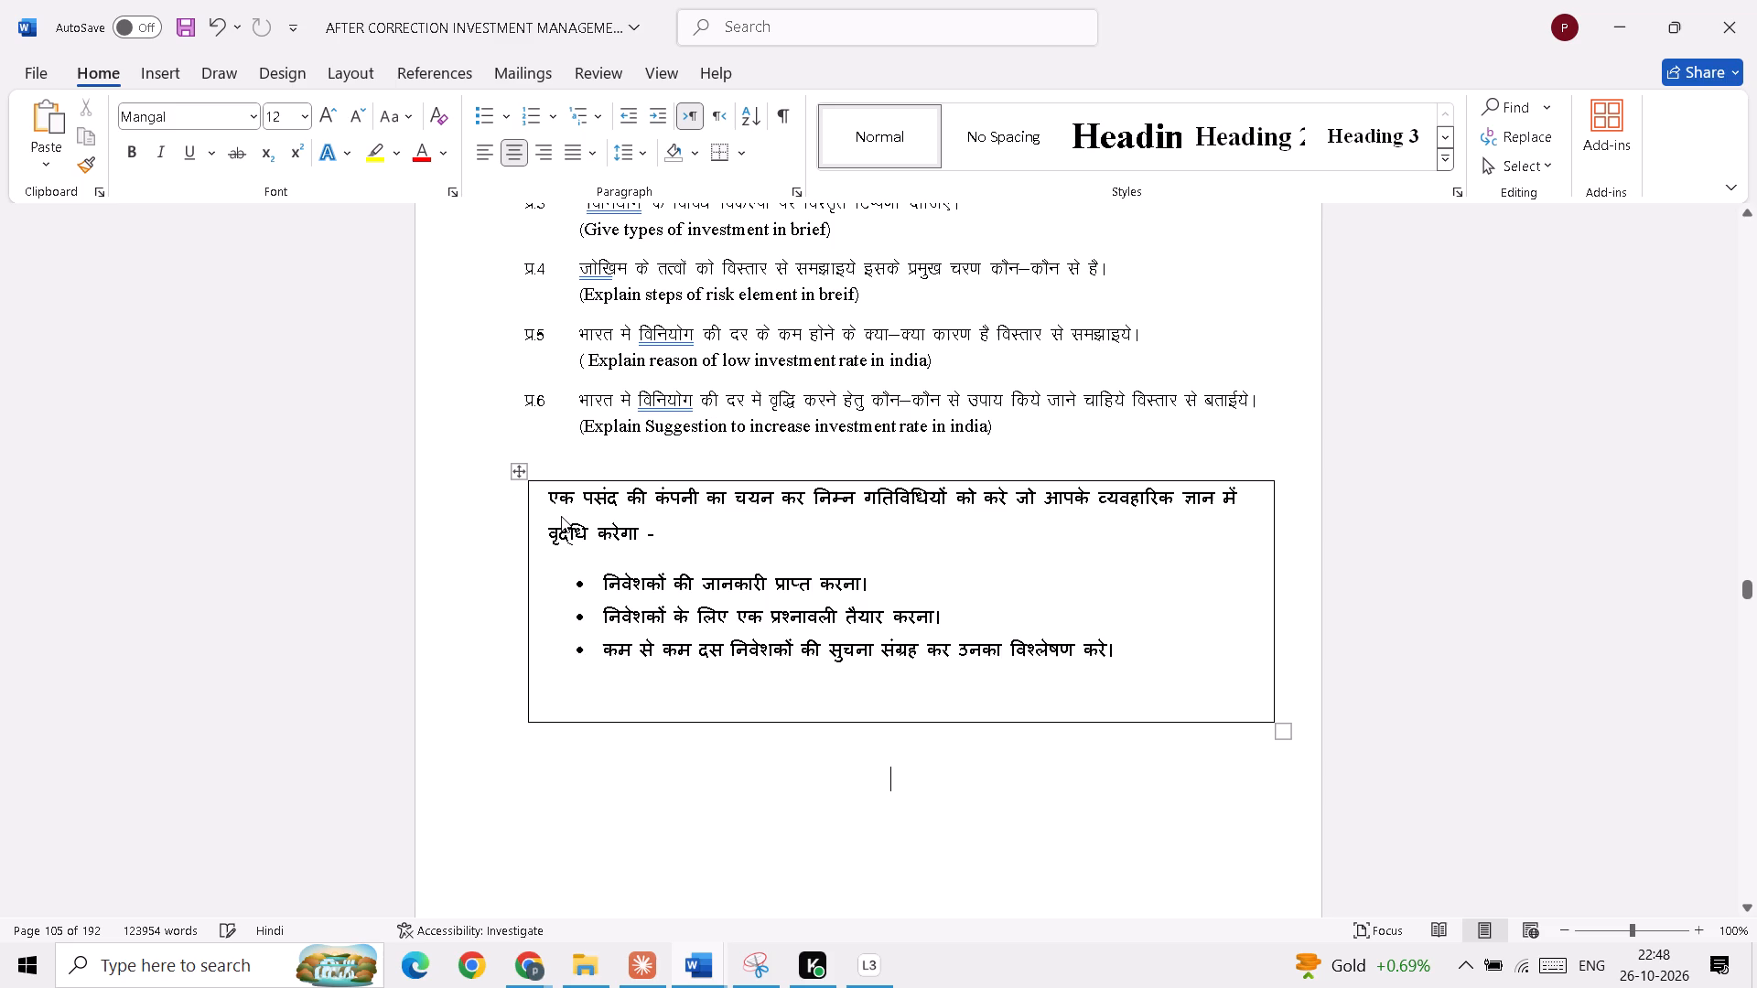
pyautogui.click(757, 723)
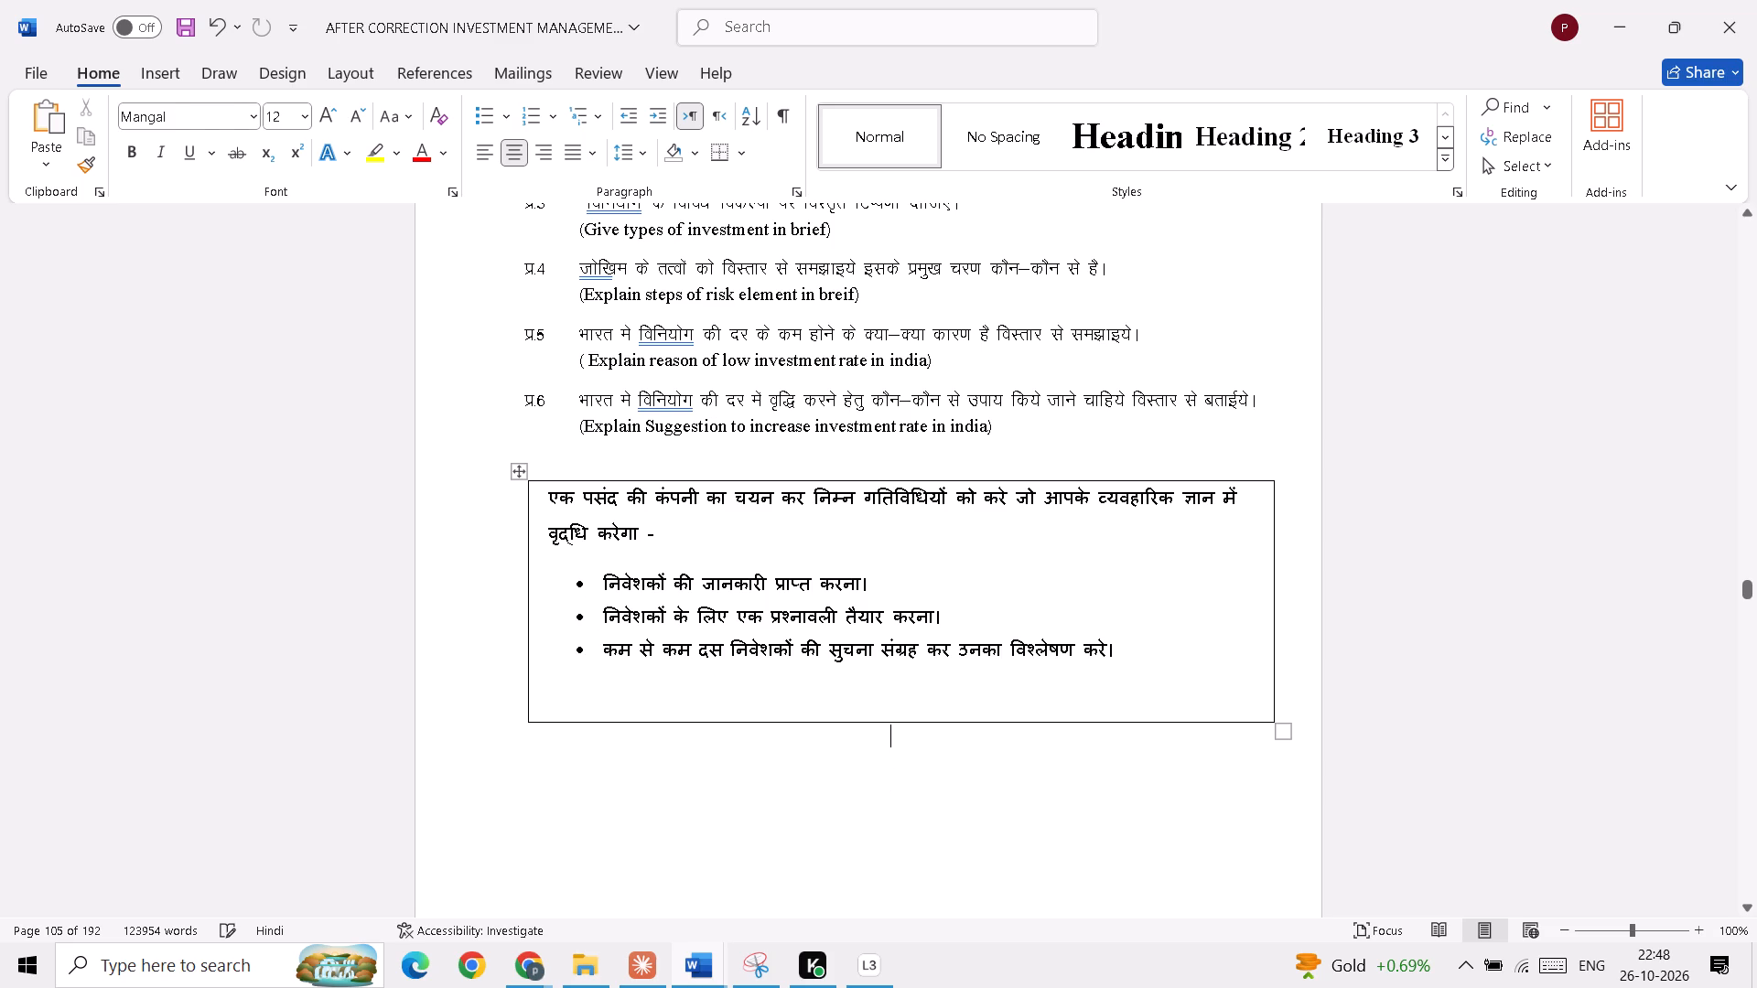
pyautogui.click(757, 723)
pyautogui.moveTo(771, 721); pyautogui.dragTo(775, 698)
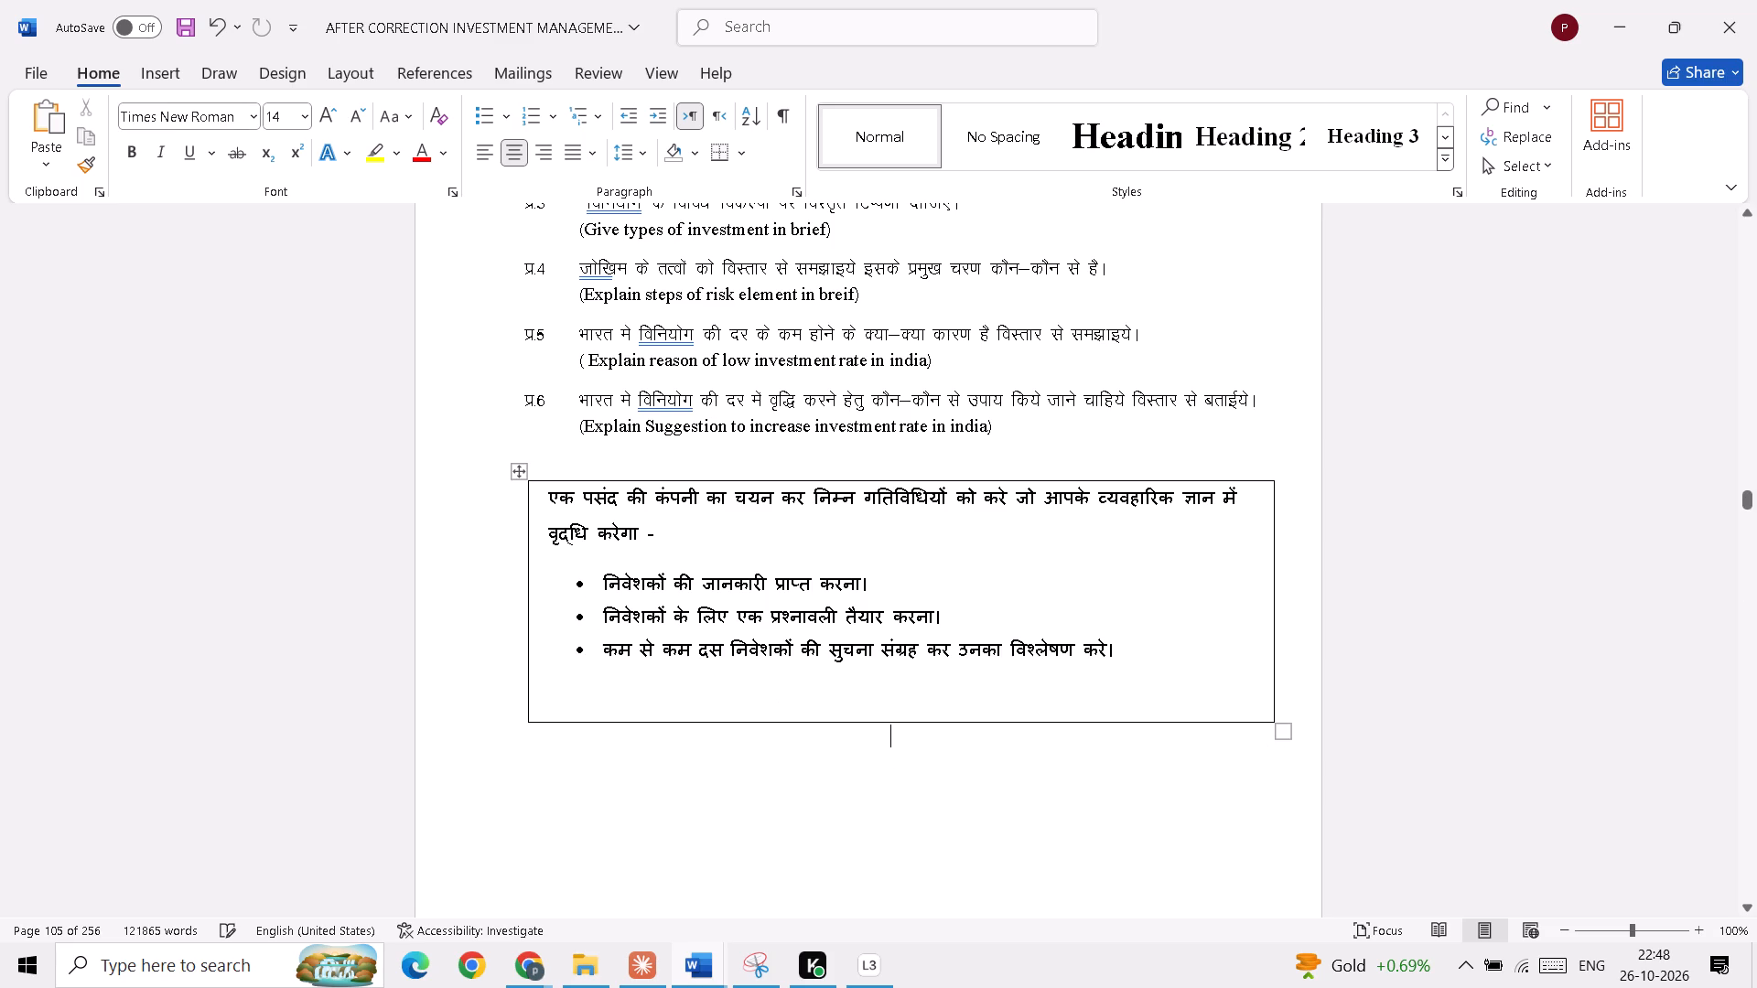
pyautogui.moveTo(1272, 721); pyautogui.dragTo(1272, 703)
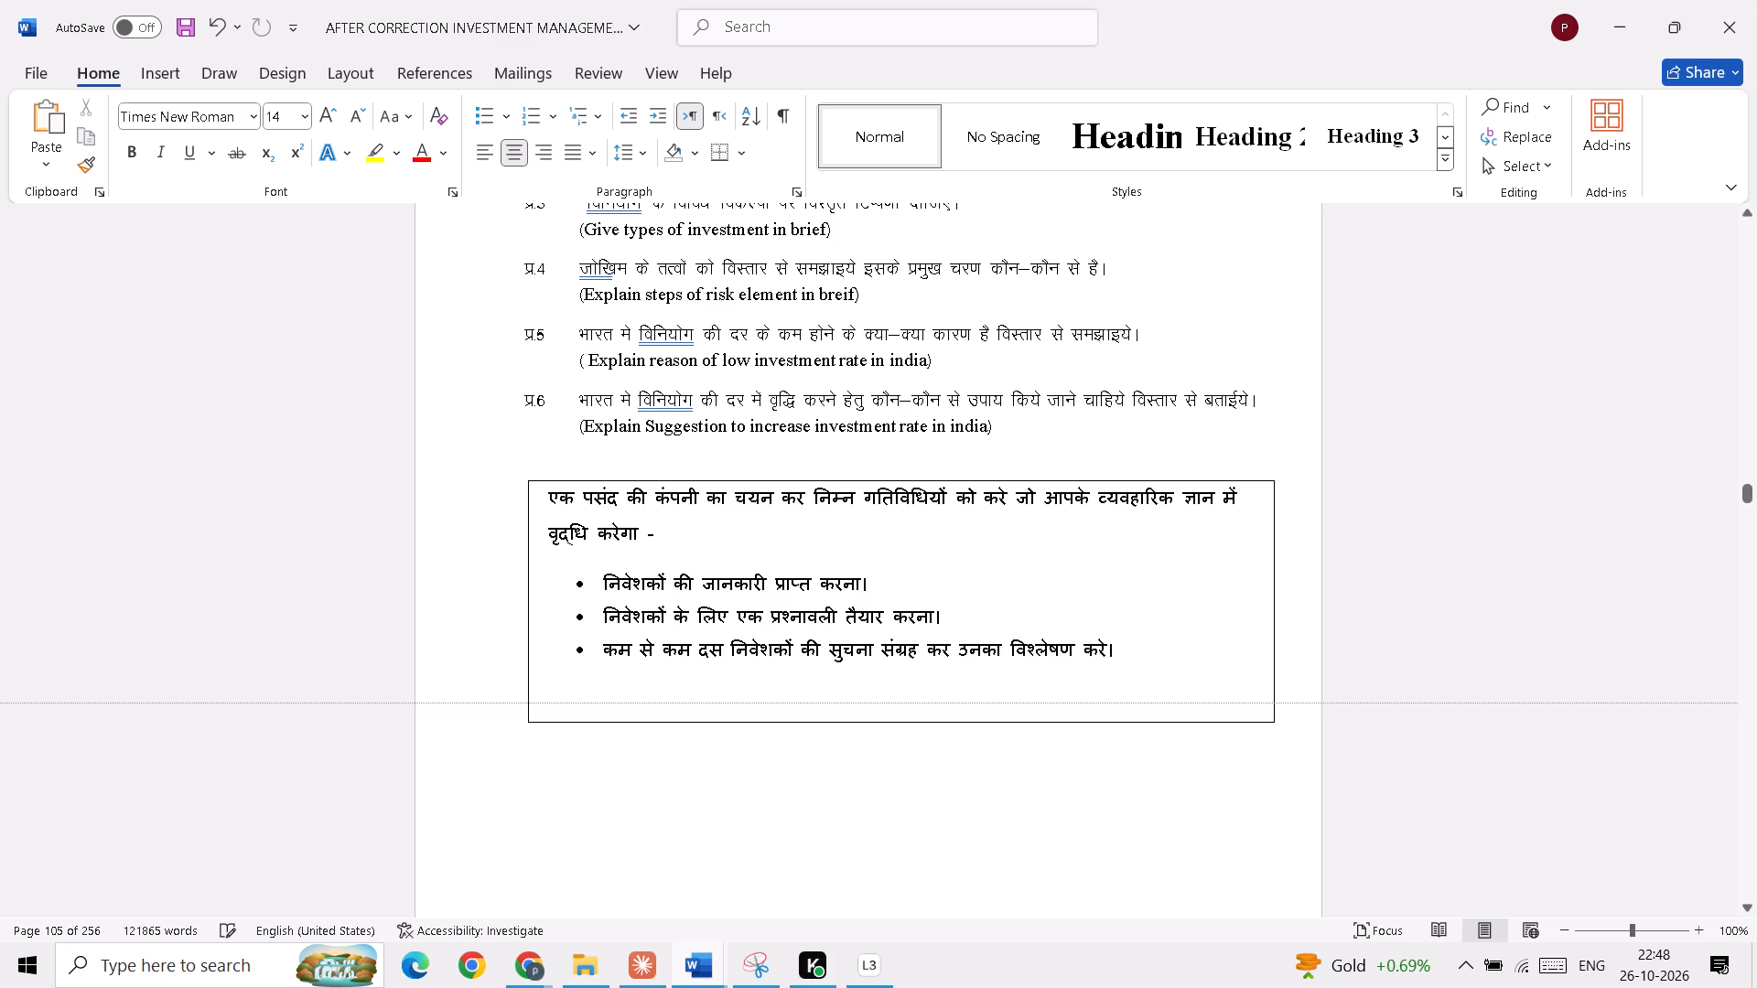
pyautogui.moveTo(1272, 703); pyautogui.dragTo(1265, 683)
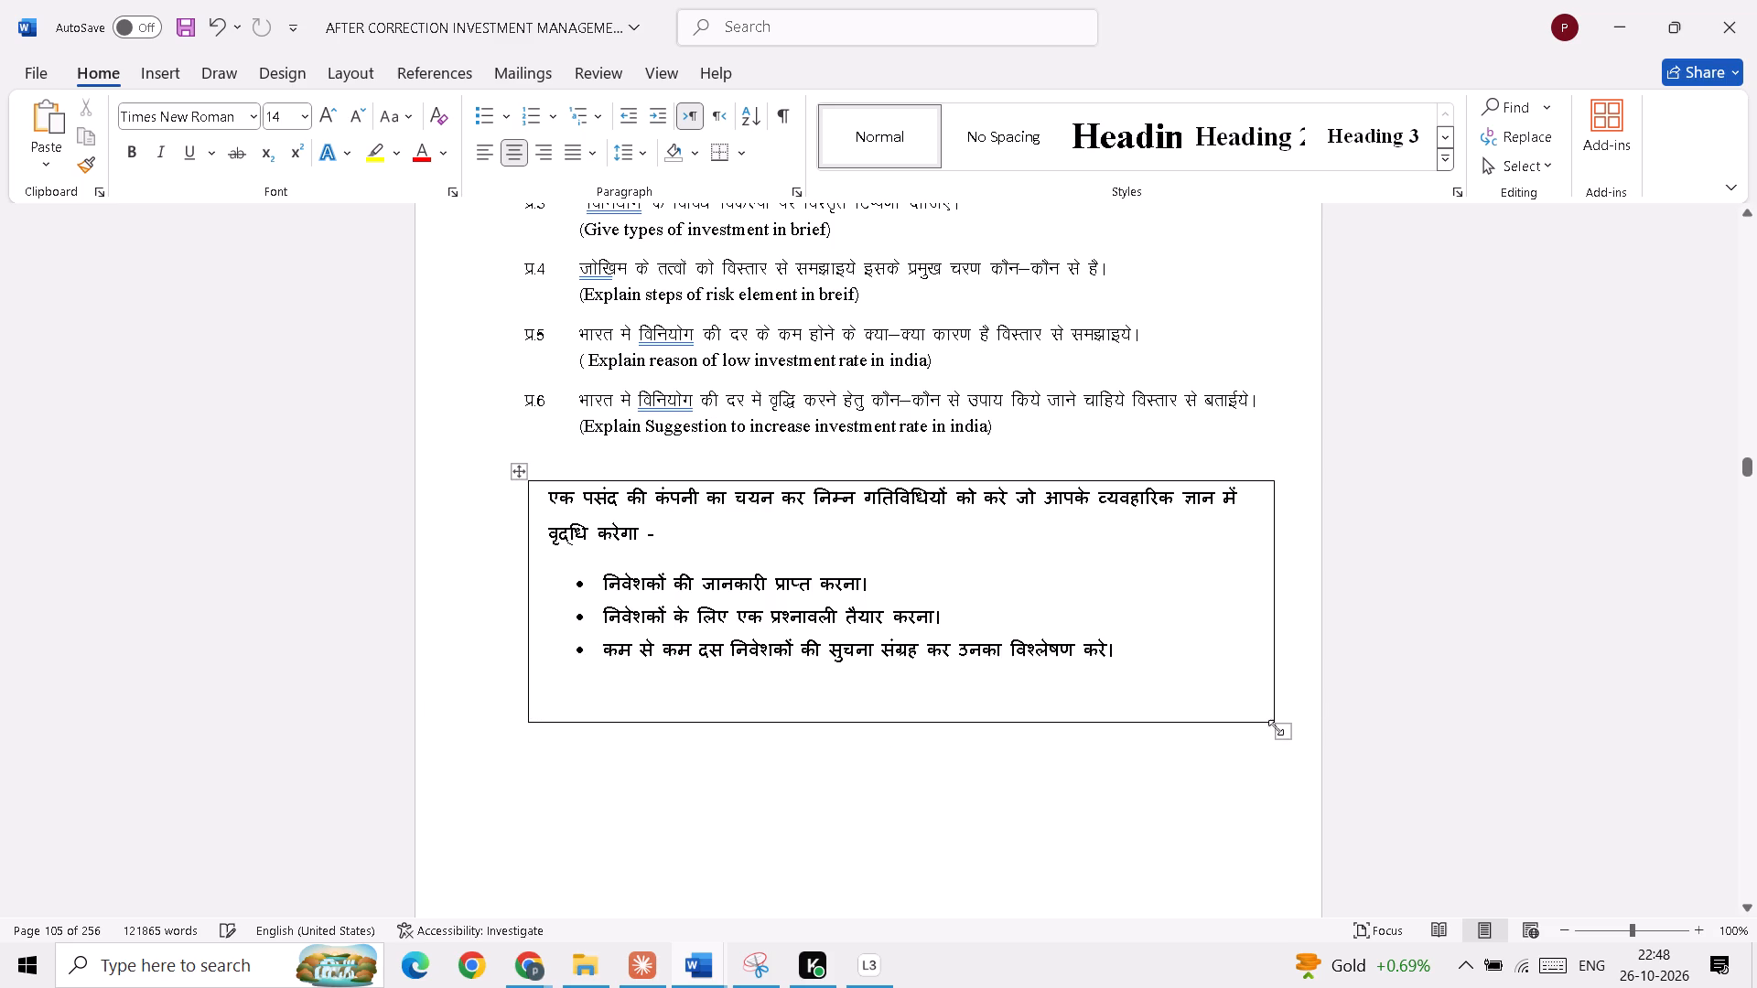
# Shrink the activity box from its bottom corner so its right border sits just beyond the end of the heading line.
pyautogui.moveTo(1278, 725); pyautogui.dragTo(1270, 713)
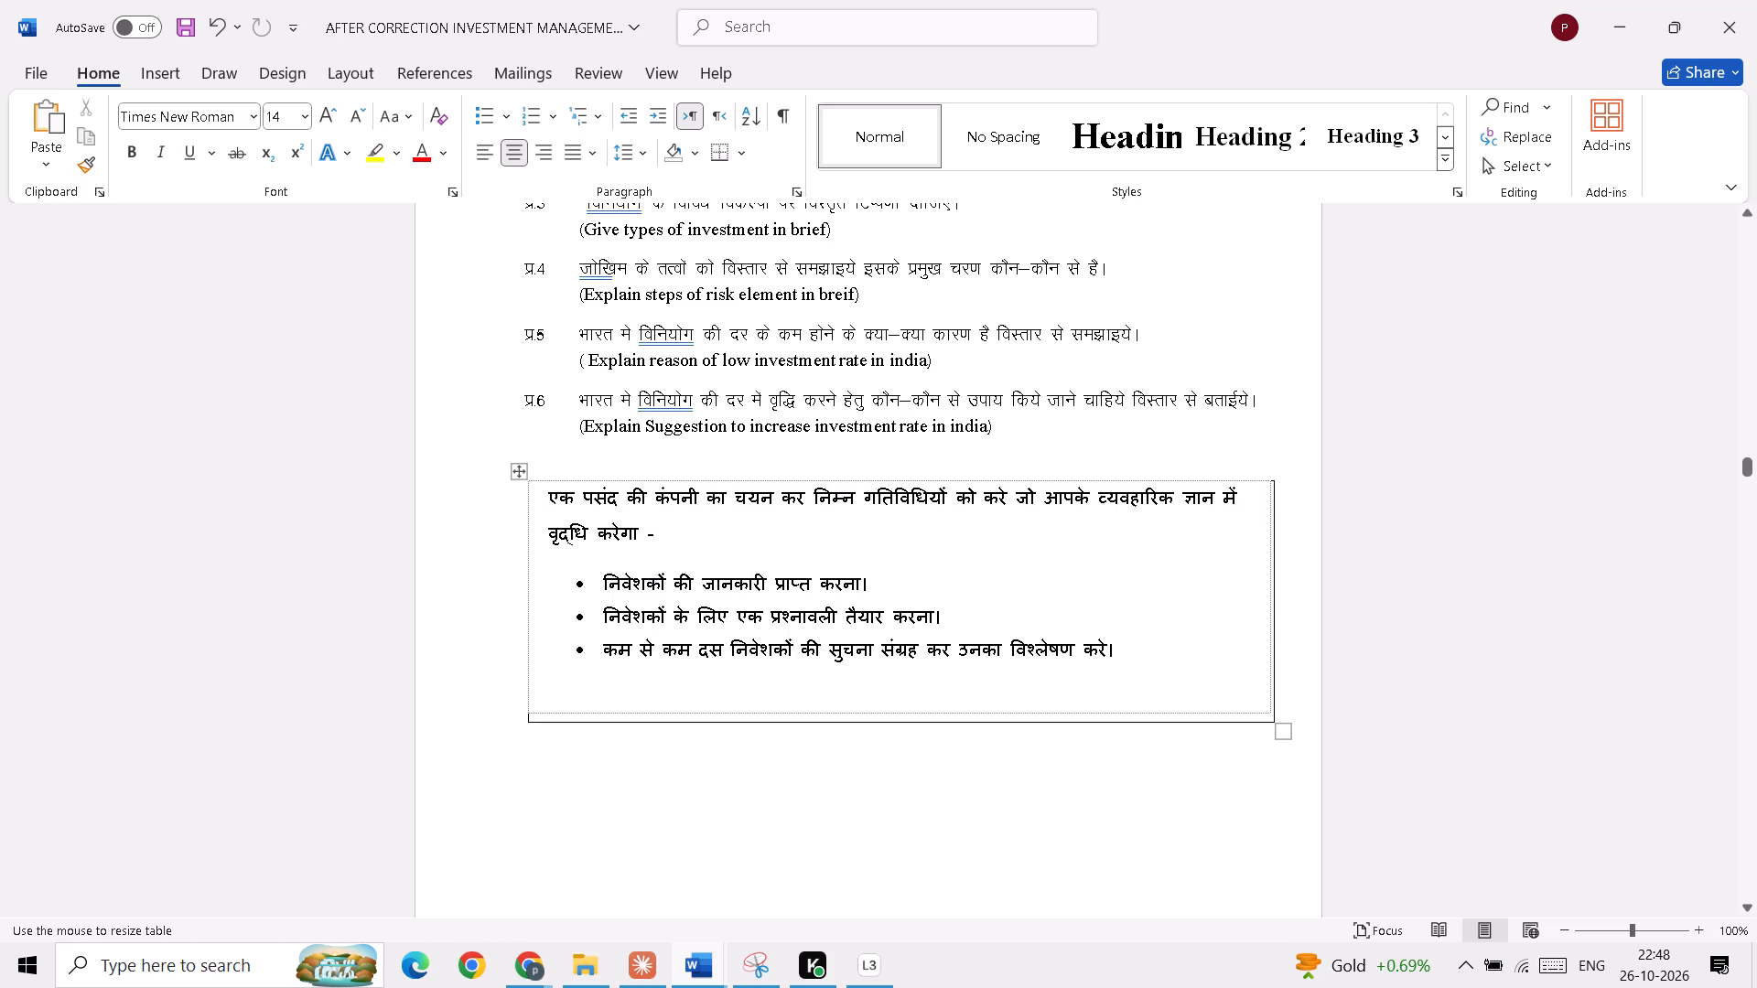
pyautogui.moveTo(1270, 713); pyautogui.dragTo(1247, 697)
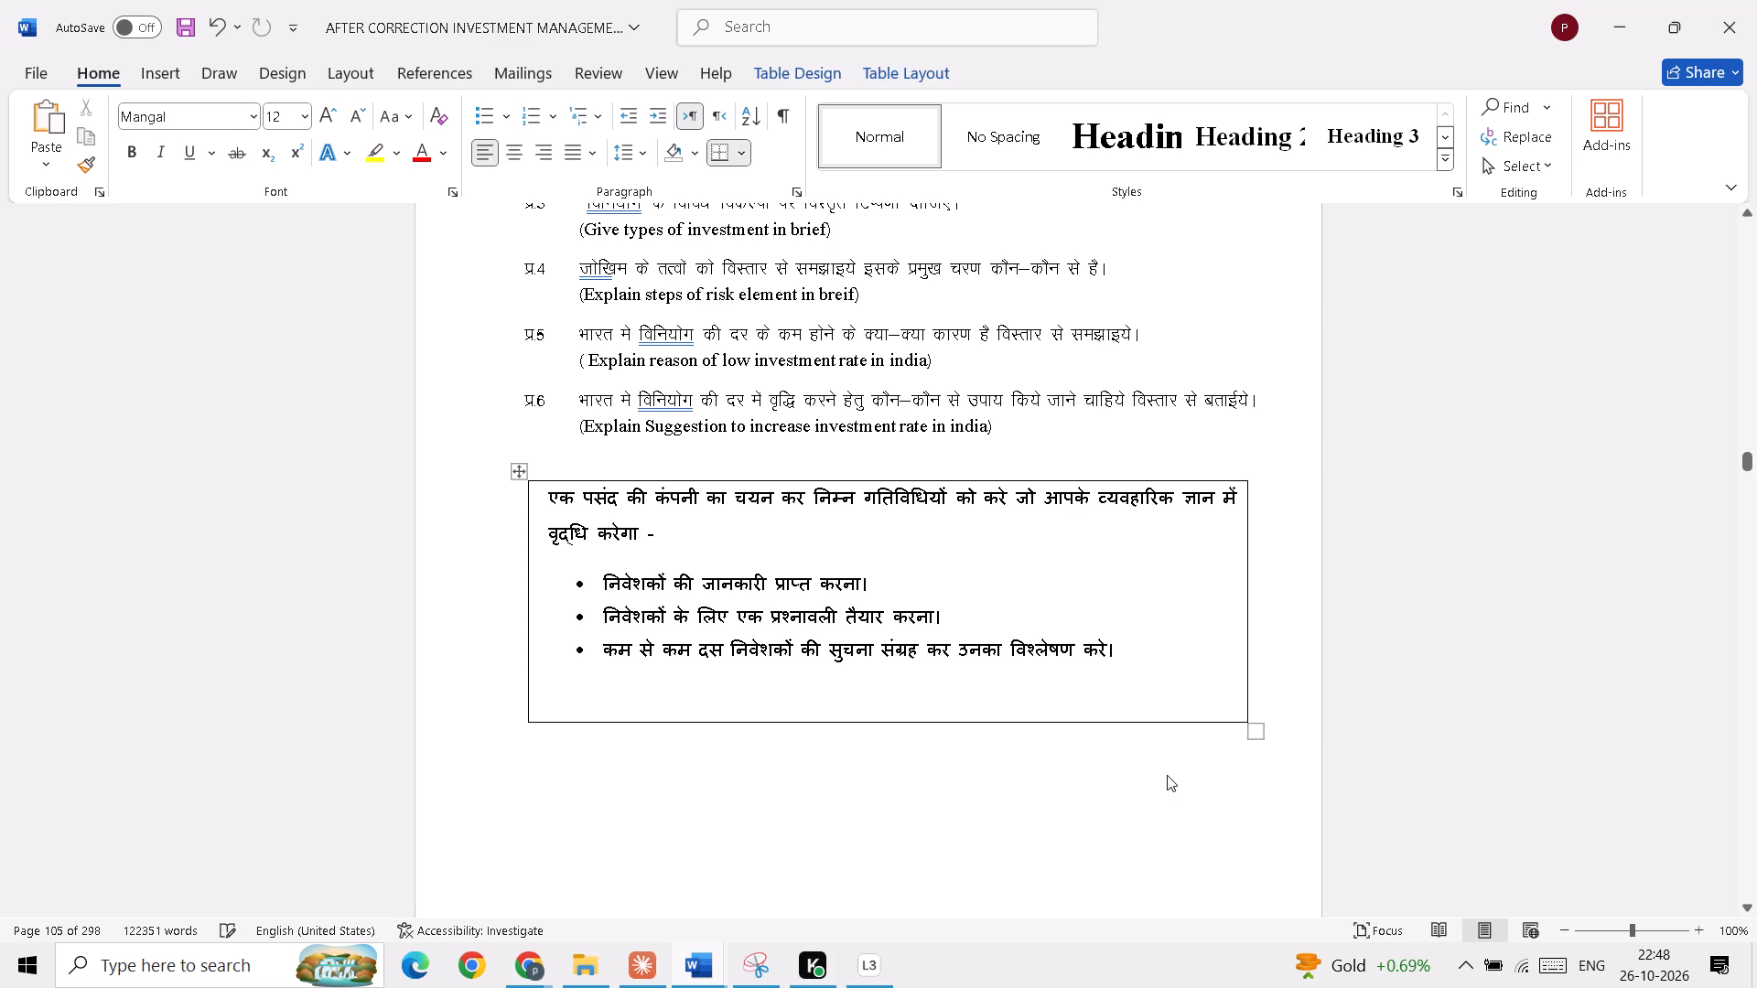
pyautogui.click(1167, 775)
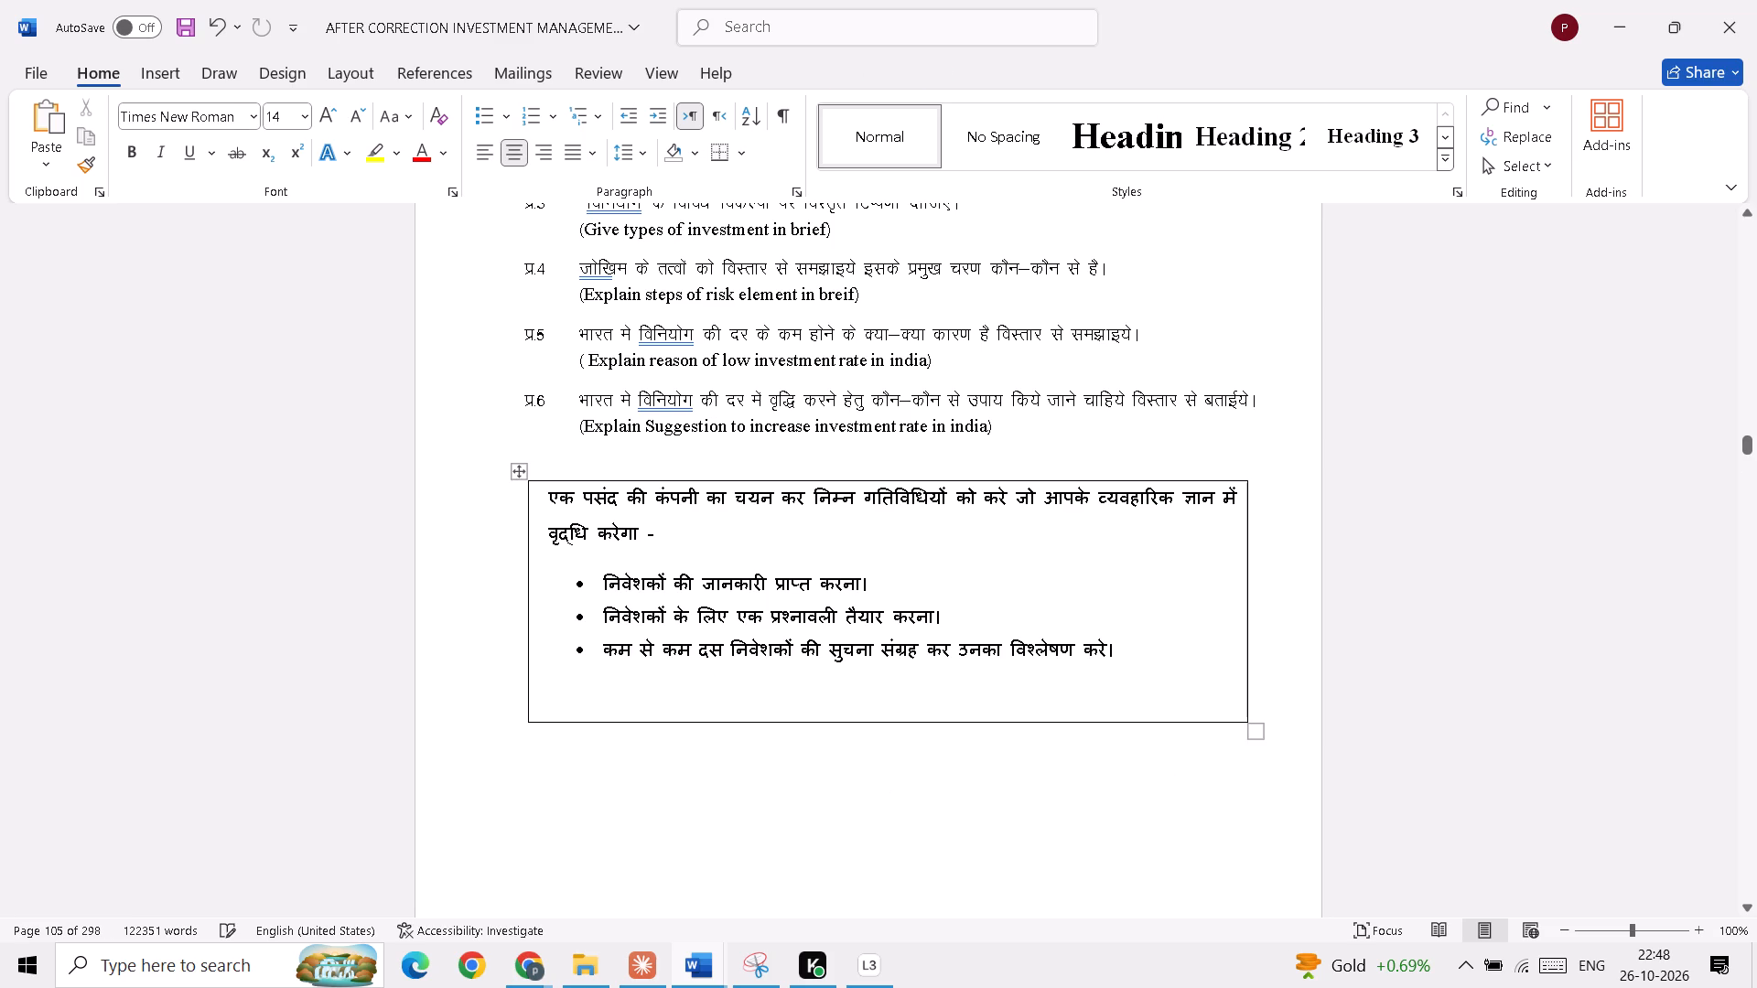
# Add three blank lines between question 6 and the activity box to move the box further down the page.
pyautogui.click(583, 478)
pyautogui.click(588, 468)
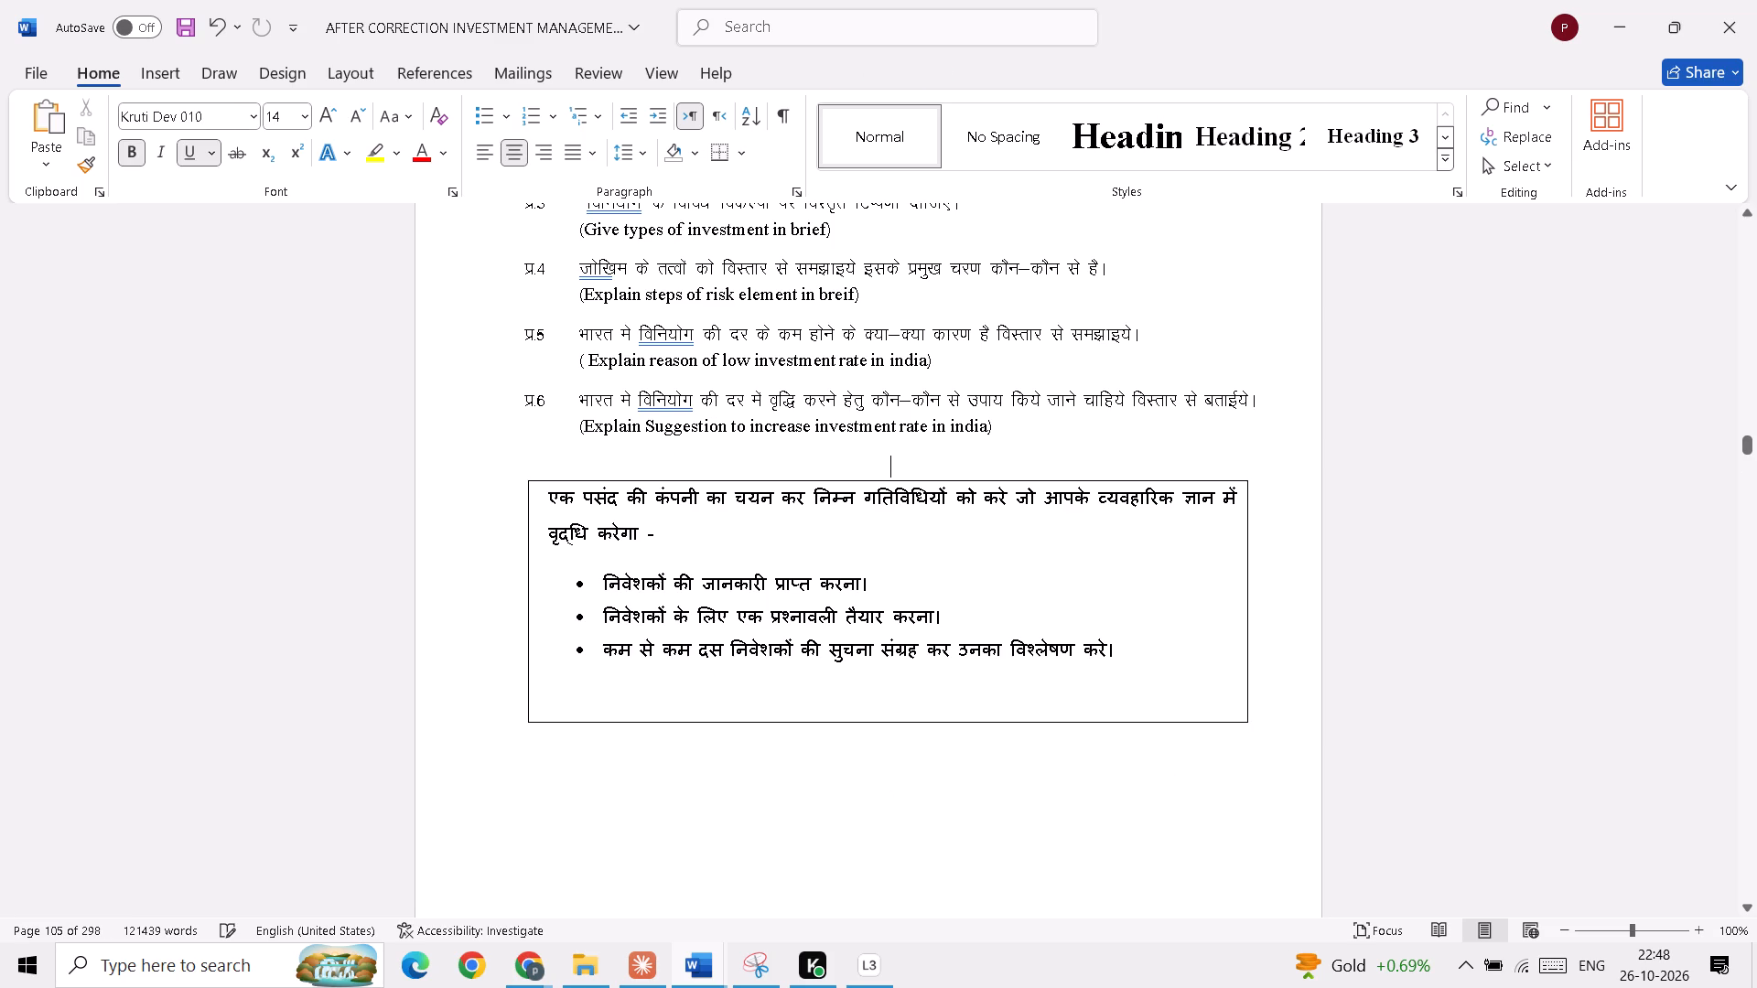
pyautogui.press('Return')
pyautogui.press('Return')
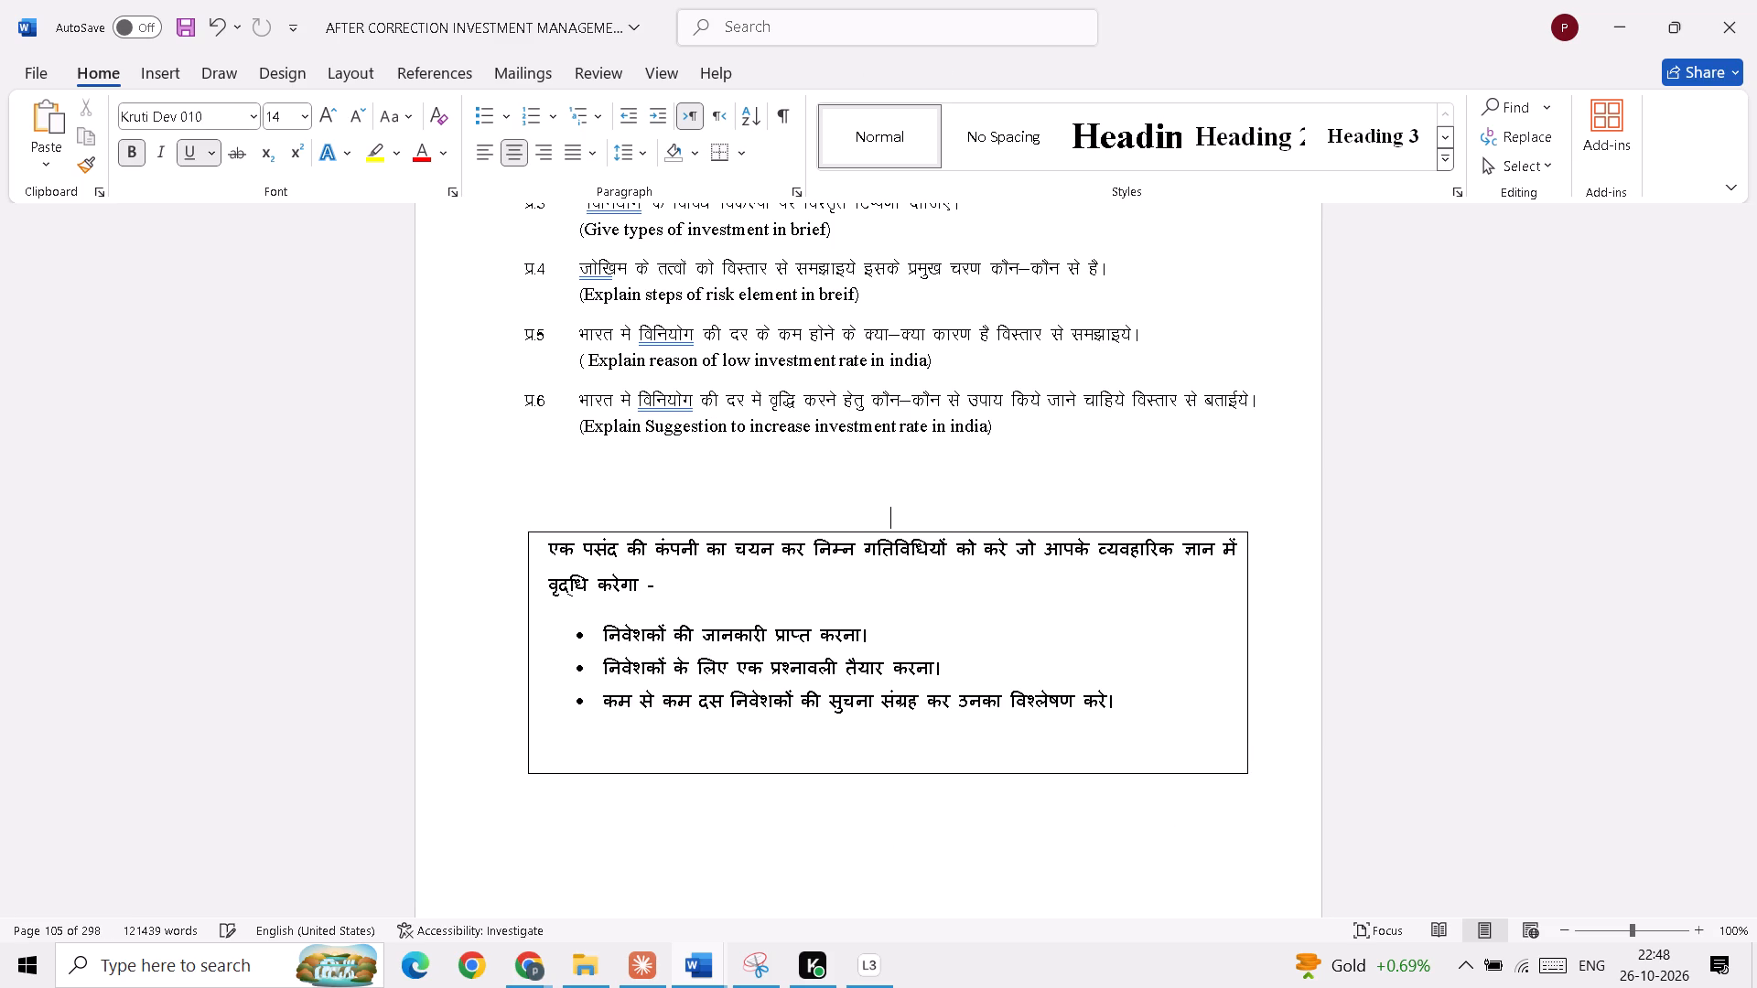
pyautogui.press('Return')
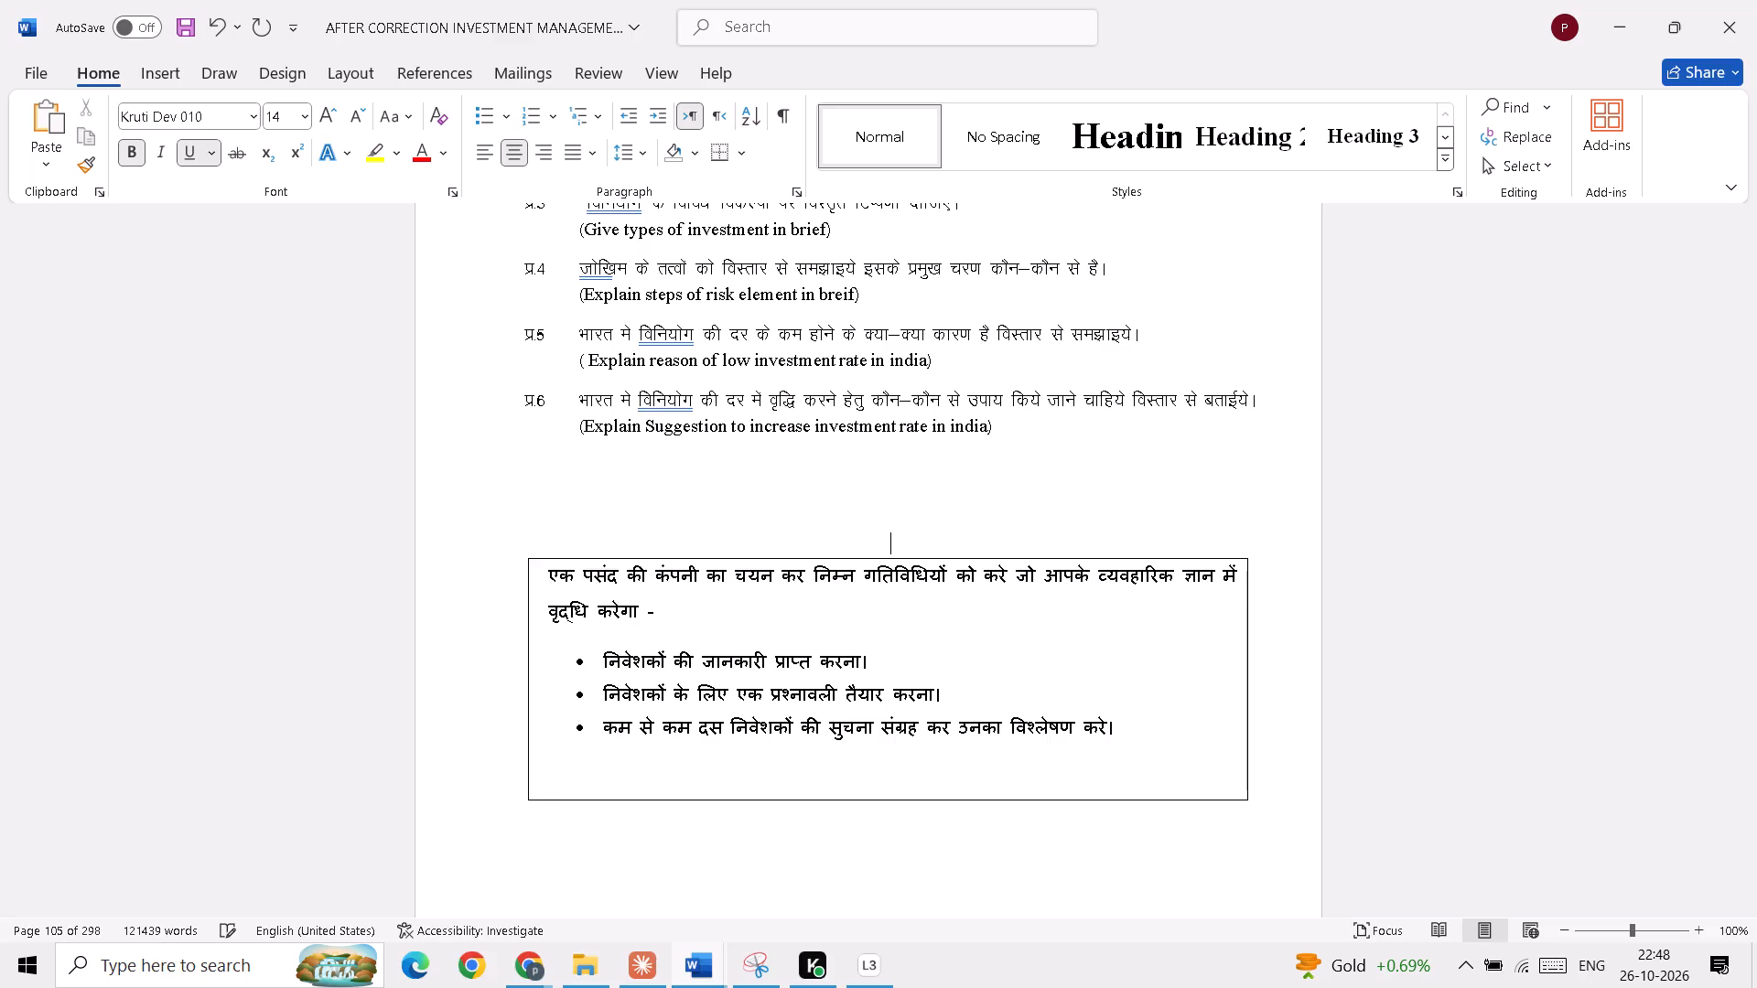
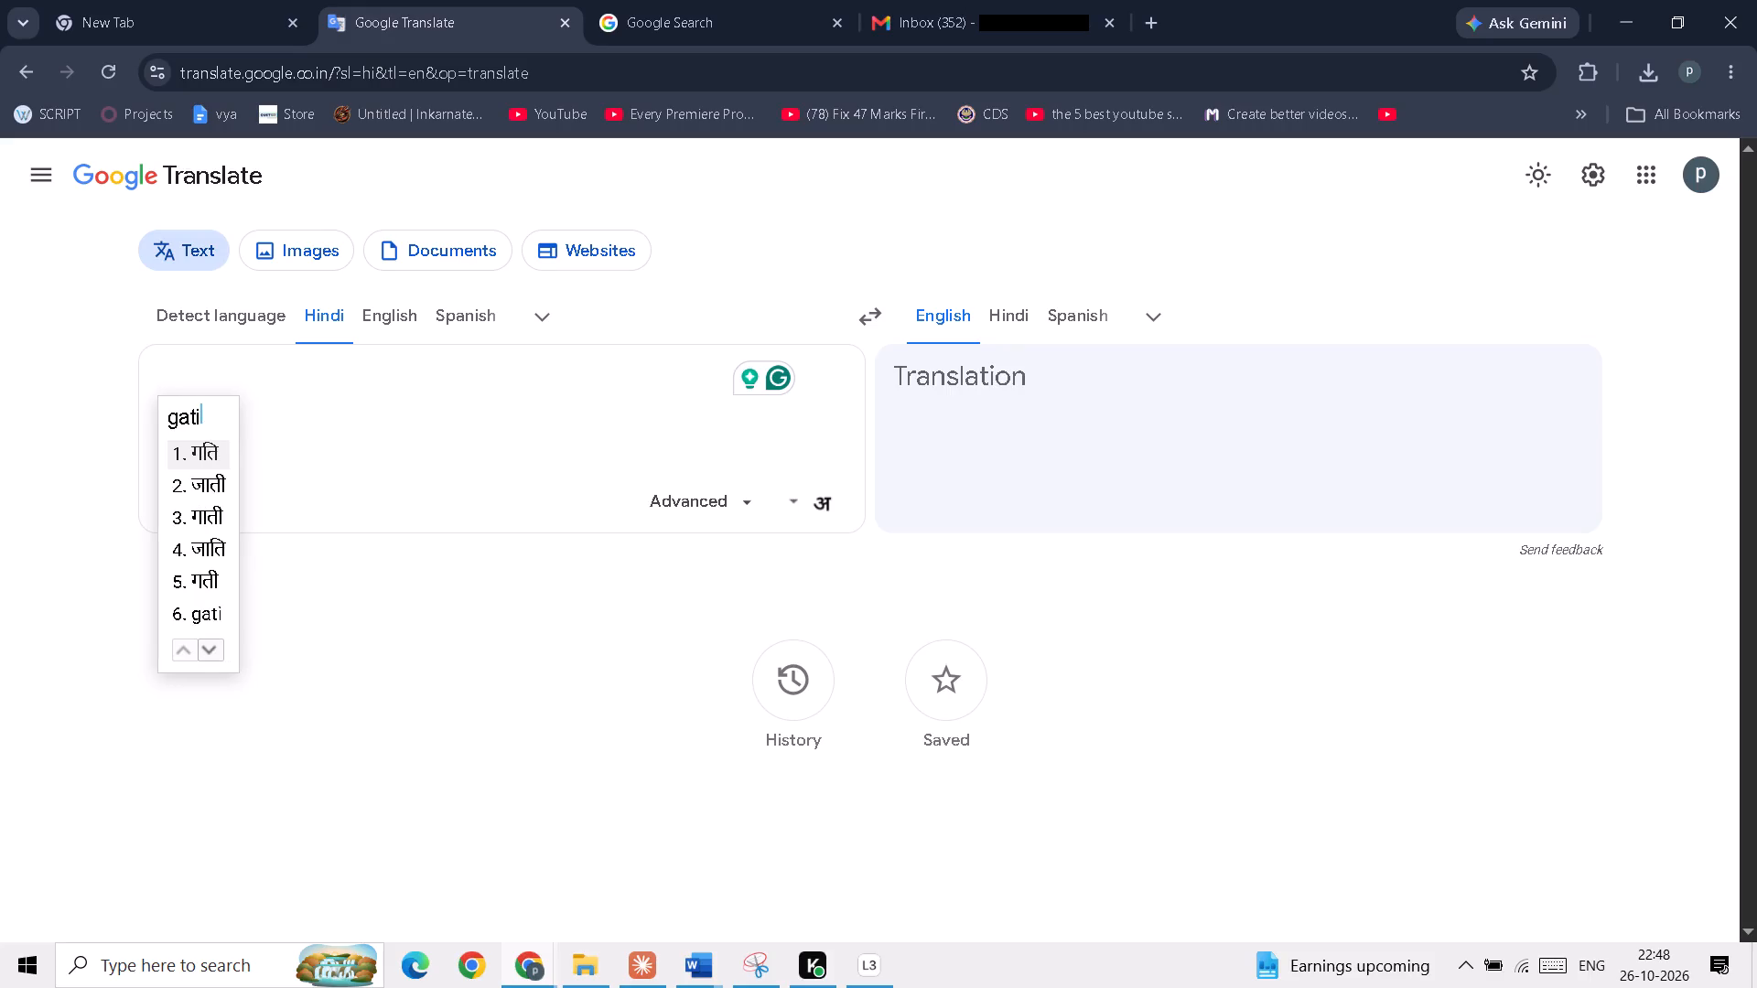
# Enter the Hindi phrase "गतिविधियां जो विद्यार्थियों" as the source text for translation into English.
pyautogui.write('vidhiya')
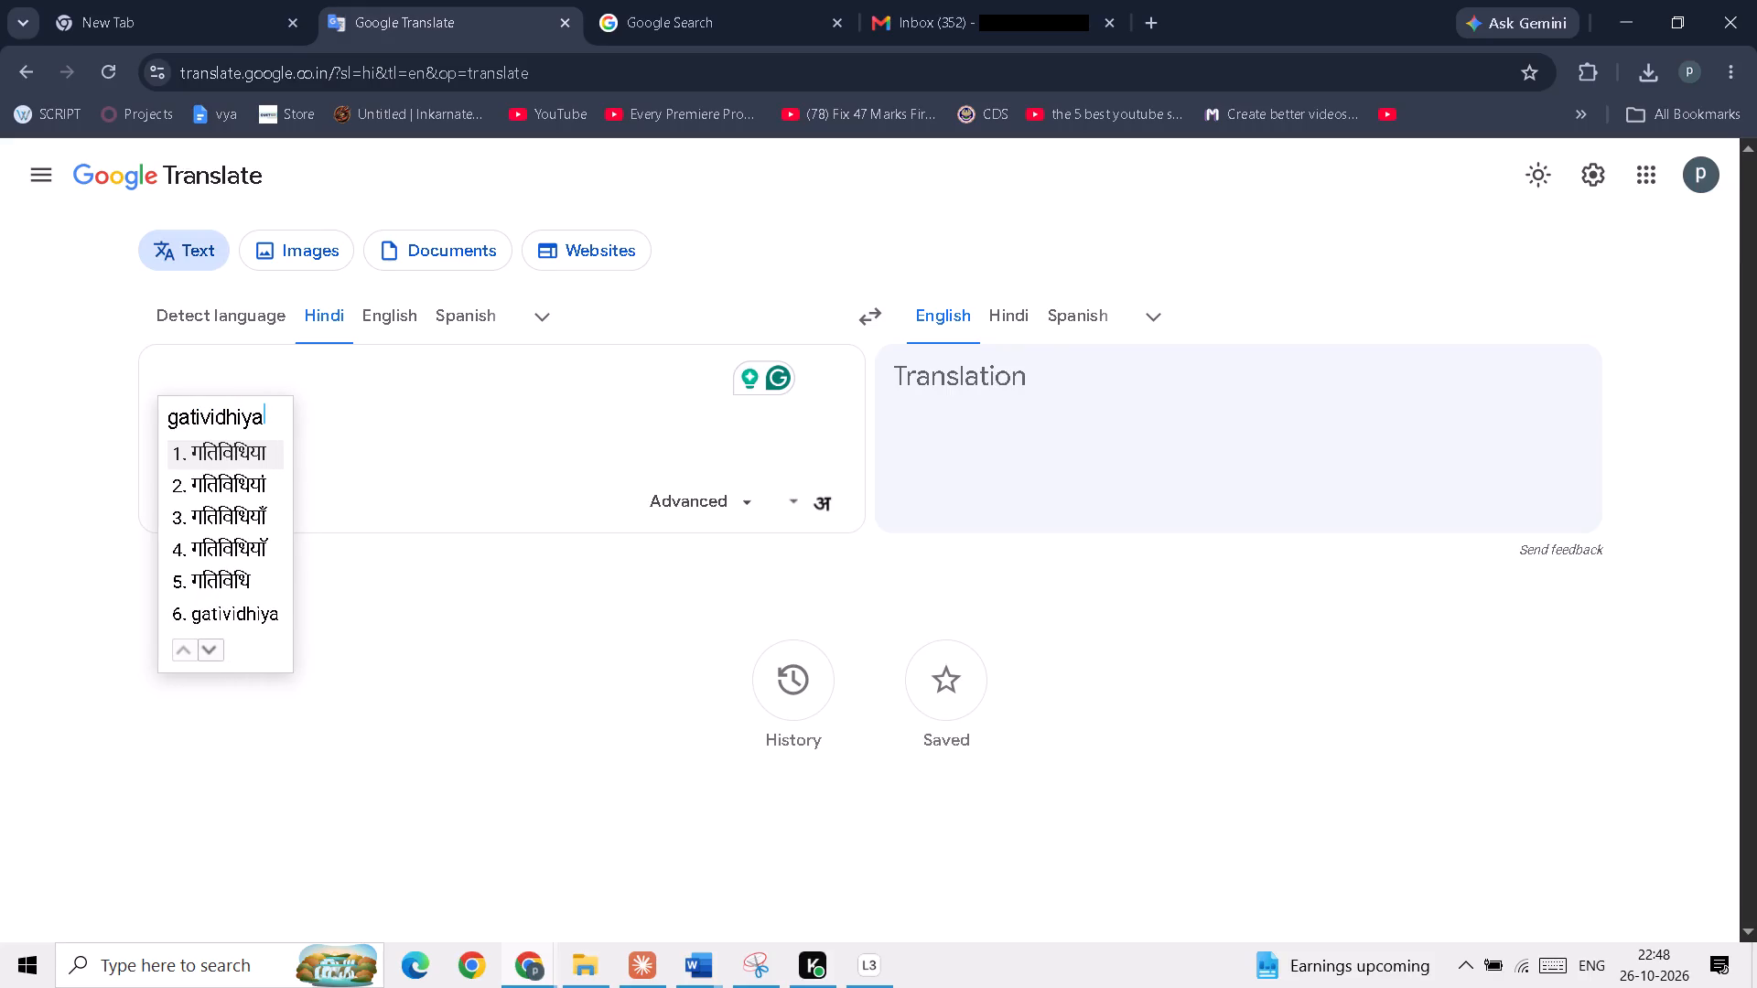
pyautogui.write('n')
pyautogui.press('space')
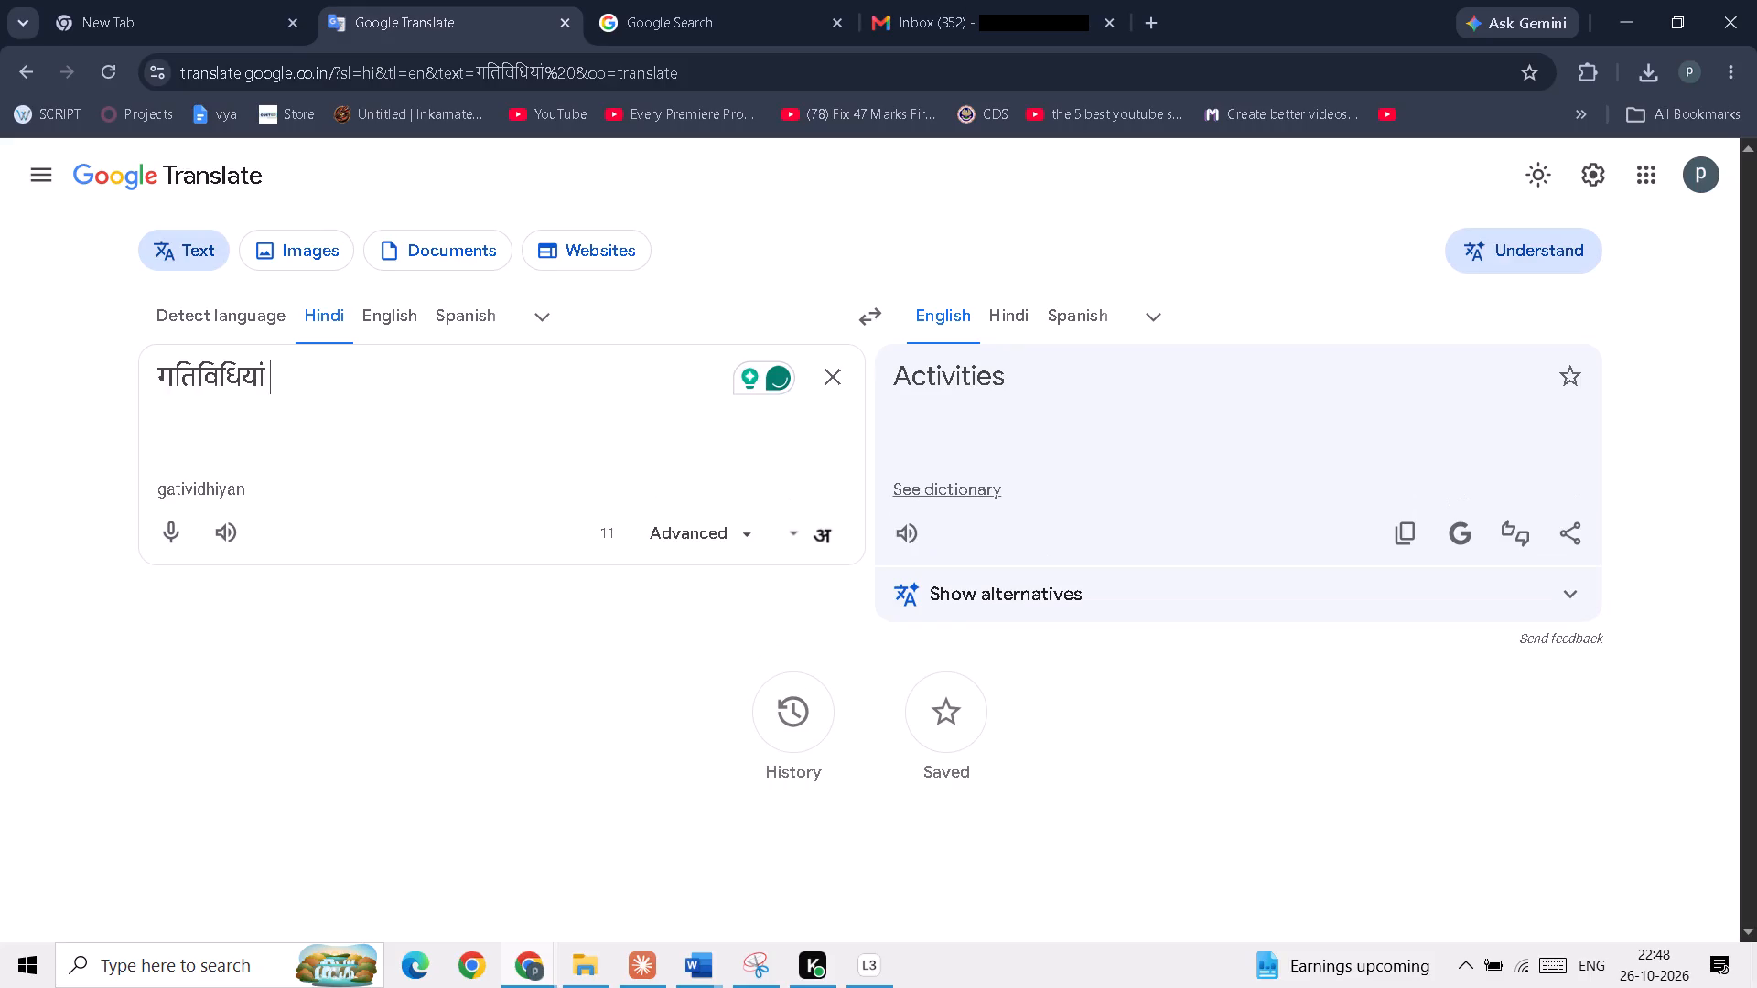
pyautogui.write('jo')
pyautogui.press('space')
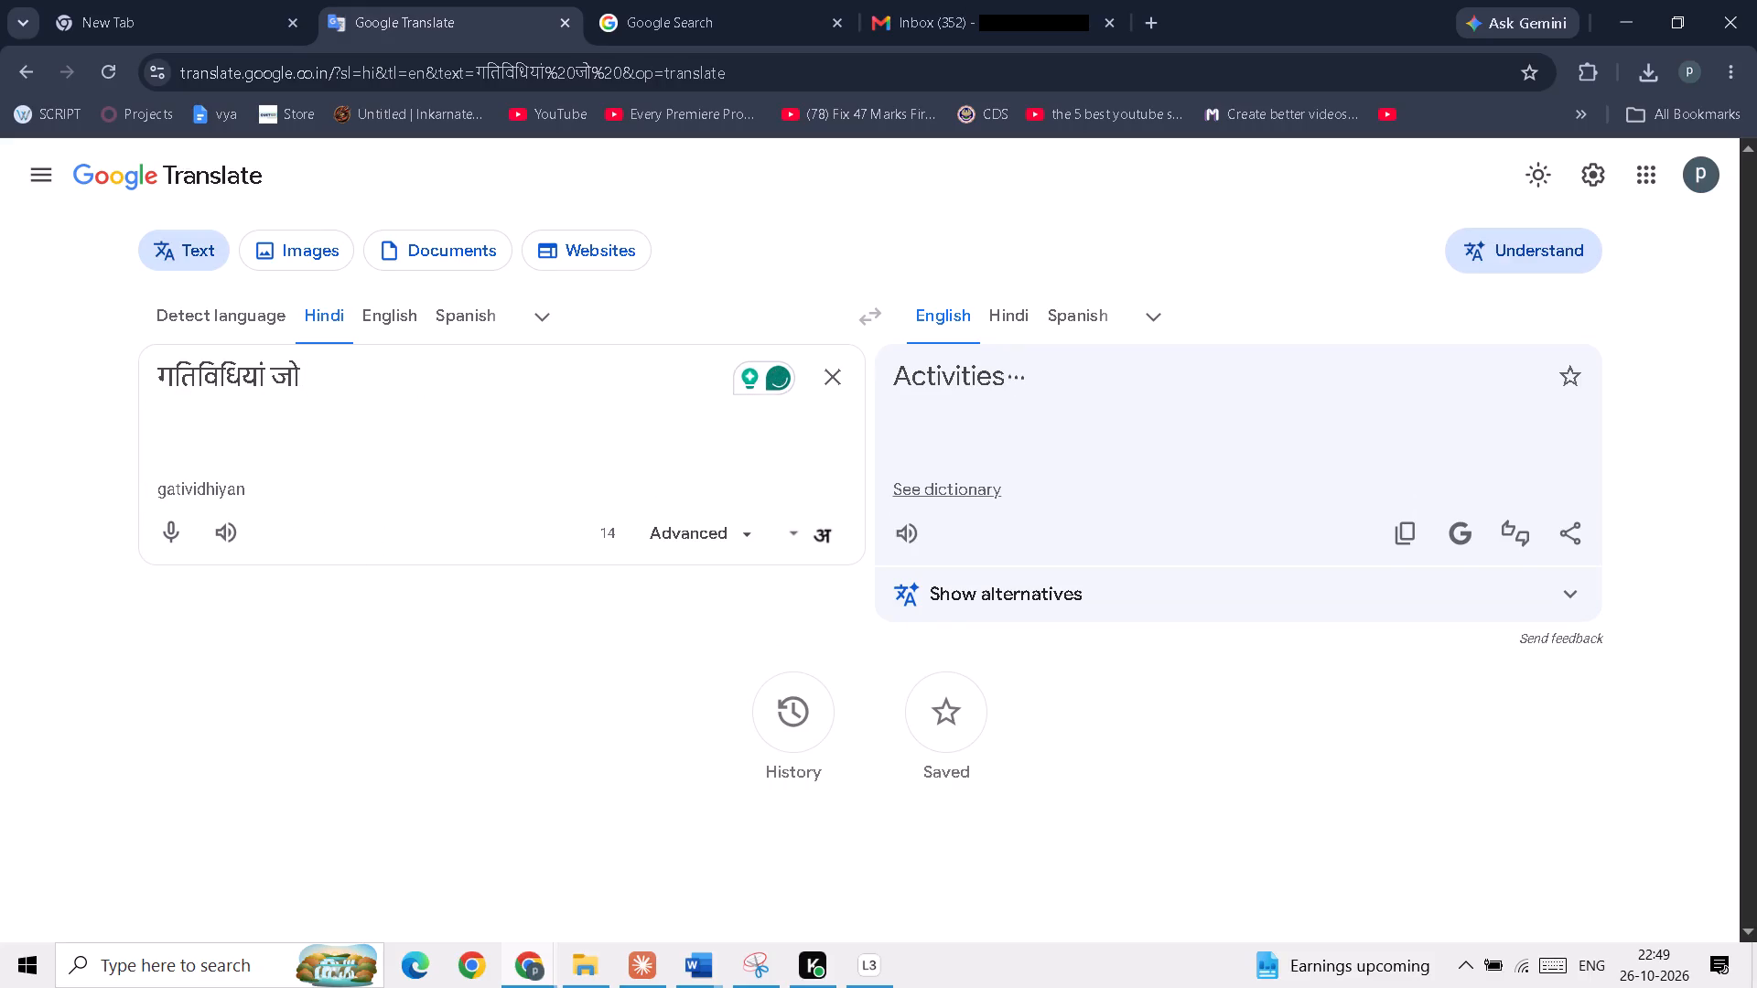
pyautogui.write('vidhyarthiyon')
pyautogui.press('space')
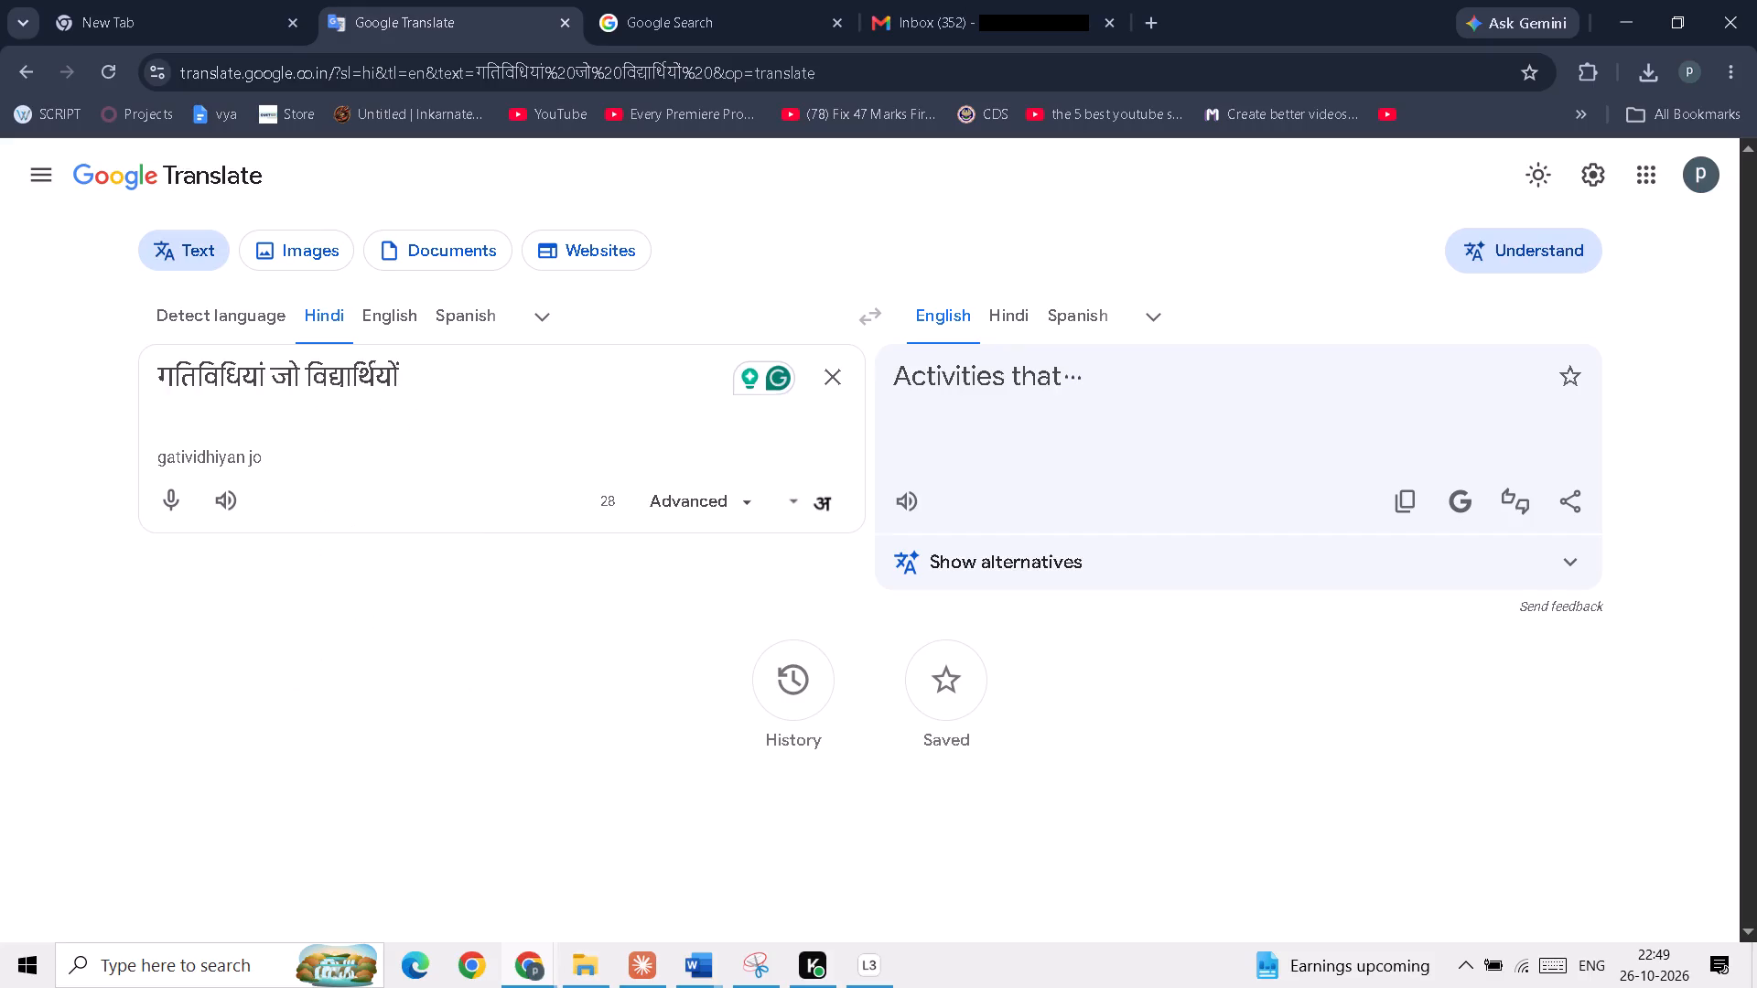
# Complete the Hindi source text in Google Translate so it reads "गतिविधियां जो विद्यार्थियों द्वारा की जाना चाहिए -".
pyautogui.write('dwara')
pyautogui.press('space')
pyautogui.write('ki')
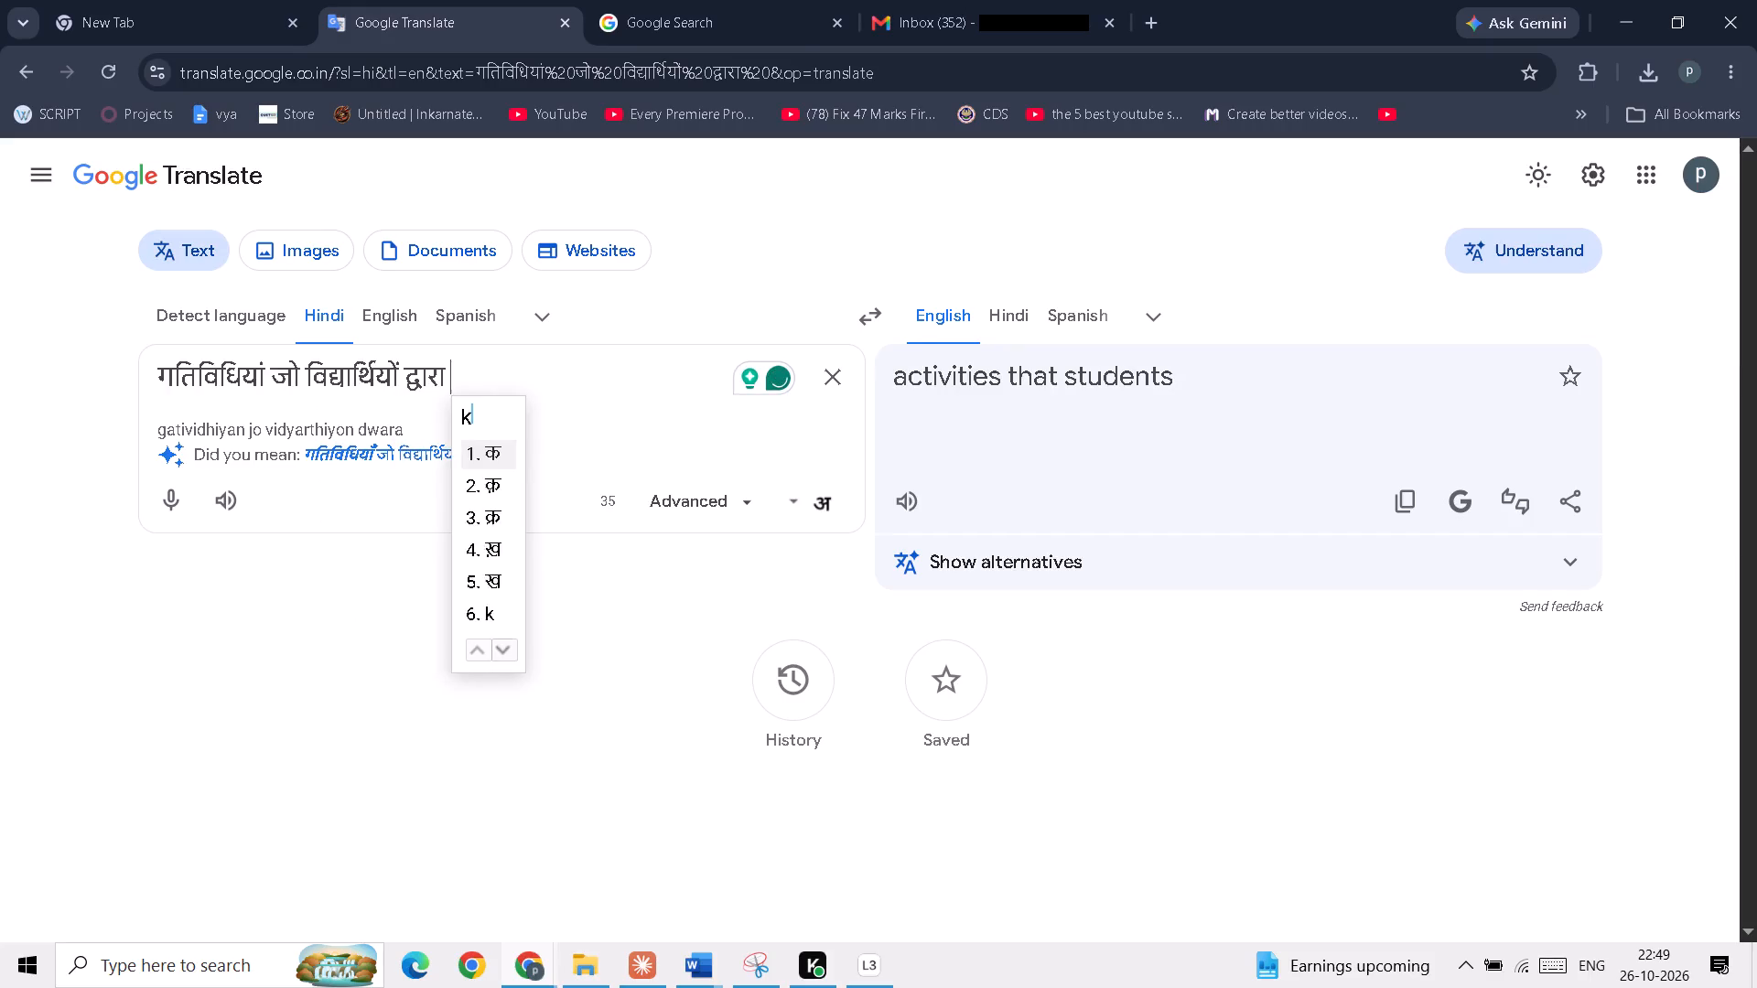
pyautogui.press('space')
pyautogui.write('jana')
pyautogui.press('space')
pyautogui.write('chahi')
pyautogui.write('yr')
pyautogui.press('BackSpace')
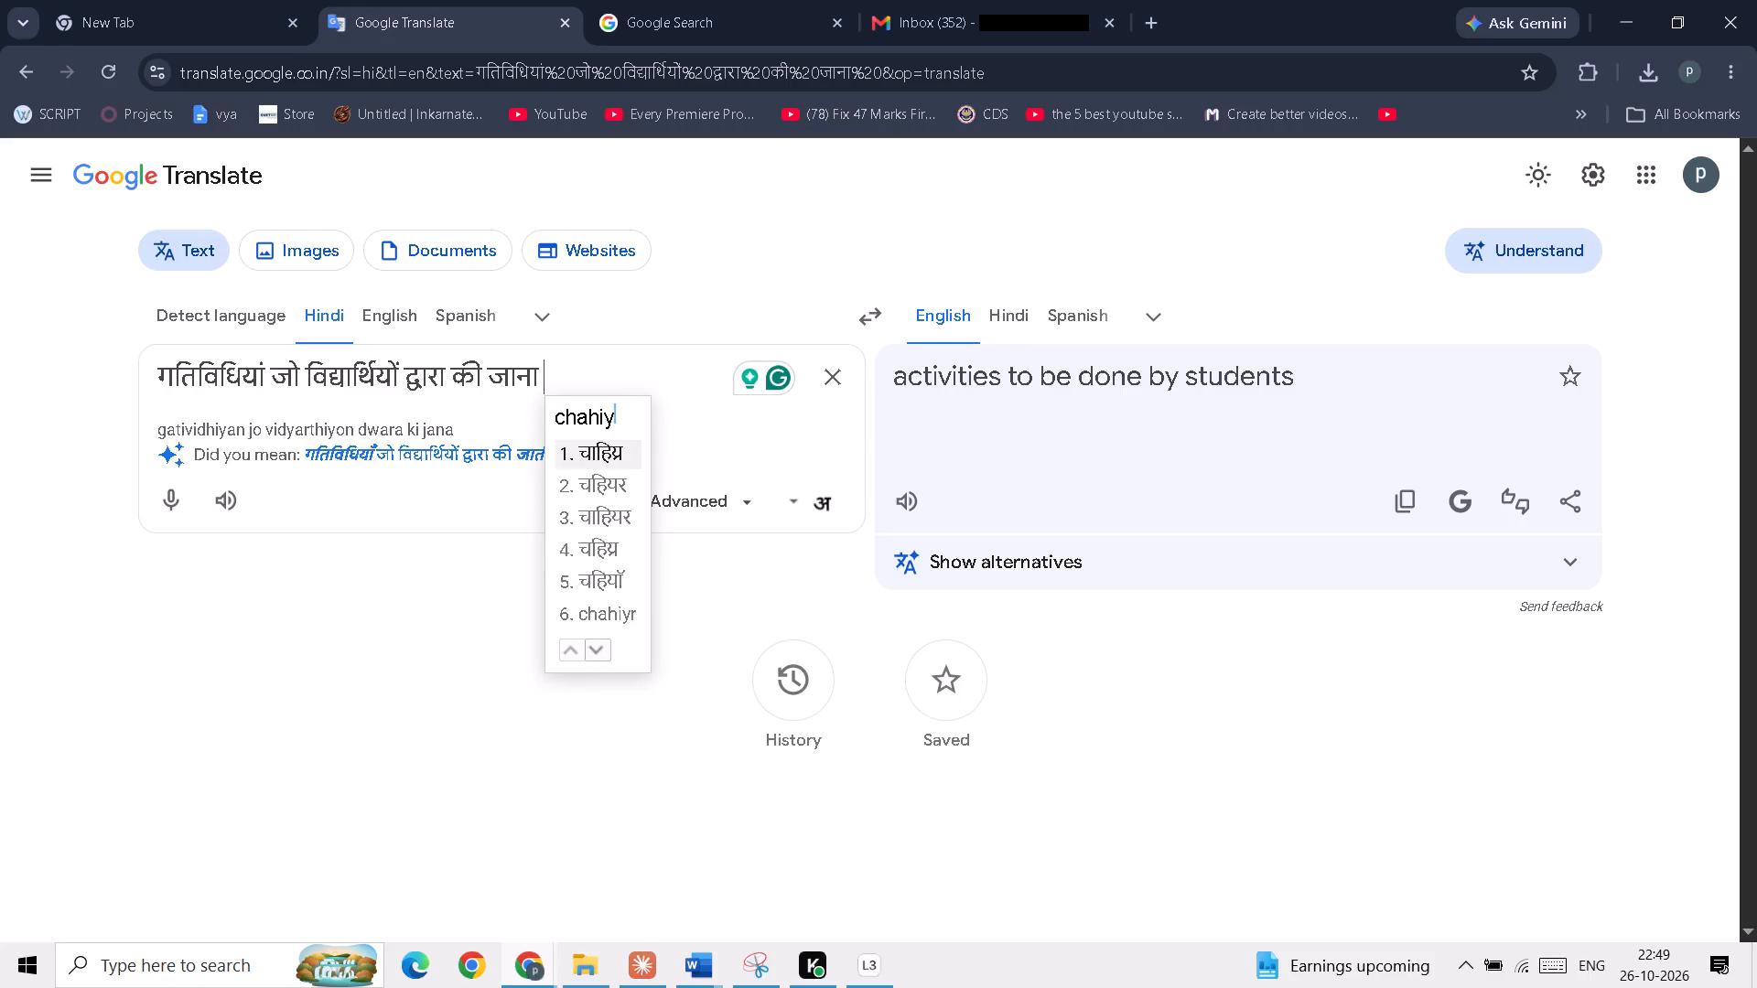
pyautogui.press('e')
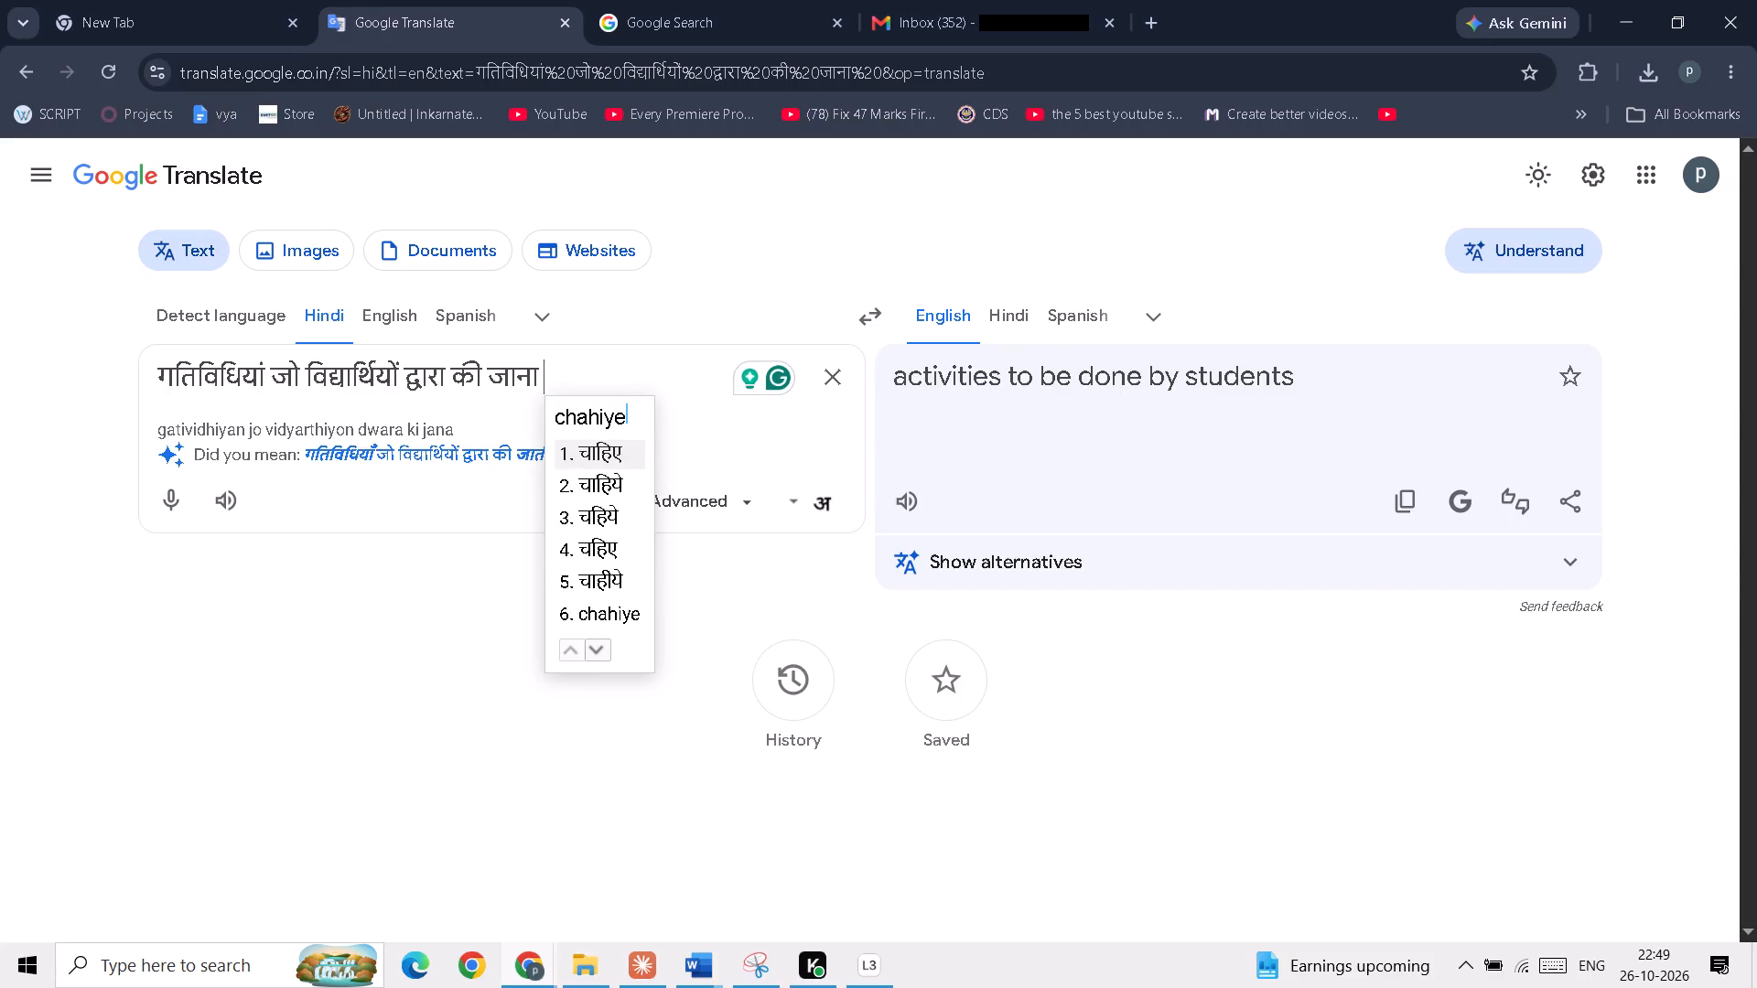
pyautogui.press('Return')
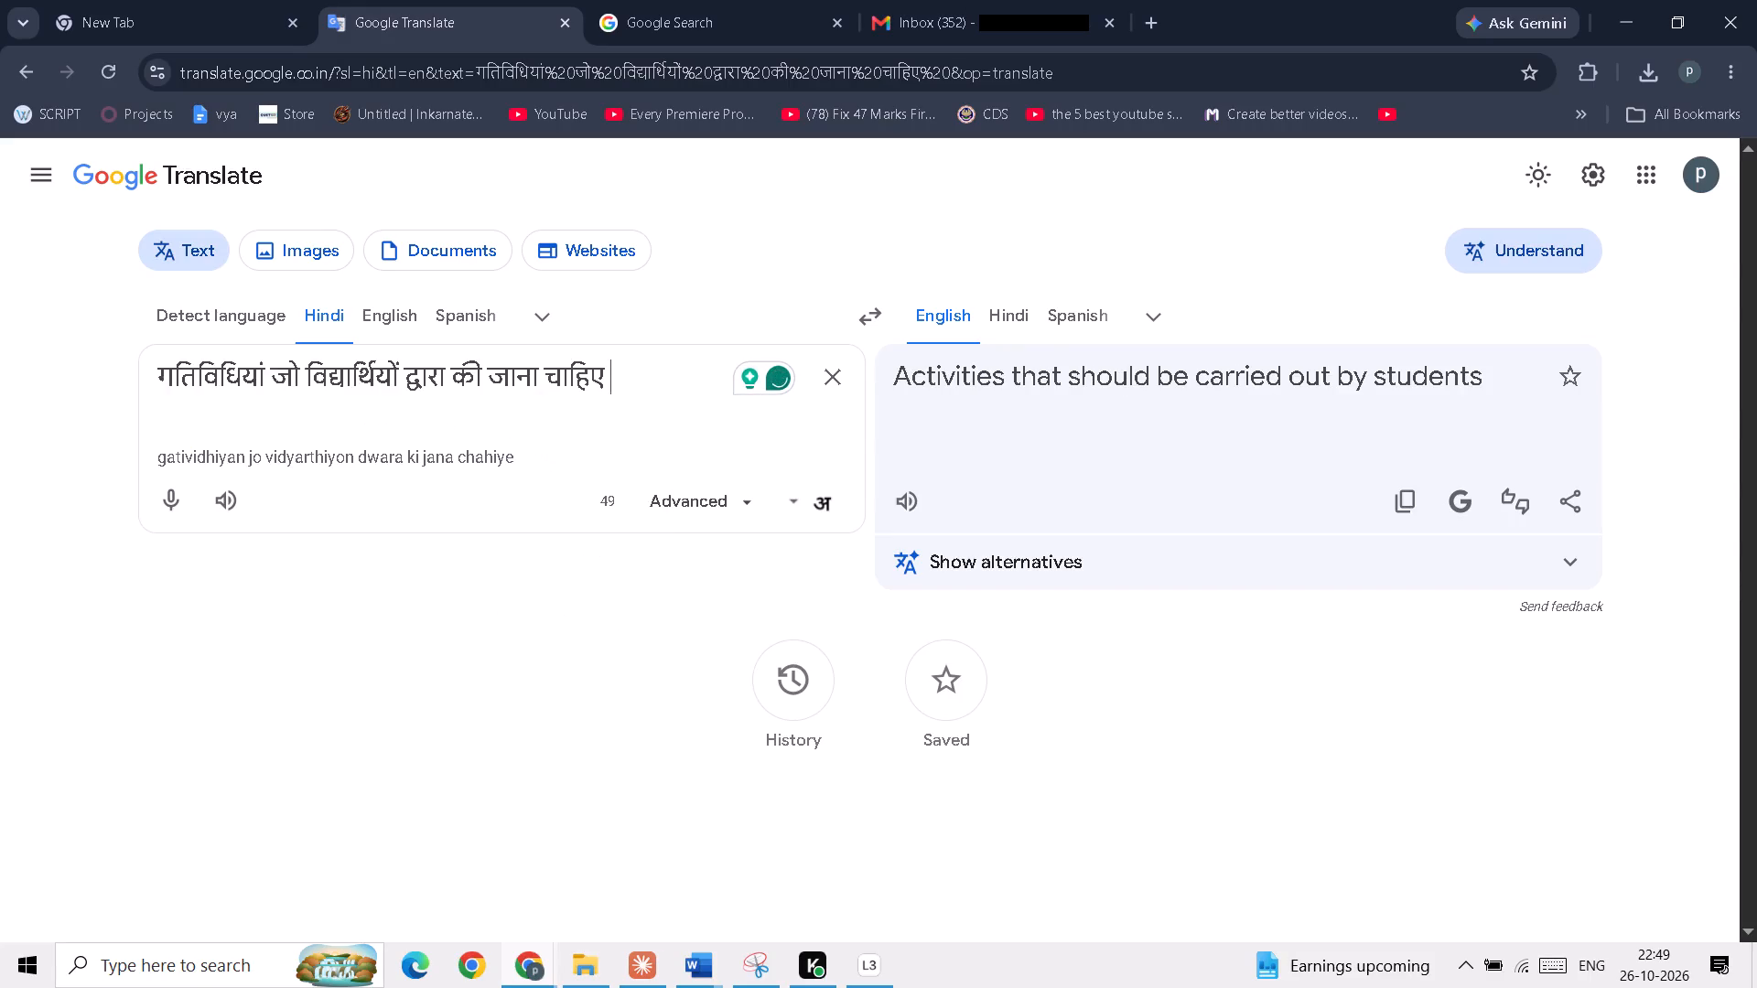
pyautogui.press('-')
# Copy the Hindi phrase into the AFTER CORRECTION INVESTMENT MANAGEMENT document as the heading above the activity box, without its trailing hyphen.
pyautogui.moveTo(158, 375); pyautogui.dragTo(636, 369)
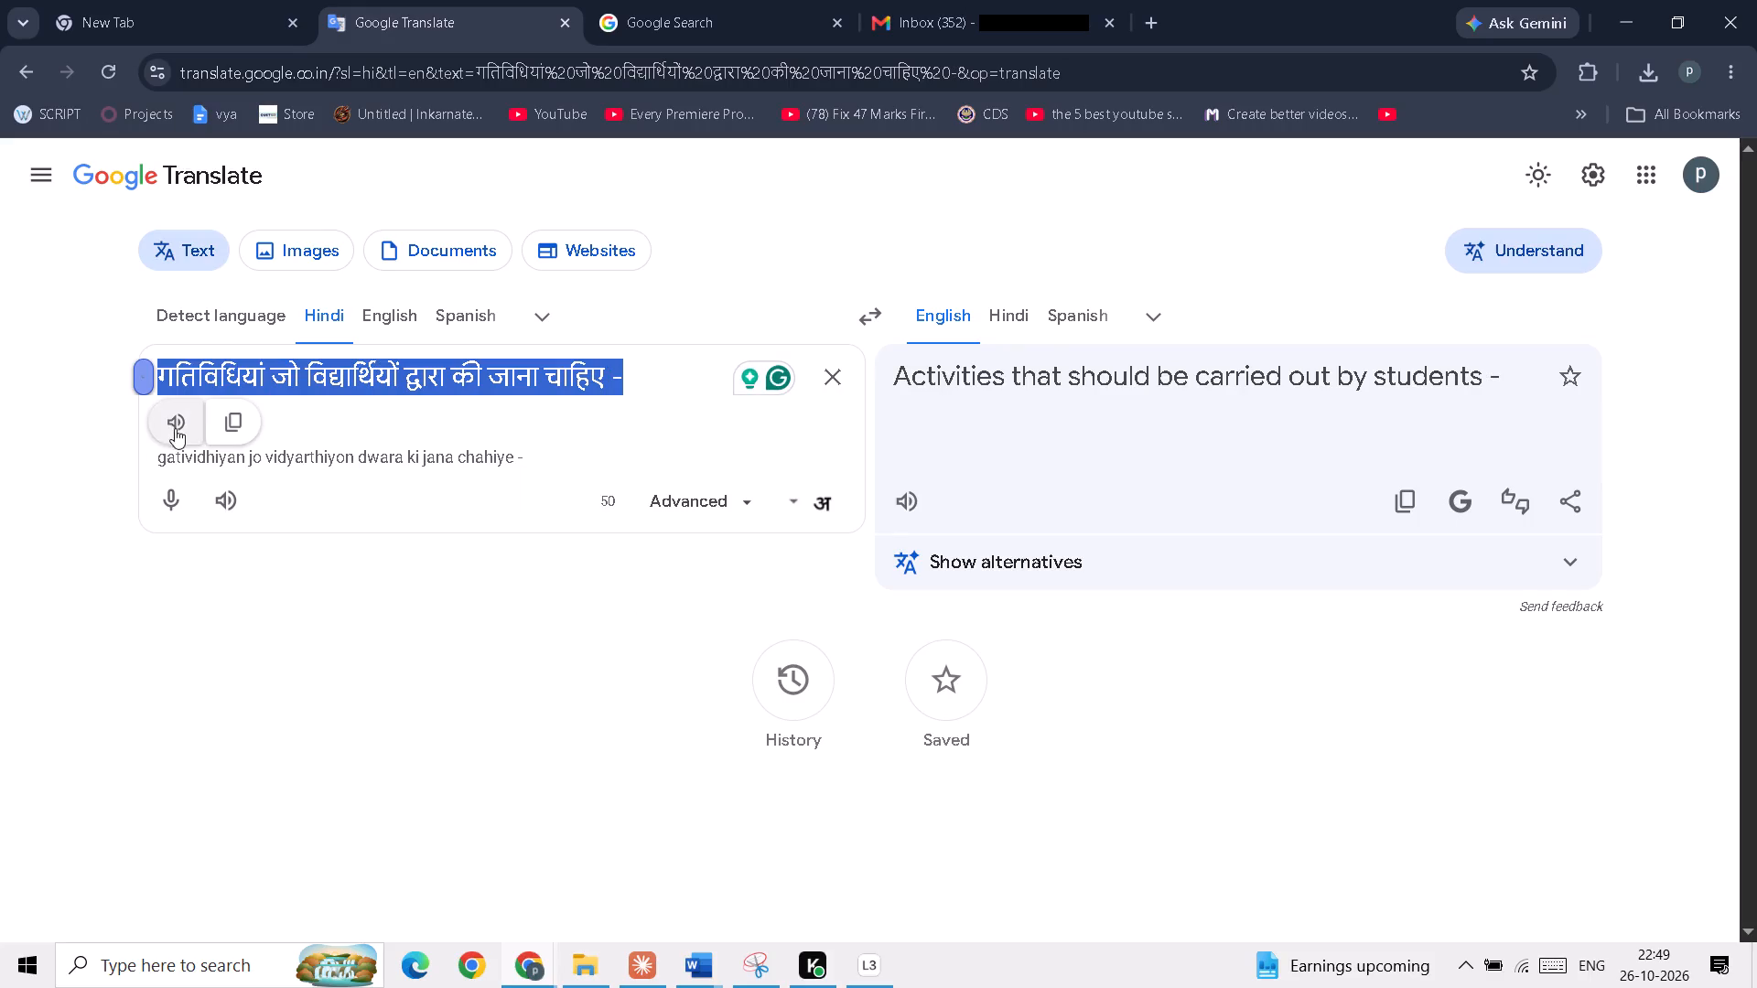
pyautogui.click(219, 413)
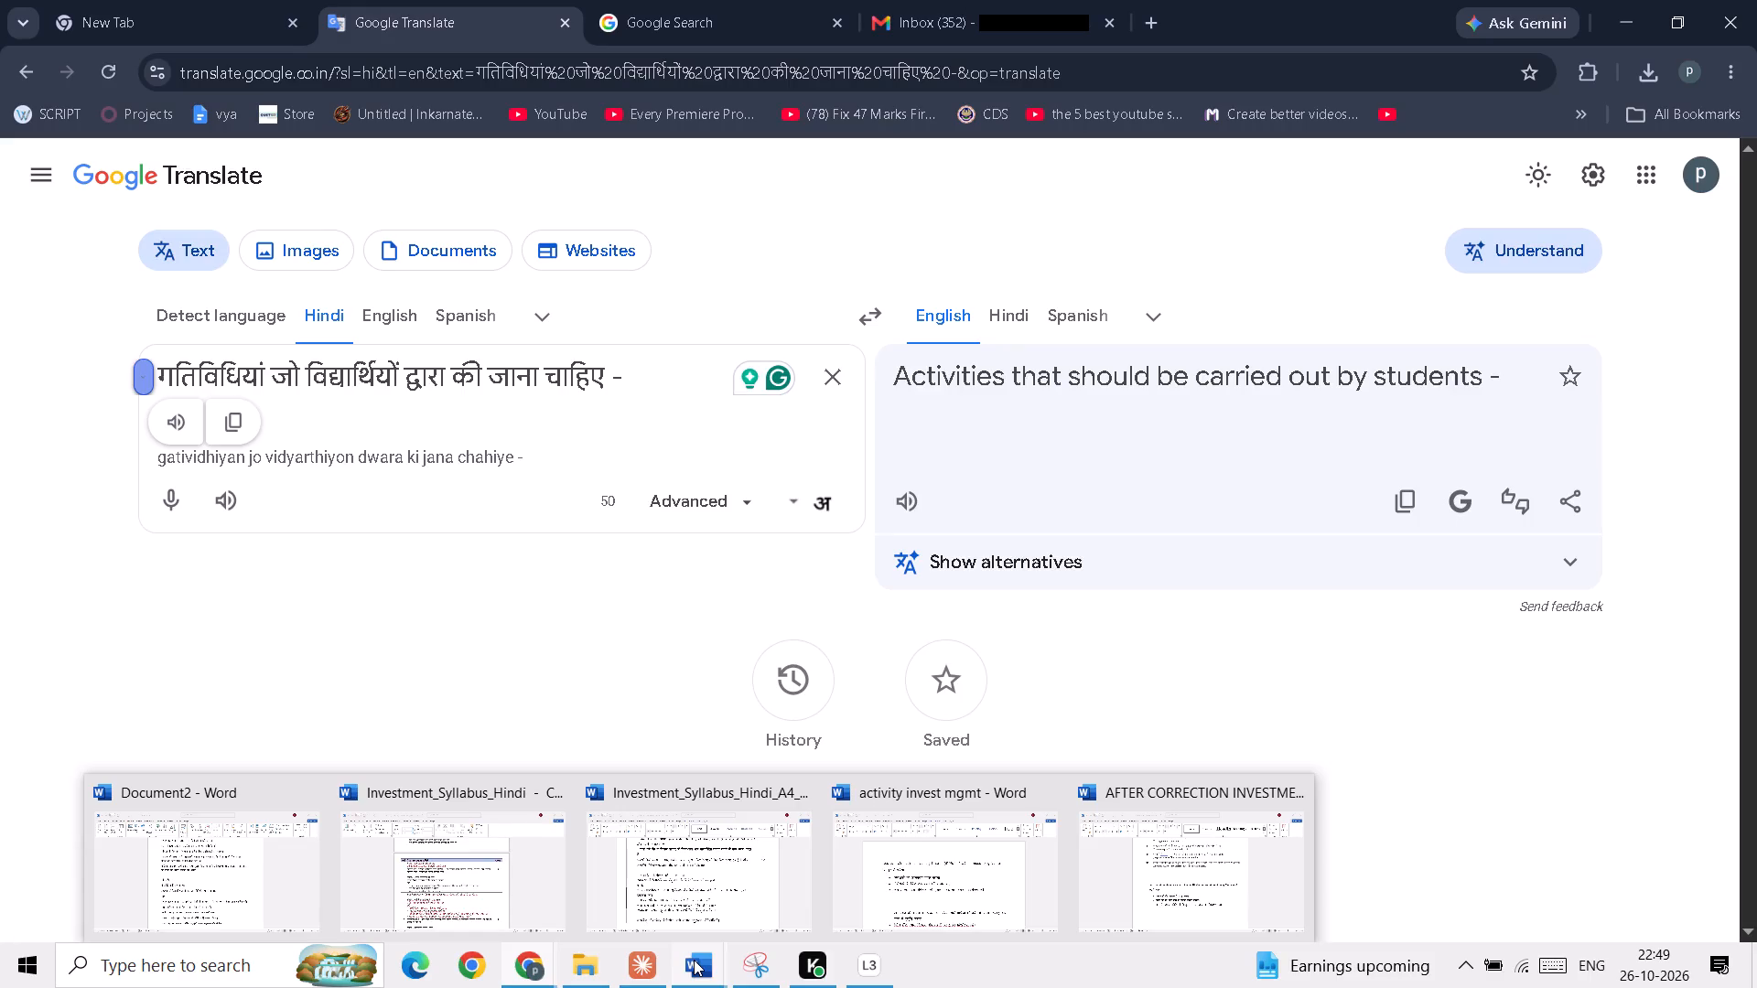
pyautogui.click(1115, 879)
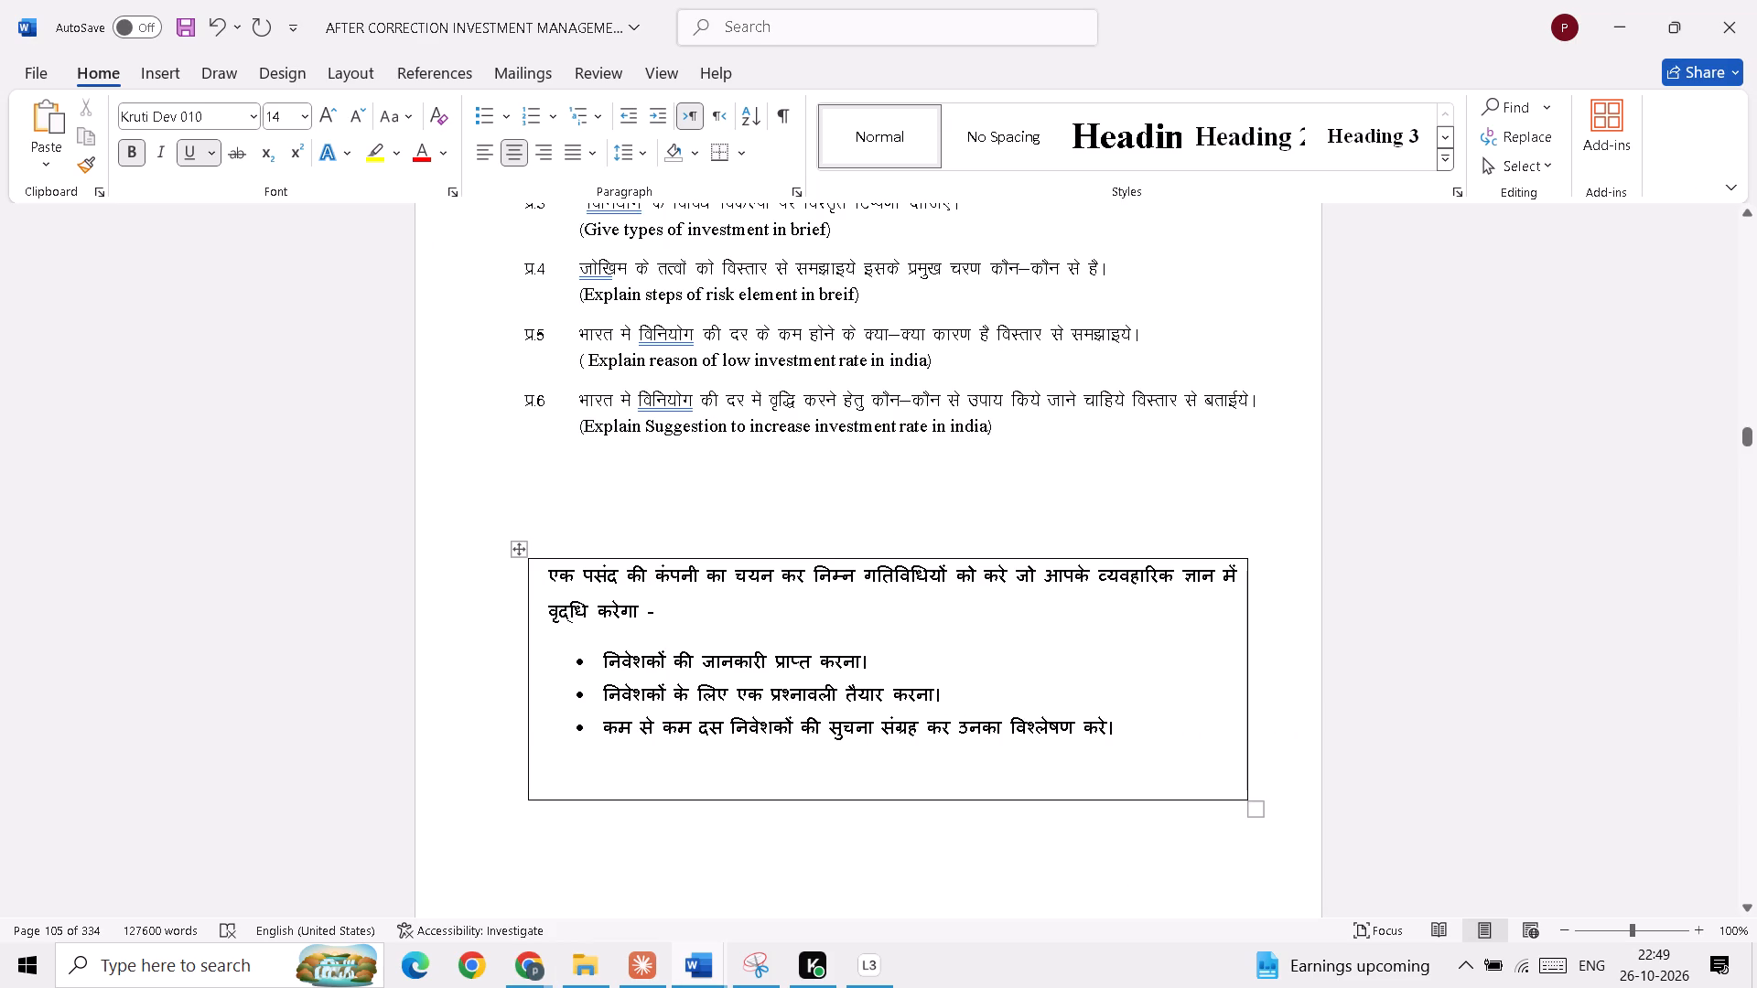
pyautogui.click(743, 500)
pyautogui.hotkey('ctrl', 'v')
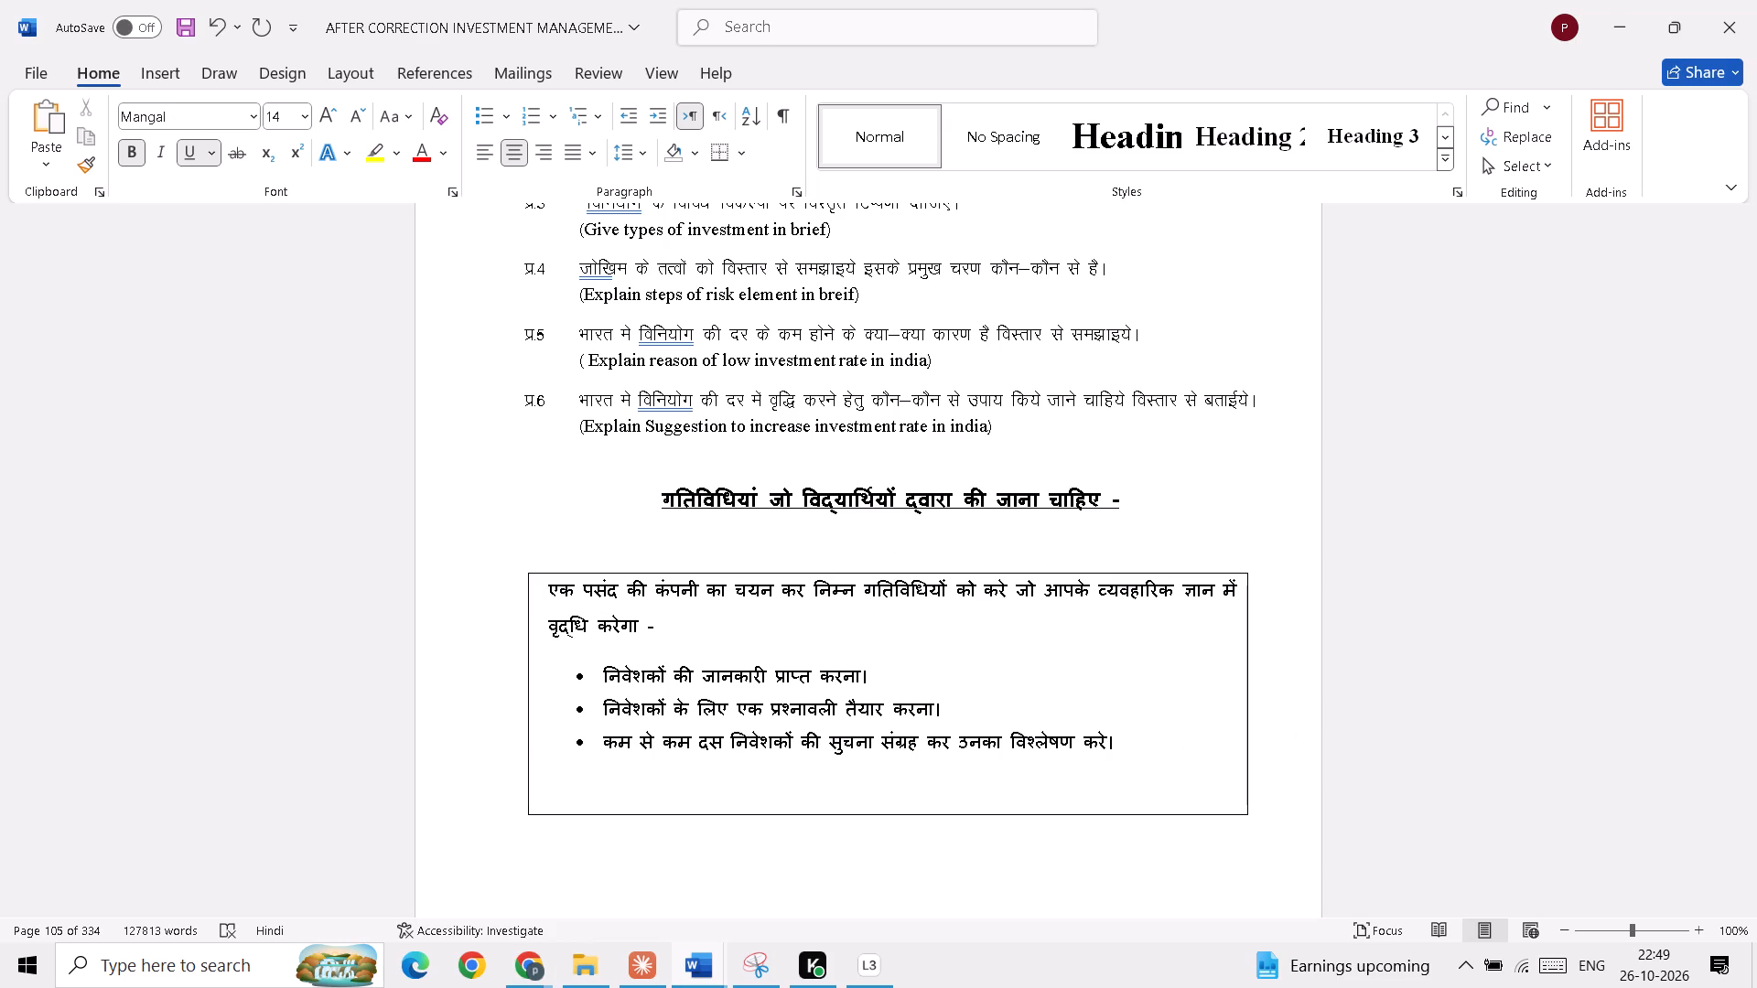
pyautogui.press('BackSpace')
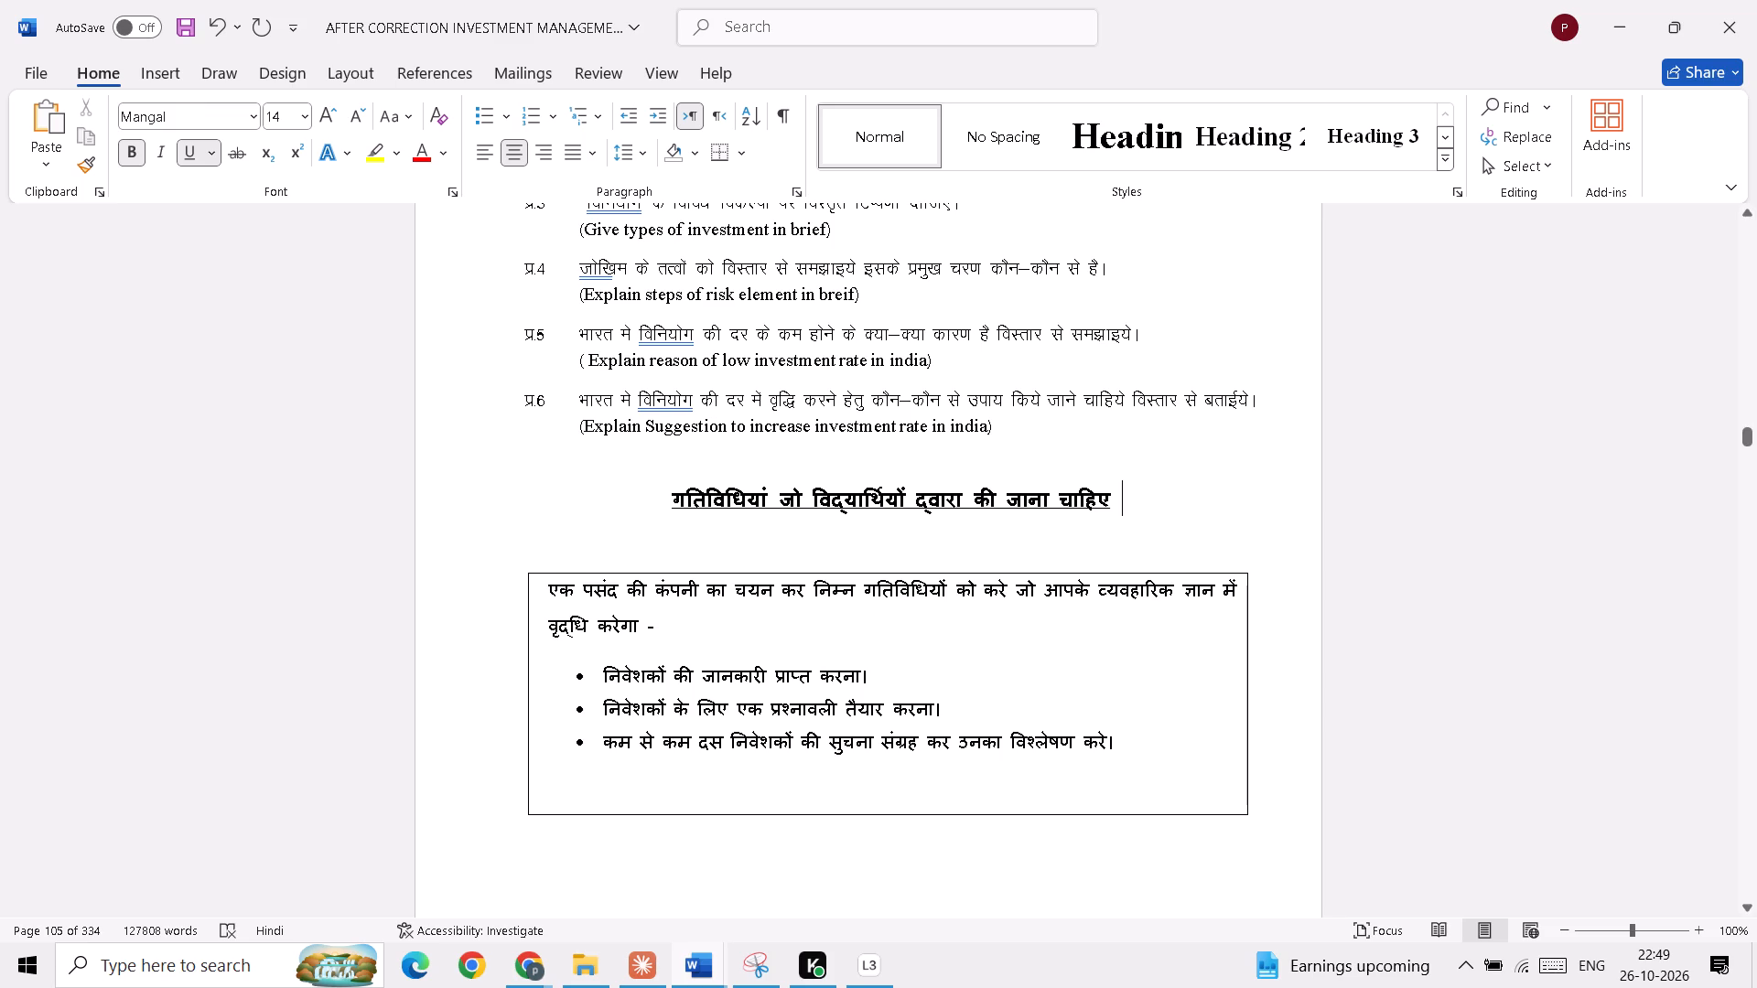
# Copy the whole underlined heading "गतिविधियां जो विद्यार्थियों द्वारा की जाना चाहिए" above the activity box.
pyautogui.moveTo(688, 493); pyautogui.dragTo(1192, 532)
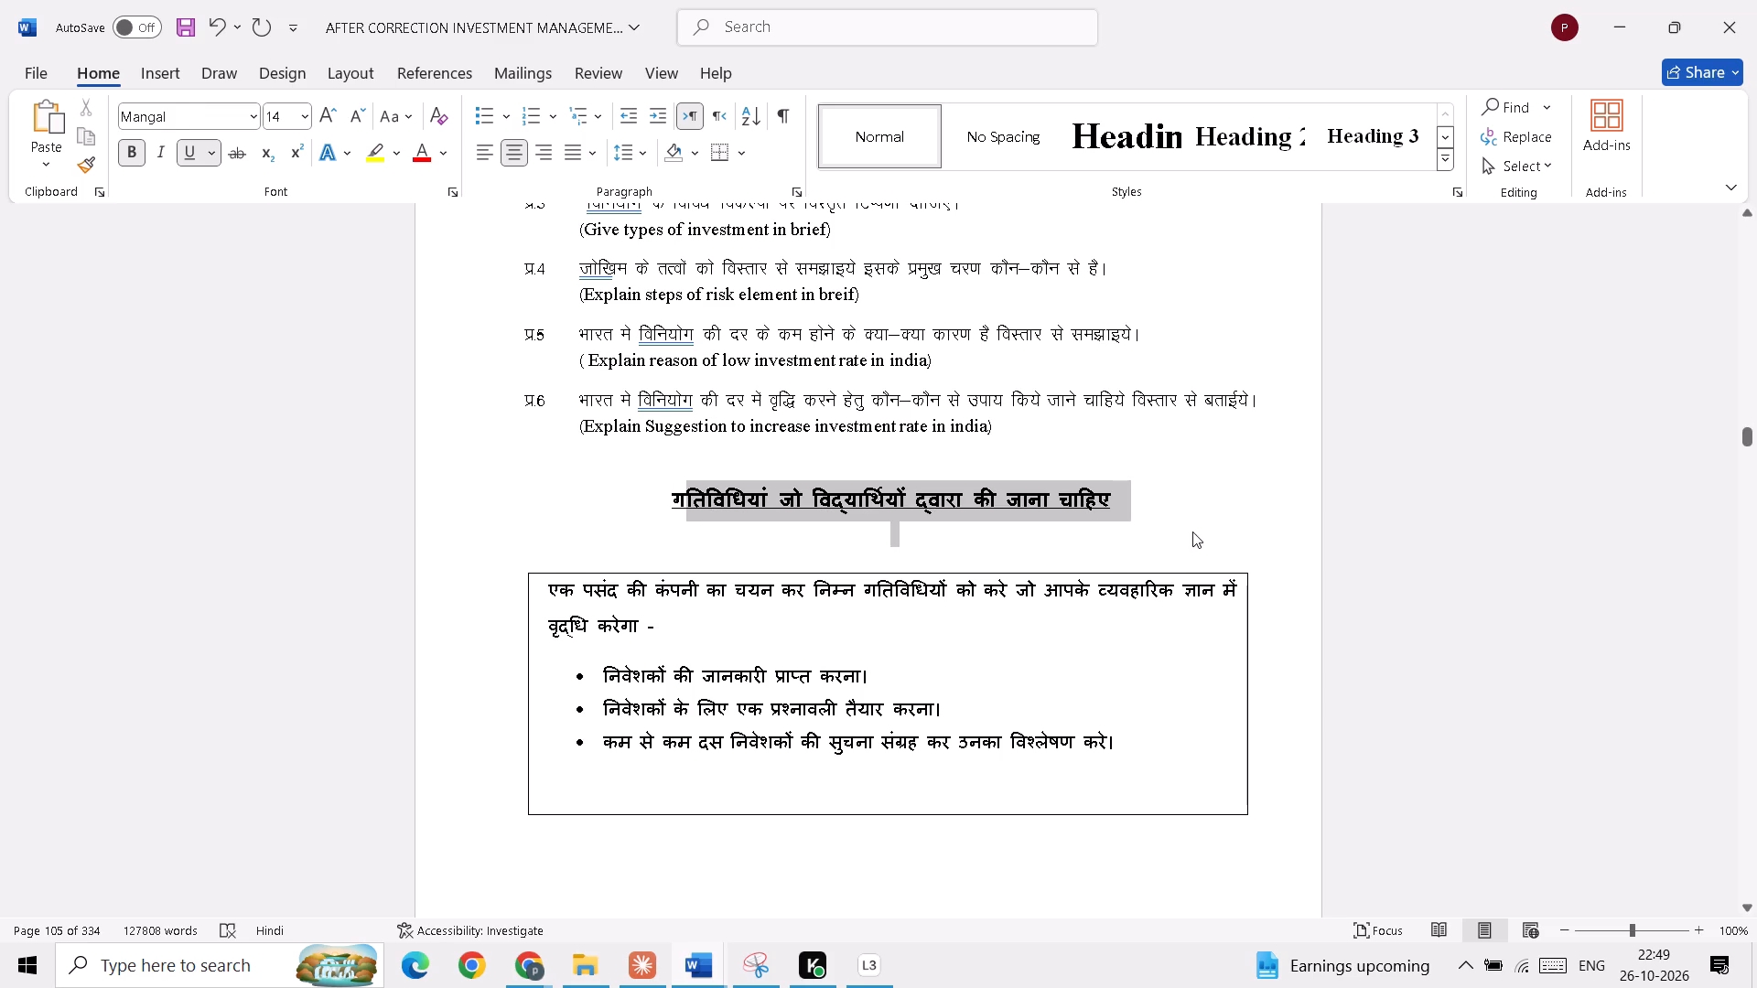
pyautogui.click(1113, 550)
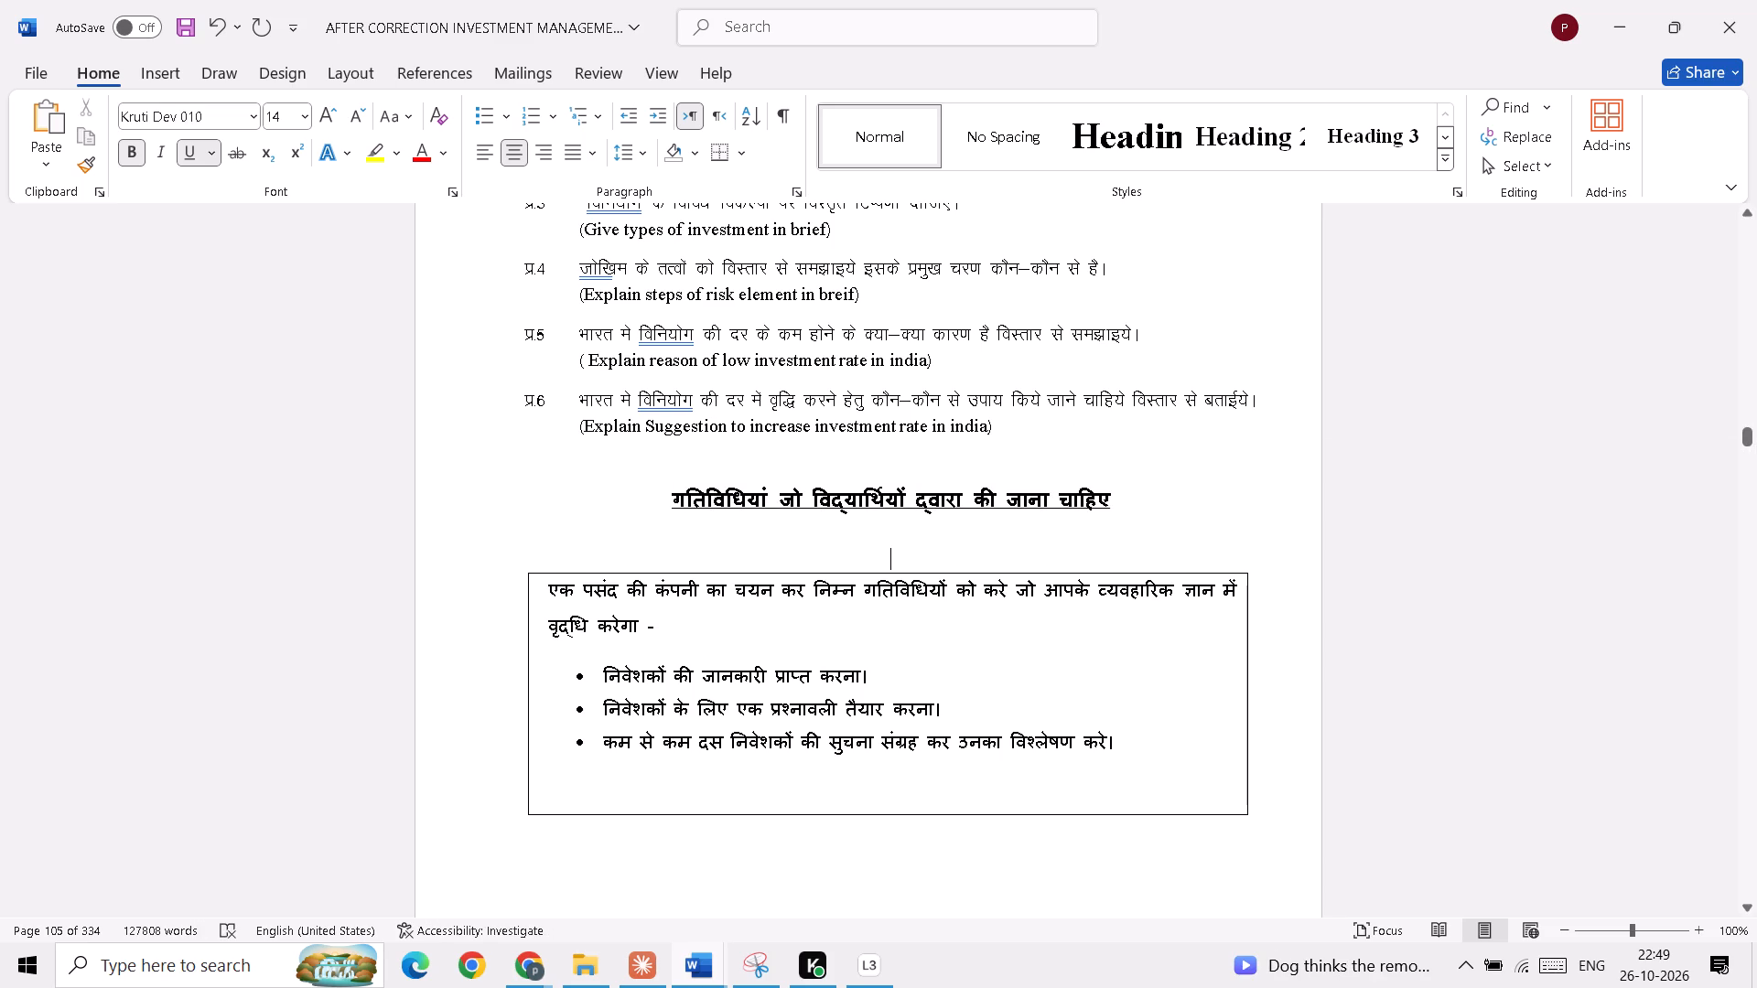
pyautogui.moveTo(670, 491); pyautogui.dragTo(1163, 501)
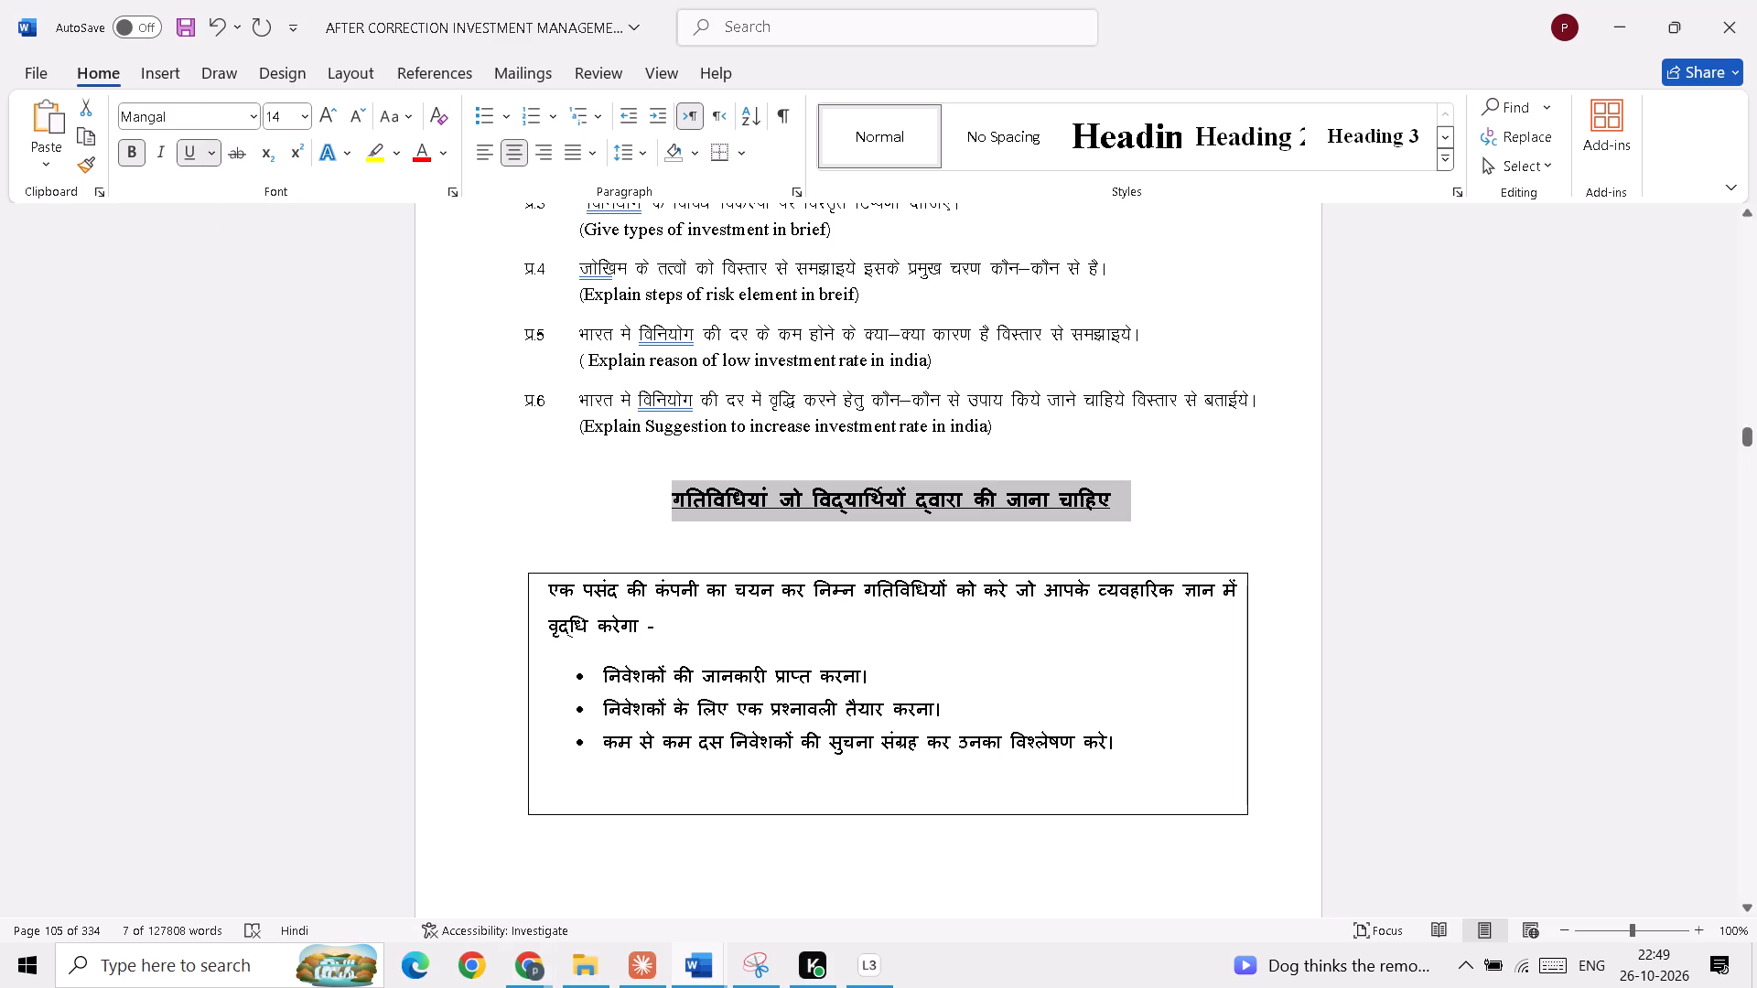
pyautogui.hotkey('ctrl', 'c')
# Remove surplus blank lines between the activity box and the closing asterisk line on page 105.
pyautogui.scroll(-3, 1572, 704)
pyautogui.scroll(-5, 1494, 615)
pyautogui.scroll(-10, 1414, 595)
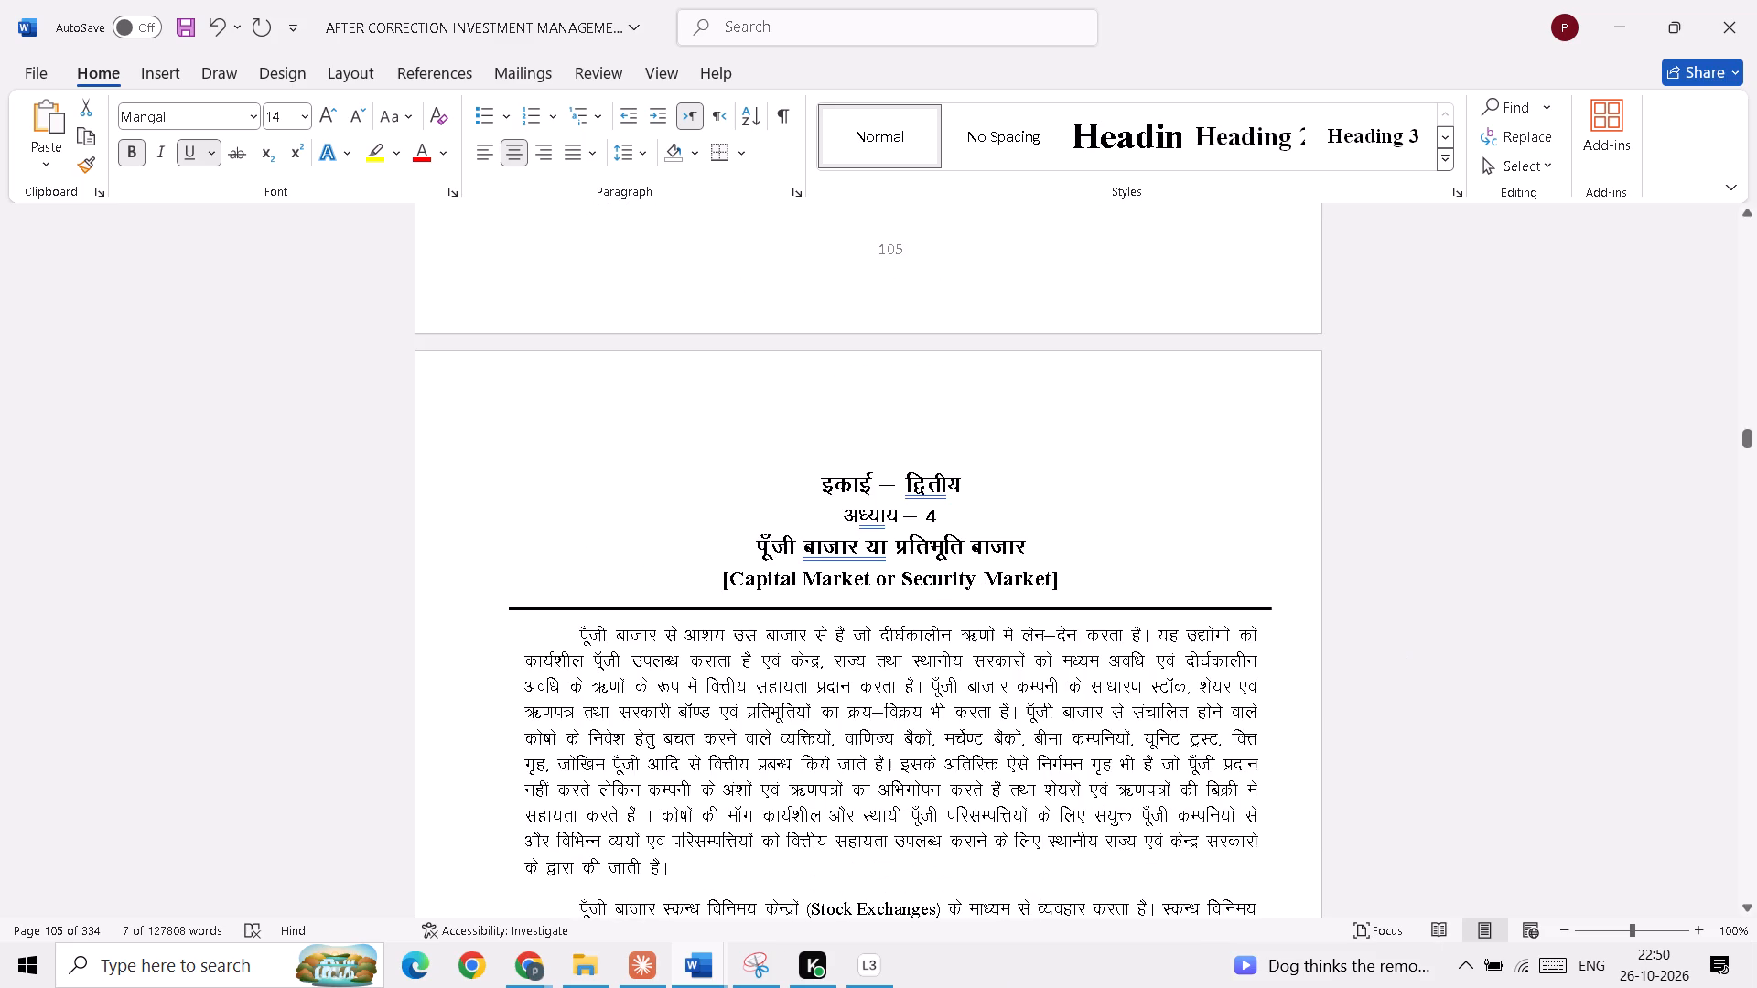
pyautogui.scroll(6, 1421, 629)
pyautogui.scroll(4, 1264, 567)
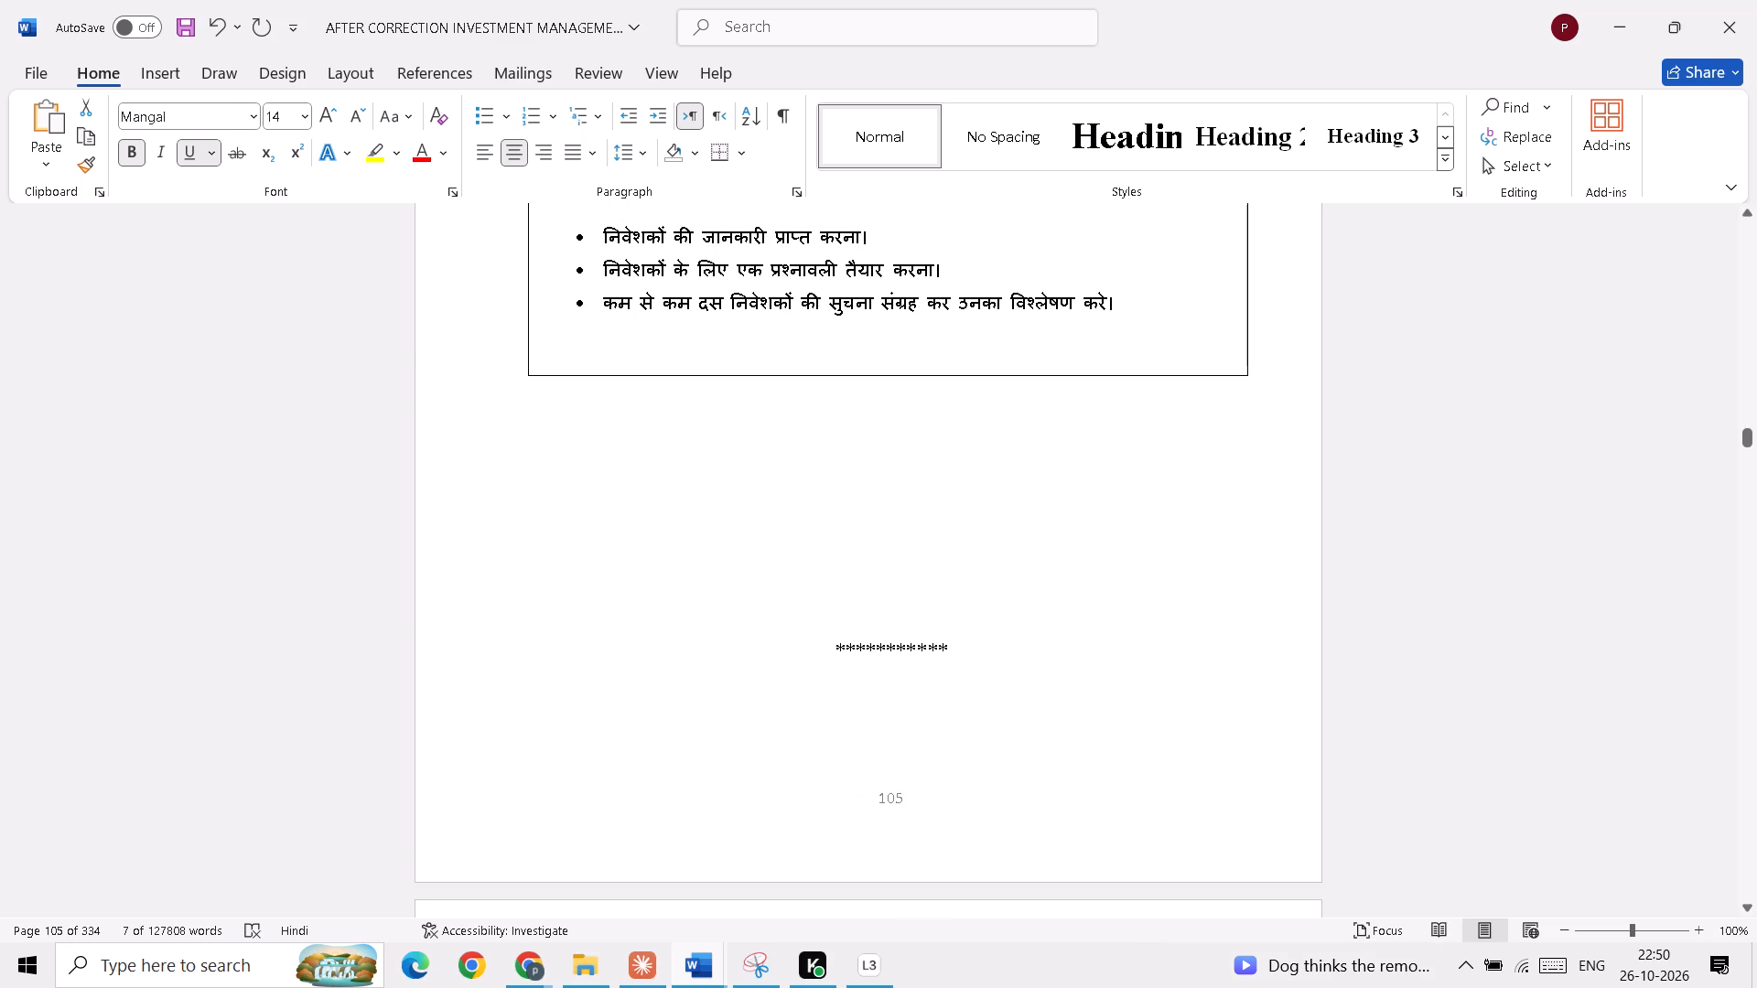
pyautogui.click(808, 628)
pyautogui.press('BackSpace')
pyautogui.press('BackSpace')
pyautogui.press('BackSpace')
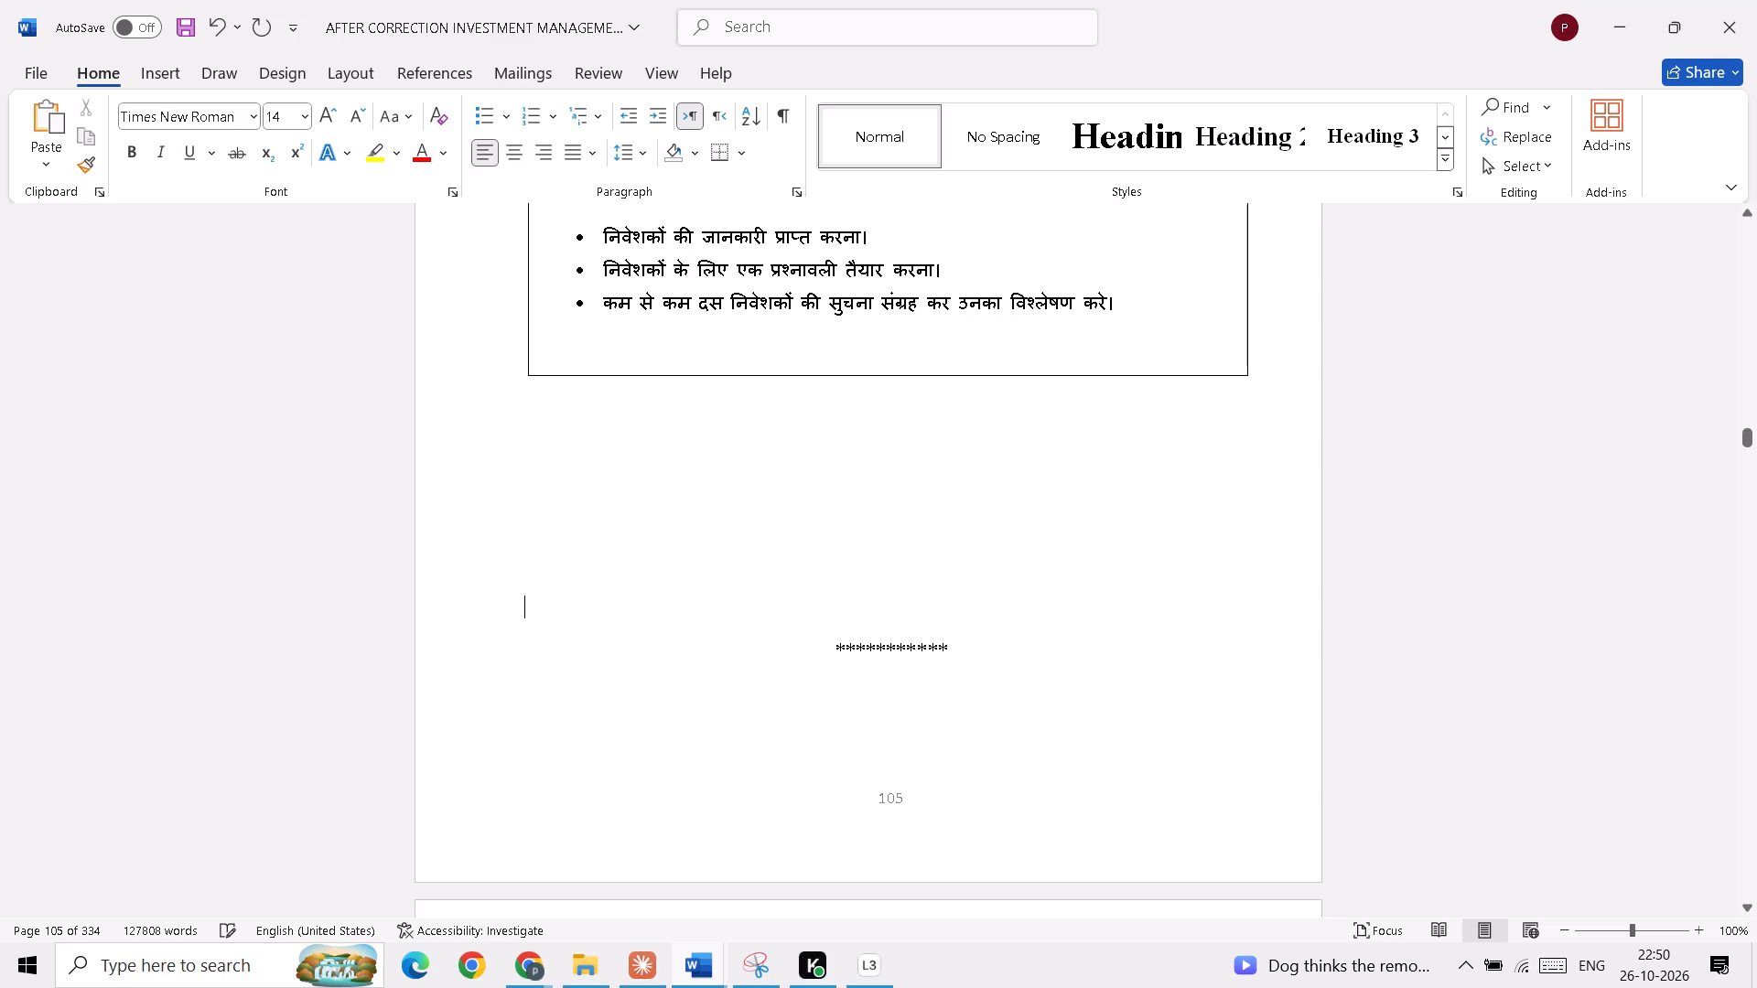
pyautogui.press('BackSpace')
pyautogui.press('BackSpace')
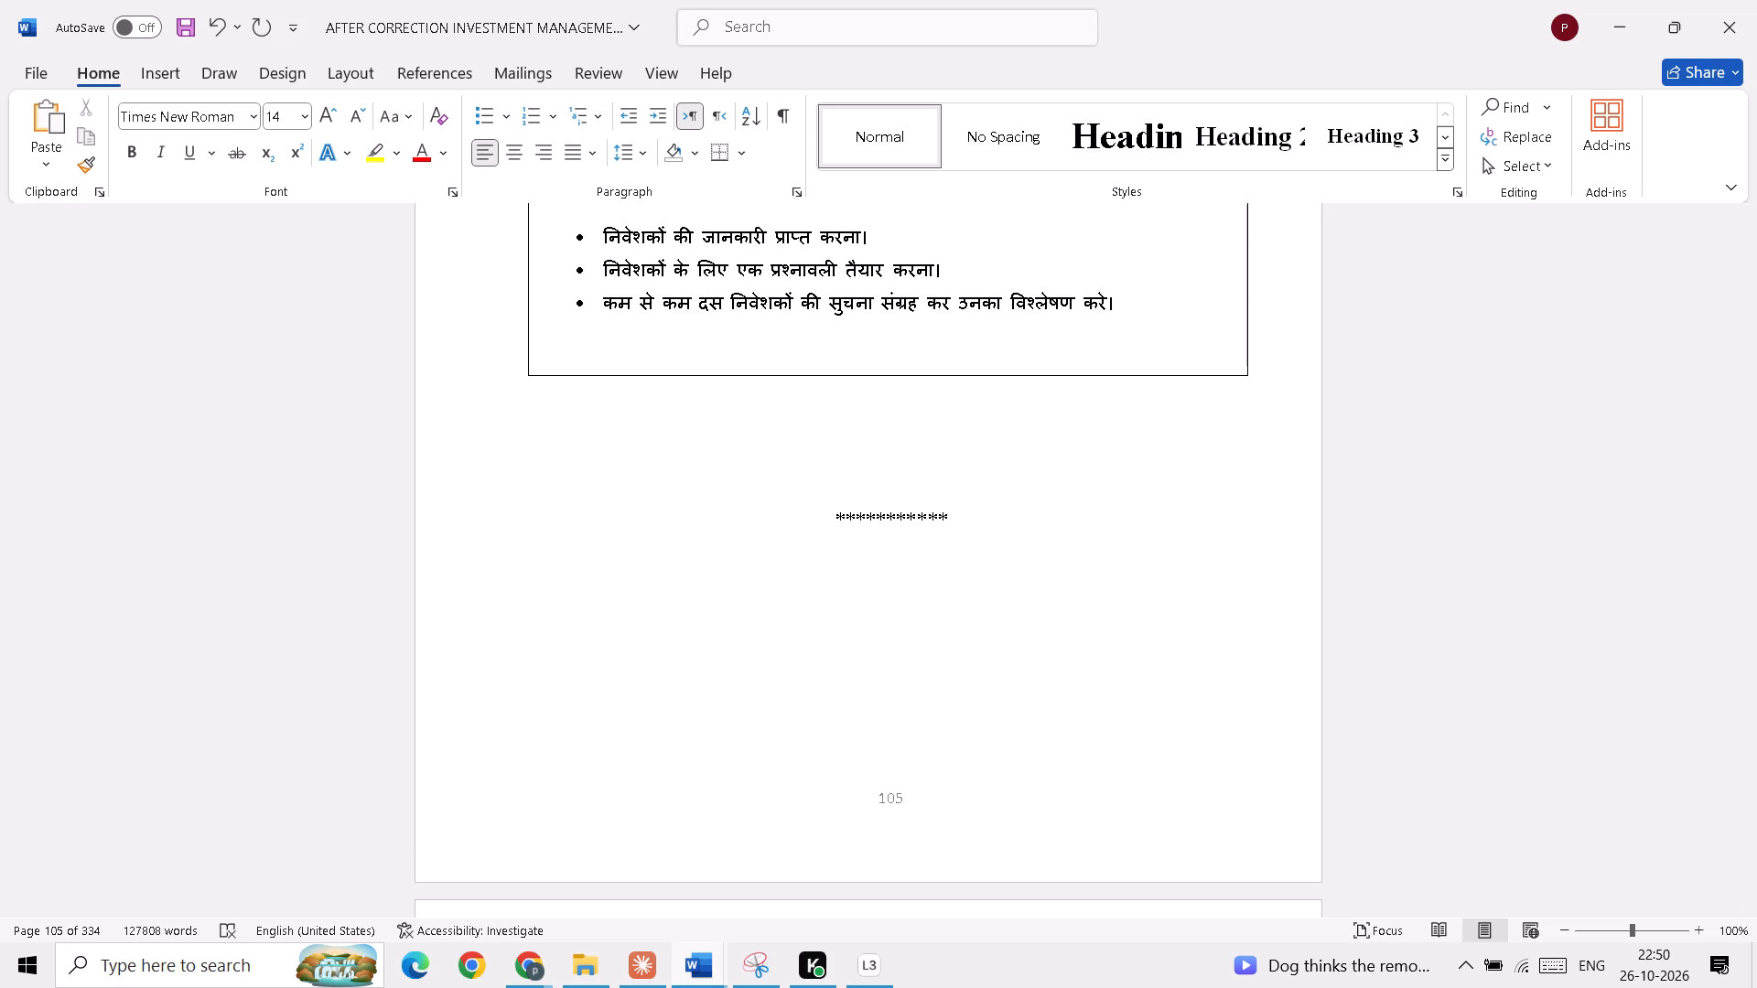
# Look through the chapters of Unit 2 to locate the end of its last chapter, just before Chapter 10 begins.
pyautogui.scroll(-14, 808, 628)
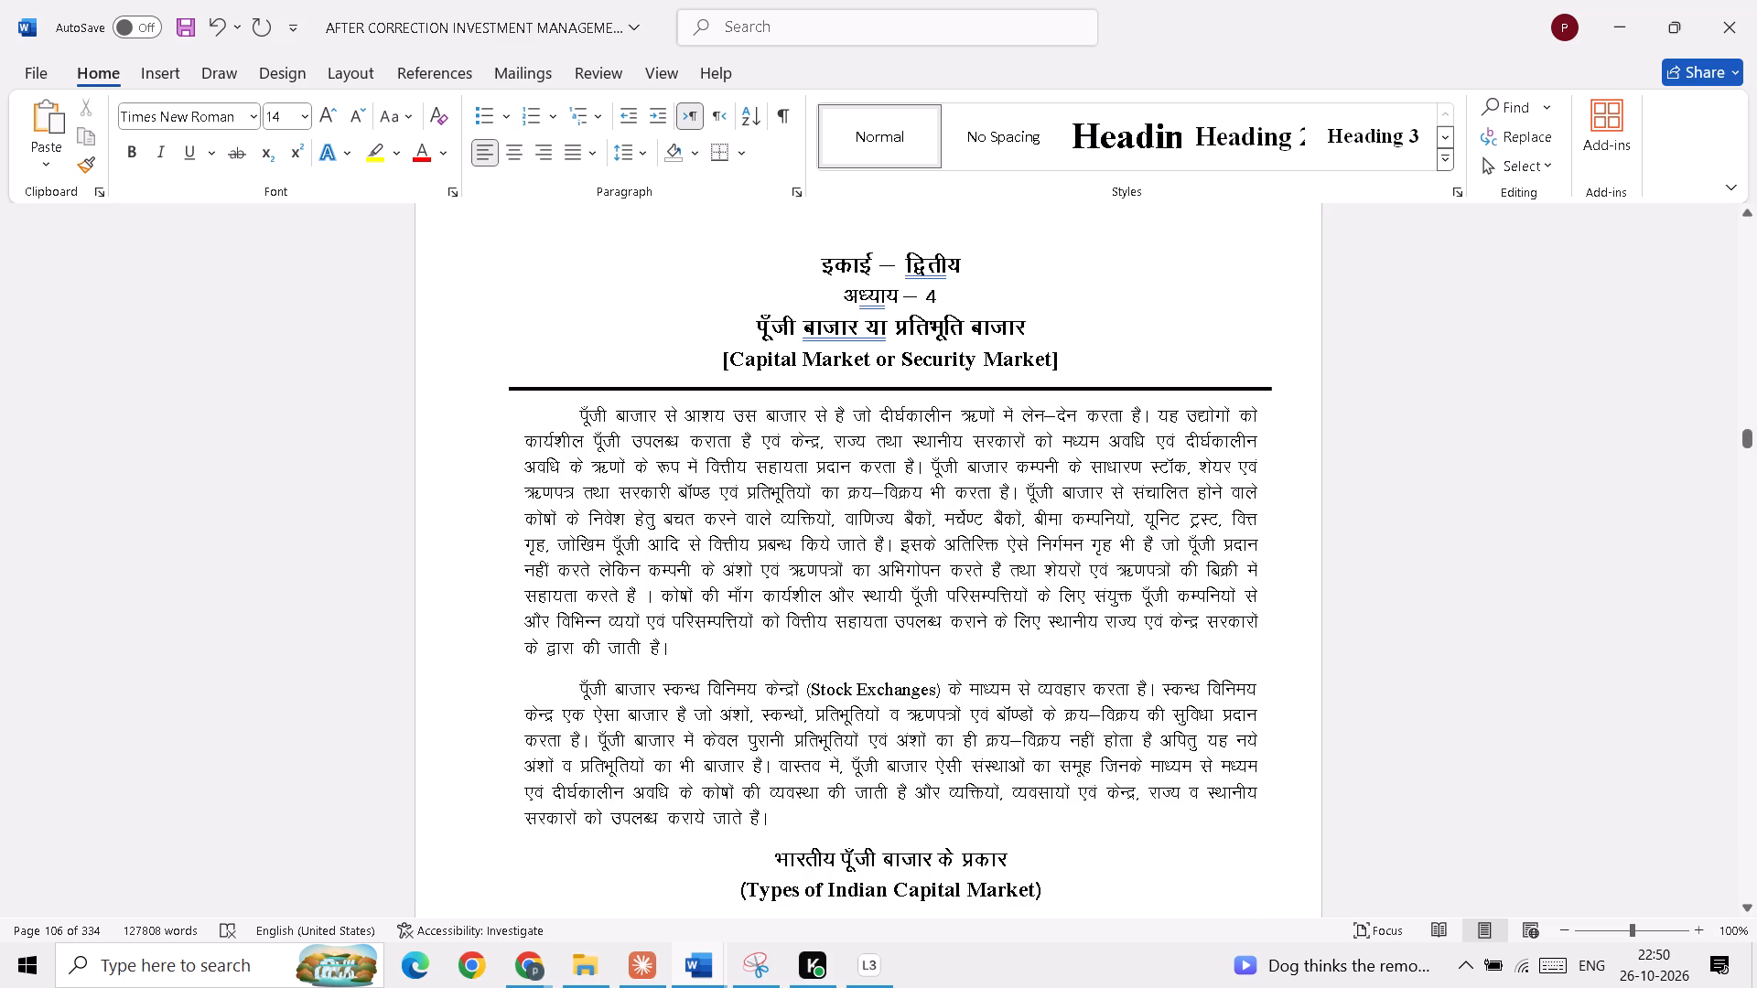
pyautogui.moveTo(1749, 439); pyautogui.dragTo(1750, 566)
pyautogui.scroll(-4, 581, 783)
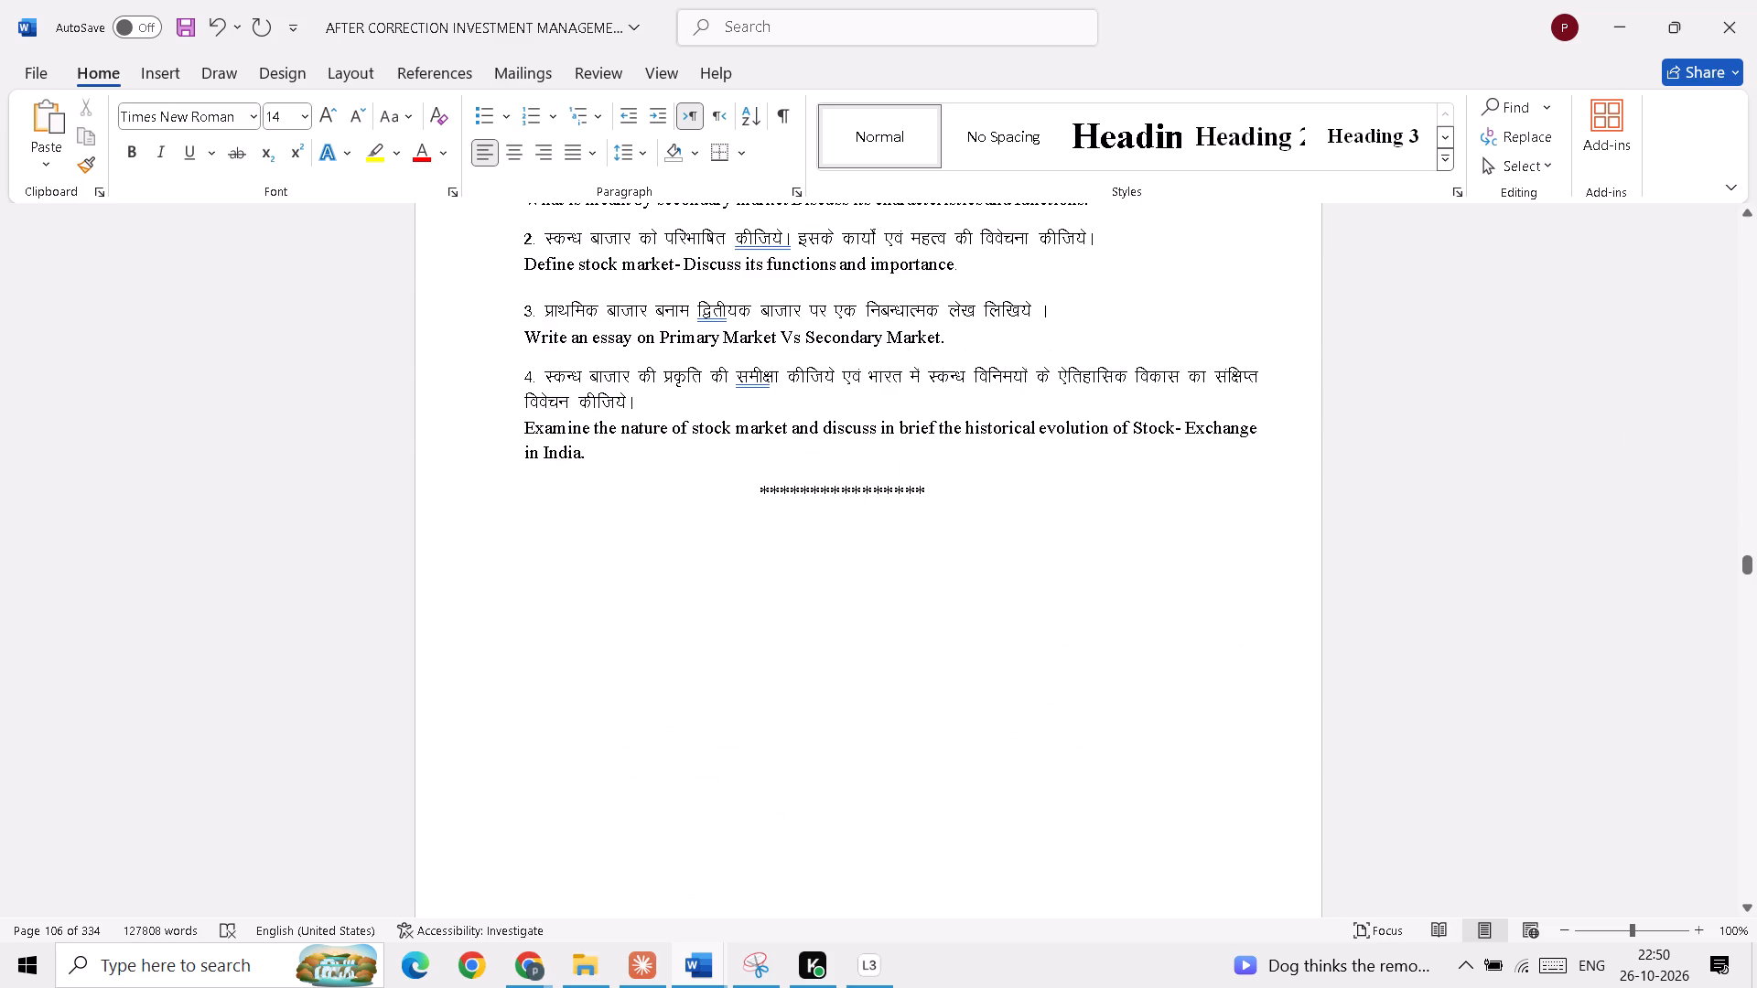
pyautogui.scroll(-18, 717, 573)
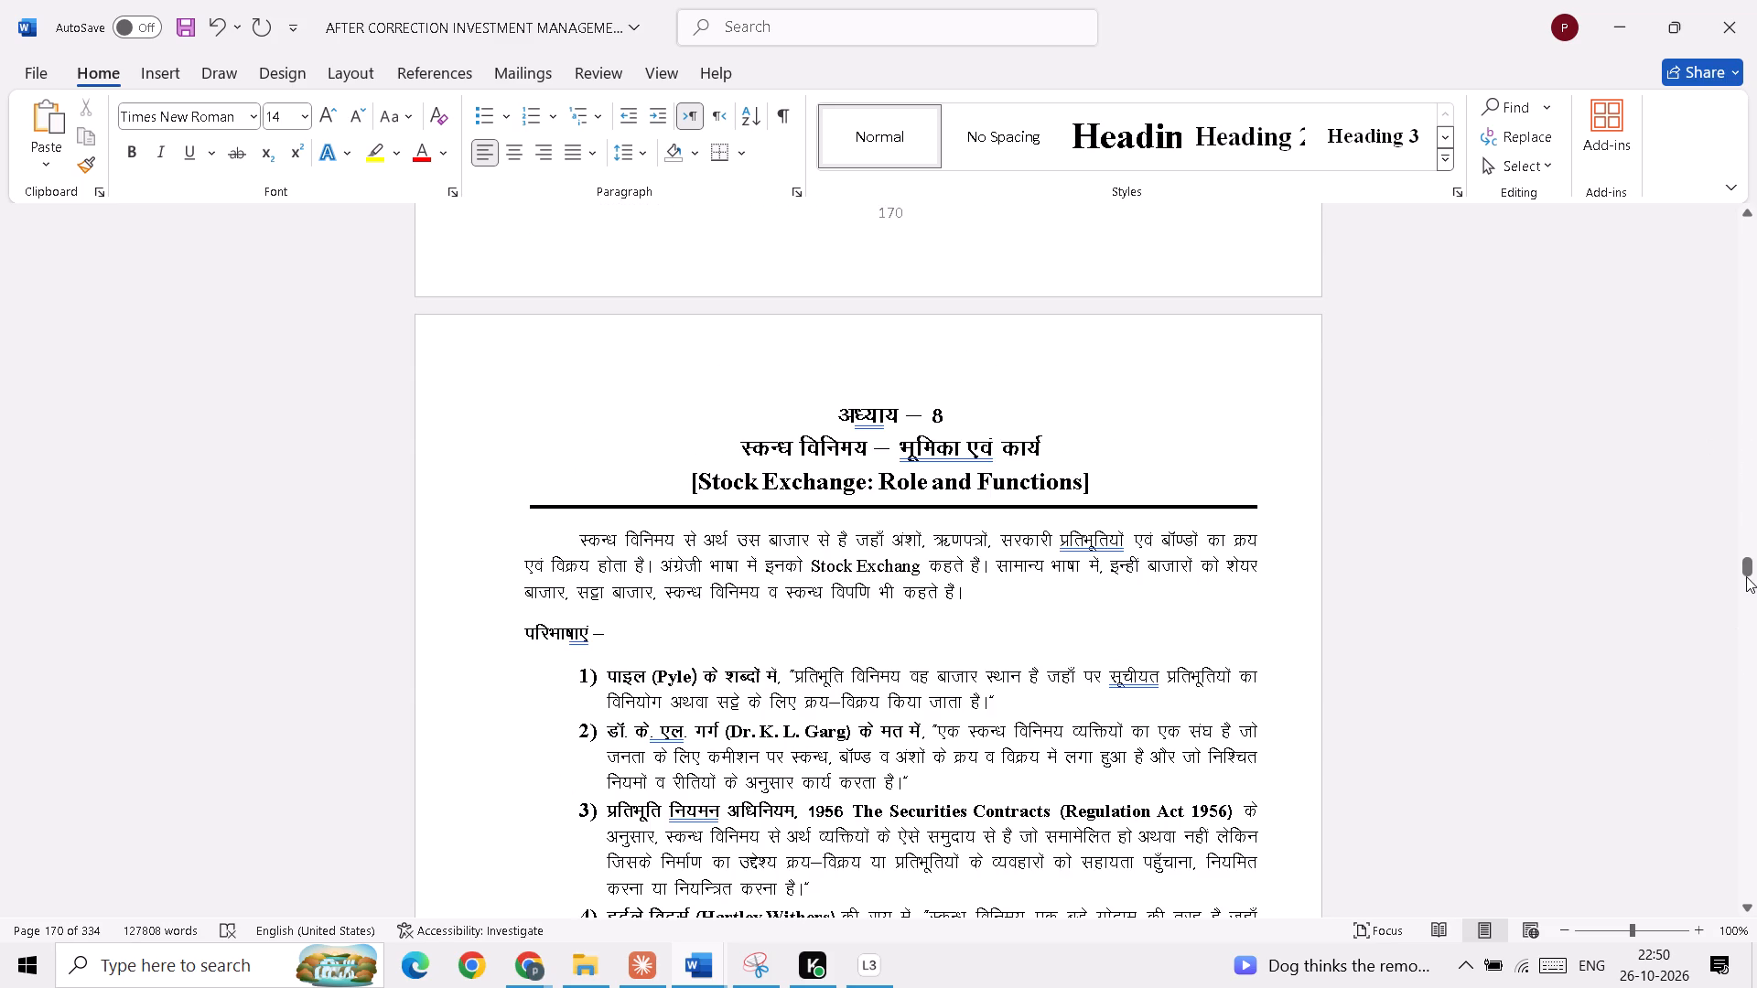
pyautogui.moveTo(1746, 576); pyautogui.dragTo(1752, 621)
pyautogui.scroll(20, 1160, 573)
pyautogui.scroll(12, 1160, 573)
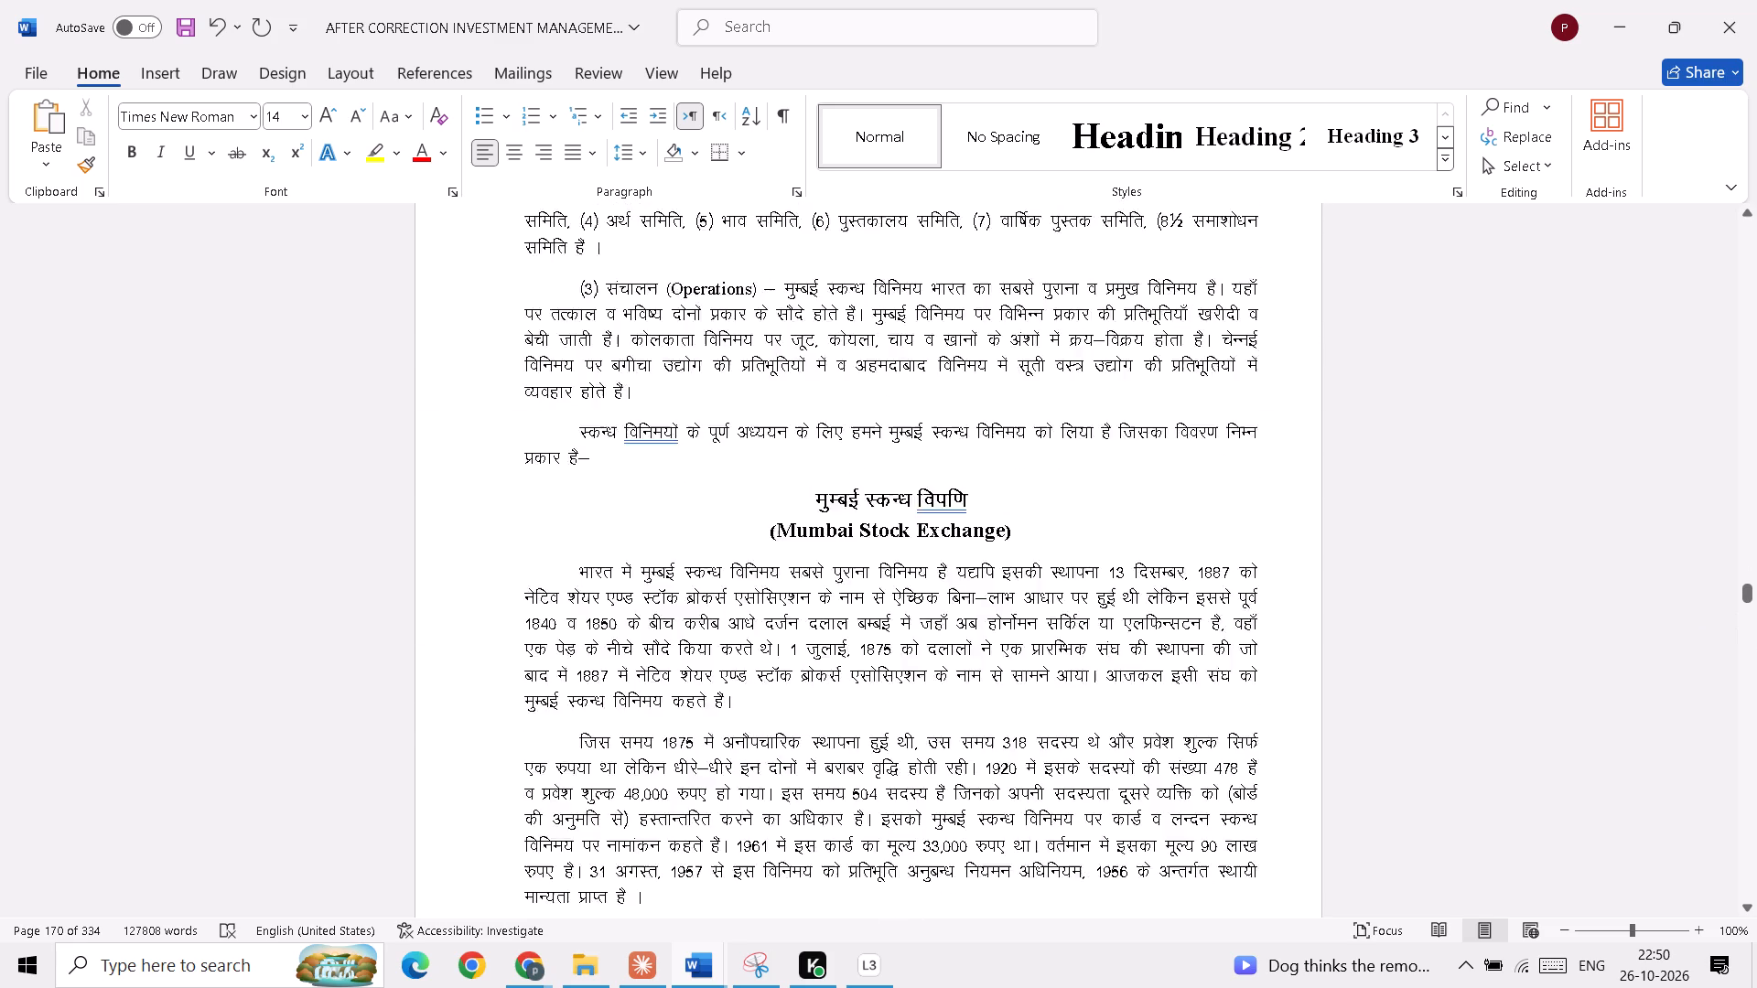
pyautogui.scroll(20, 1160, 572)
pyautogui.scroll(20, 1160, 572)
pyautogui.scroll(5, 1160, 572)
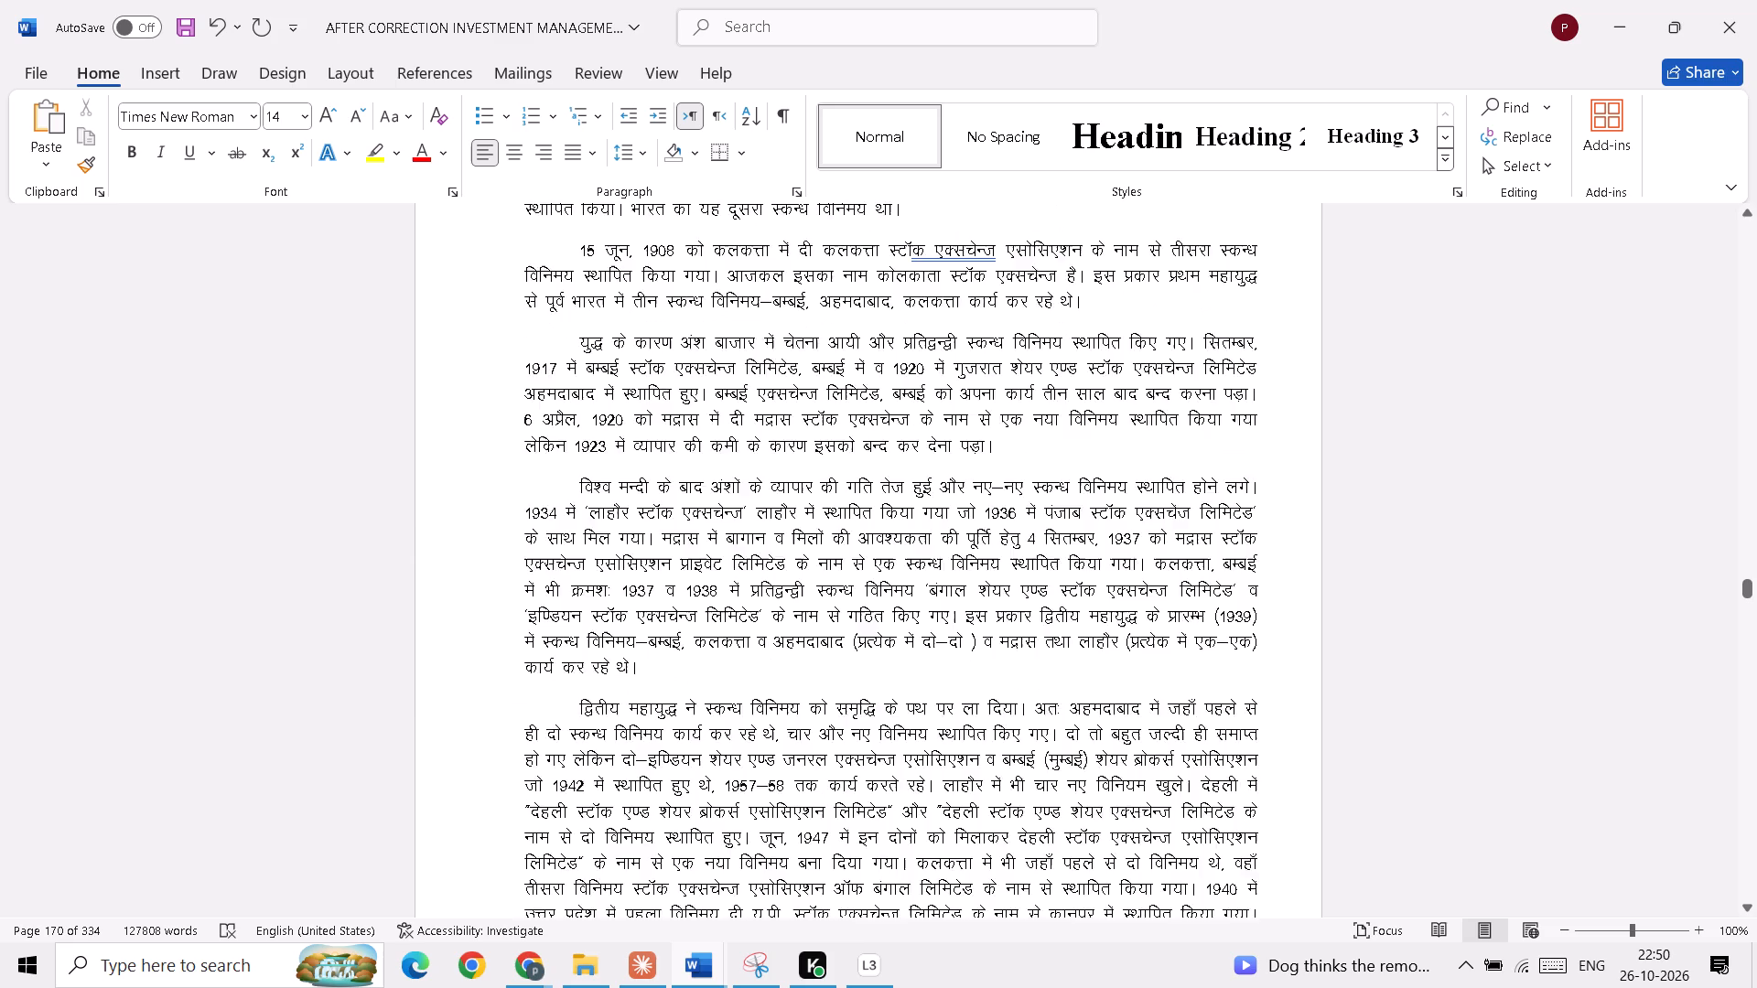
pyautogui.scroll(9, 1160, 572)
pyautogui.scroll(15, 1160, 572)
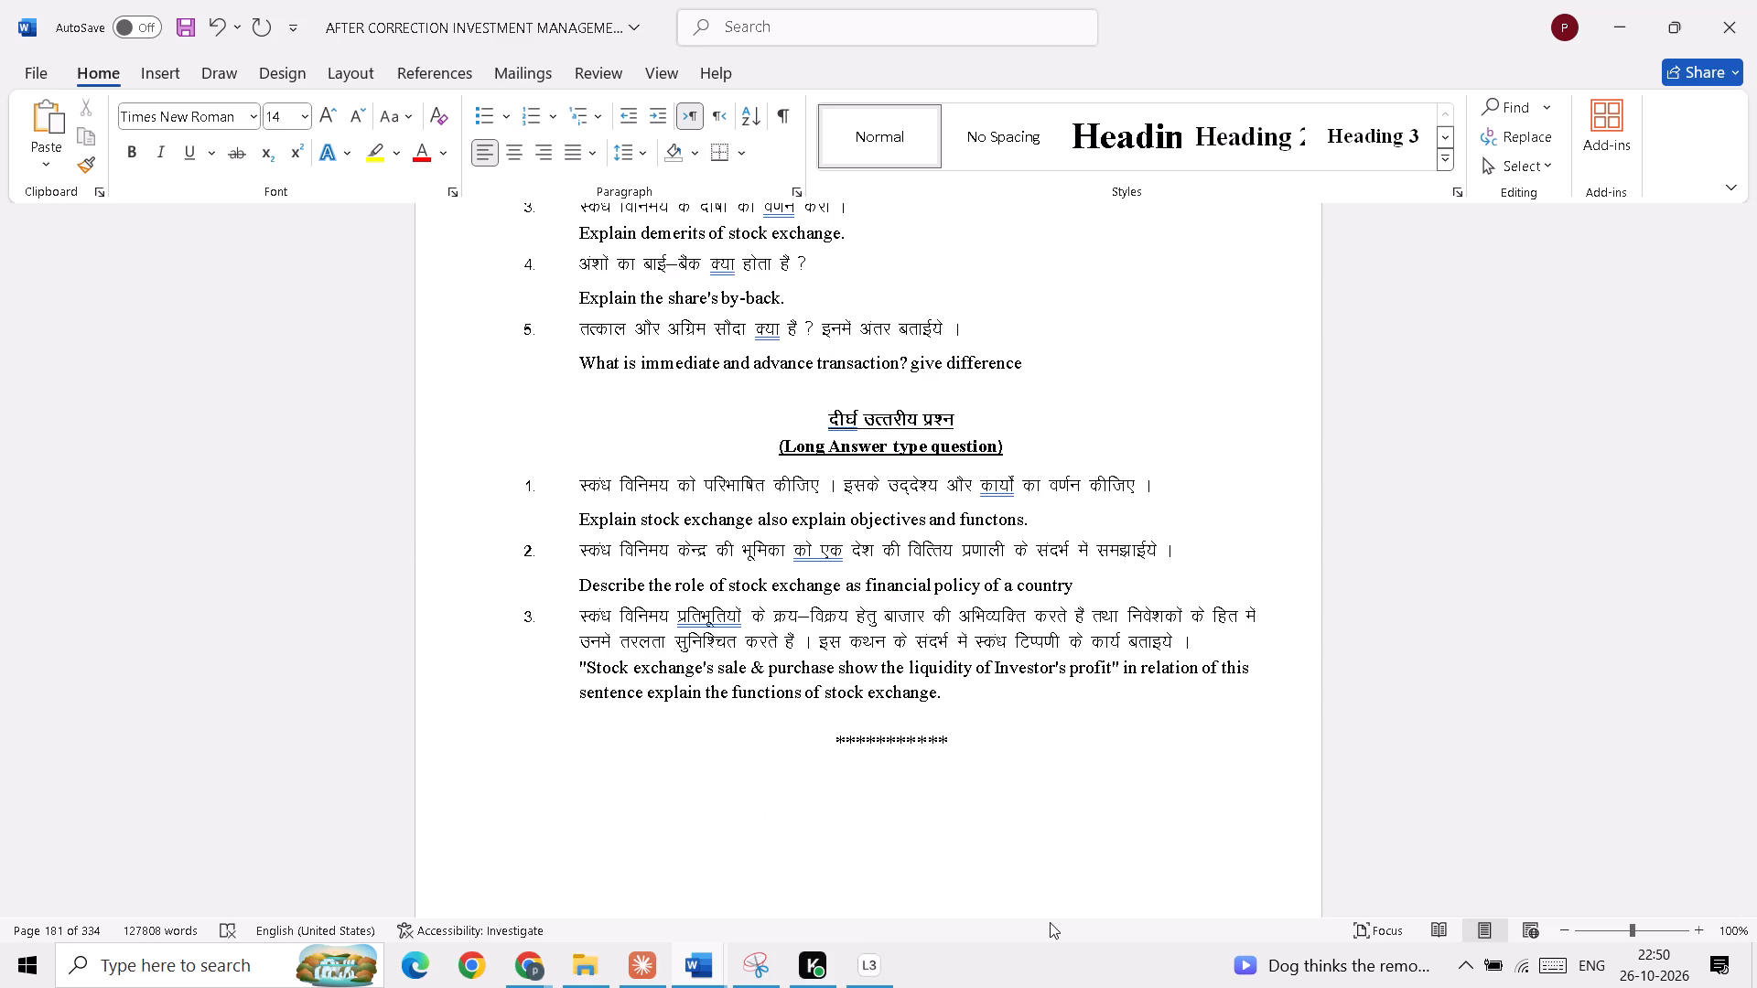
pyautogui.scroll(15, 996, 798)
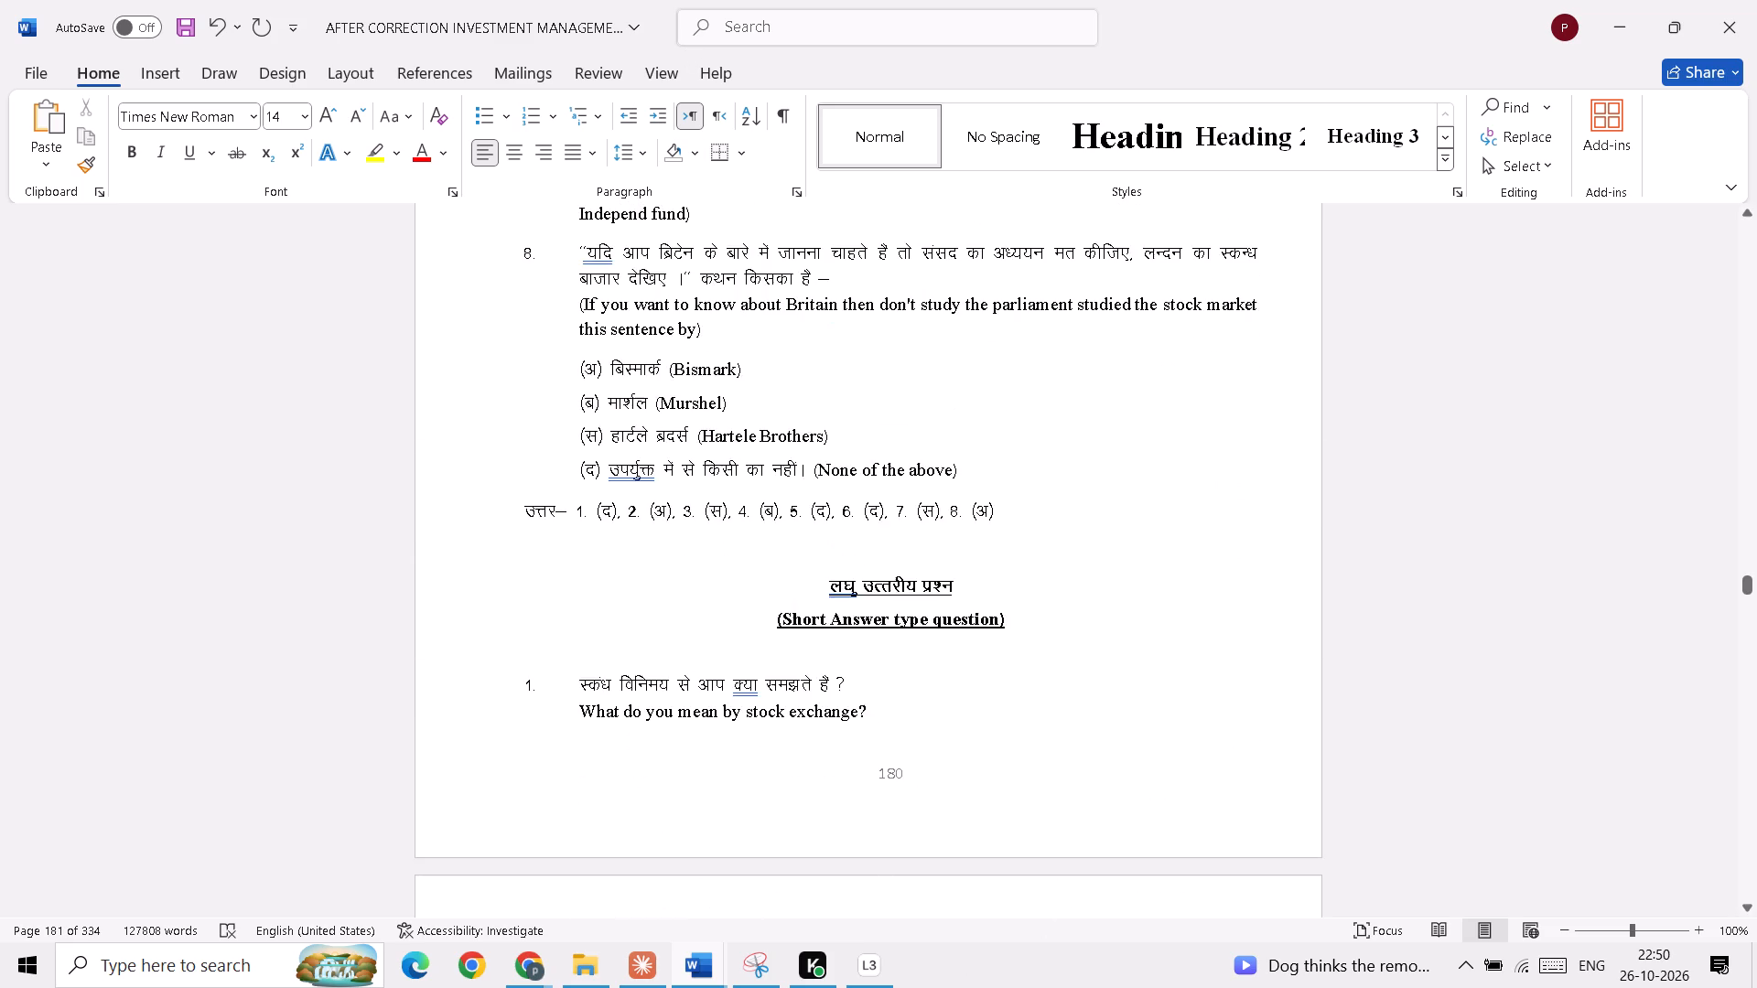
pyautogui.scroll(10, 1029, 725)
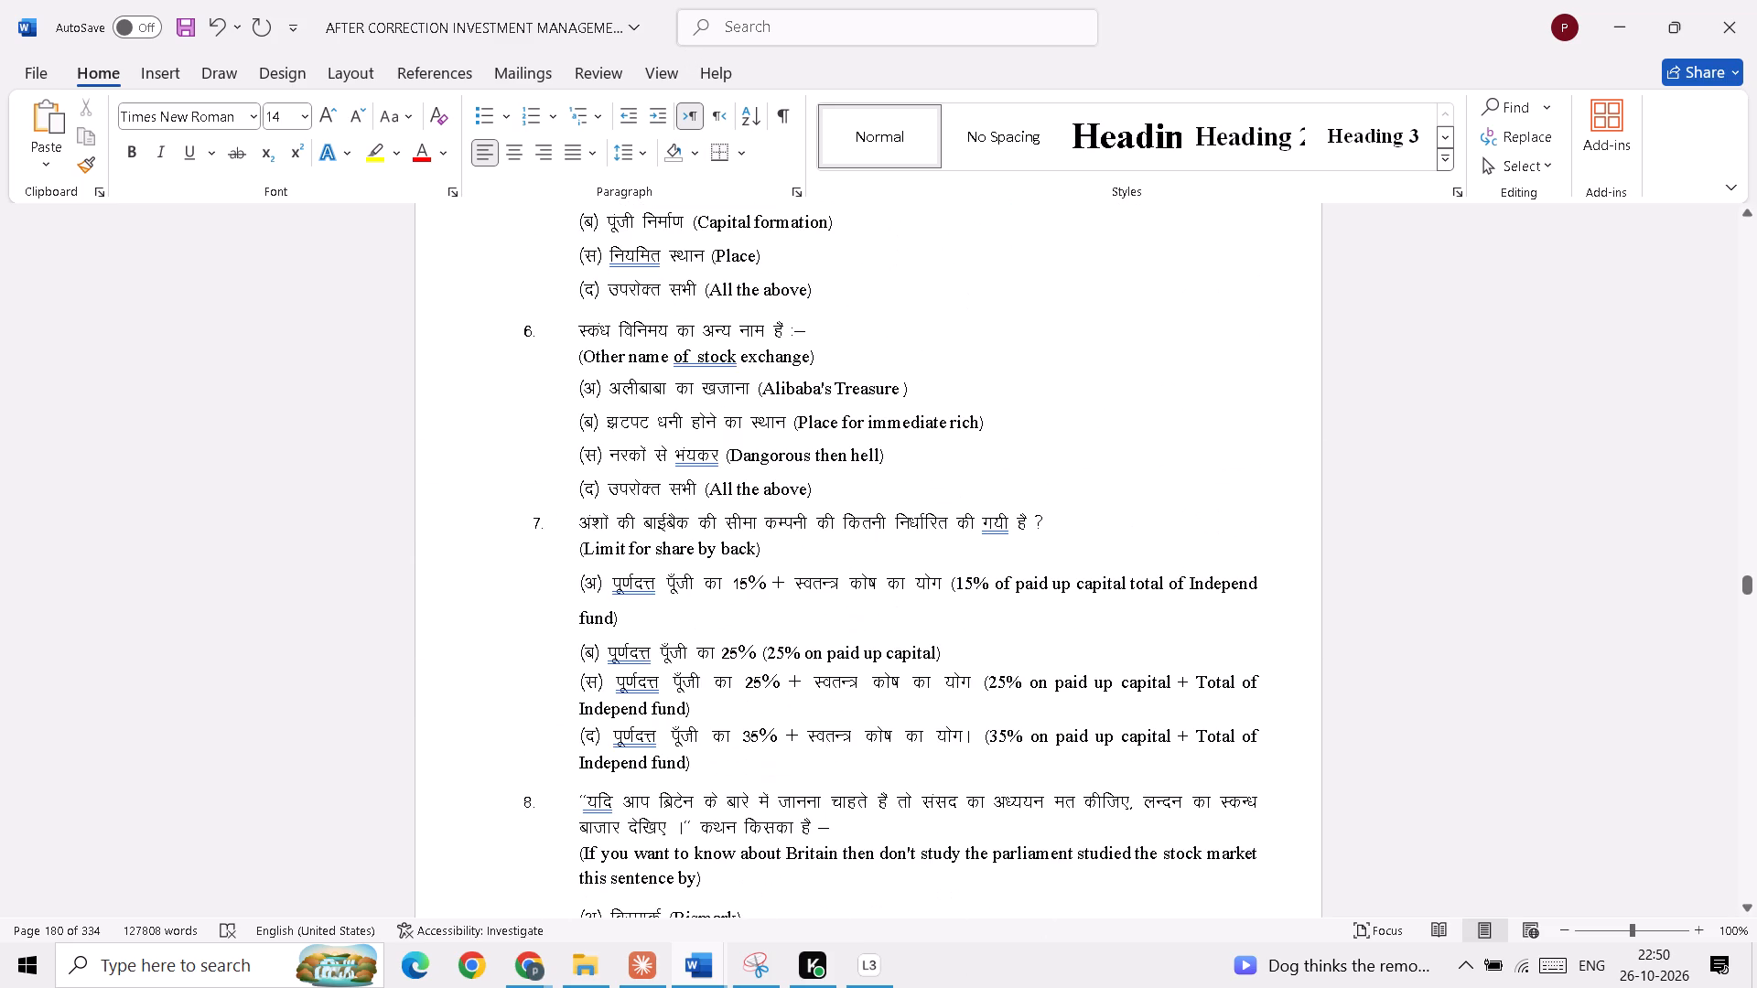
pyautogui.scroll(20, 1046, 725)
pyautogui.scroll(1, 1046, 725)
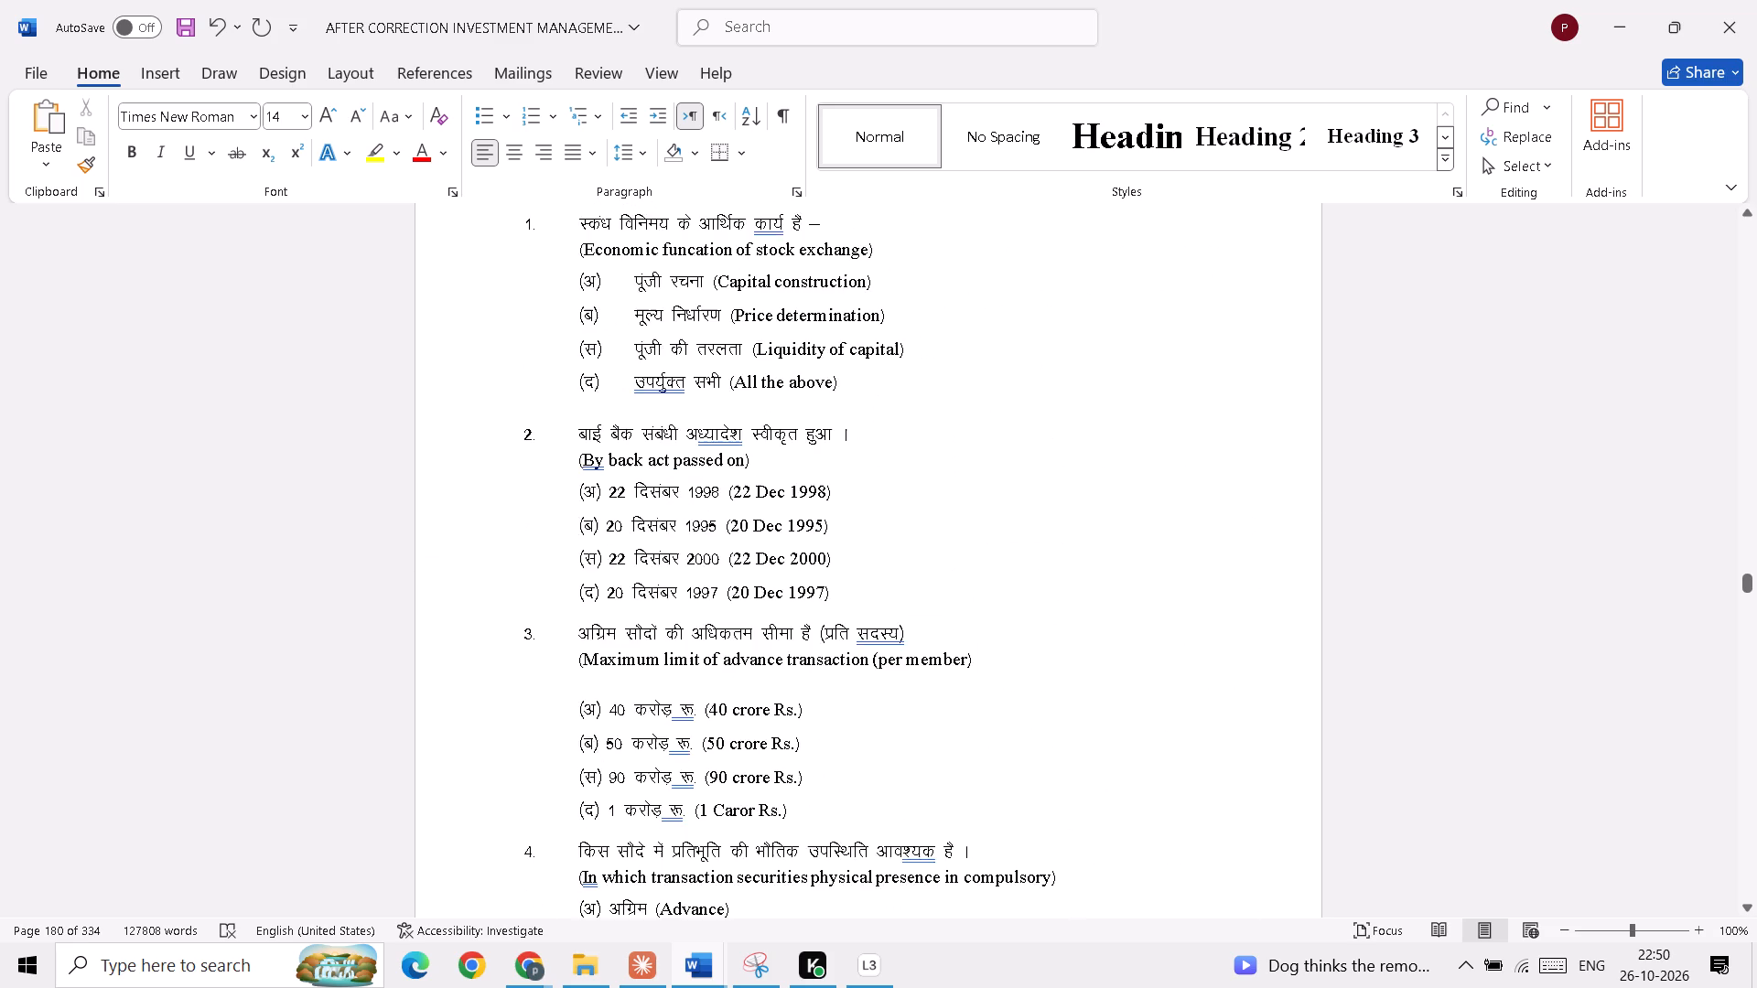
pyautogui.scroll(-14, 1049, 726)
pyautogui.scroll(-7, 1756, 777)
pyautogui.scroll(-15, 1756, 760)
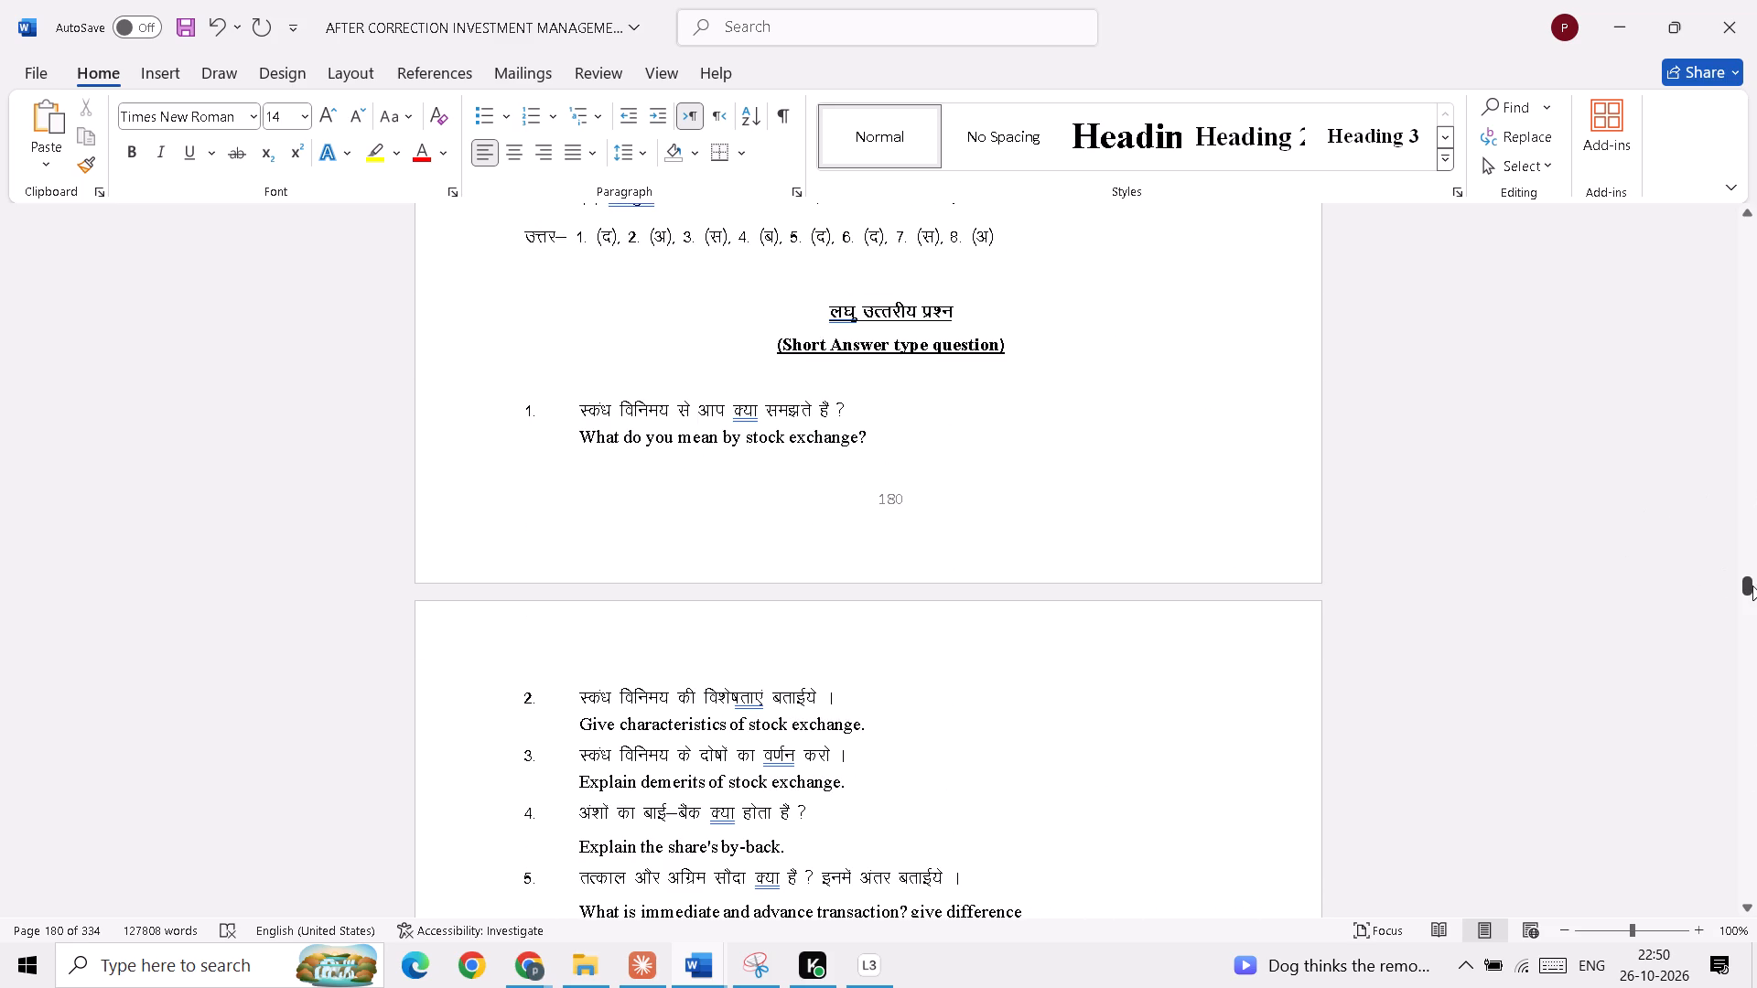
pyautogui.press('Down')
pyautogui.press('Down')
pyautogui.press('Down')
pyautogui.press('Down')
pyautogui.press('Down')
pyautogui.press('Down')
pyautogui.press('Down')
pyautogui.press('Down')
pyautogui.press('Down')
pyautogui.press('Down')
pyautogui.press('Down')
pyautogui.press('Down')
pyautogui.press('Down')
pyautogui.press('Down')
pyautogui.press('Down')
pyautogui.press('Down')
pyautogui.press('Down')
pyautogui.press('Down')
pyautogui.press('Down')
pyautogui.press('Down')
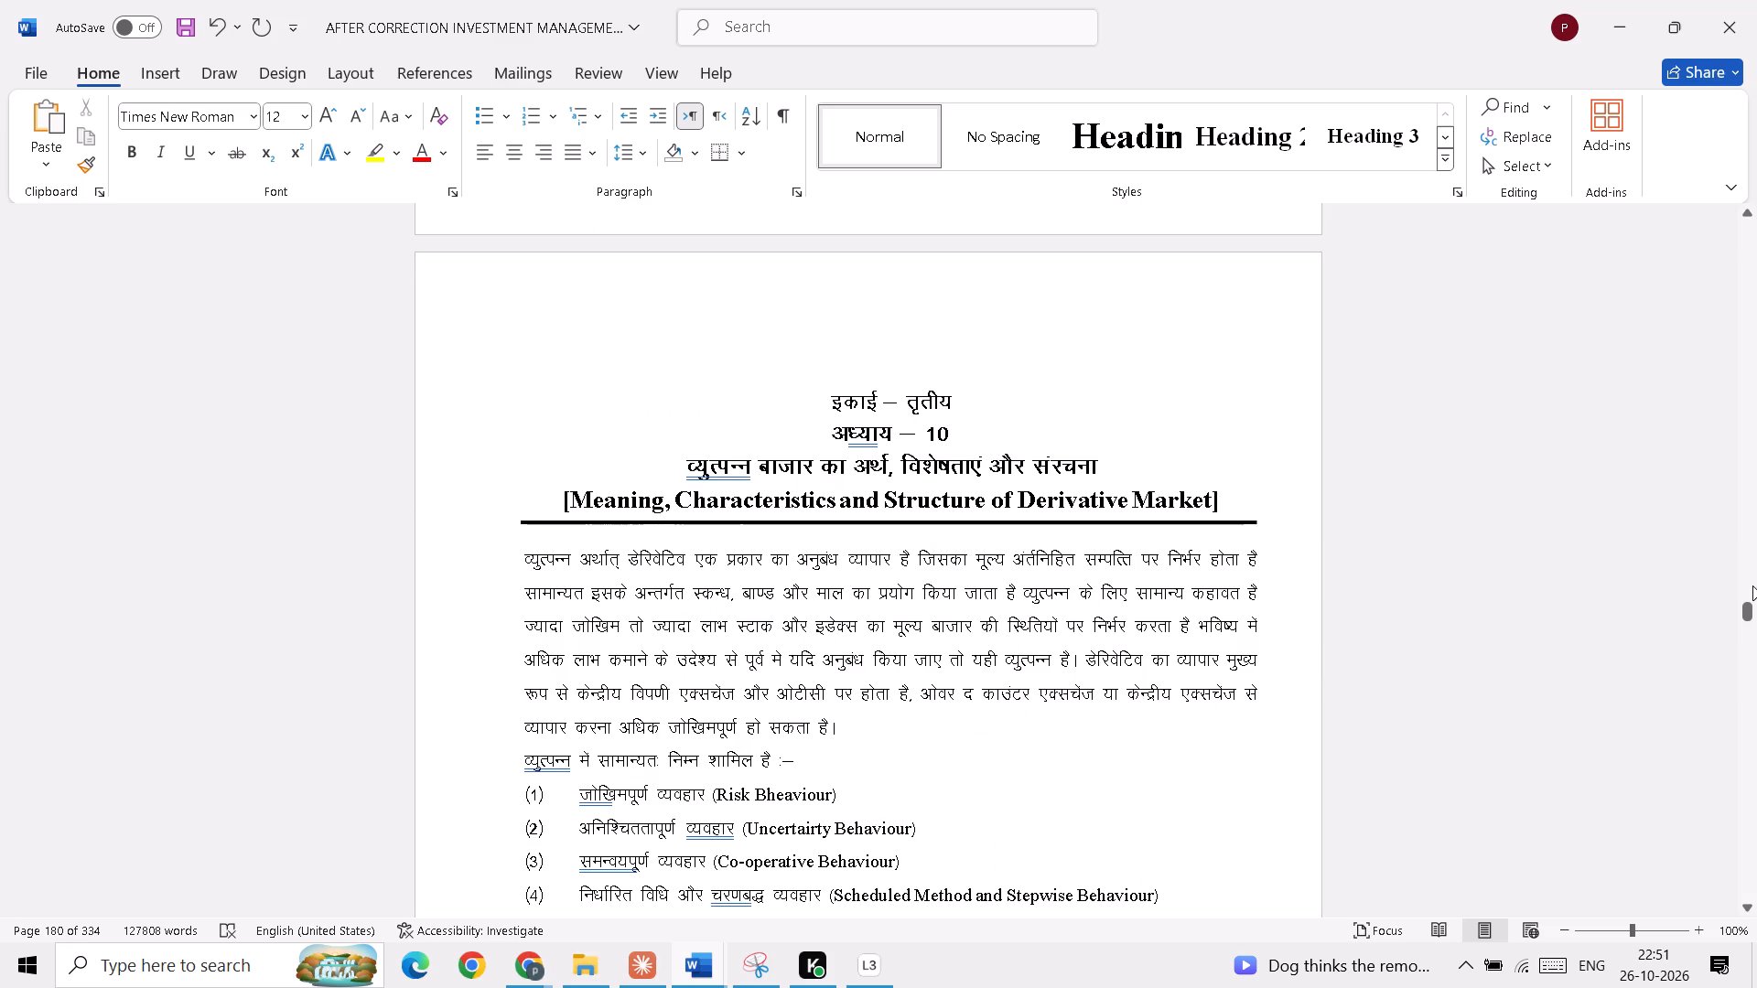
pyautogui.press('Up')
pyautogui.press('Up')
pyautogui.press('Up')
pyautogui.press('Up')
pyautogui.press('Up')
pyautogui.press('Up')
pyautogui.press('Up')
pyautogui.press('Up')
pyautogui.press('Up')
pyautogui.press('Up')
pyautogui.press('Up')
pyautogui.press('Up')
pyautogui.press('Up')
pyautogui.press('Up')
pyautogui.press('Up')
pyautogui.press('Up')
pyautogui.press('Up')
pyautogui.press('Up')
pyautogui.press('Up')
pyautogui.press('Up')
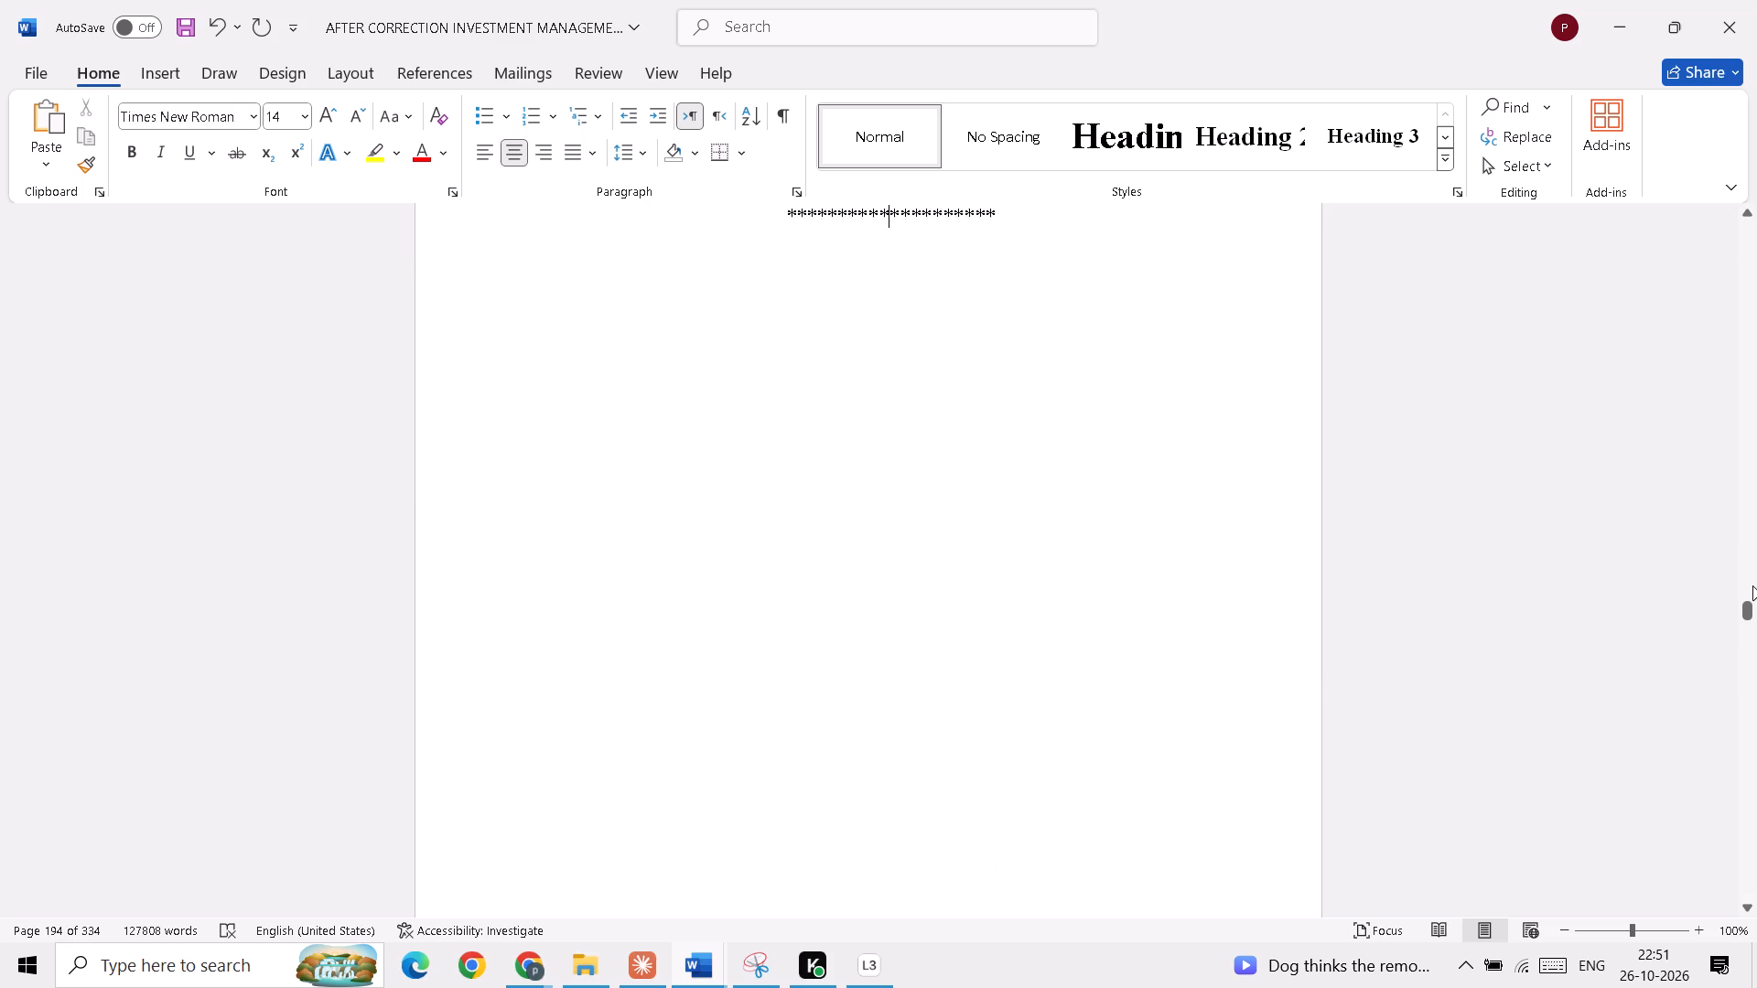
pyautogui.press('Up')
pyautogui.press('Down')
pyautogui.press('Down')
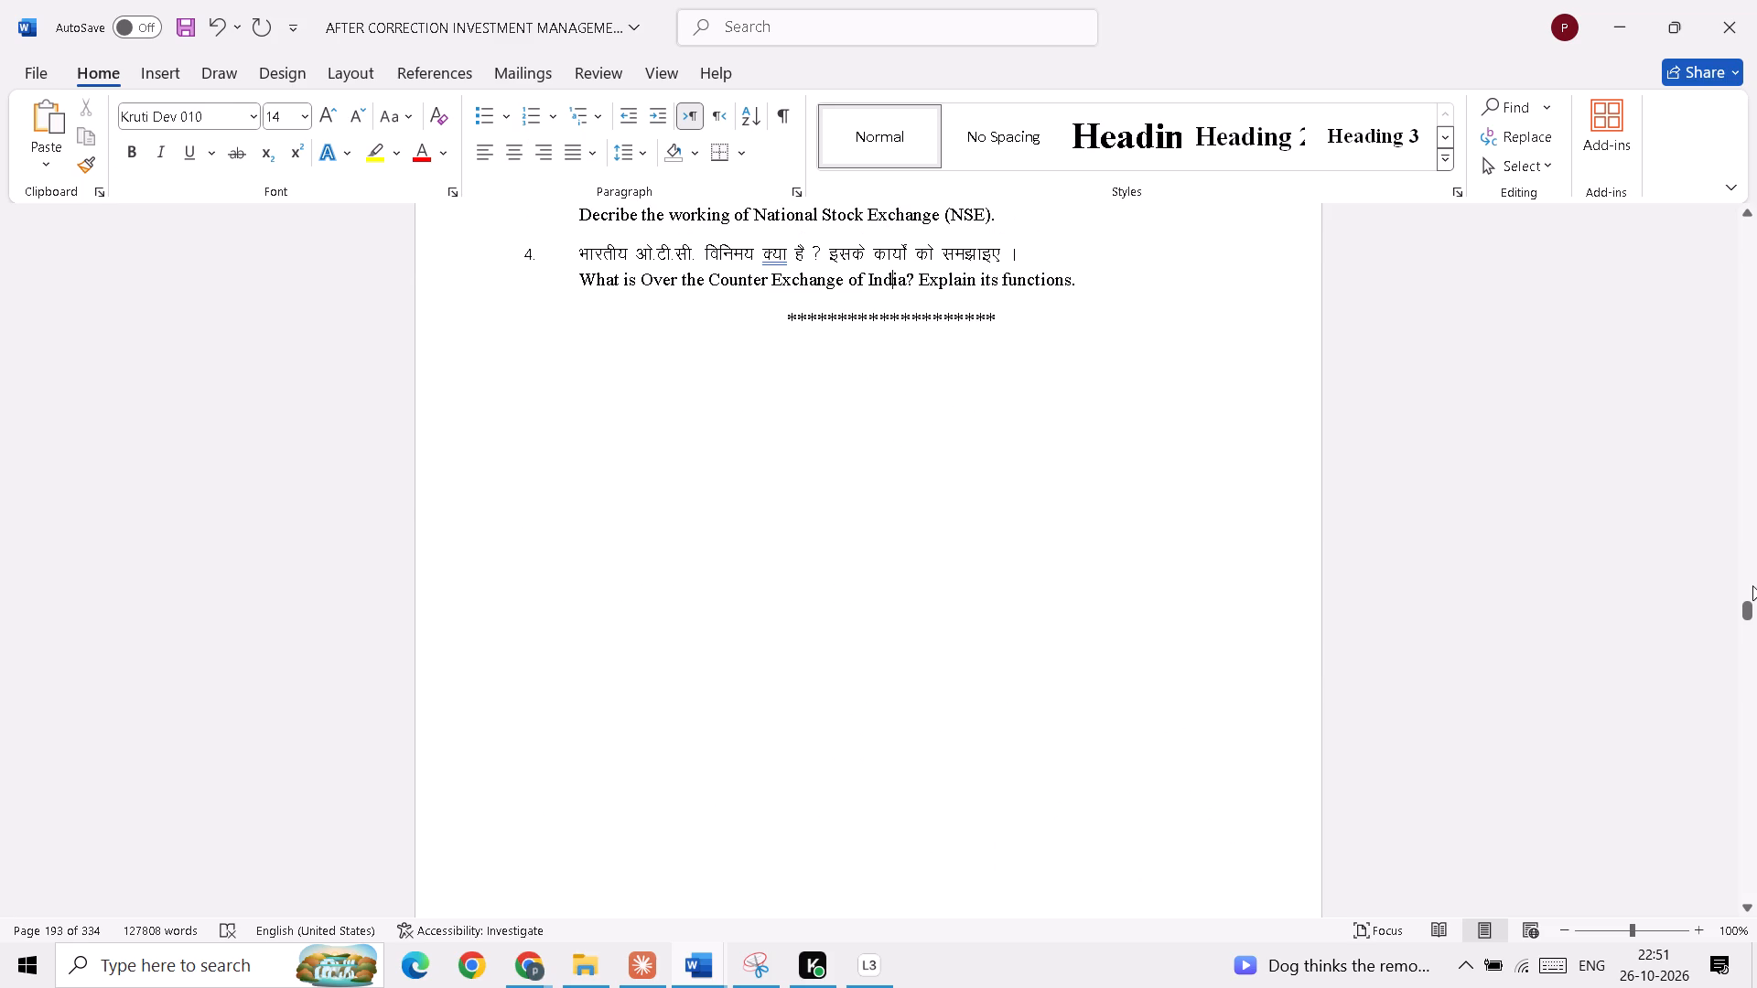
pyautogui.press('Down')
# Insert six blank lines above the asterisk line that follows the Over the Counter Exchange of India question on page 193.
pyautogui.click(773, 339)
pyautogui.press('Return')
pyautogui.press('Return')
pyautogui.press('Return')
pyautogui.press('Return')
pyautogui.press('Return')
pyautogui.press('Return')
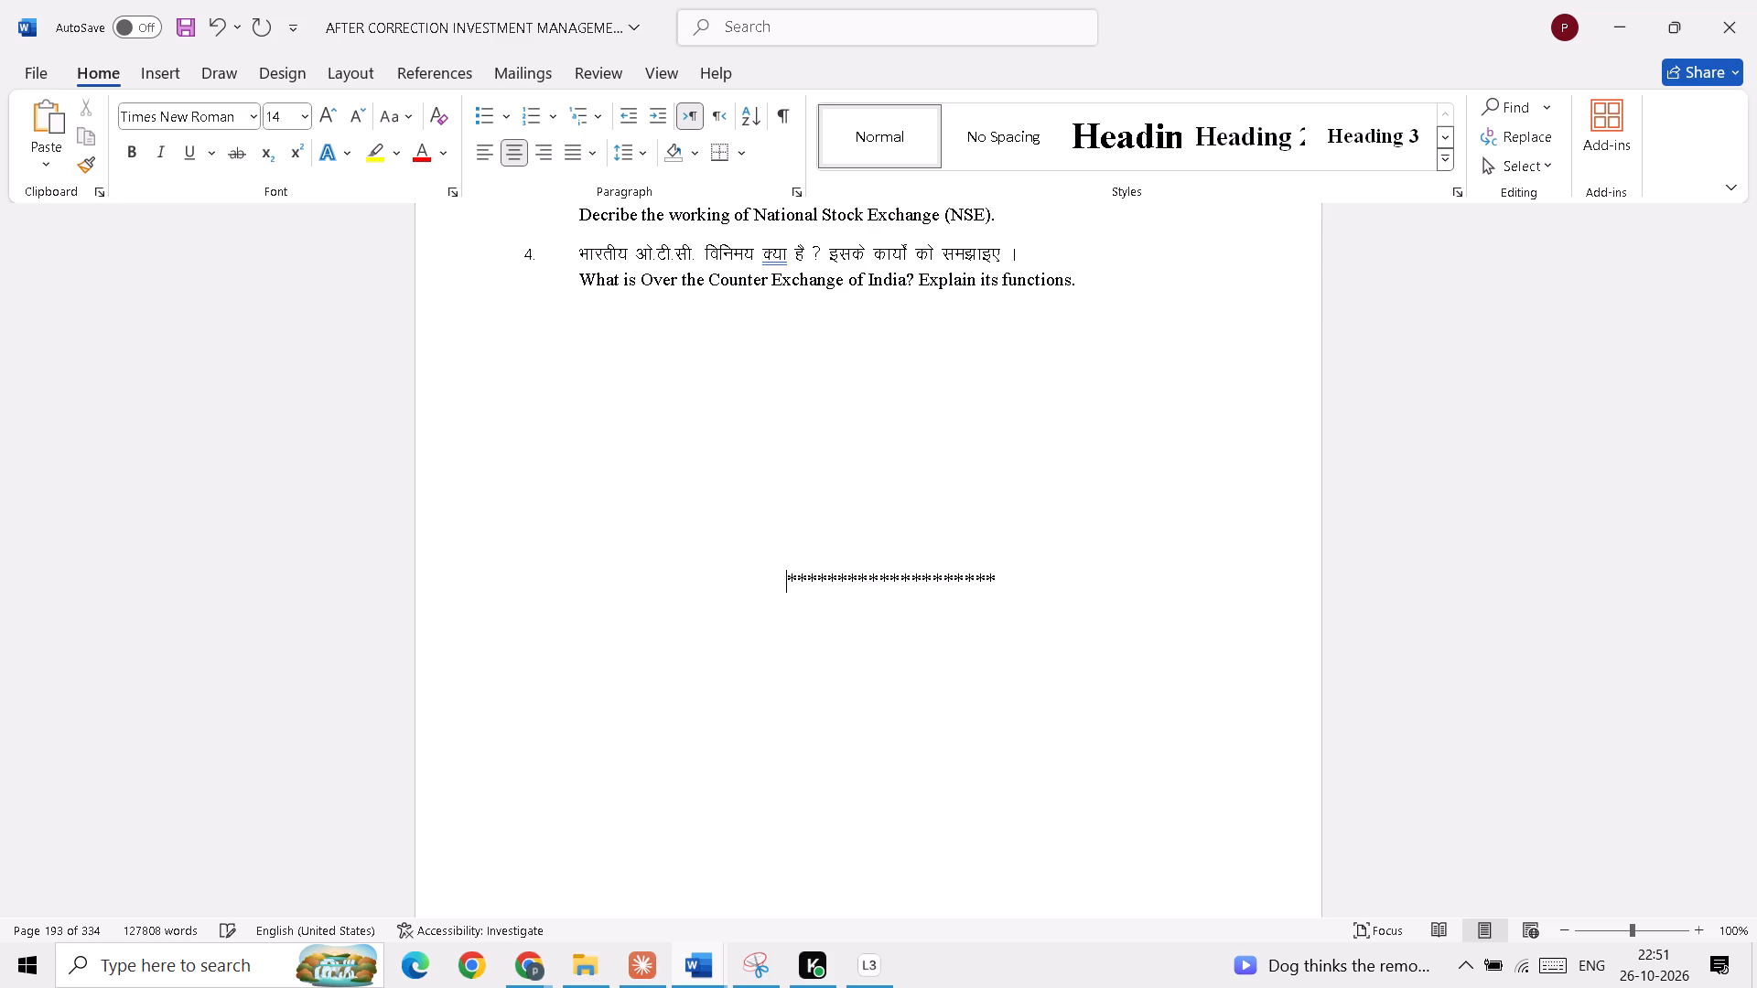
# Add three more blank lines above the asterisk line and paste the heading "गतिविधियां जो विद्यार्थियों द्वारा की जाना चाहिए" below question 4.
pyautogui.press('Return')
pyautogui.press('Return')
pyautogui.press('Return')
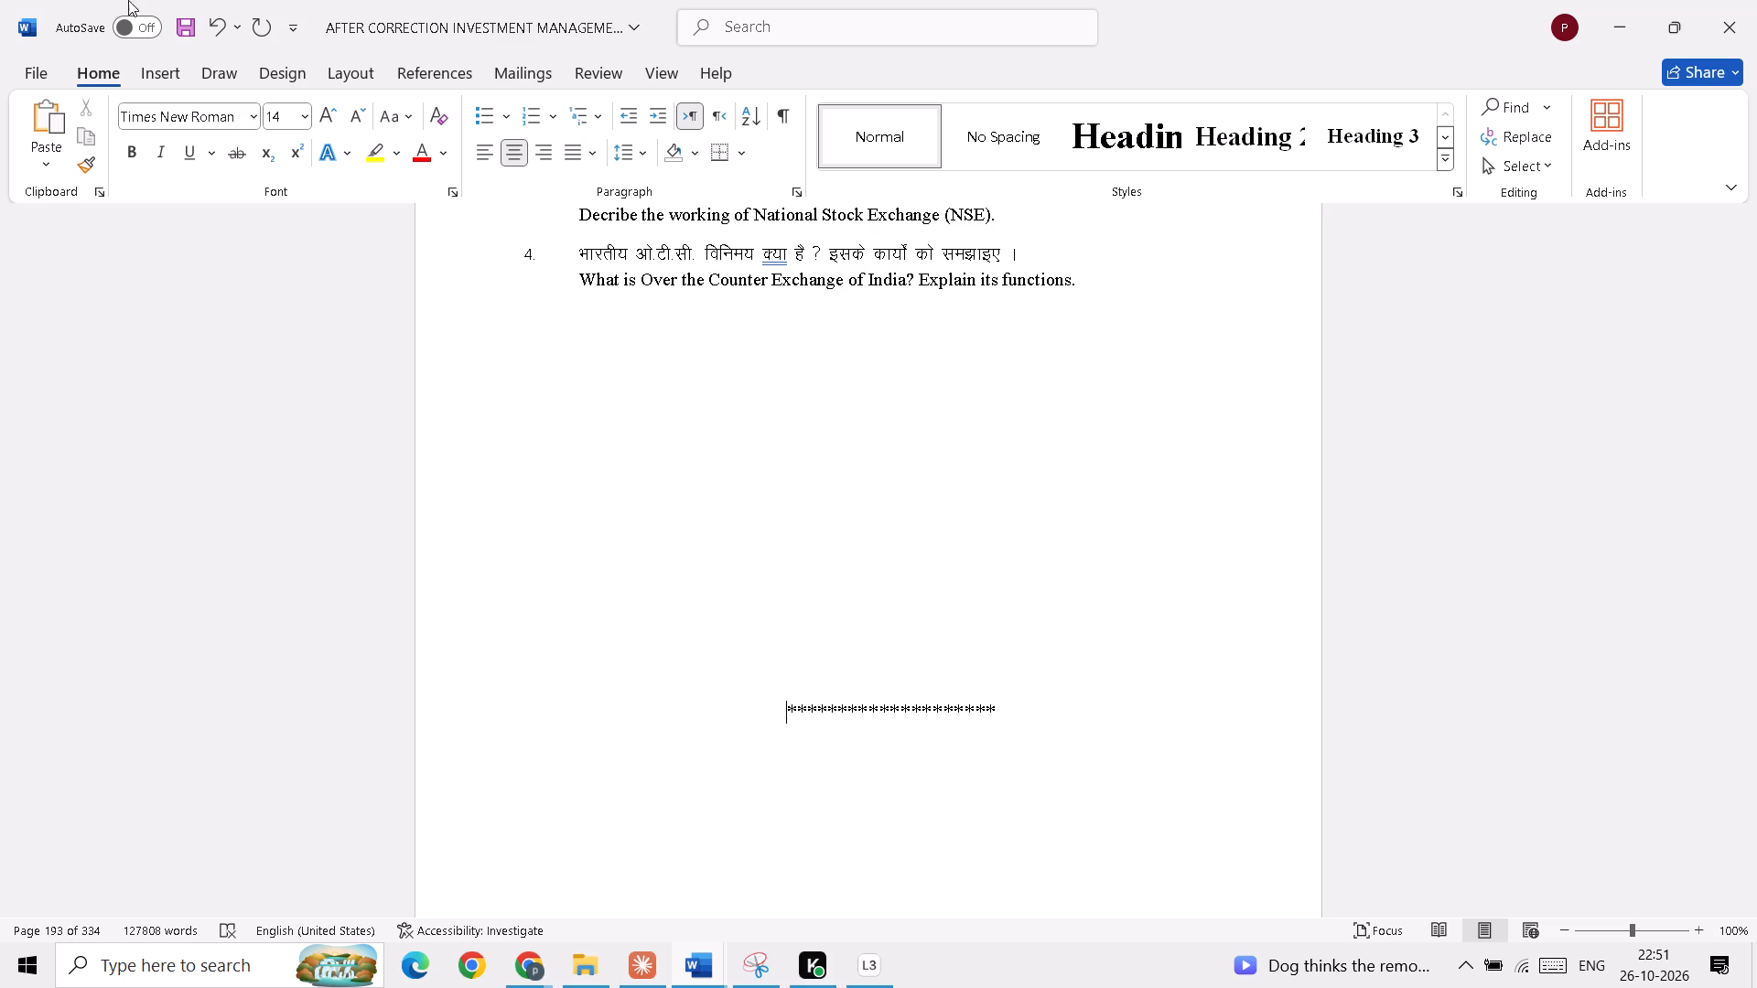
pyautogui.click(600, 370)
pyautogui.hotkey('ctrl', 'v')
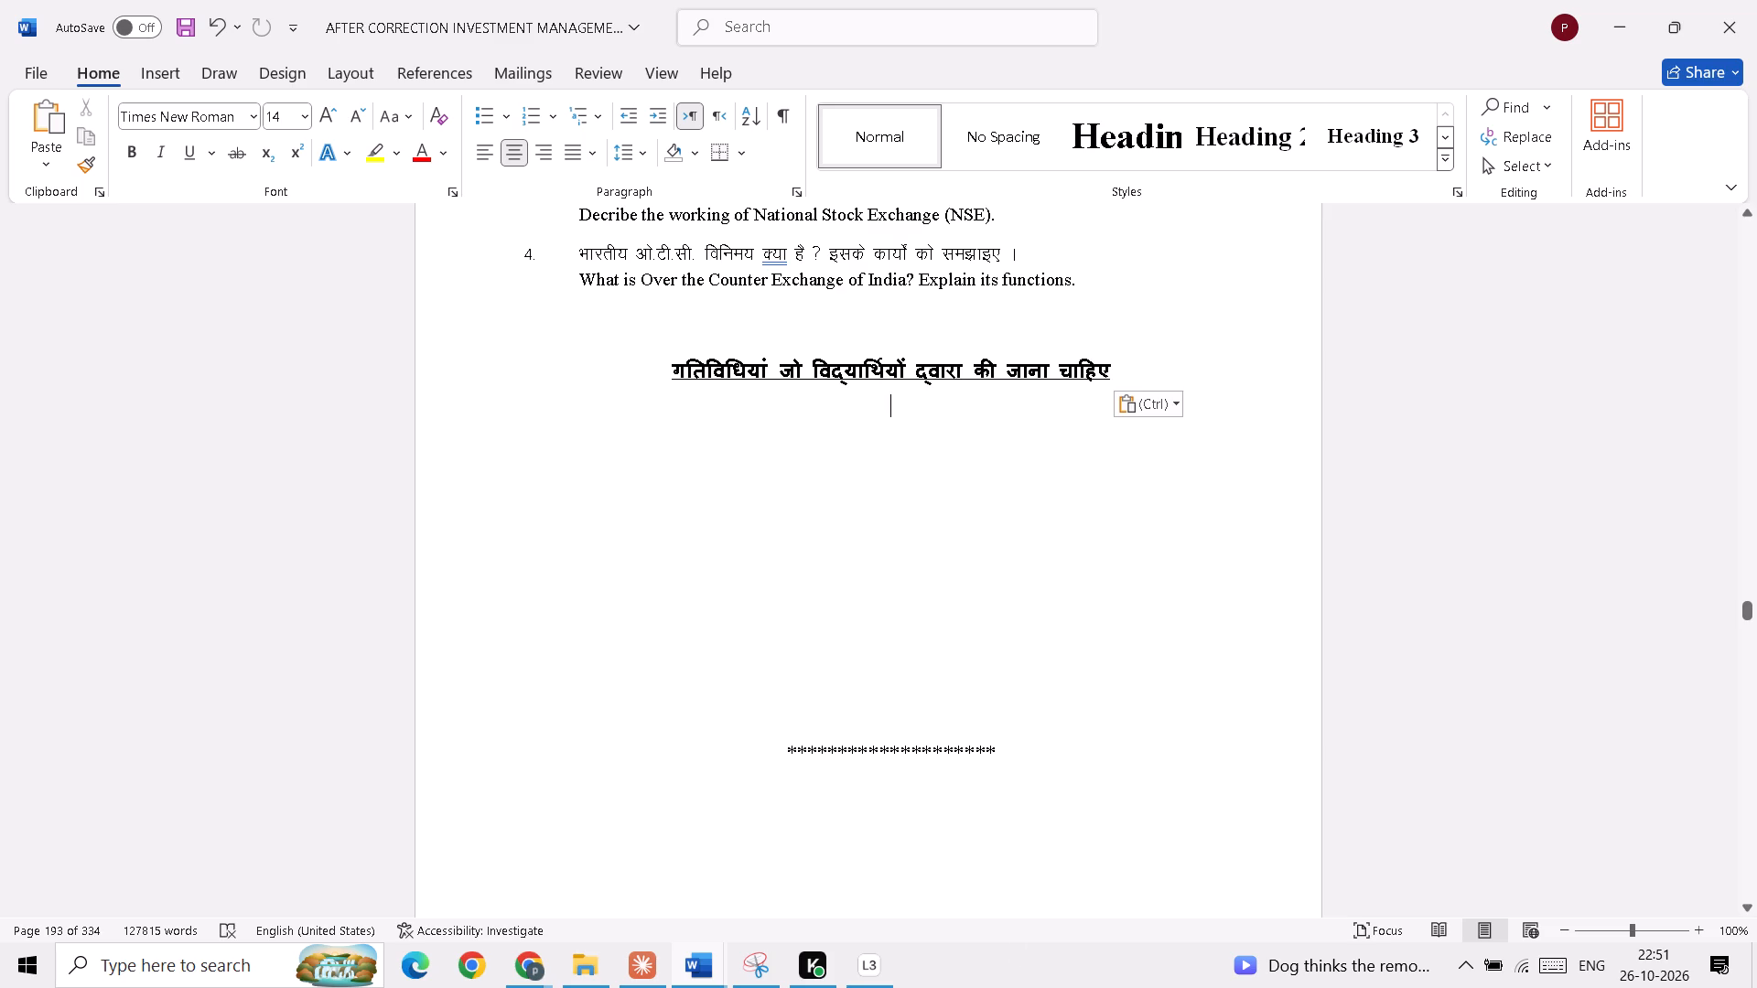
# In the activity invest mgmt document, delete the first activity box, the one on gathering and analysing investor information.
pyautogui.click(709, 960)
pyautogui.click(924, 892)
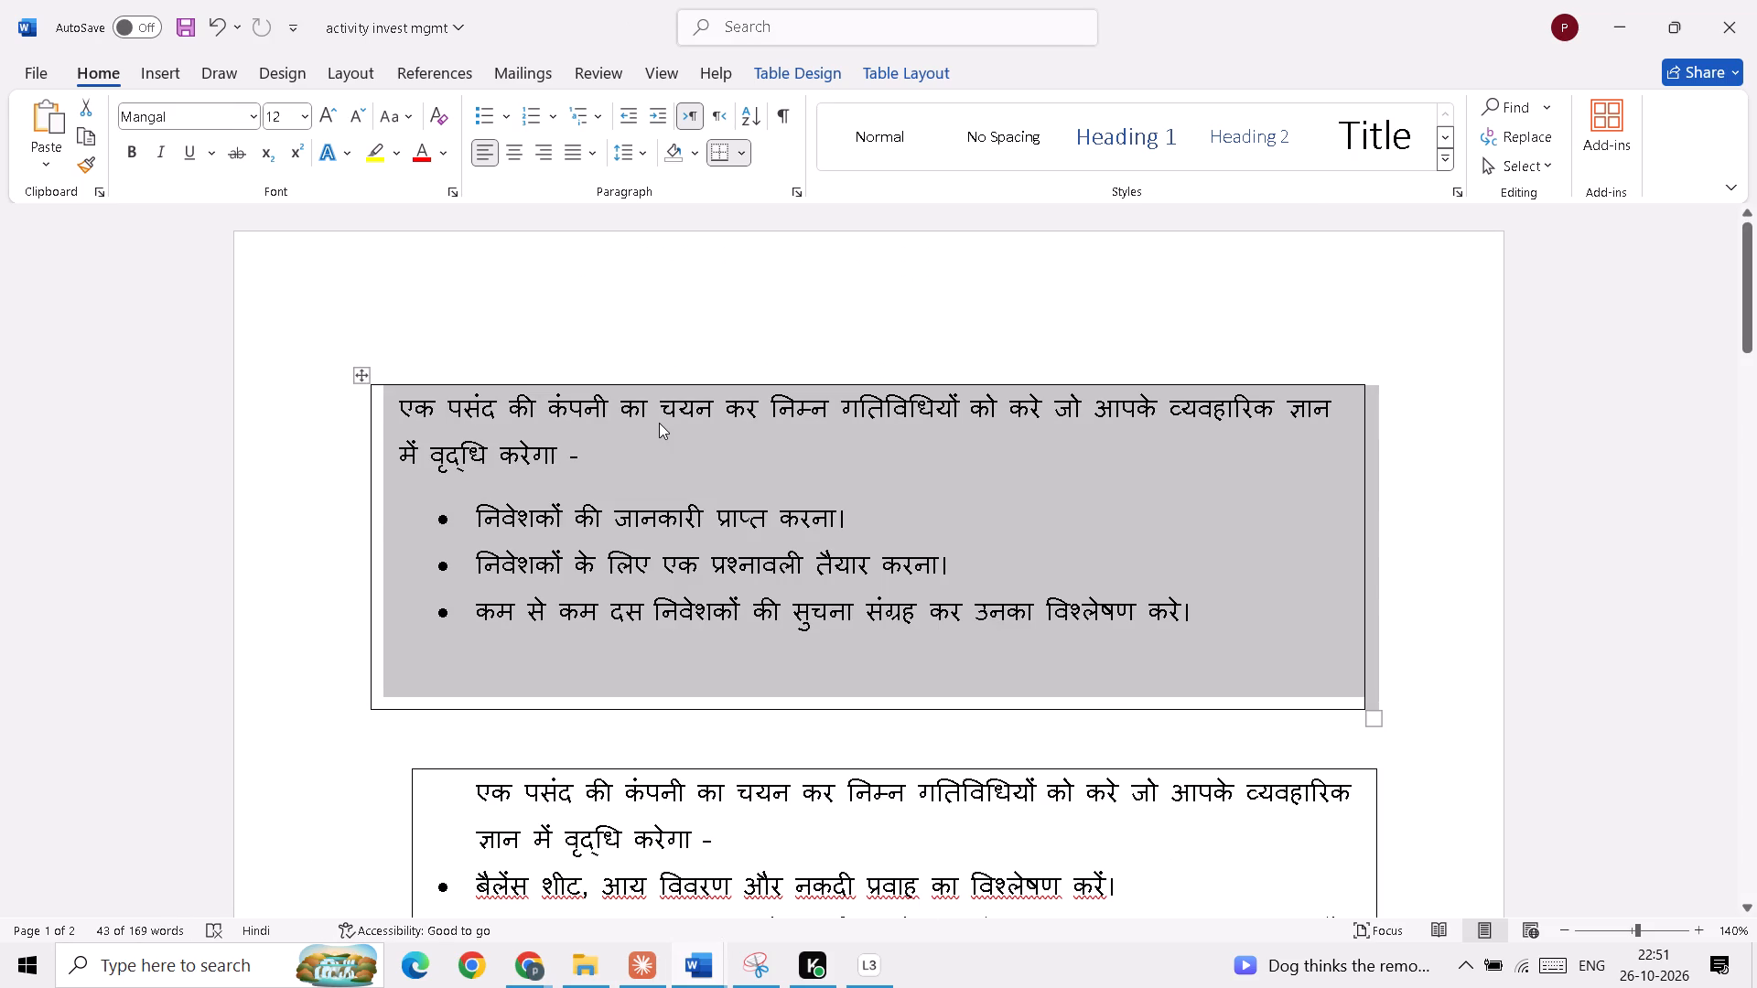
pyautogui.press('BackSpace')
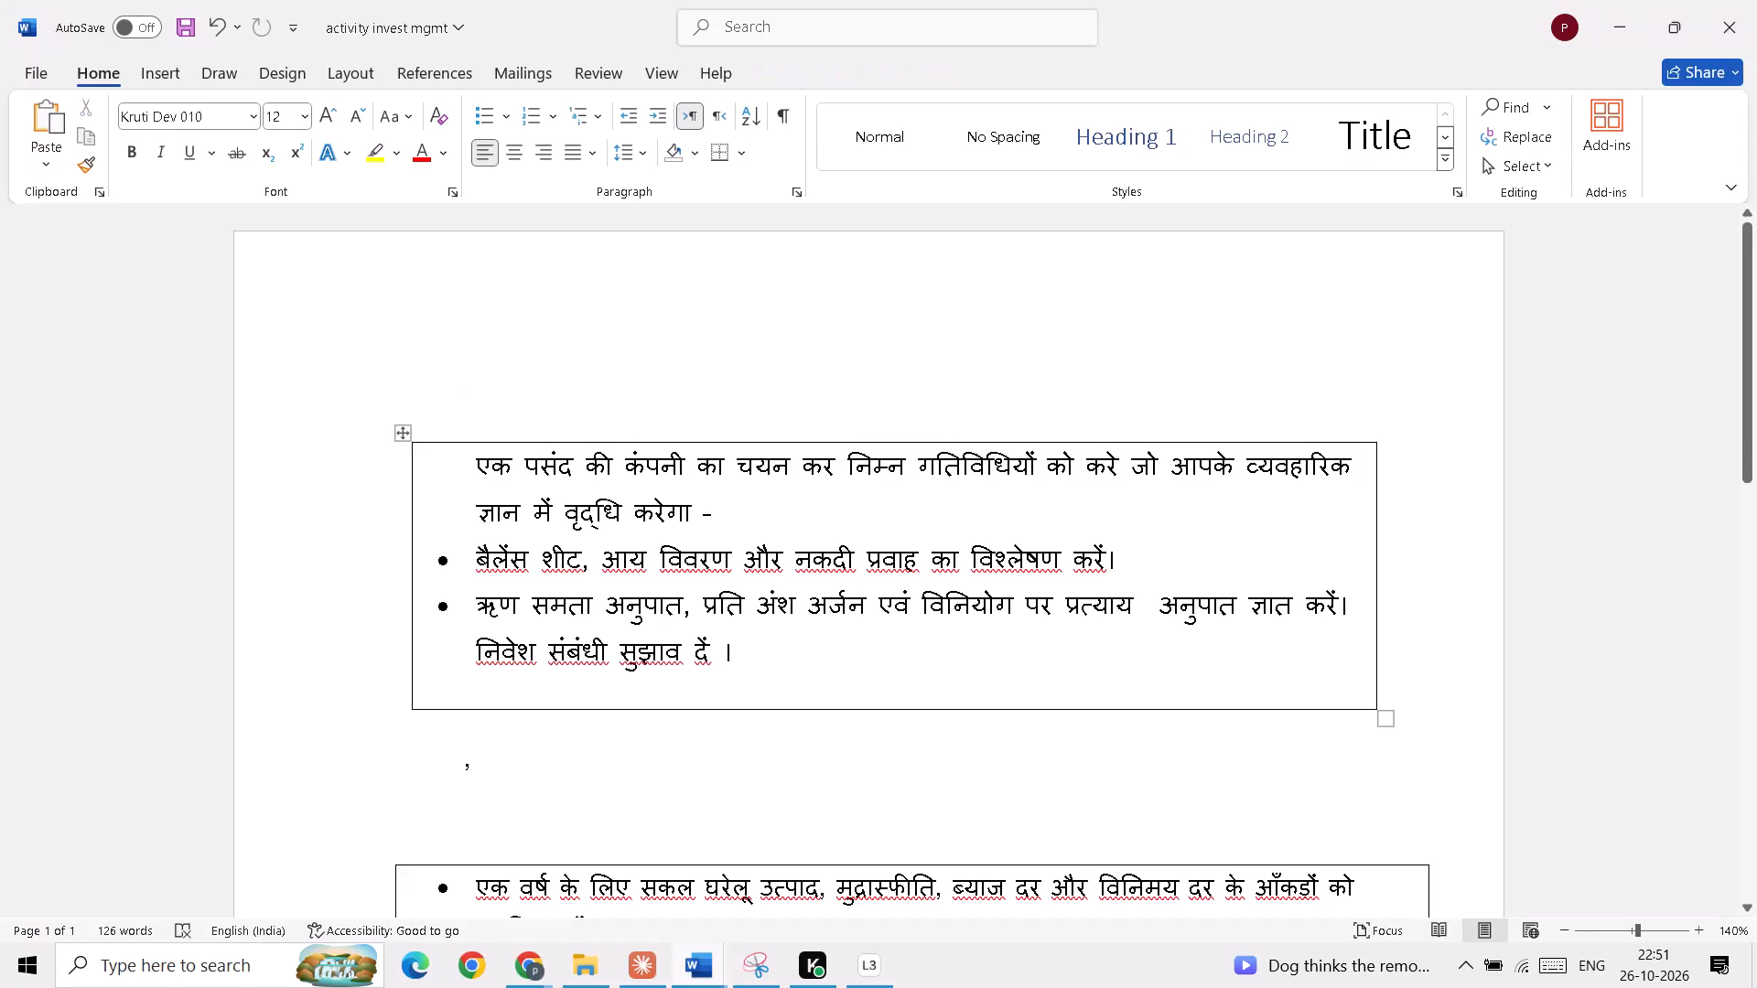
# Copy the balance sheet and ratio analysis activity box into the AFTER CORRECTION INVESTMENT MANAGEMENT document, under the new heading on page 193.
pyautogui.click(396, 432)
pyautogui.hotkey('ctrl', 'c')
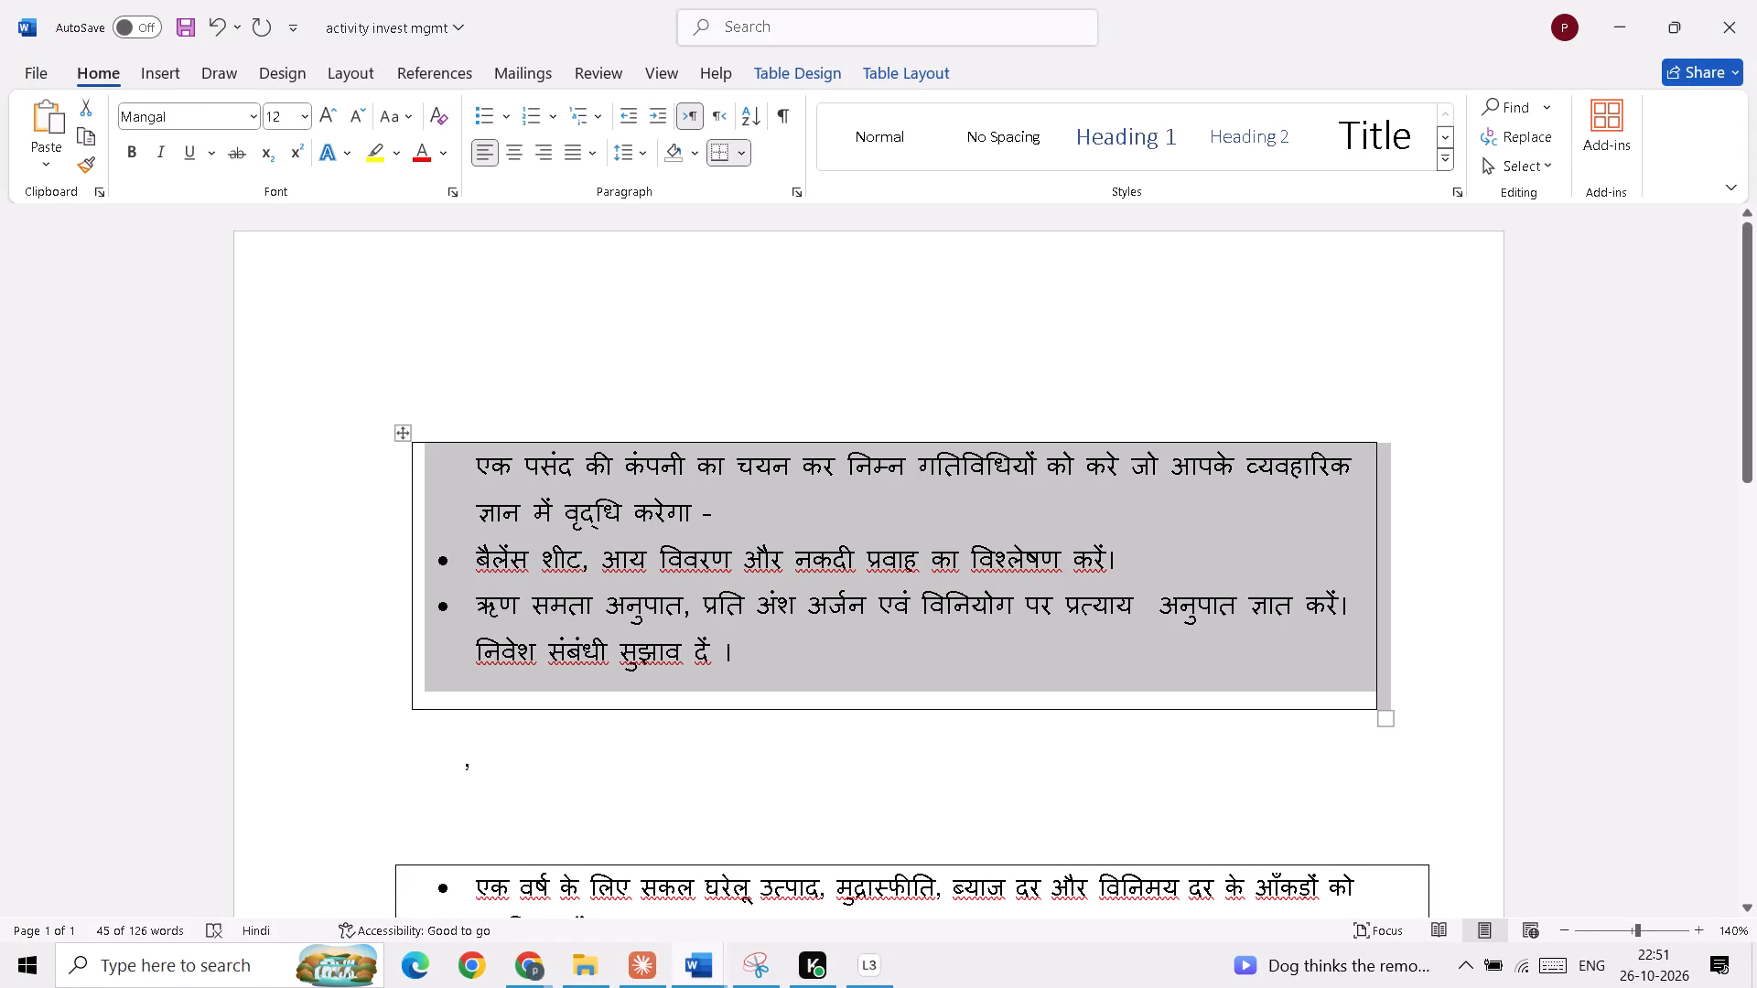
pyautogui.click(682, 972)
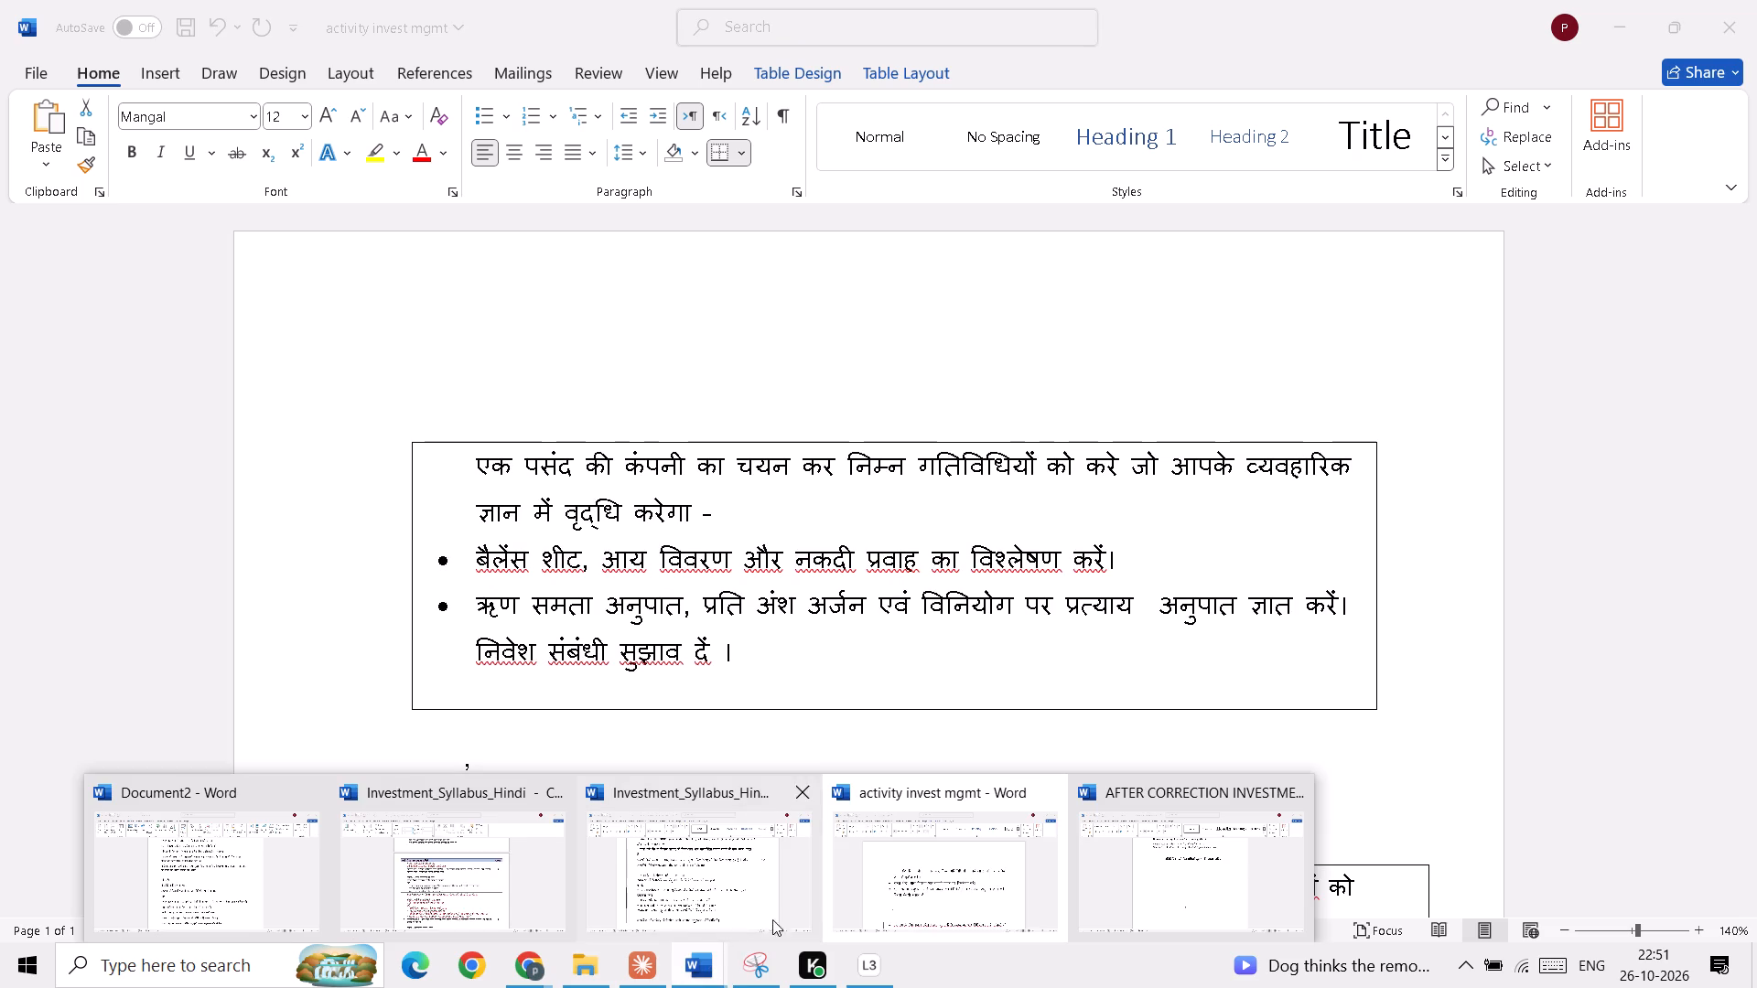
pyautogui.click(1194, 890)
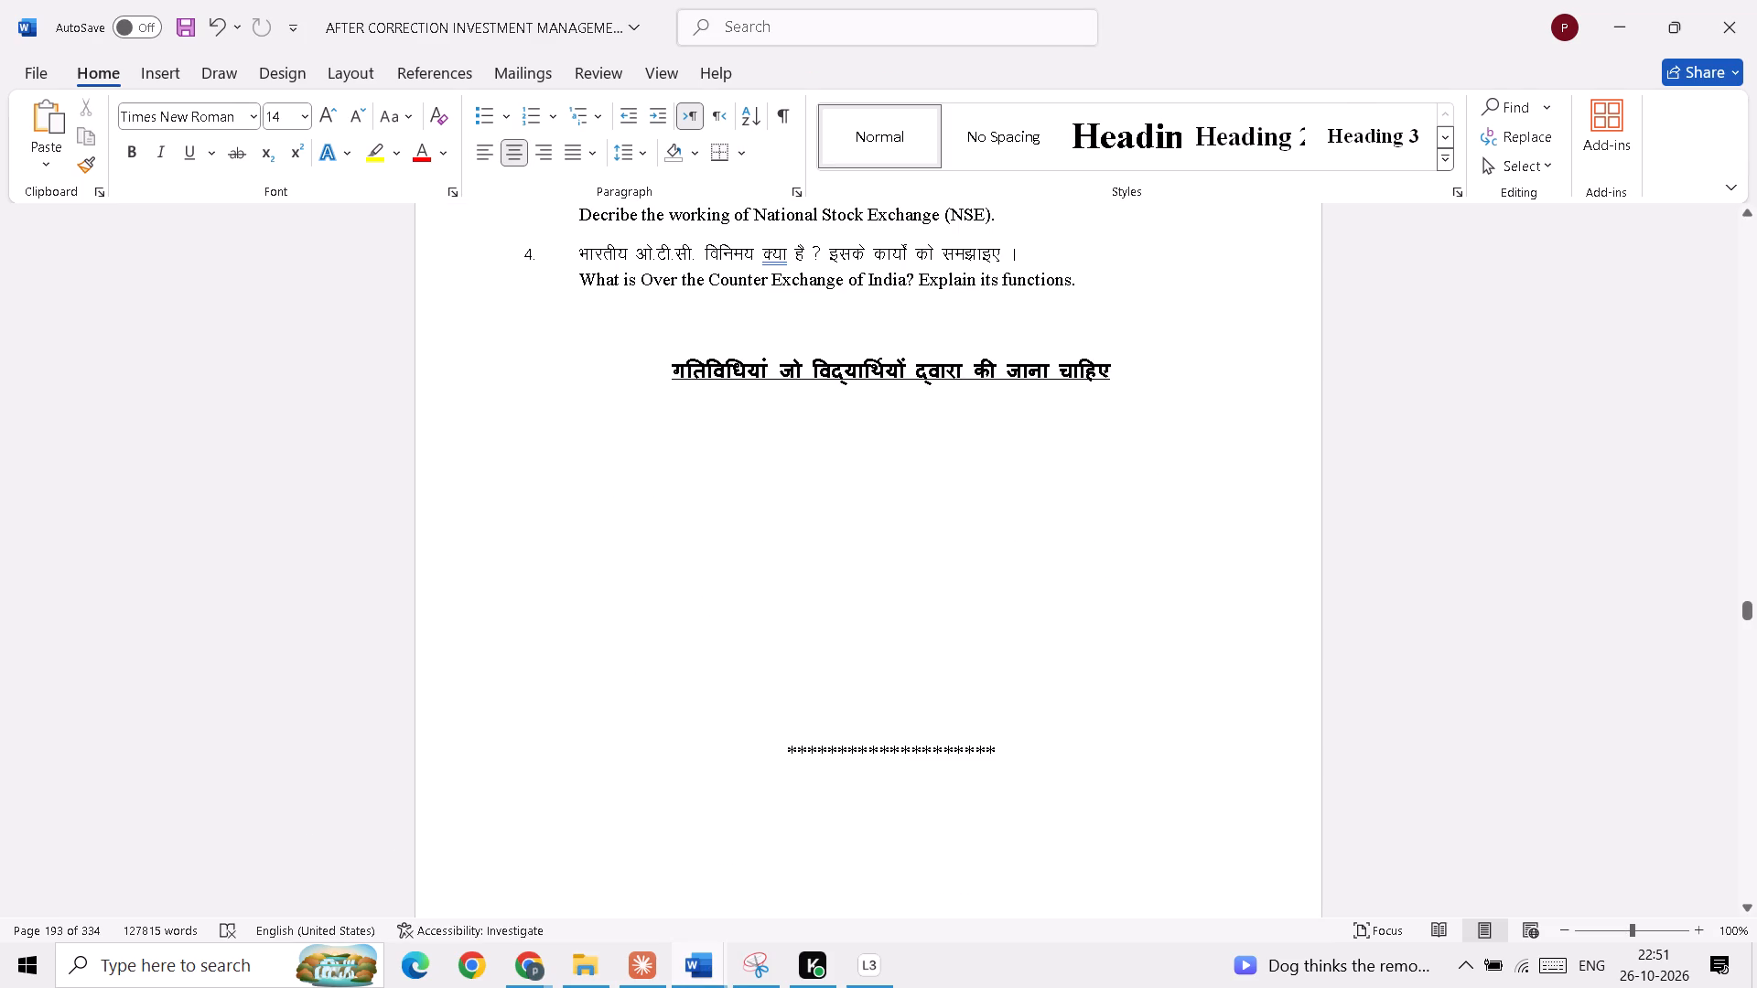
pyautogui.hotkey('ctrl', 'v')
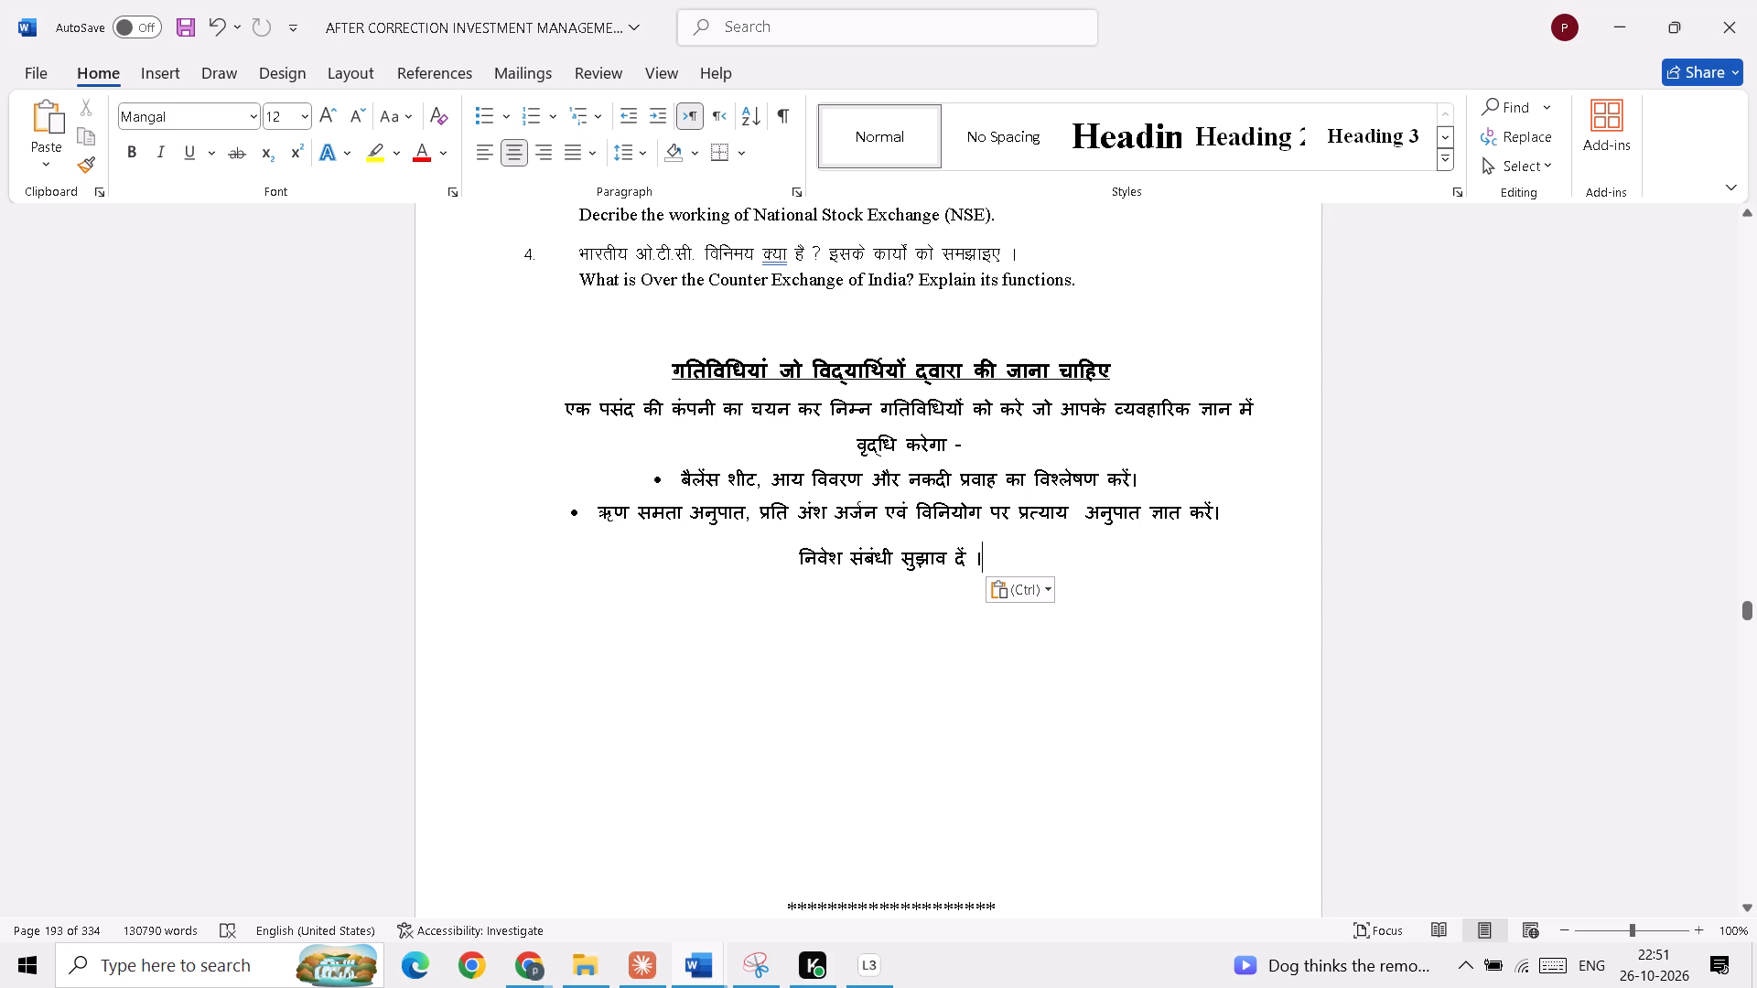
# Left-align all of the pasted activity text under the heading, from the introductory sentence to "निवेश संबंधी सुझाव दें ।".
pyautogui.moveTo(561, 405); pyautogui.dragTo(965, 550)
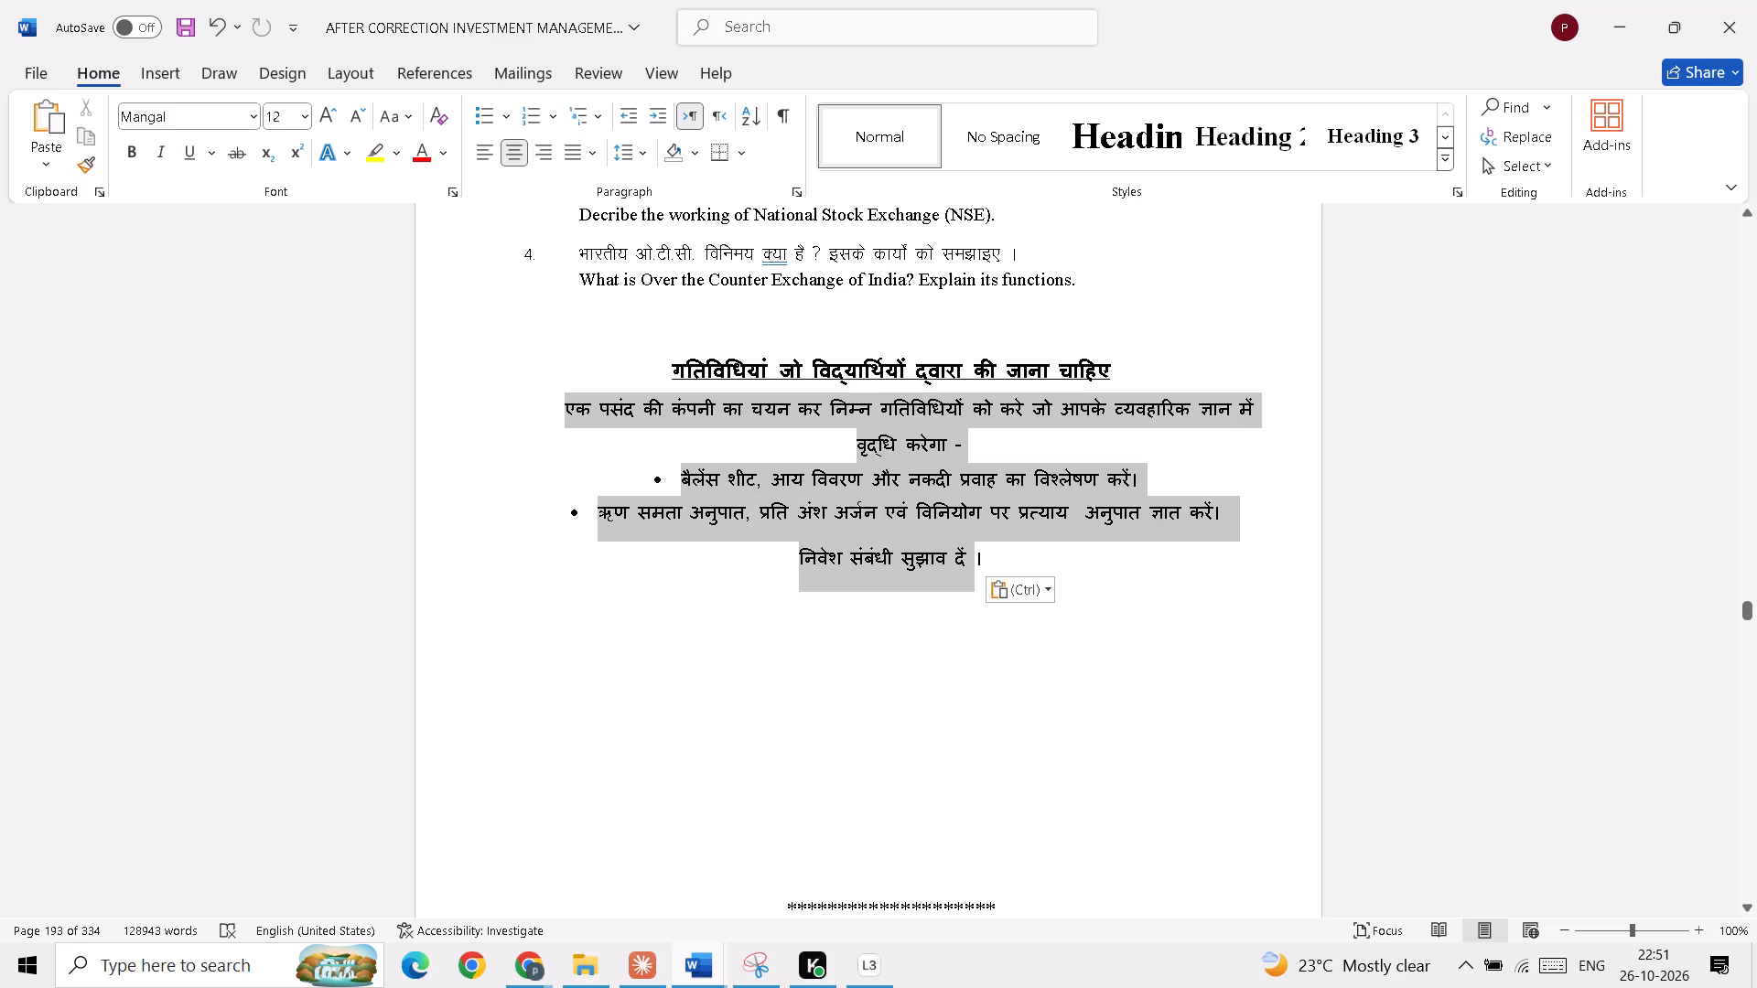
pyautogui.moveTo(965, 550); pyautogui.dragTo(989, 550)
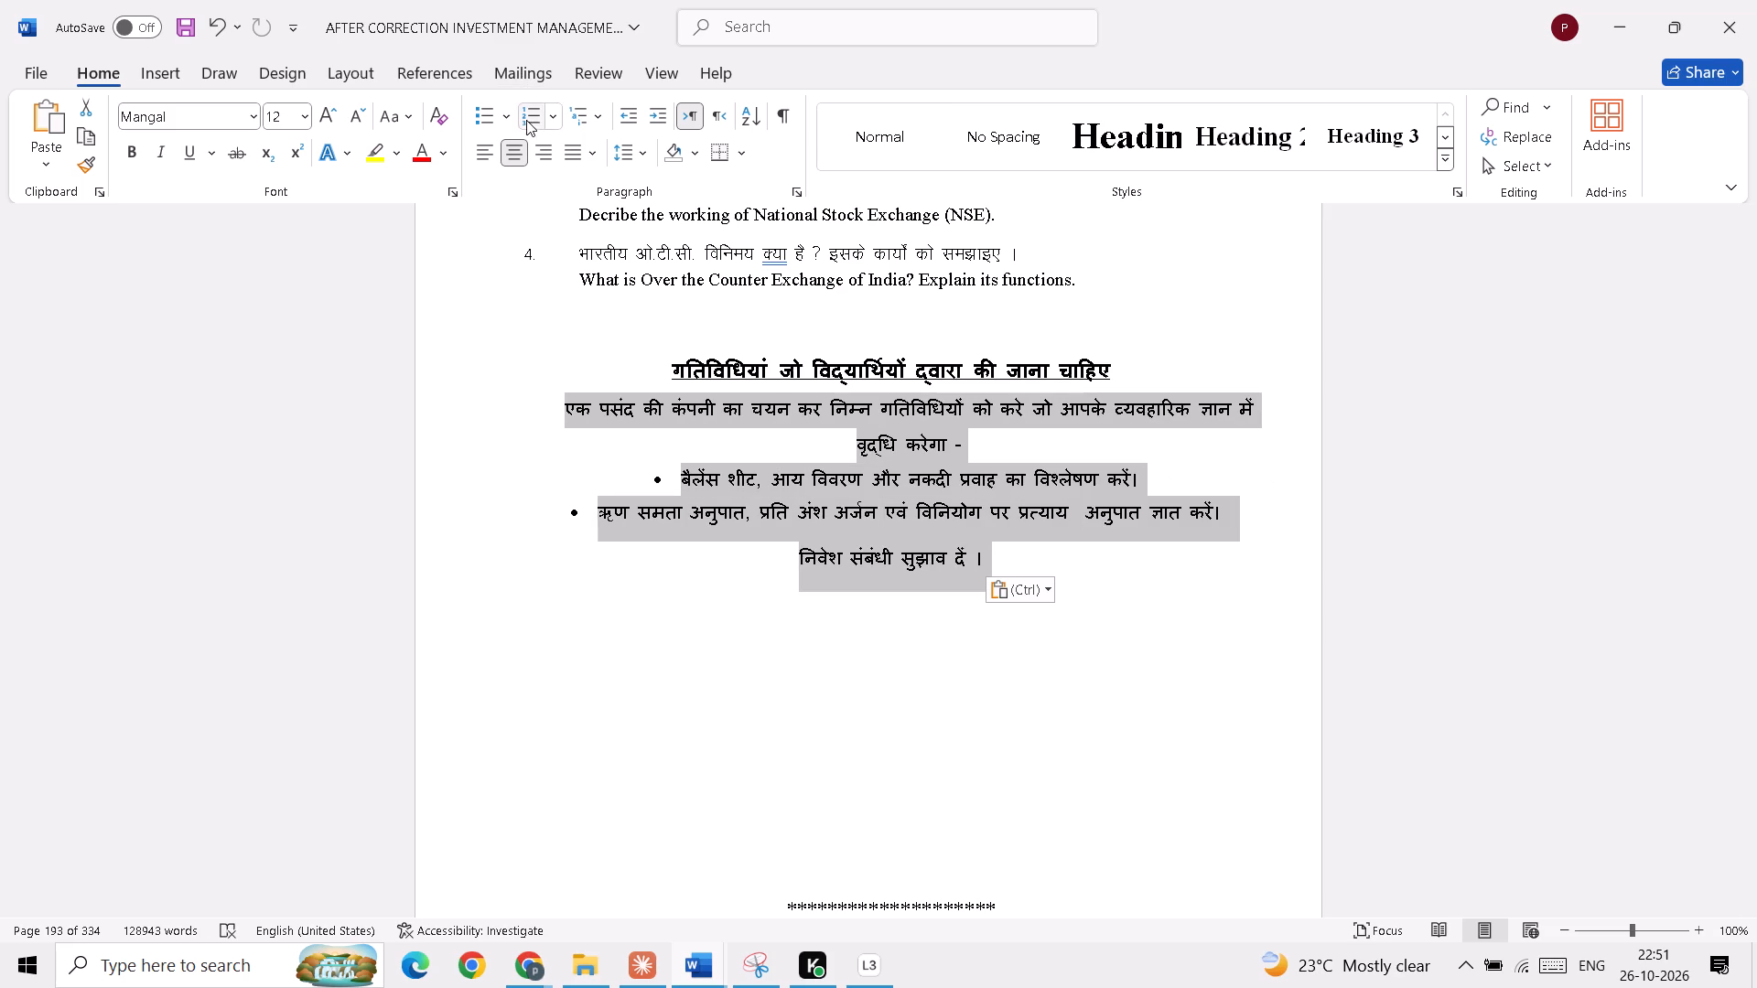
pyautogui.click(480, 154)
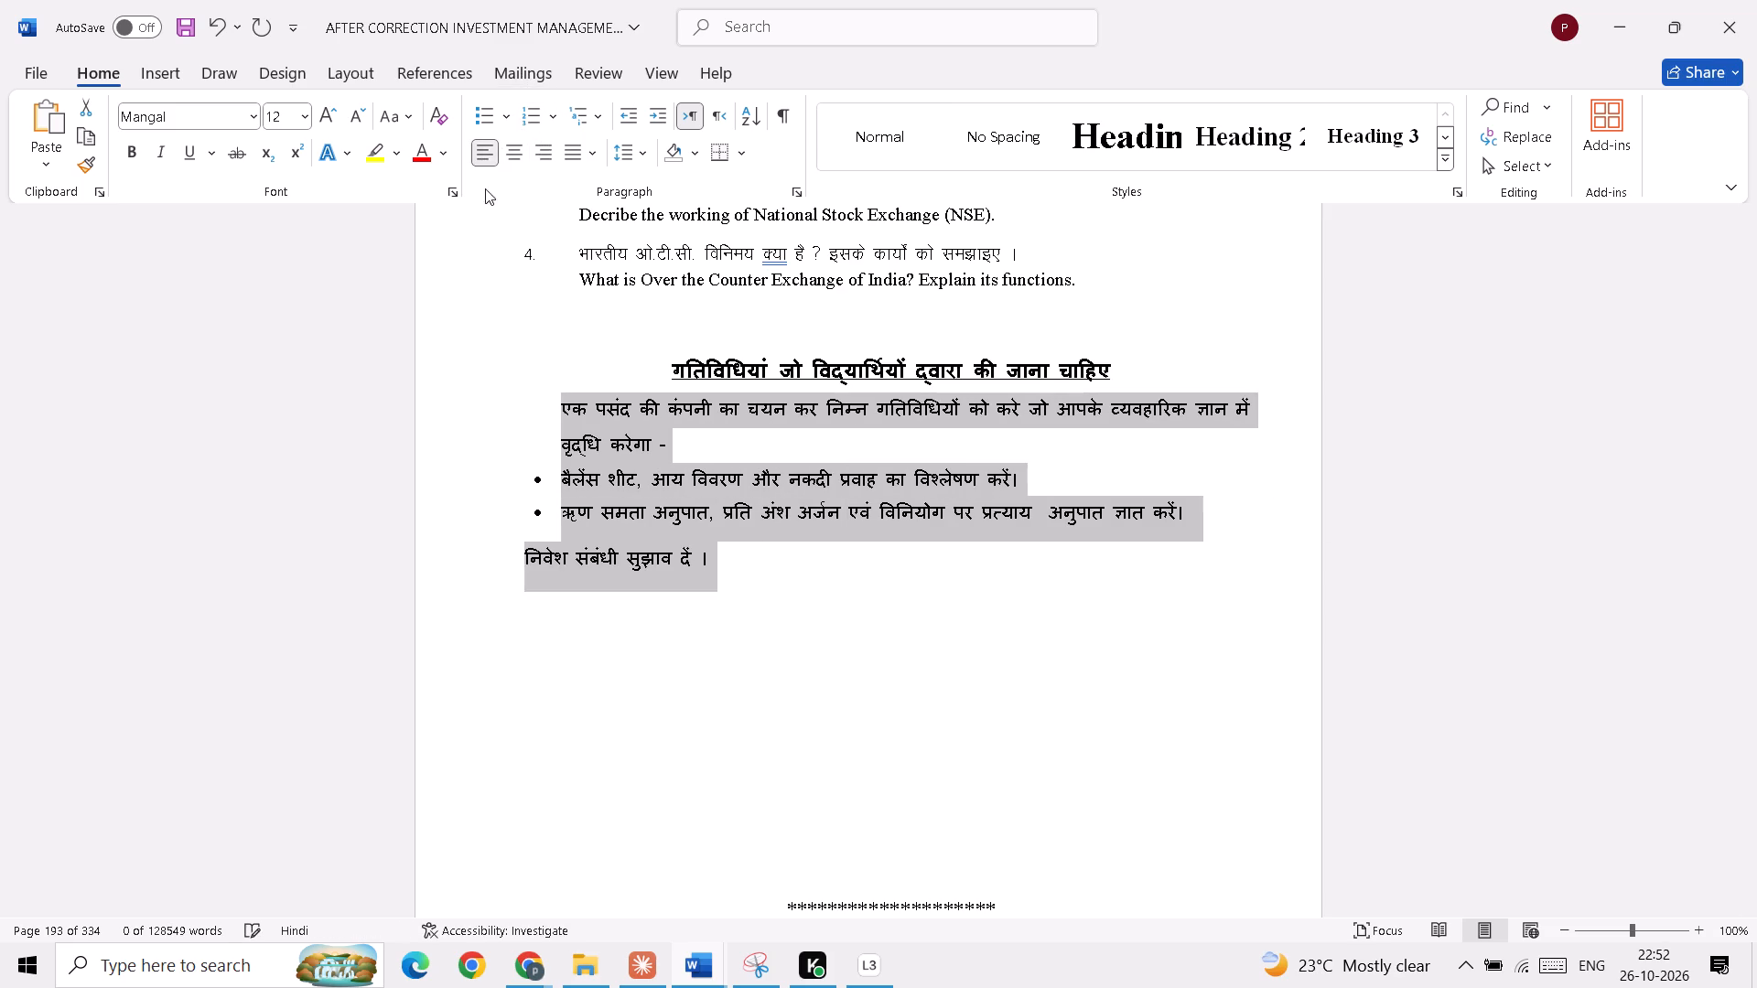
pyautogui.click(841, 642)
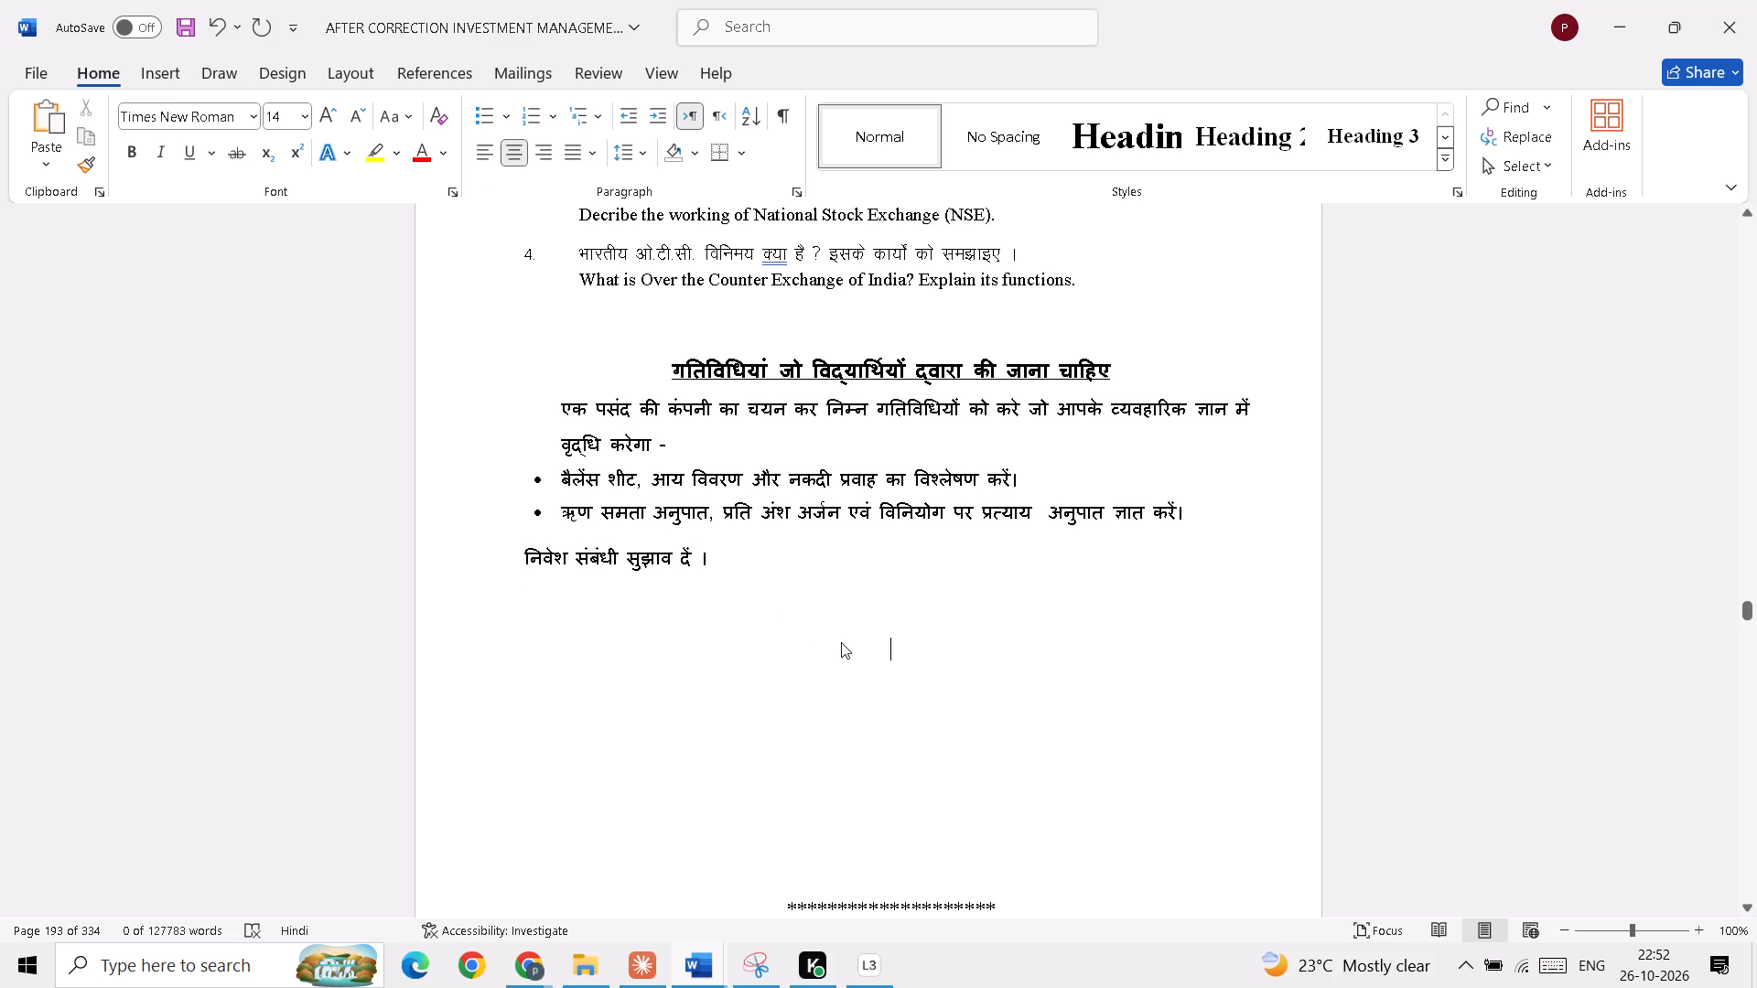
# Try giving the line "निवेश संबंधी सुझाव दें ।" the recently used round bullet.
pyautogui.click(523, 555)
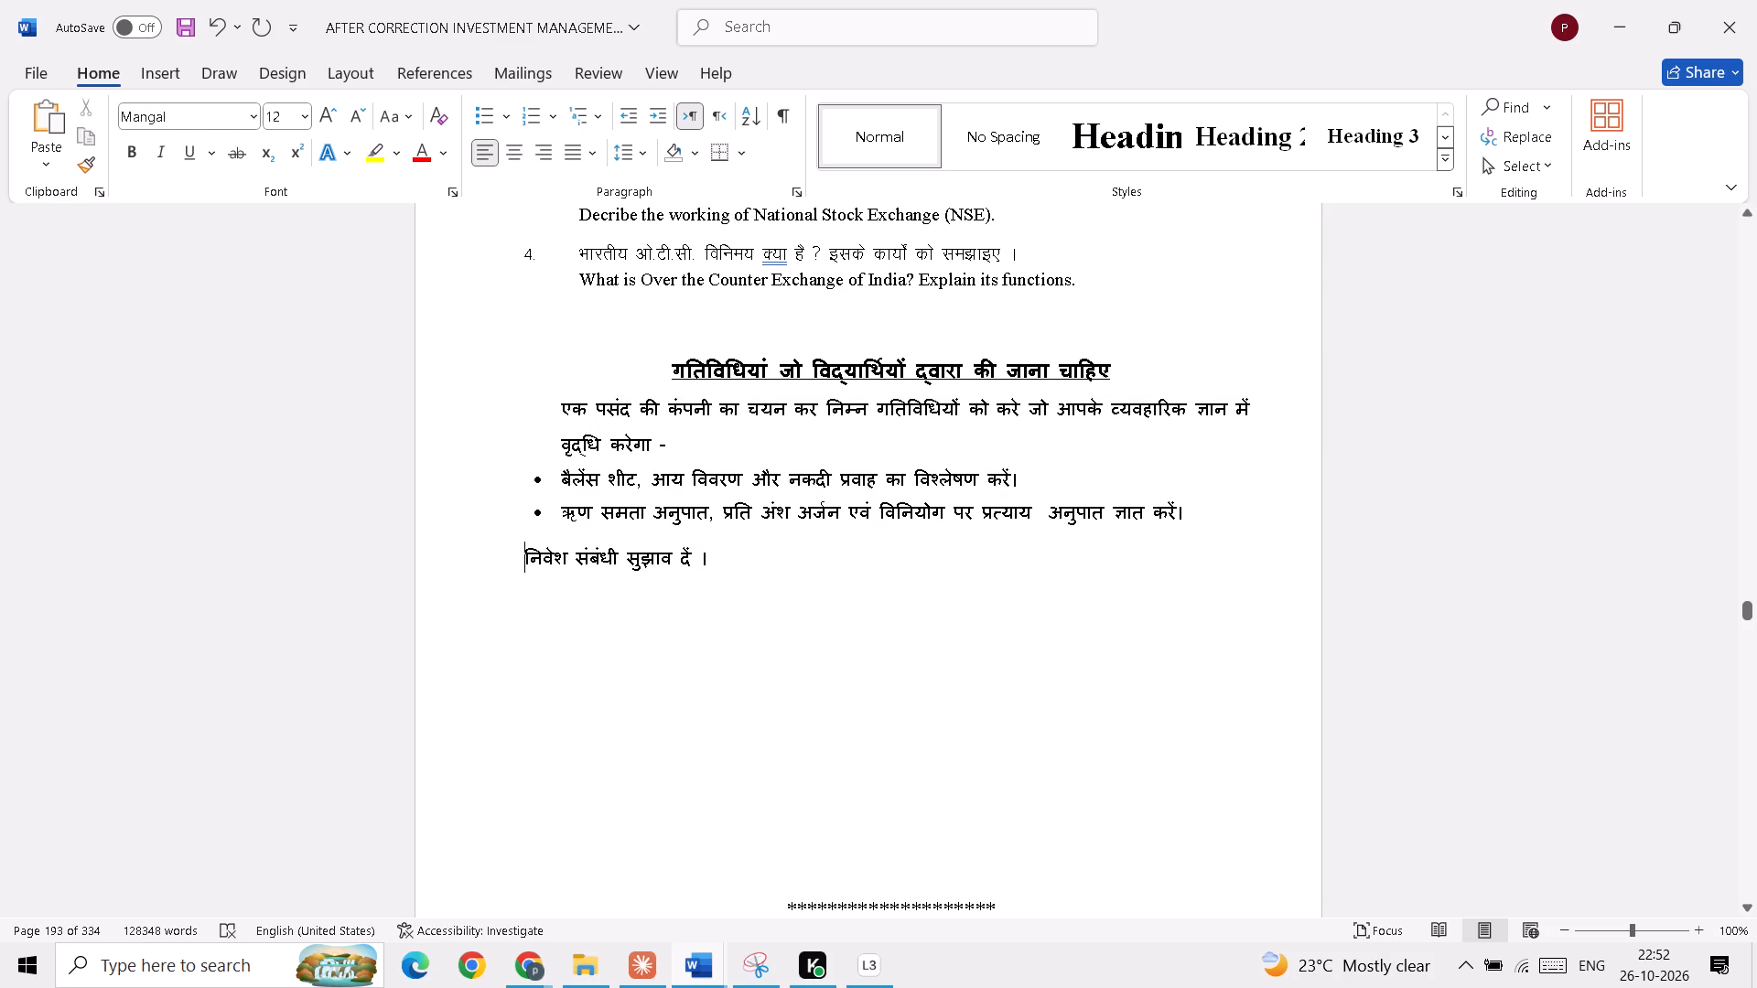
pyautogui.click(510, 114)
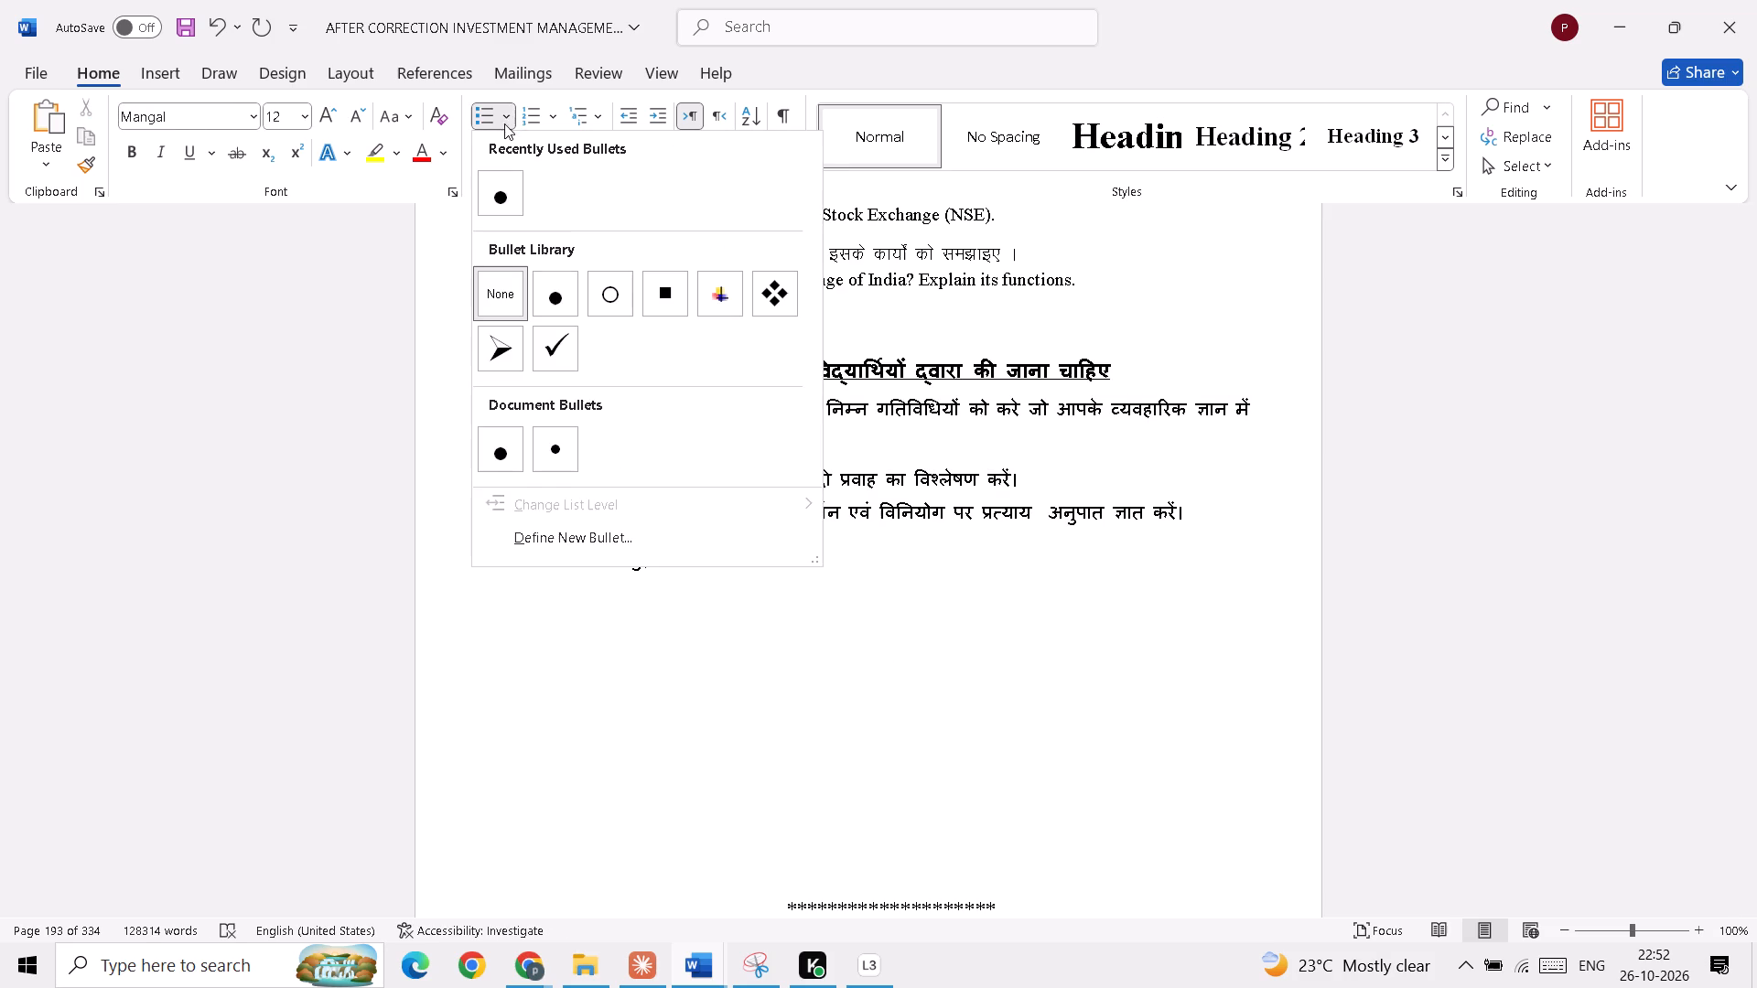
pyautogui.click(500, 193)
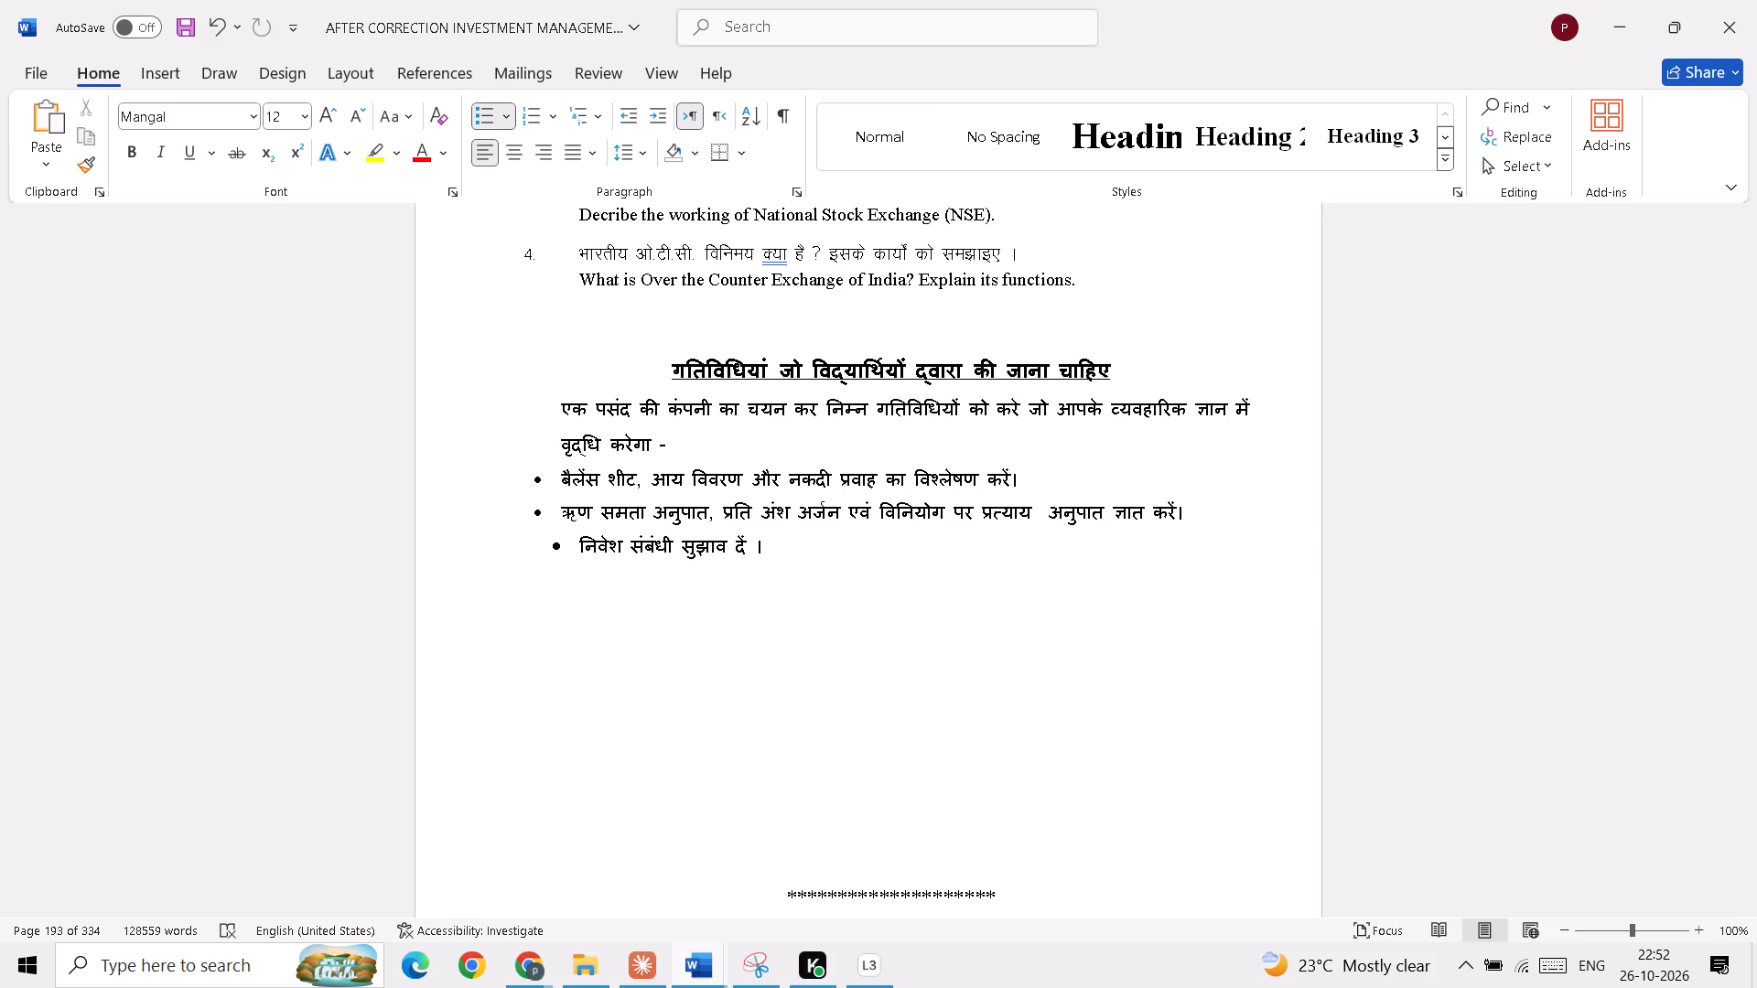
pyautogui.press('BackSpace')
# Make "निवेश संबंधी सुझाव दें ।" the third bullet of the activity list, aligned with the two bullets above it.
pyautogui.click(1224, 508)
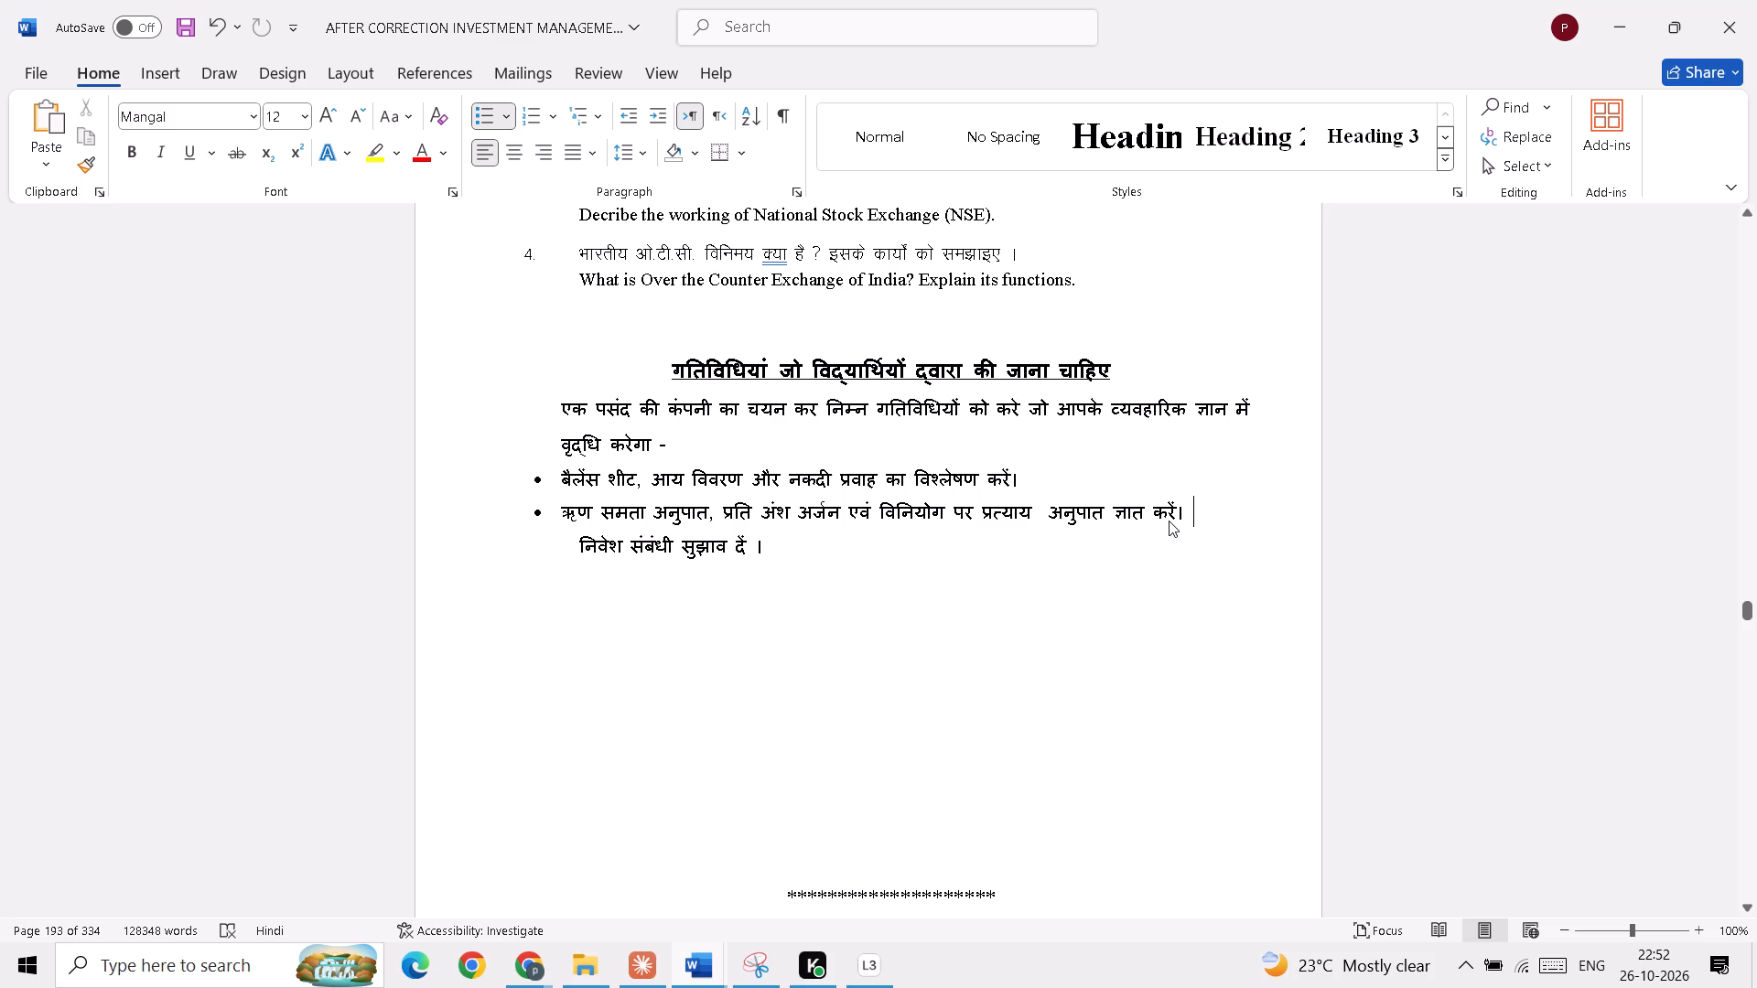
pyautogui.press('Return')
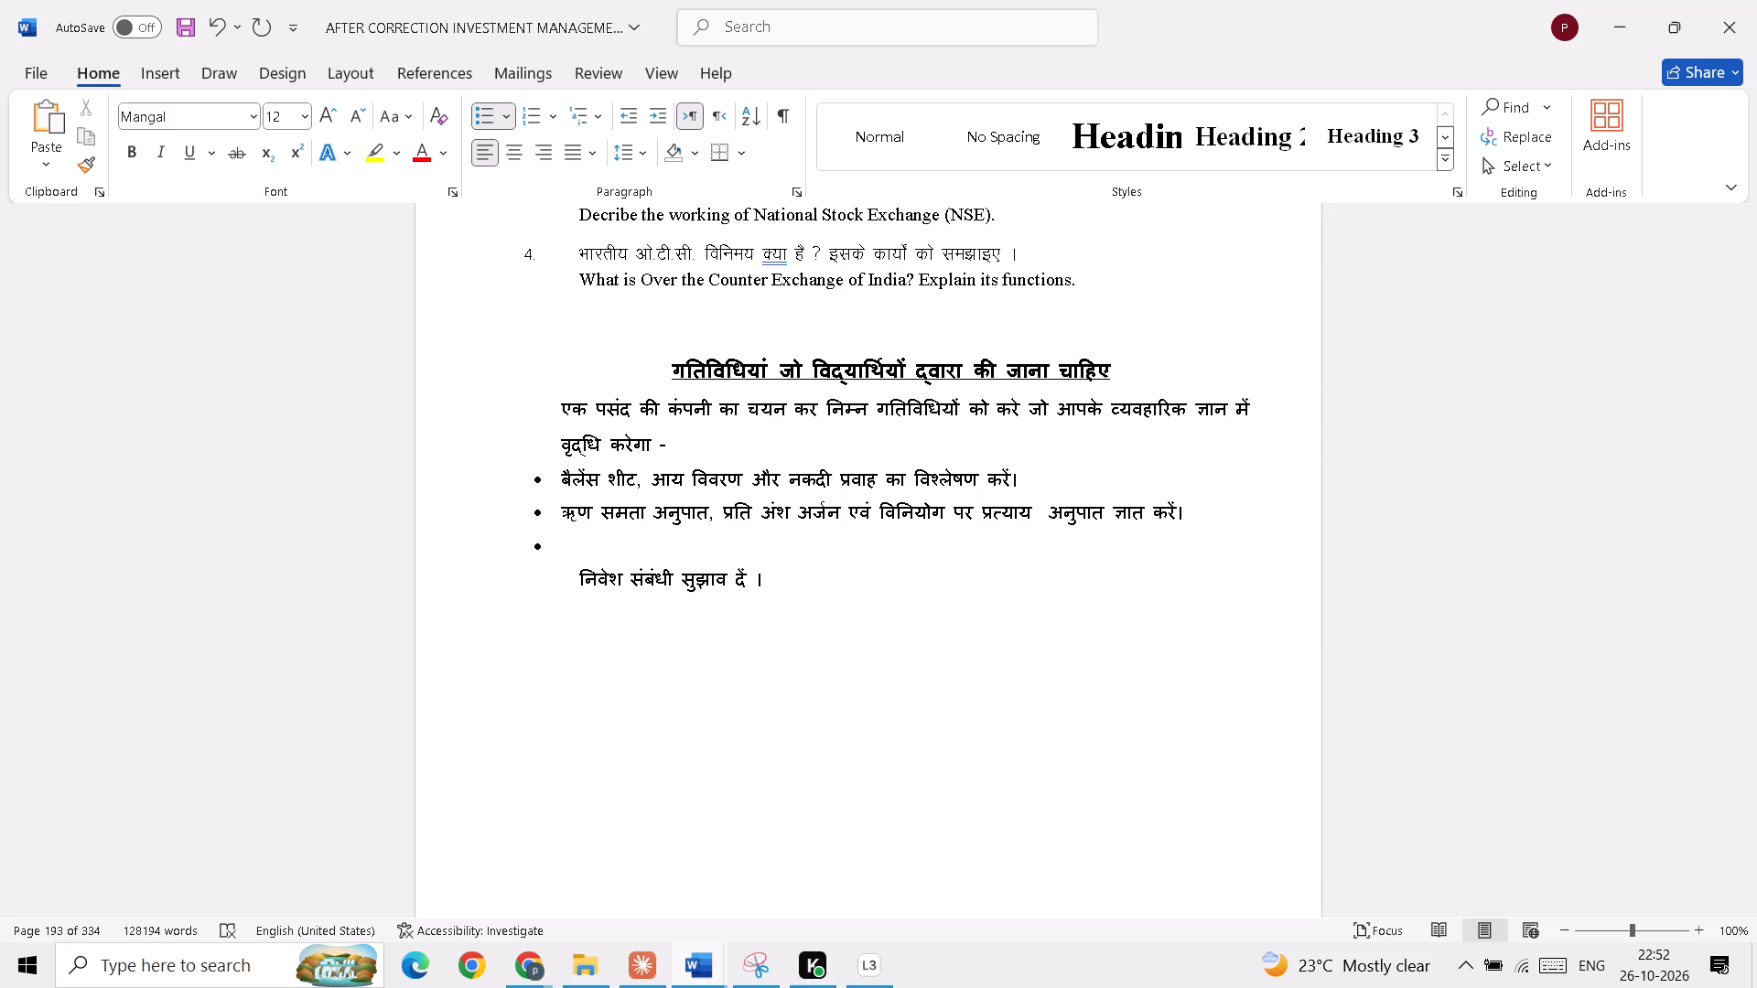
pyautogui.click(569, 573)
pyautogui.press('BackSpace')
pyautogui.press('BackSpace')
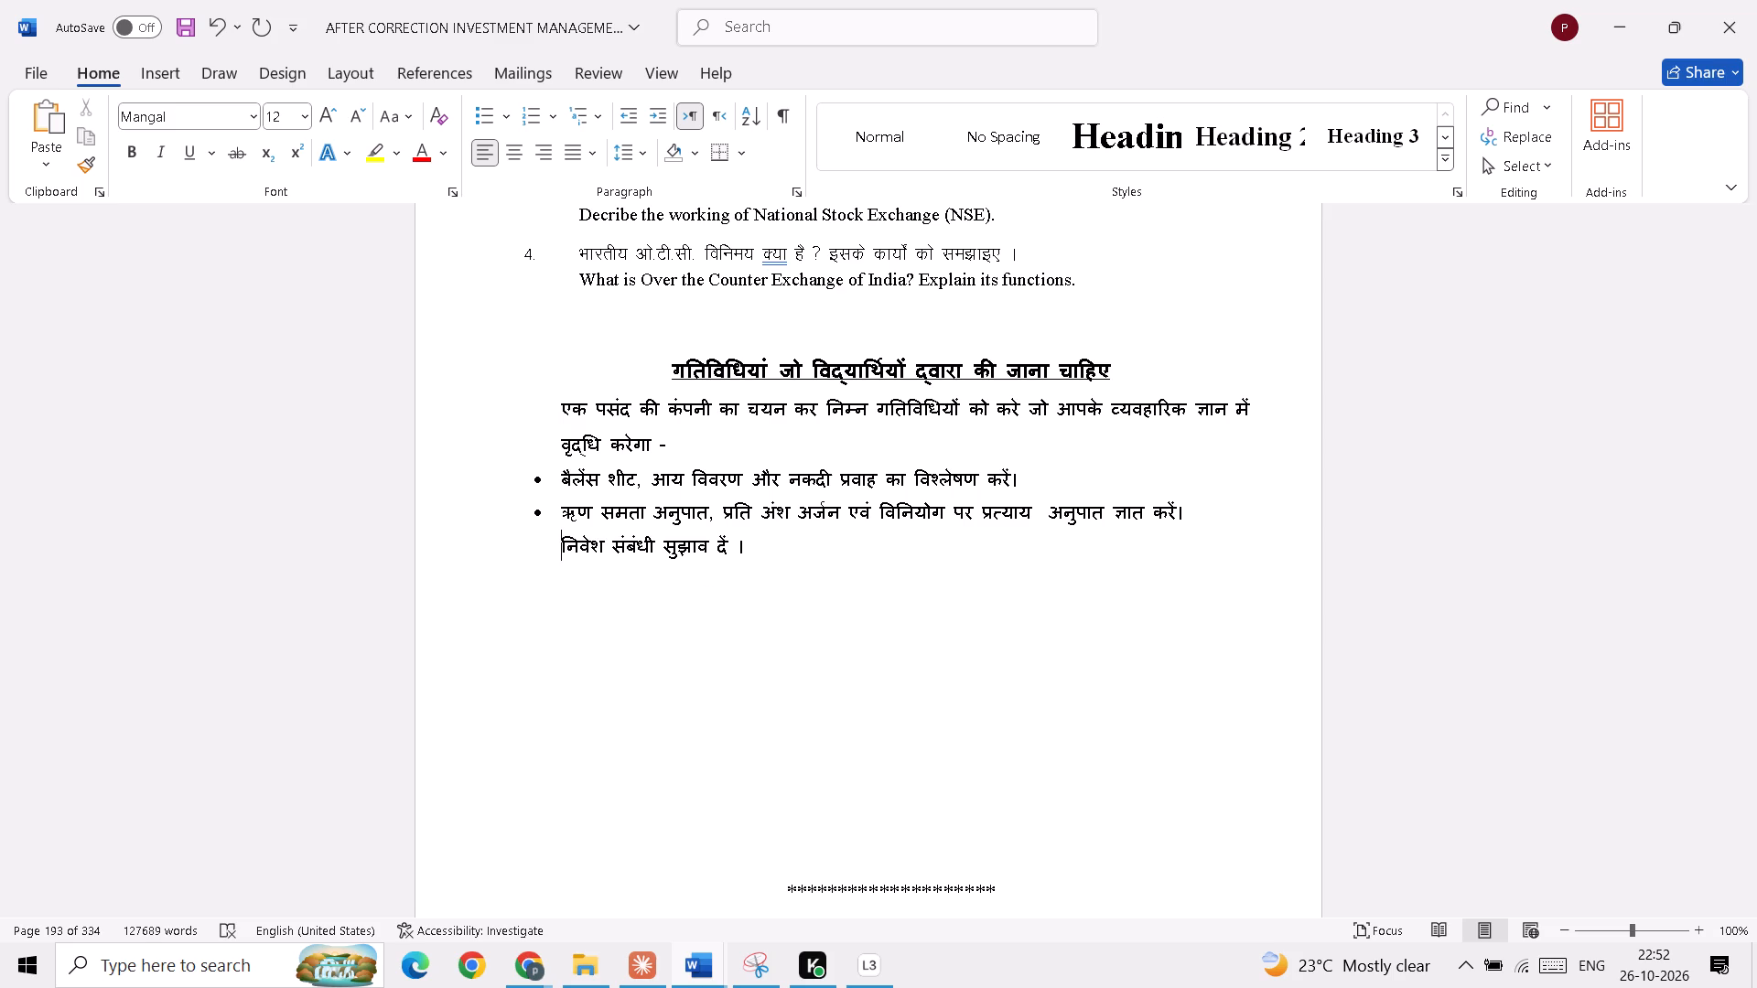
pyautogui.click(1214, 505)
pyautogui.press('Return')
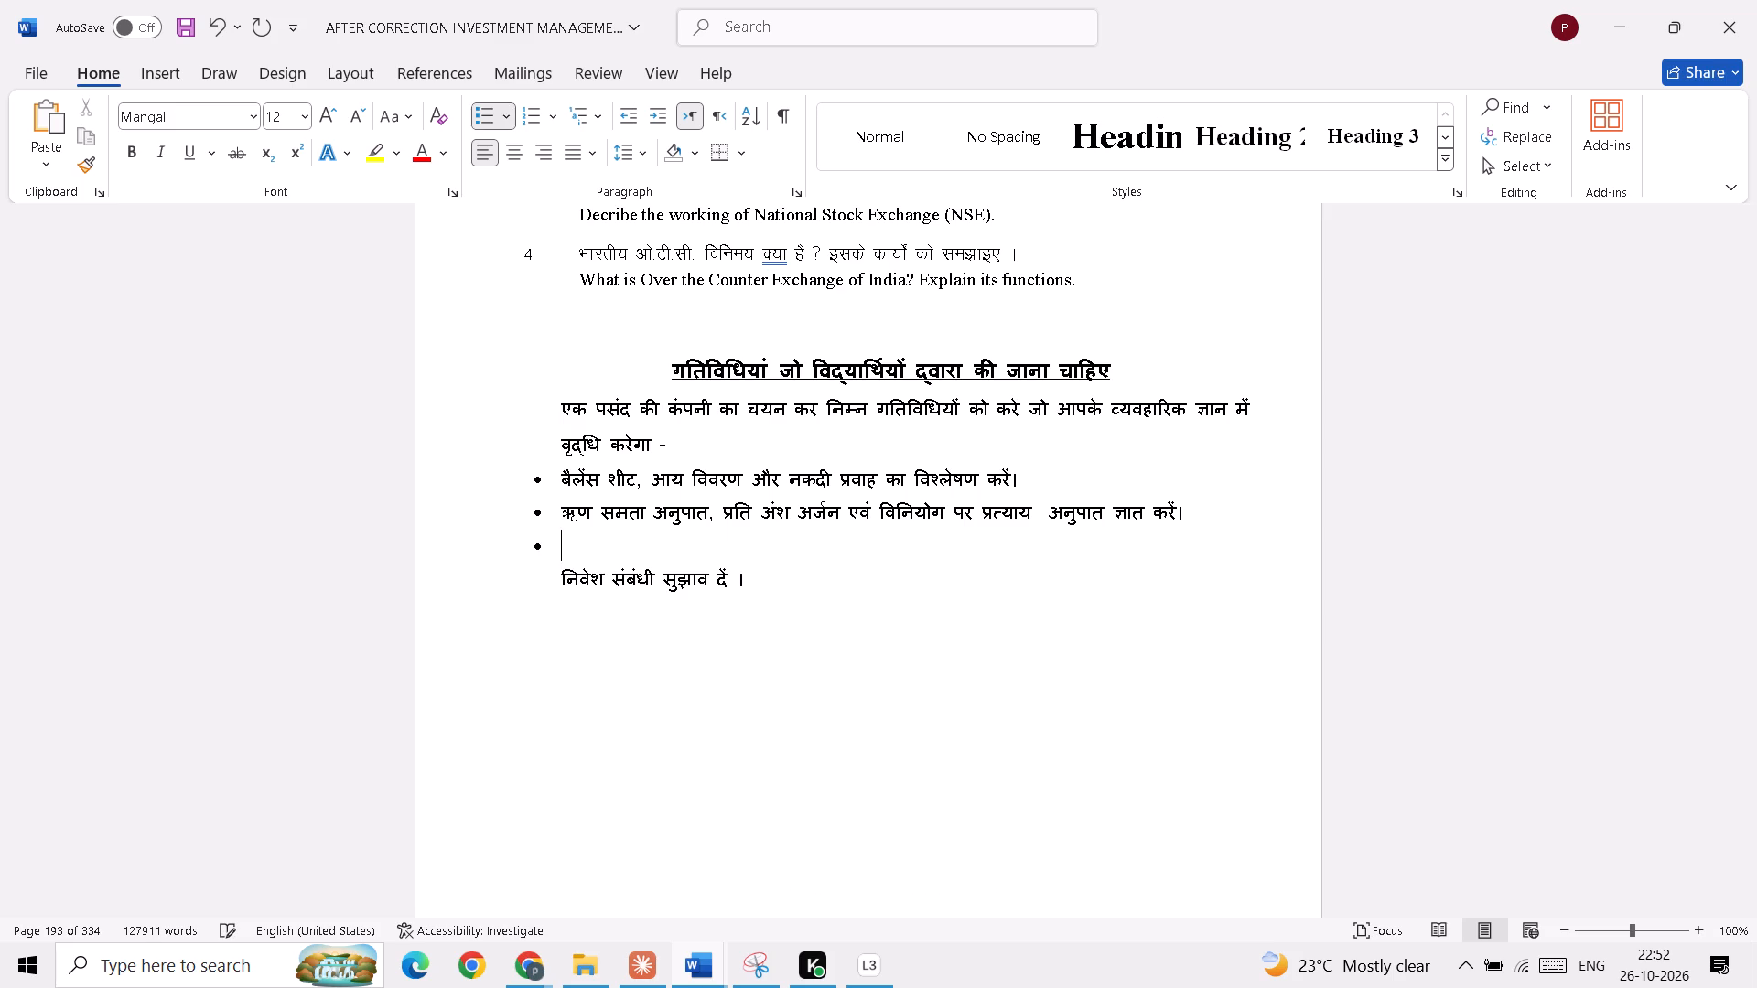
pyautogui.click(538, 581)
pyautogui.press('BackSpace')
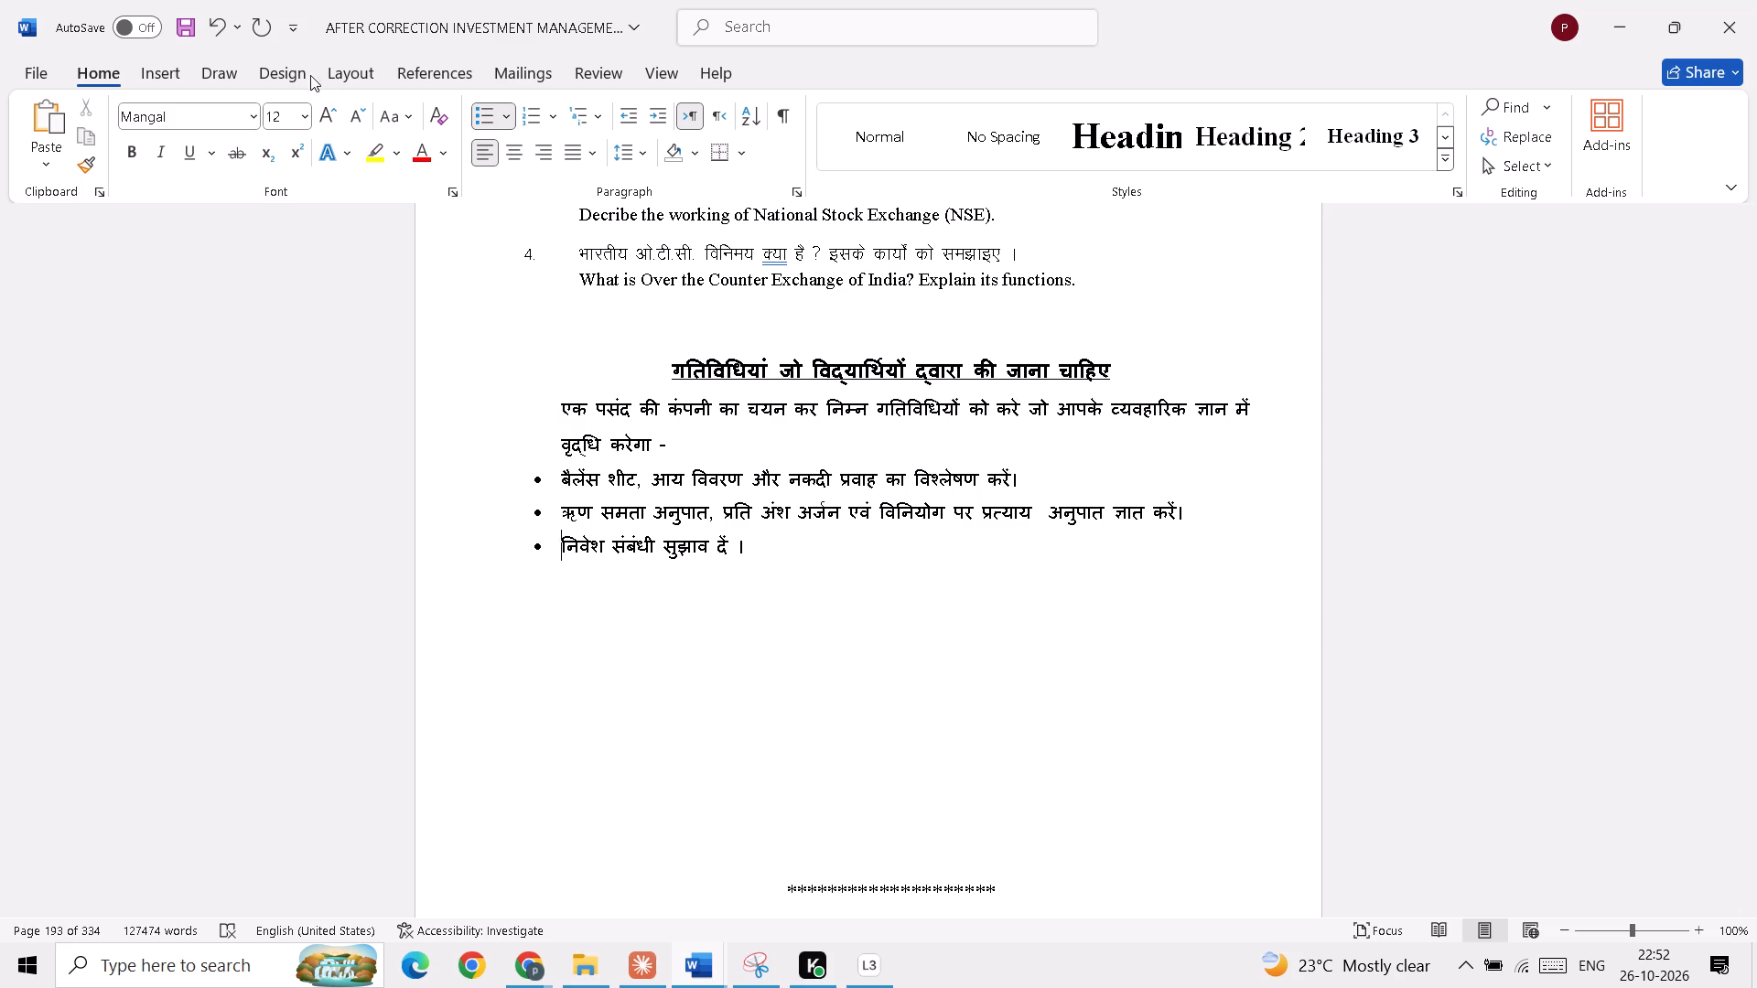
# Draw a one-cell table about 15.5 cm wide and 4.6 cm high in the blank space below the last activity bullet.
pyautogui.click(161, 60)
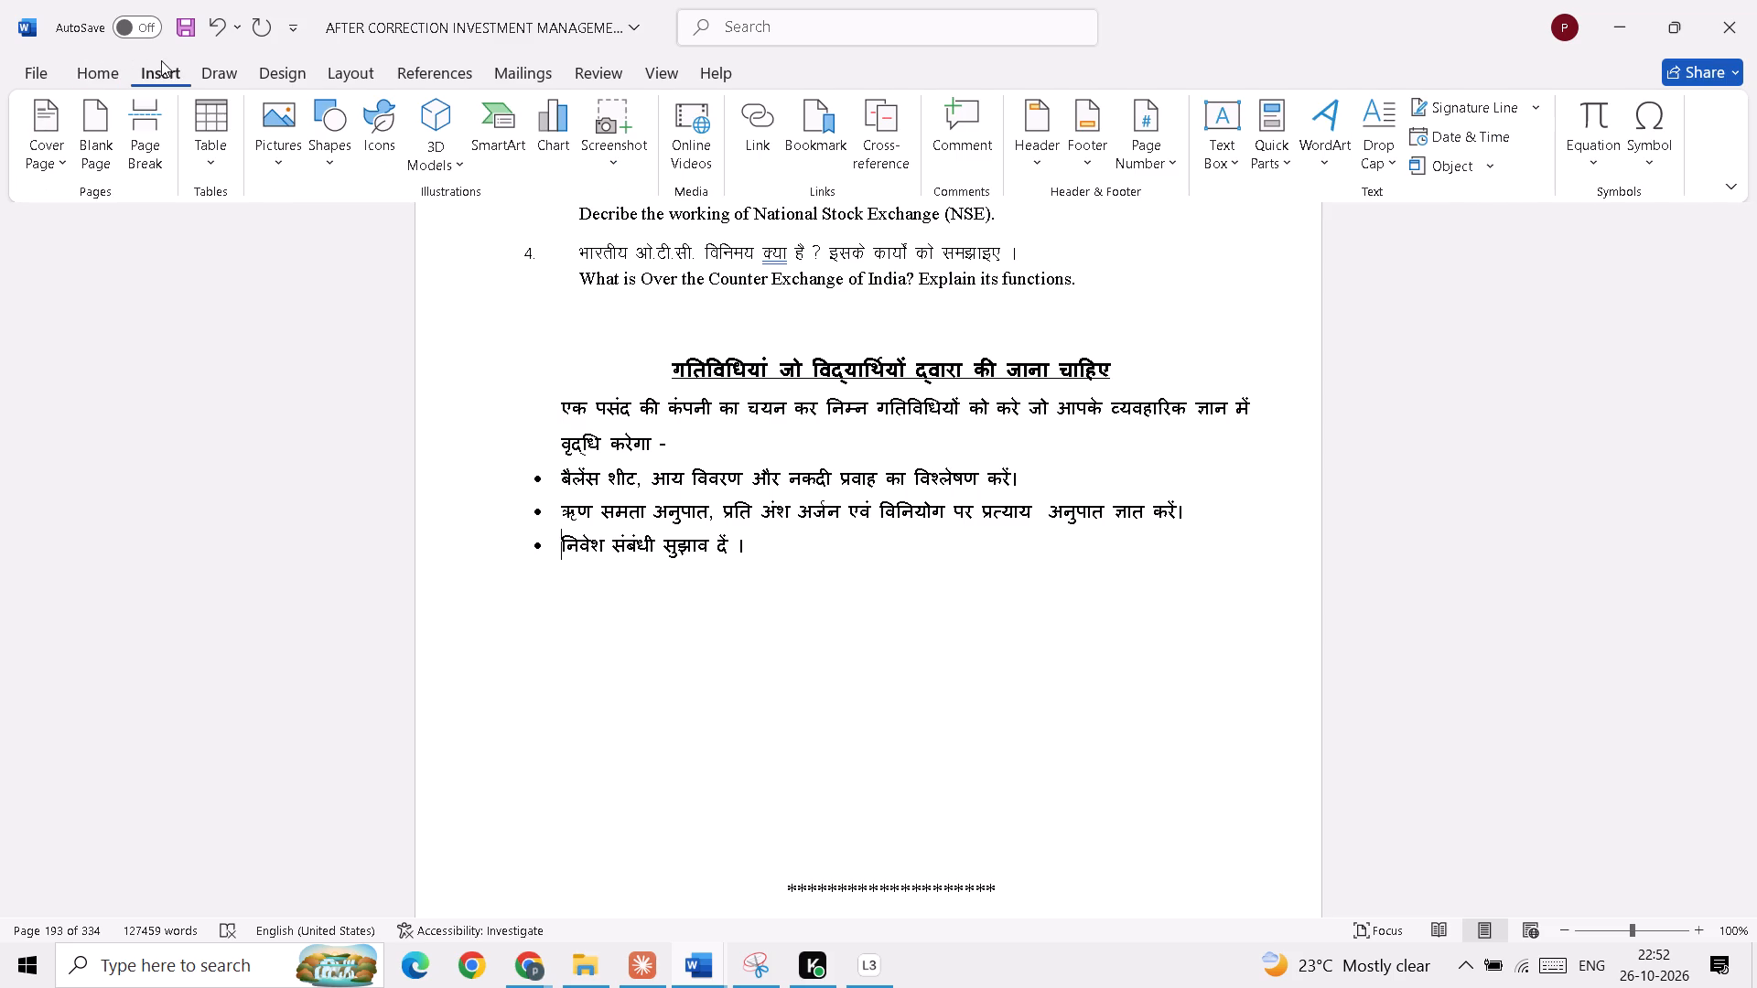
pyautogui.click(220, 172)
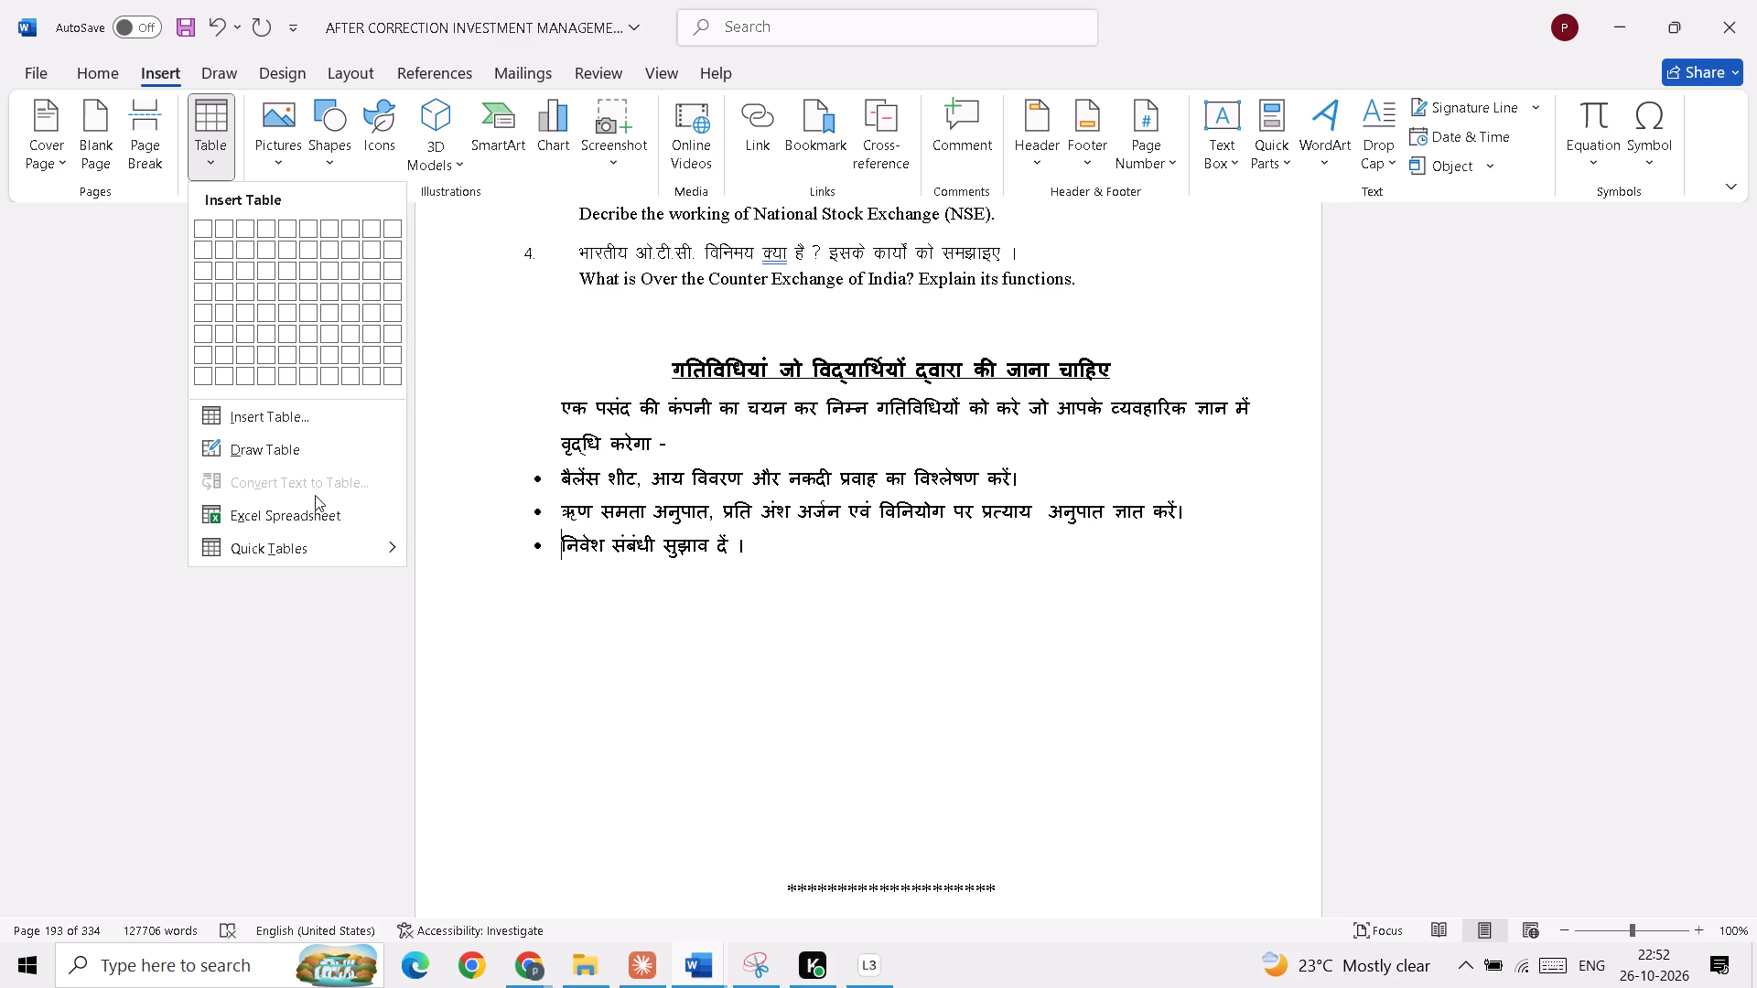
pyautogui.click(277, 444)
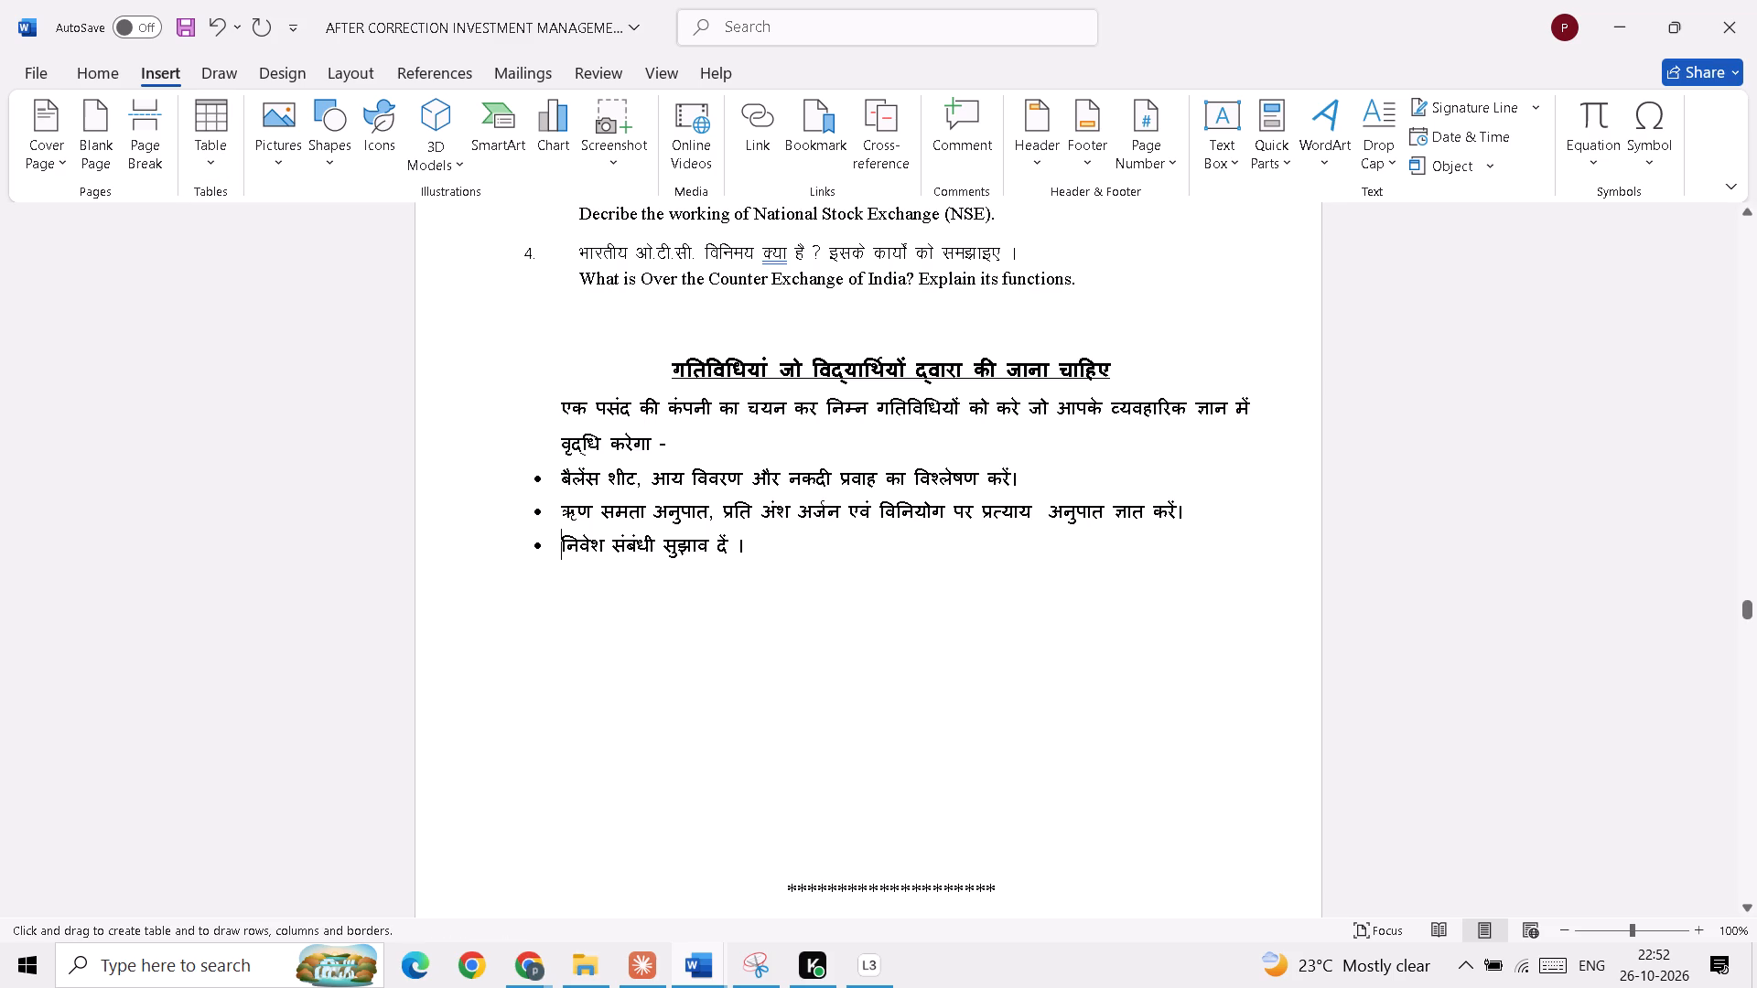
pyautogui.moveTo(556, 328); pyautogui.dragTo(1142, 517)
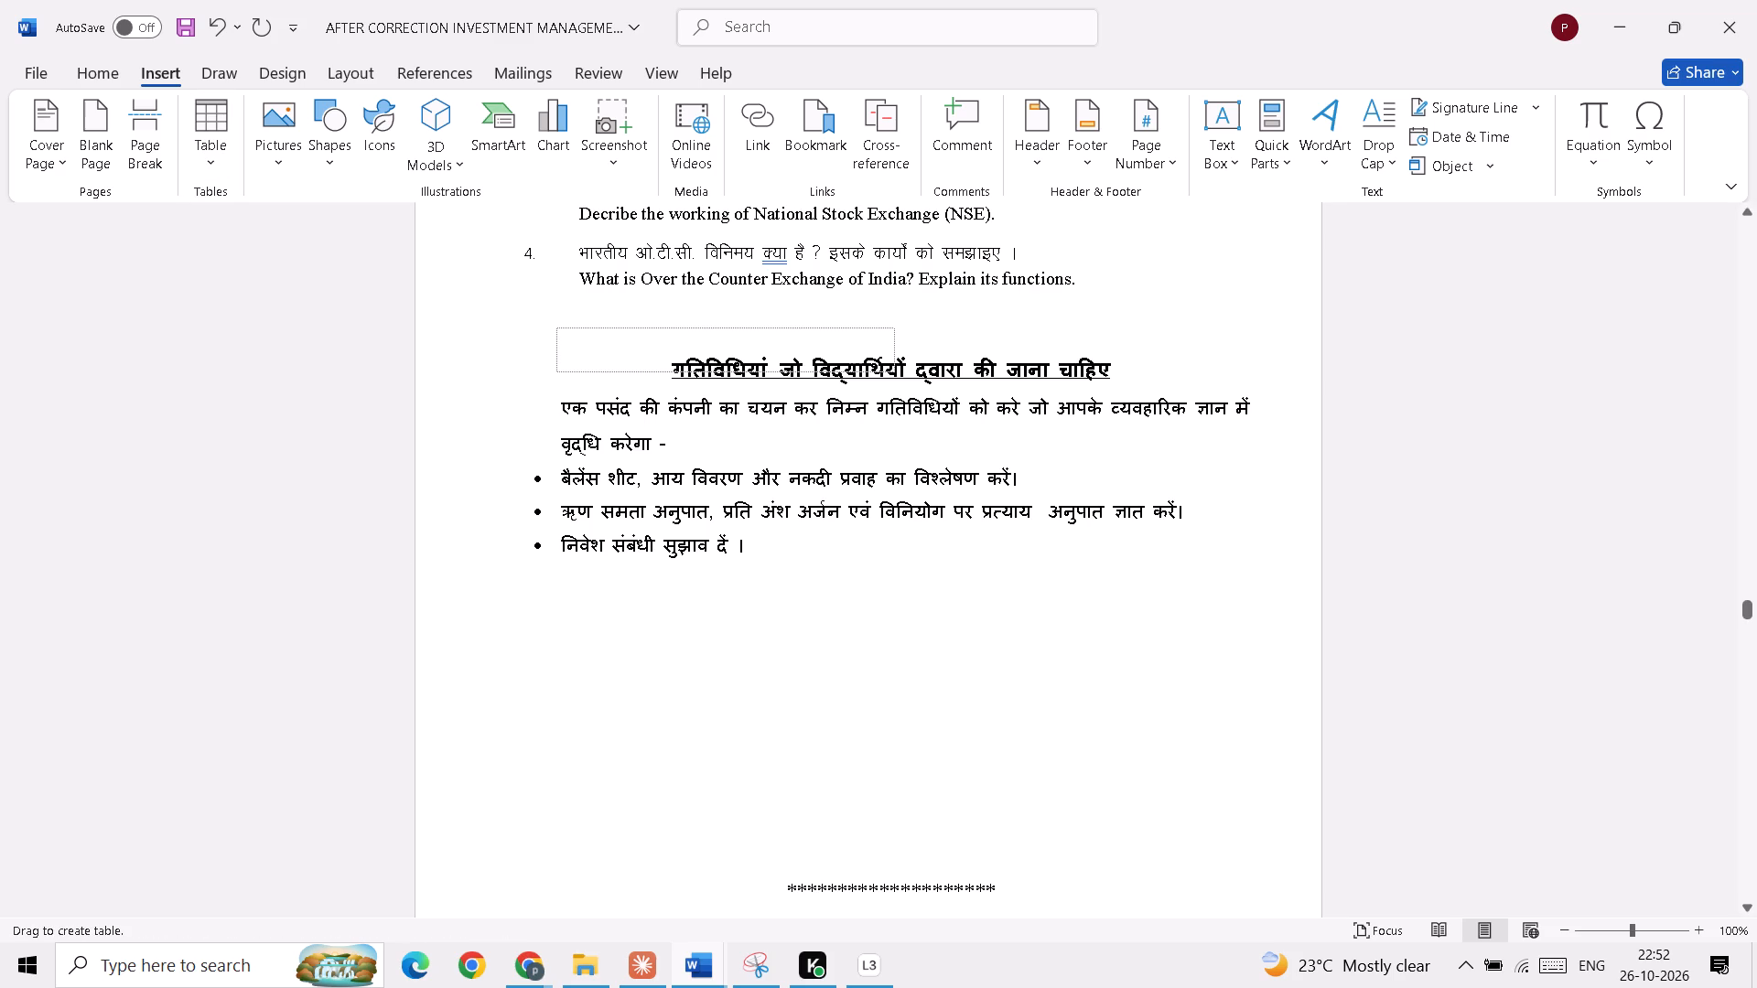
pyautogui.moveTo(1142, 517); pyautogui.dragTo(1256, 641)
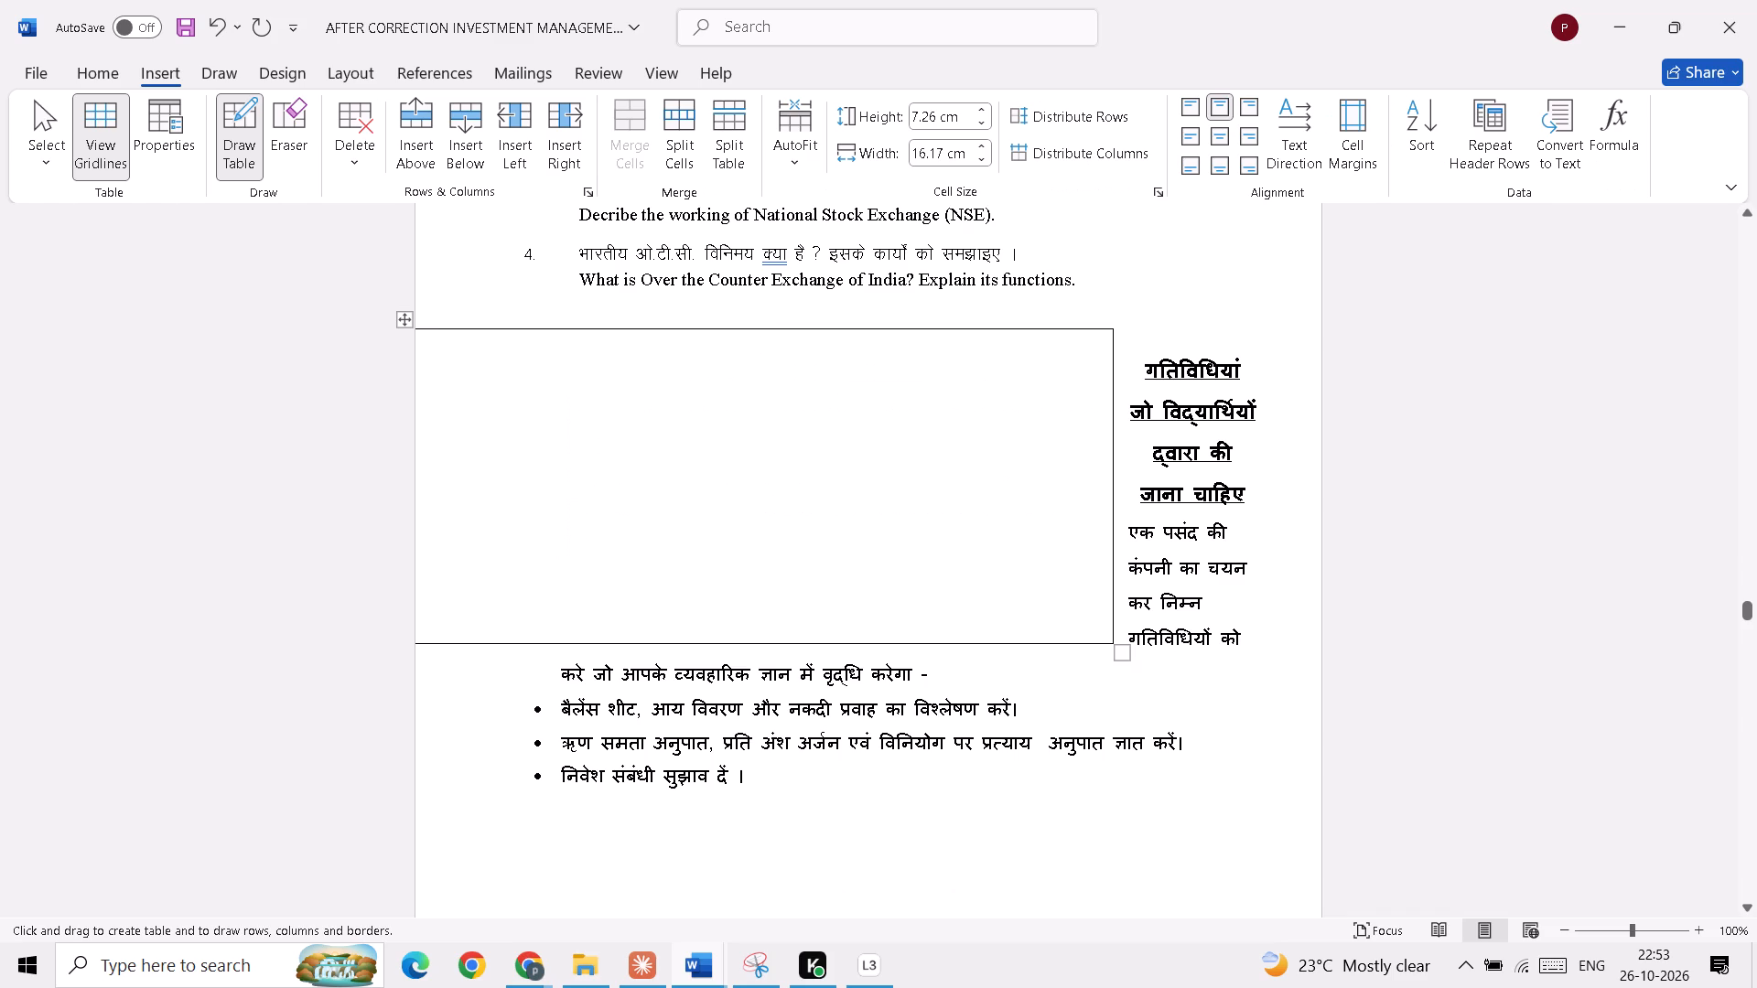
pyautogui.hotkey('ctrl', 'z')
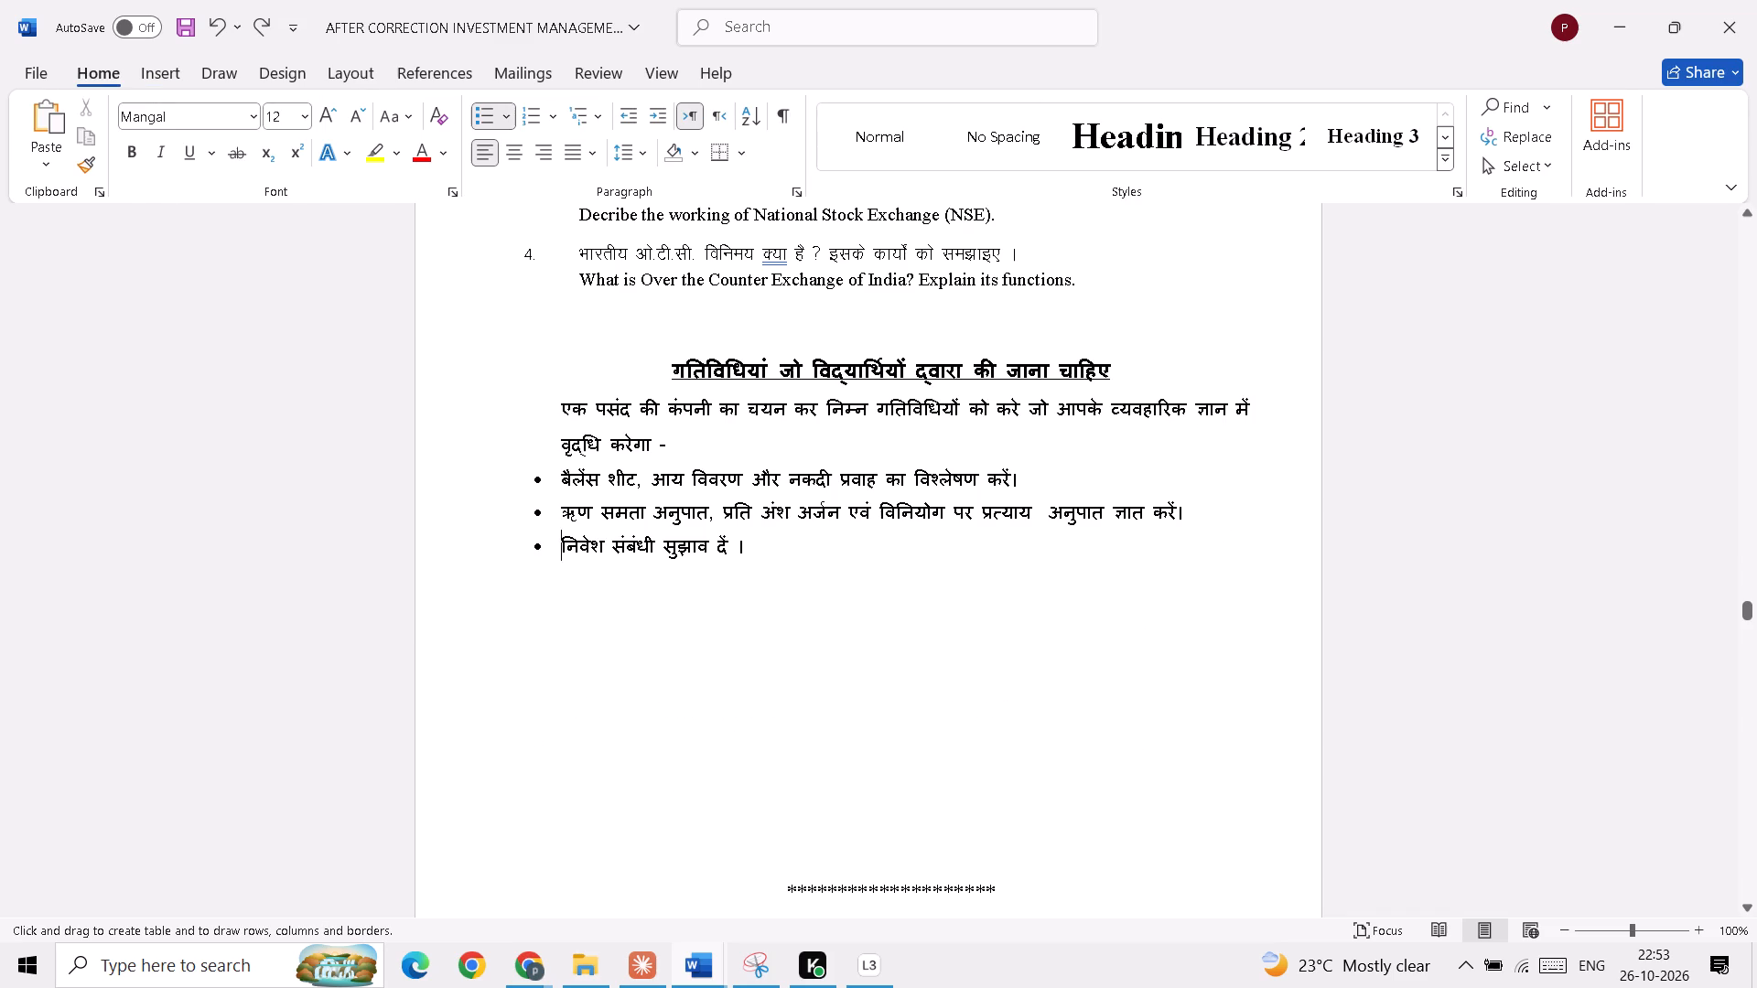
pyautogui.moveTo(552, 631); pyautogui.dragTo(1221, 828)
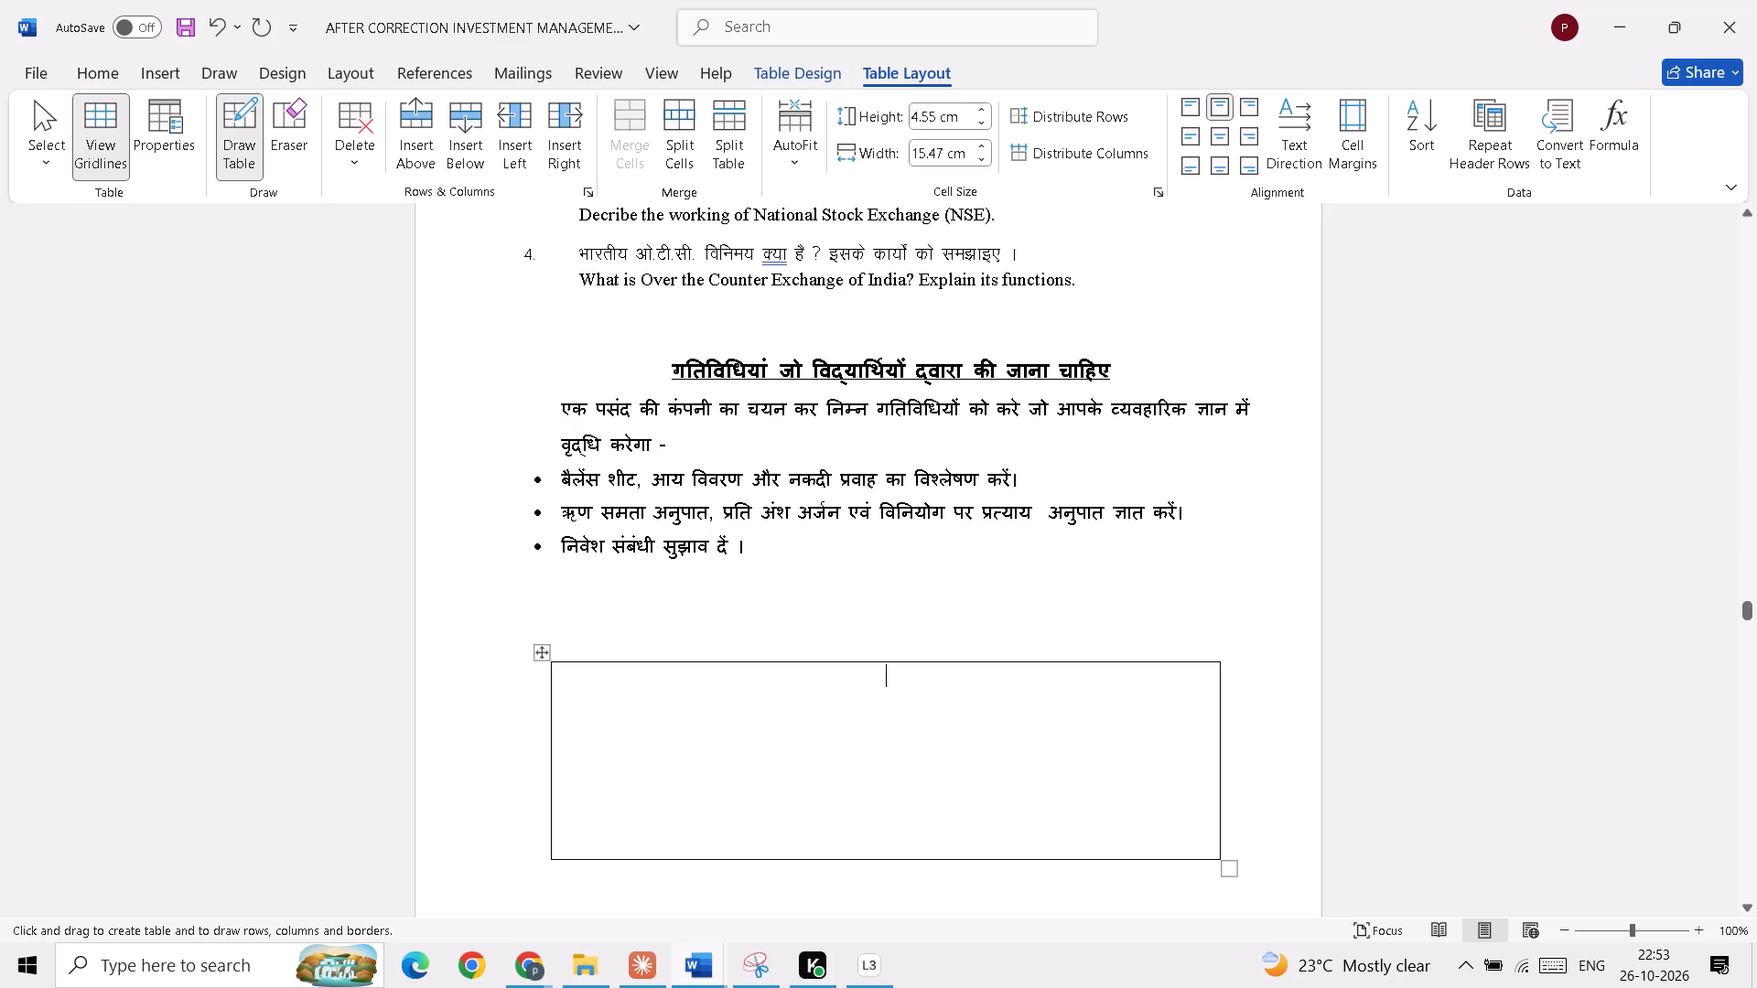
# Move the activity text, from the introductory sentence through the three bullets, out of the page body into the drawn one-cell table.
pyautogui.click(501, 400)
pyautogui.moveTo(564, 406); pyautogui.dragTo(690, 461)
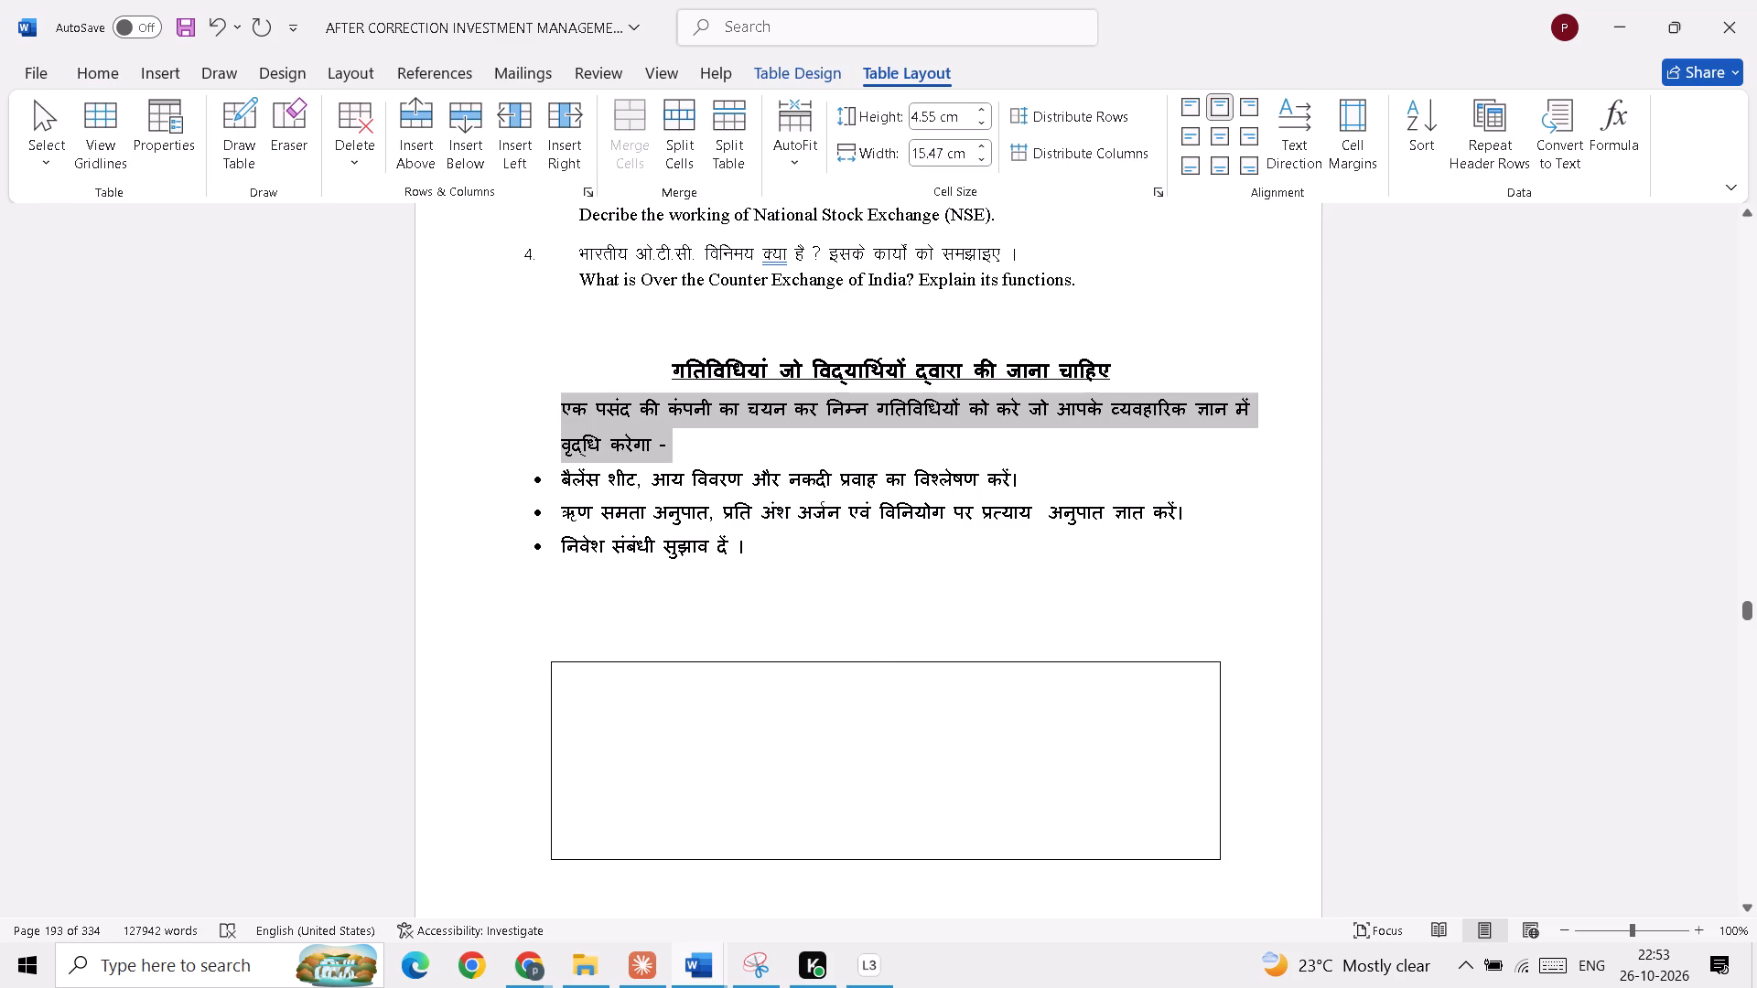
pyautogui.moveTo(690, 461); pyautogui.dragTo(850, 555)
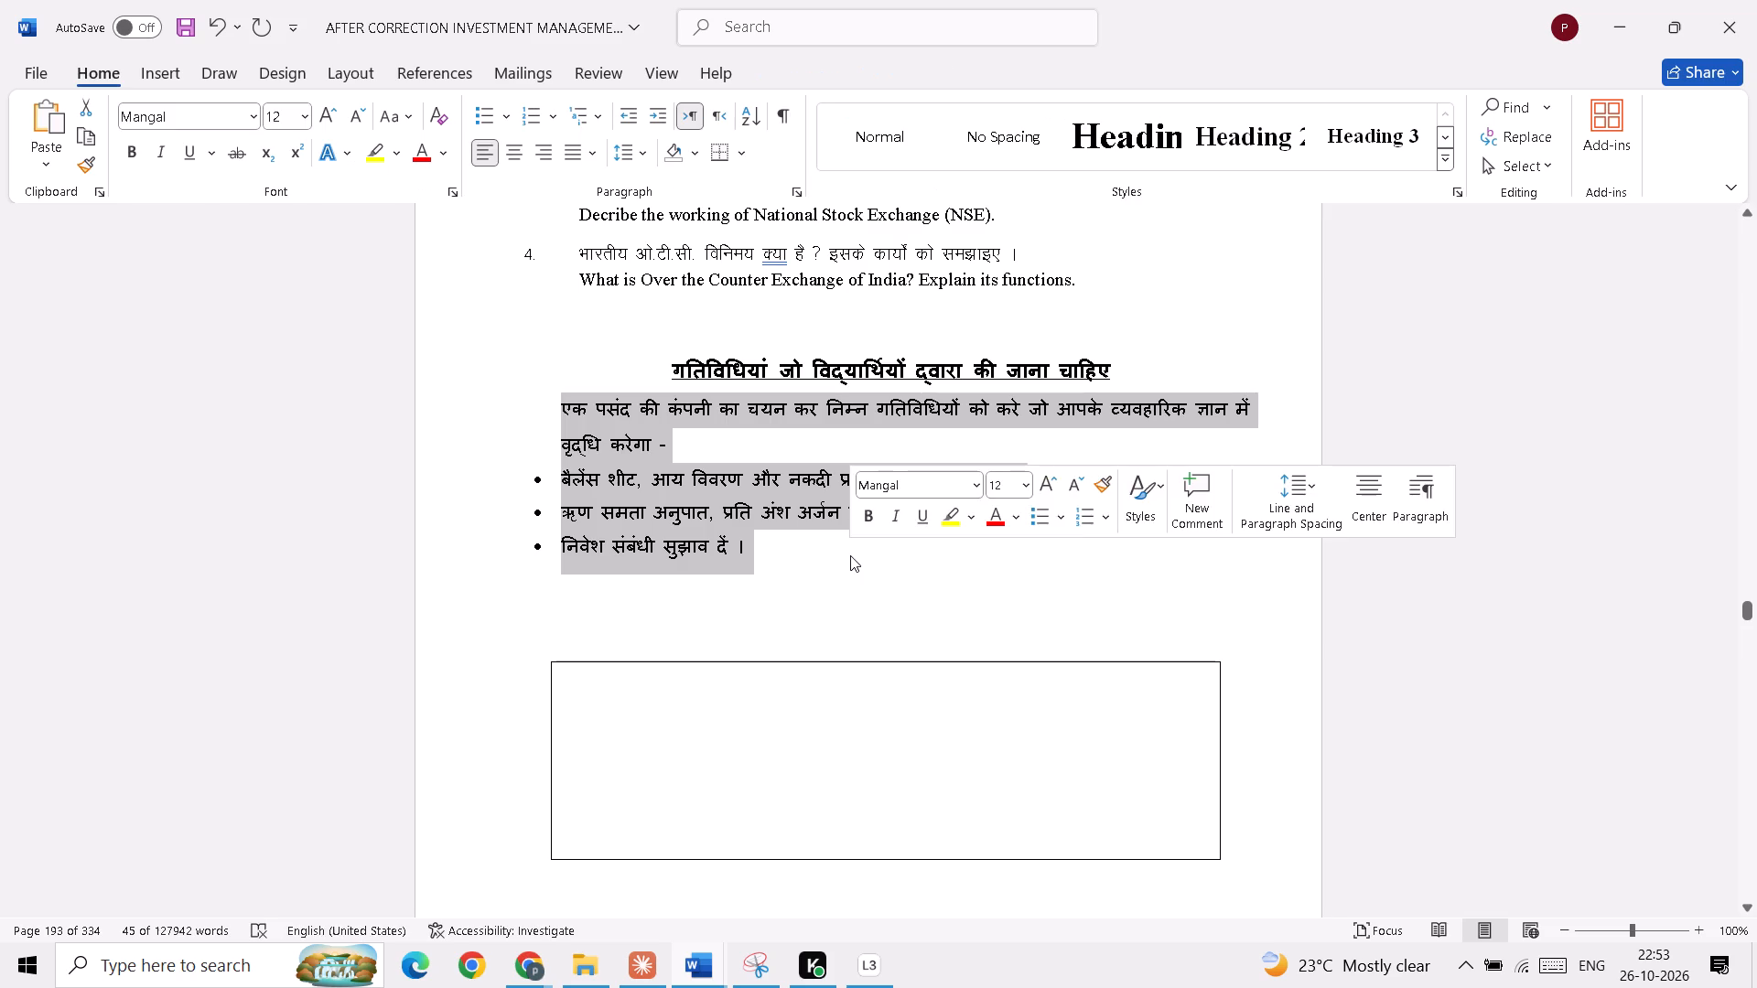
pyautogui.hotkey('ctrl', 'c')
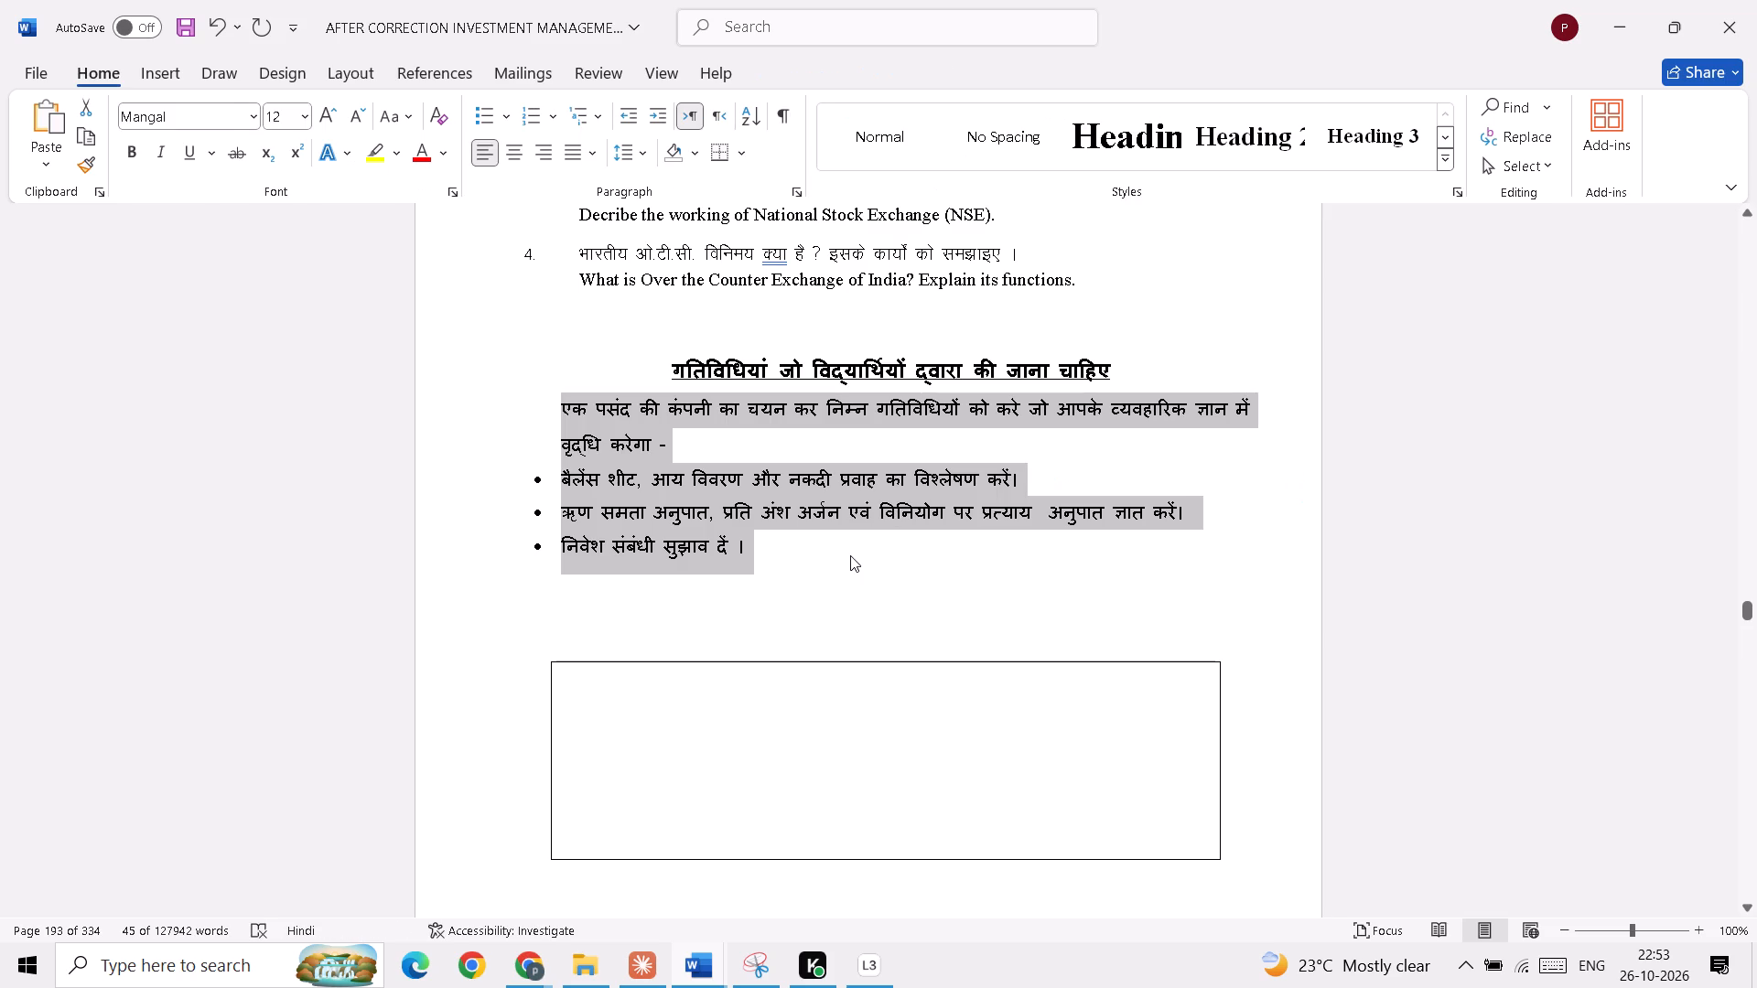
pyautogui.click(780, 736)
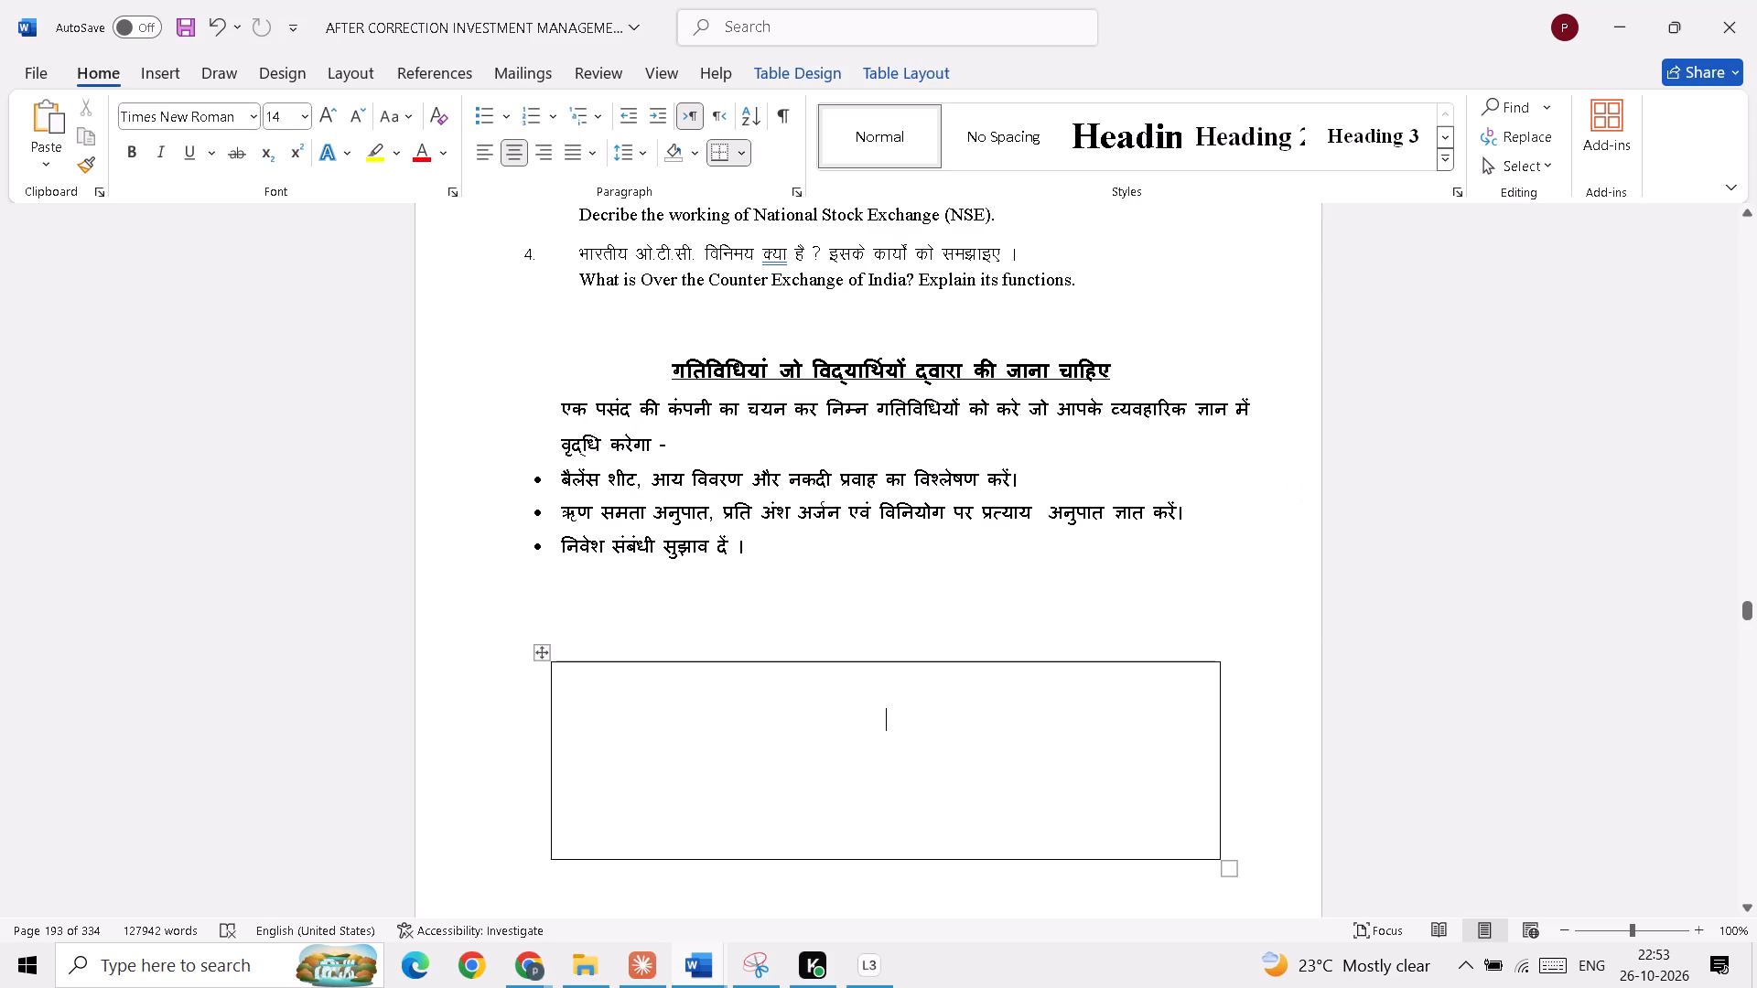
pyautogui.hotkey('ctrl', 'v')
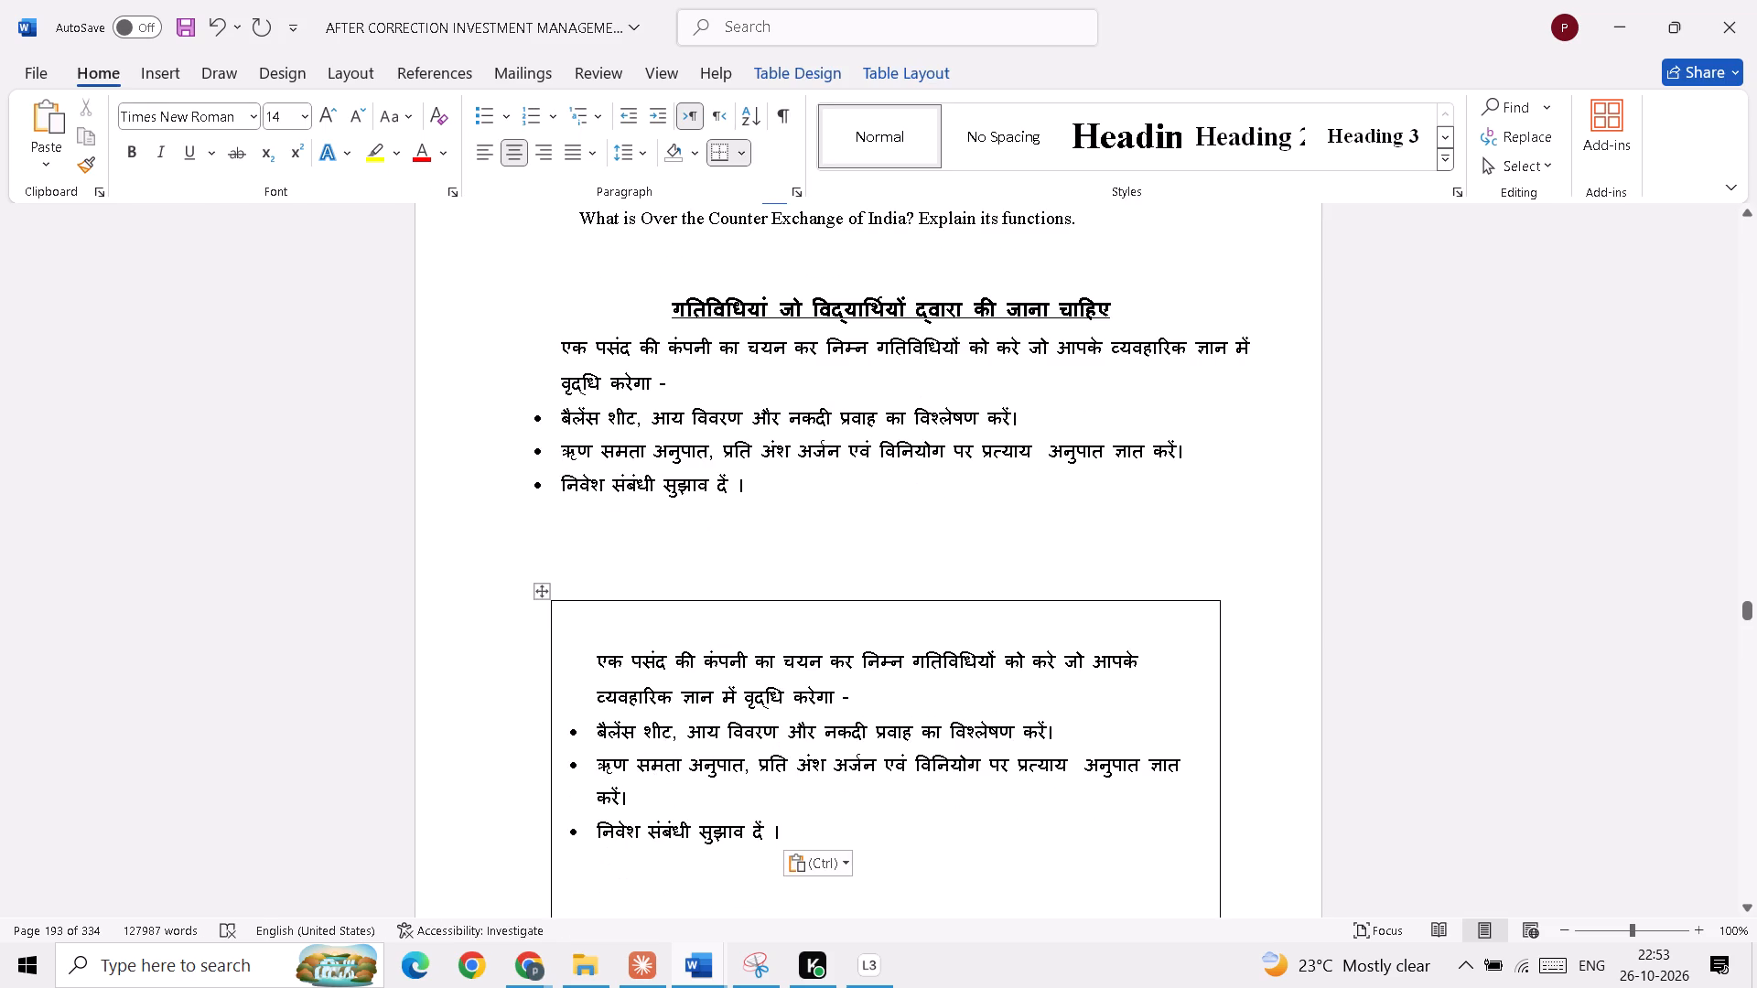
pyautogui.moveTo(550, 334); pyautogui.dragTo(806, 485)
pyautogui.press('BackSpace')
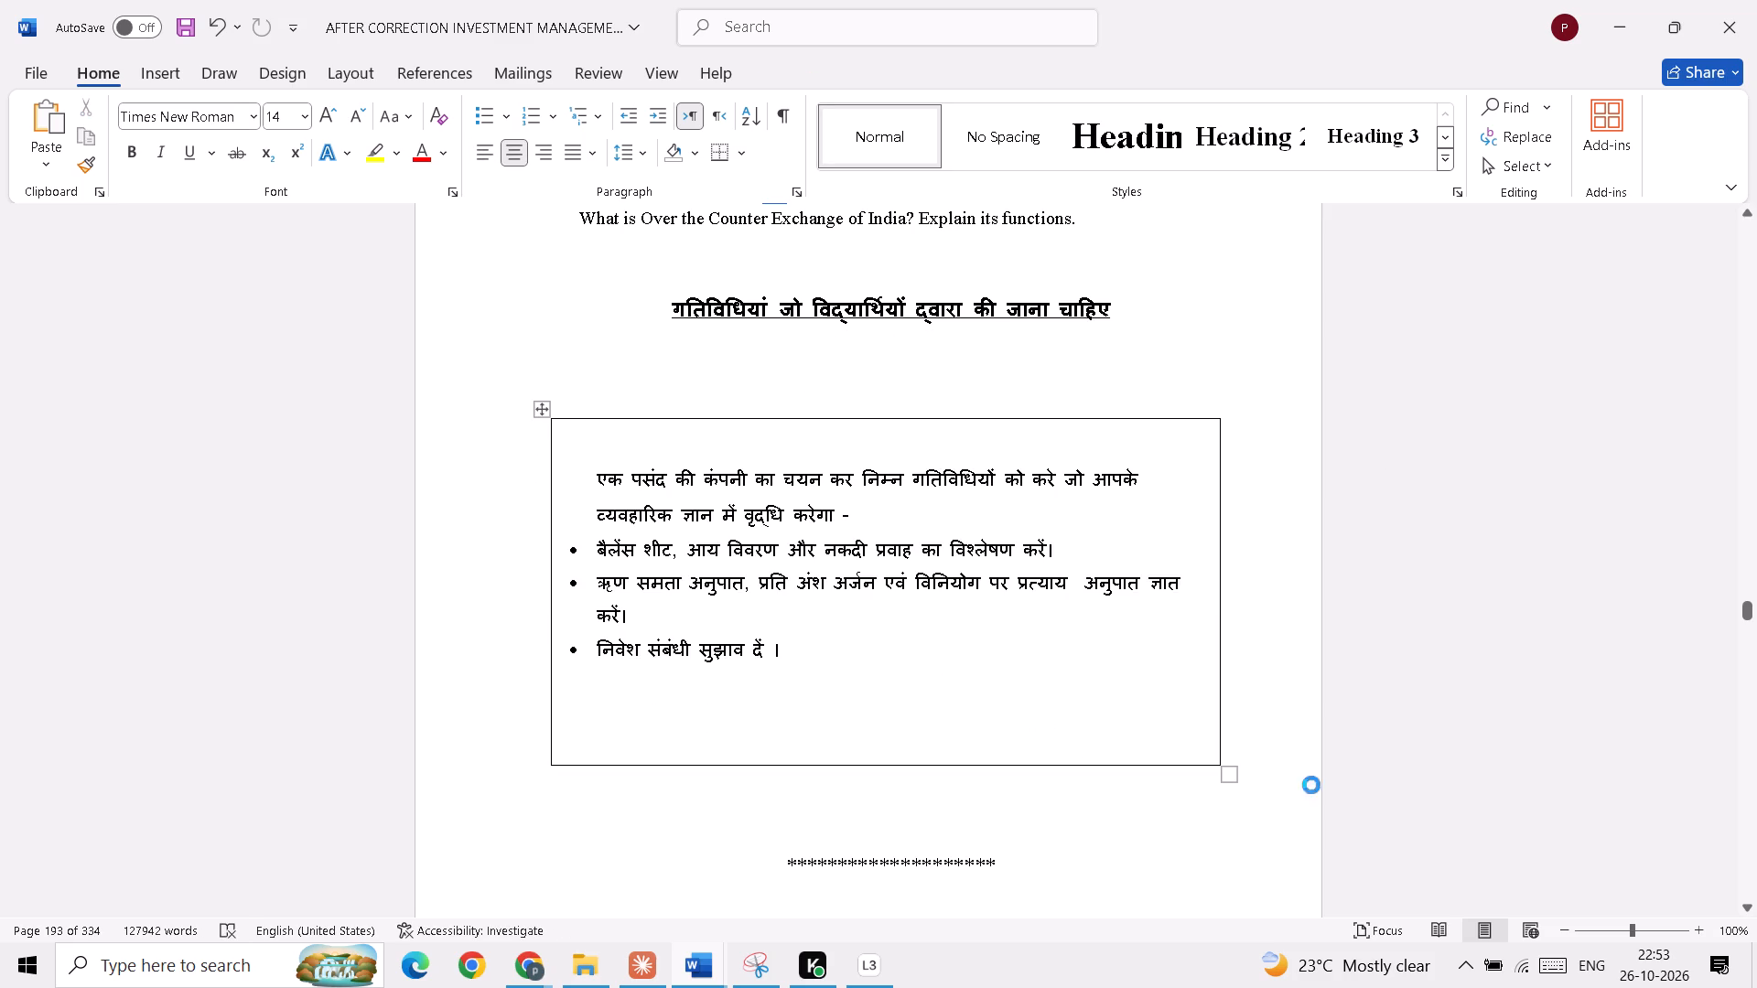
# Narrow the activity box slightly and try to reduce its height to remove the empty space below the last bullet.
pyautogui.moveTo(1224, 768); pyautogui.dragTo(1179, 677)
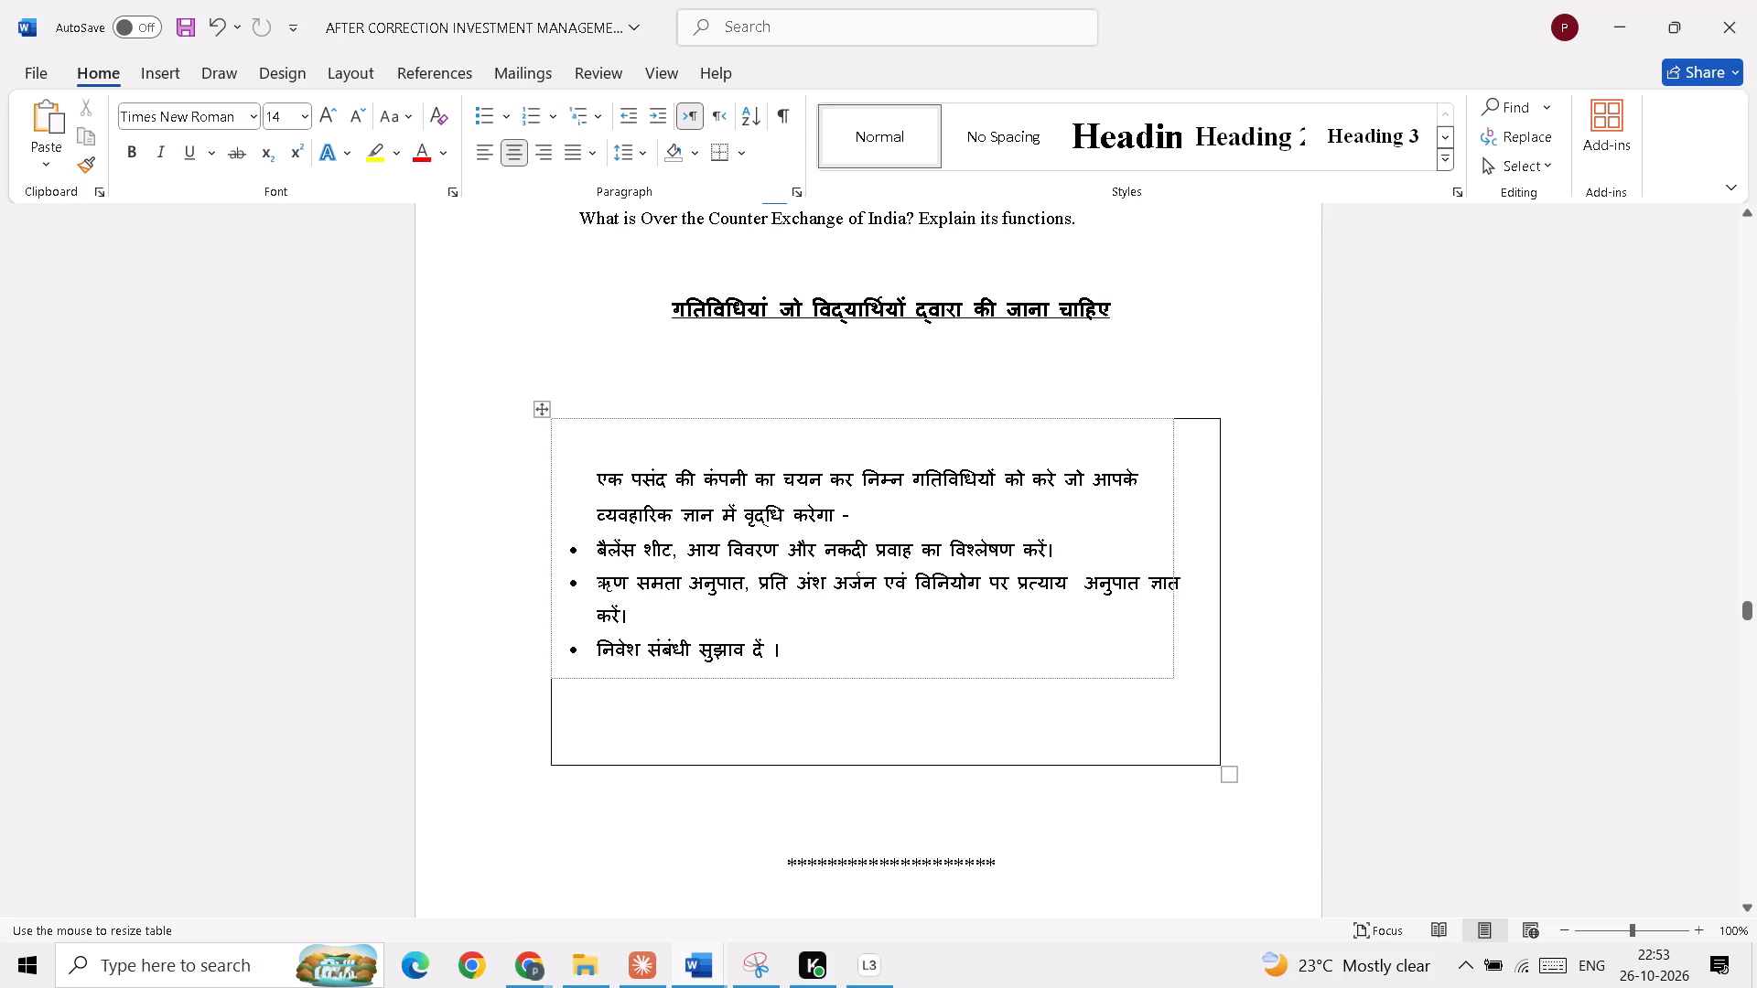
pyautogui.moveTo(1179, 677); pyautogui.dragTo(1196, 671)
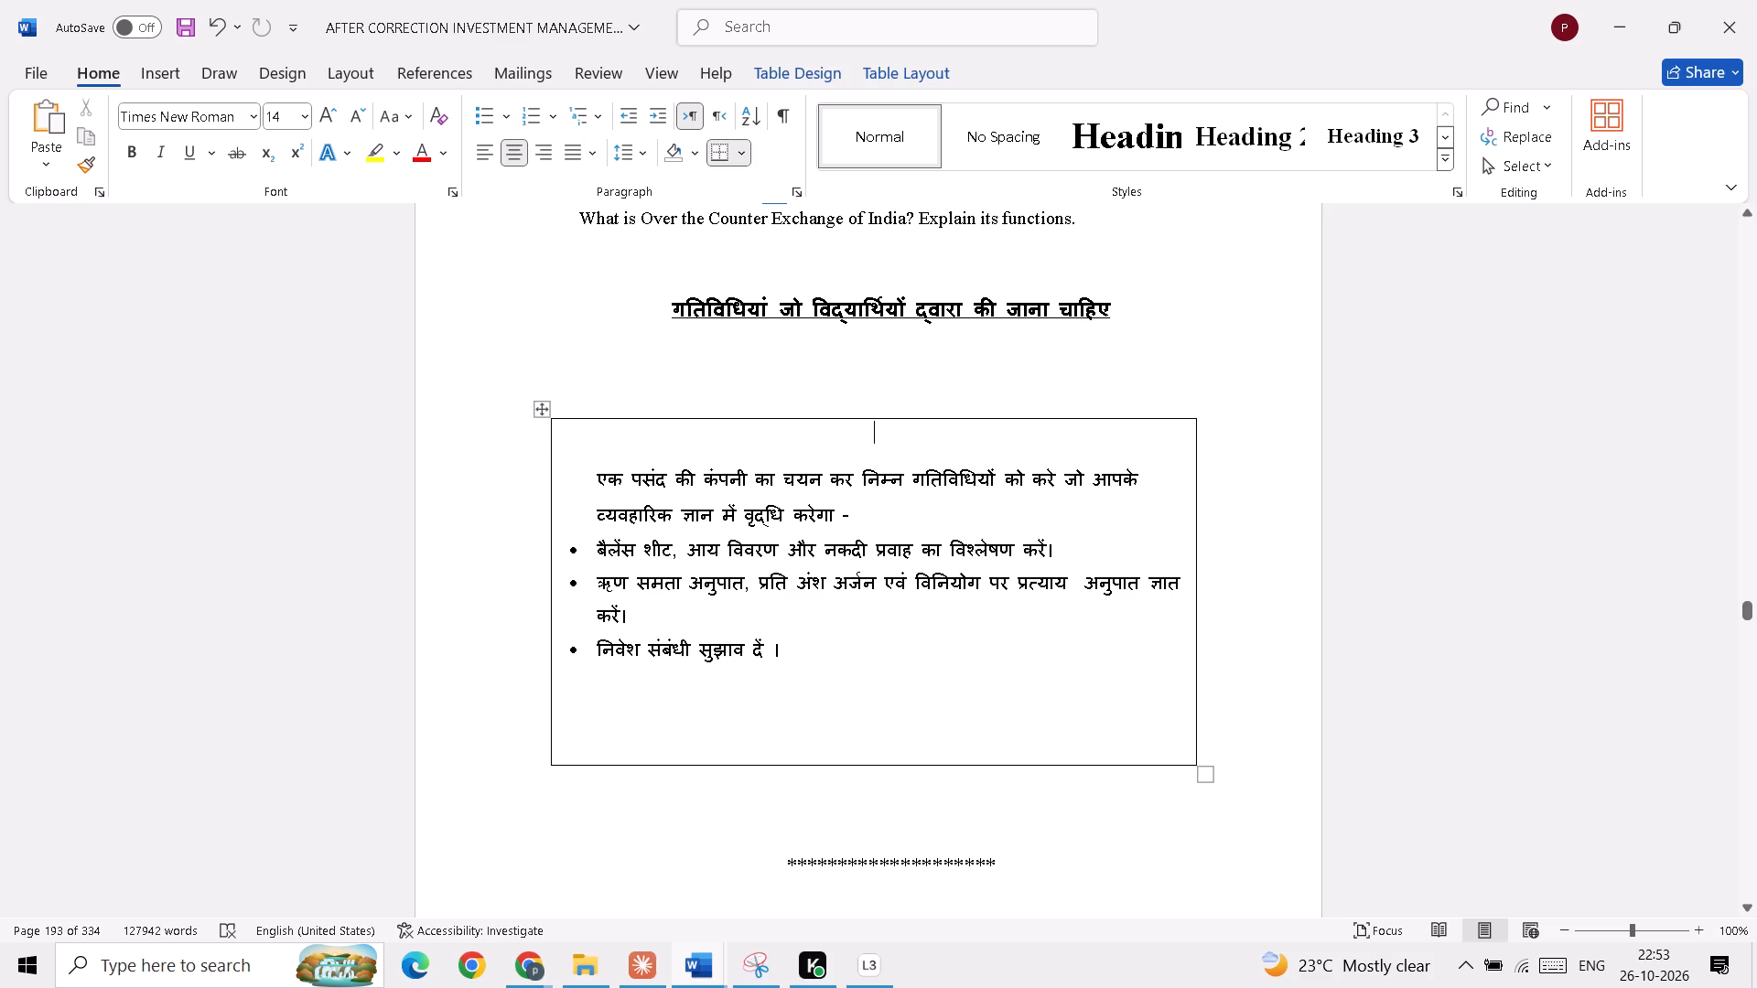
pyautogui.moveTo(1192, 765); pyautogui.dragTo(1174, 700)
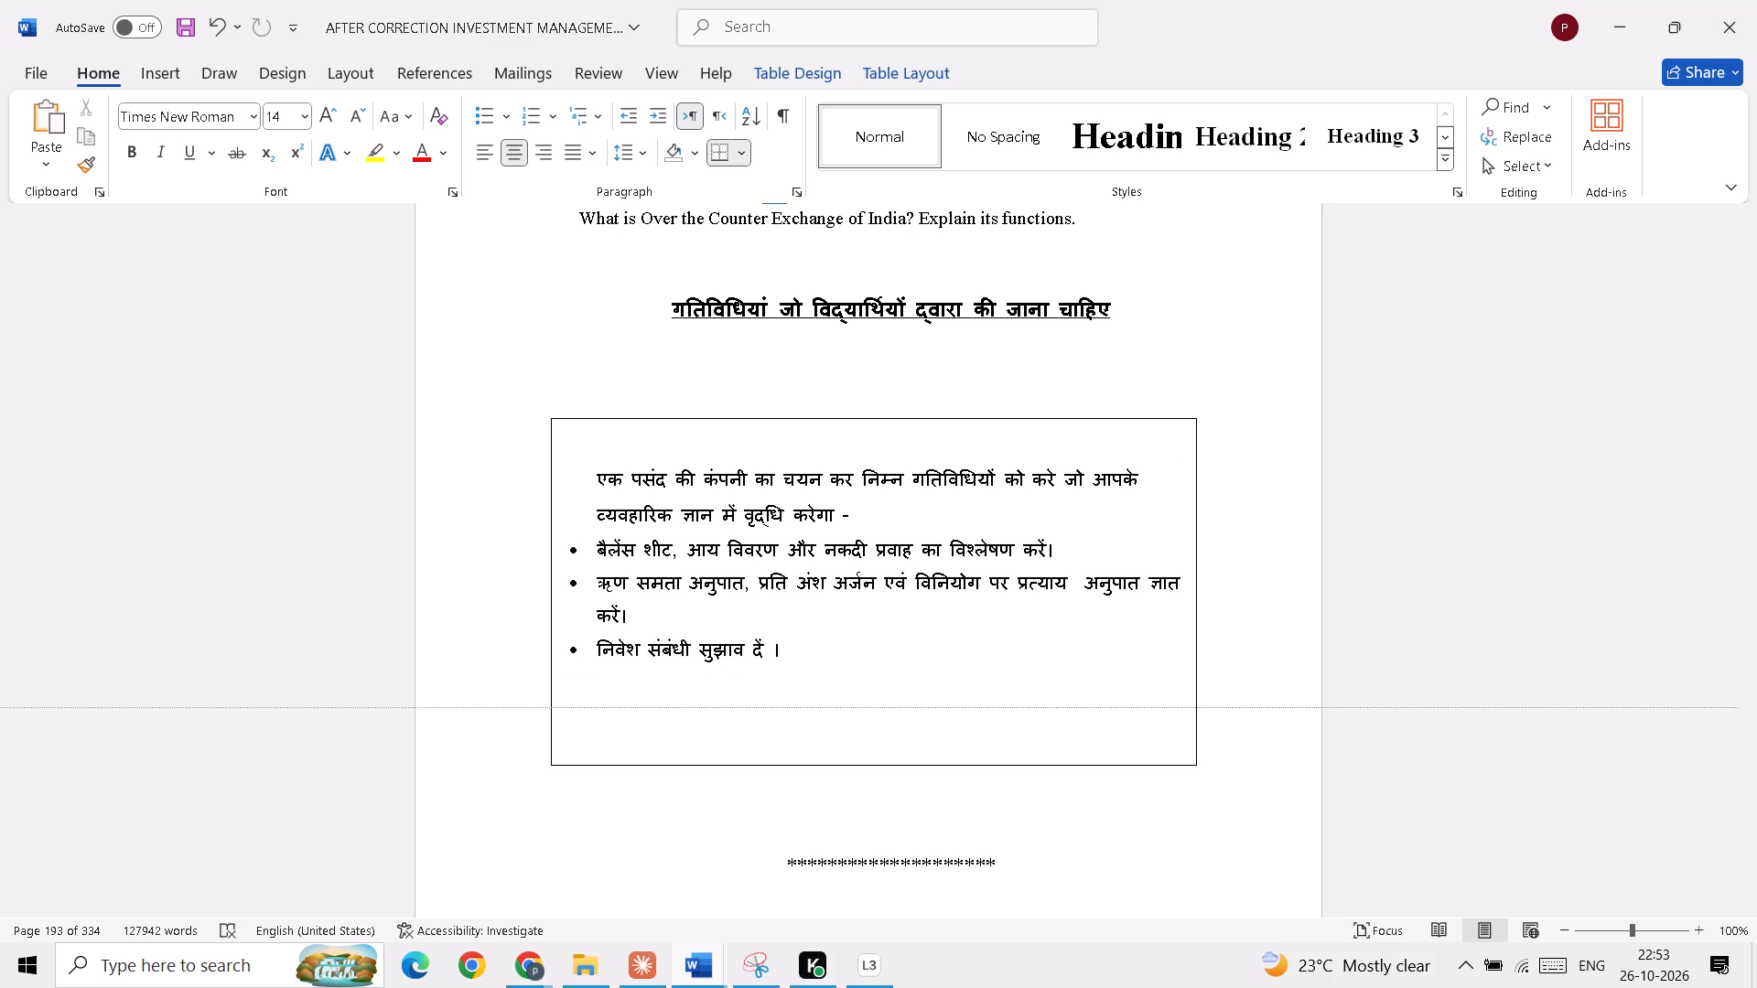
pyautogui.moveTo(1174, 700); pyautogui.dragTo(1179, 692)
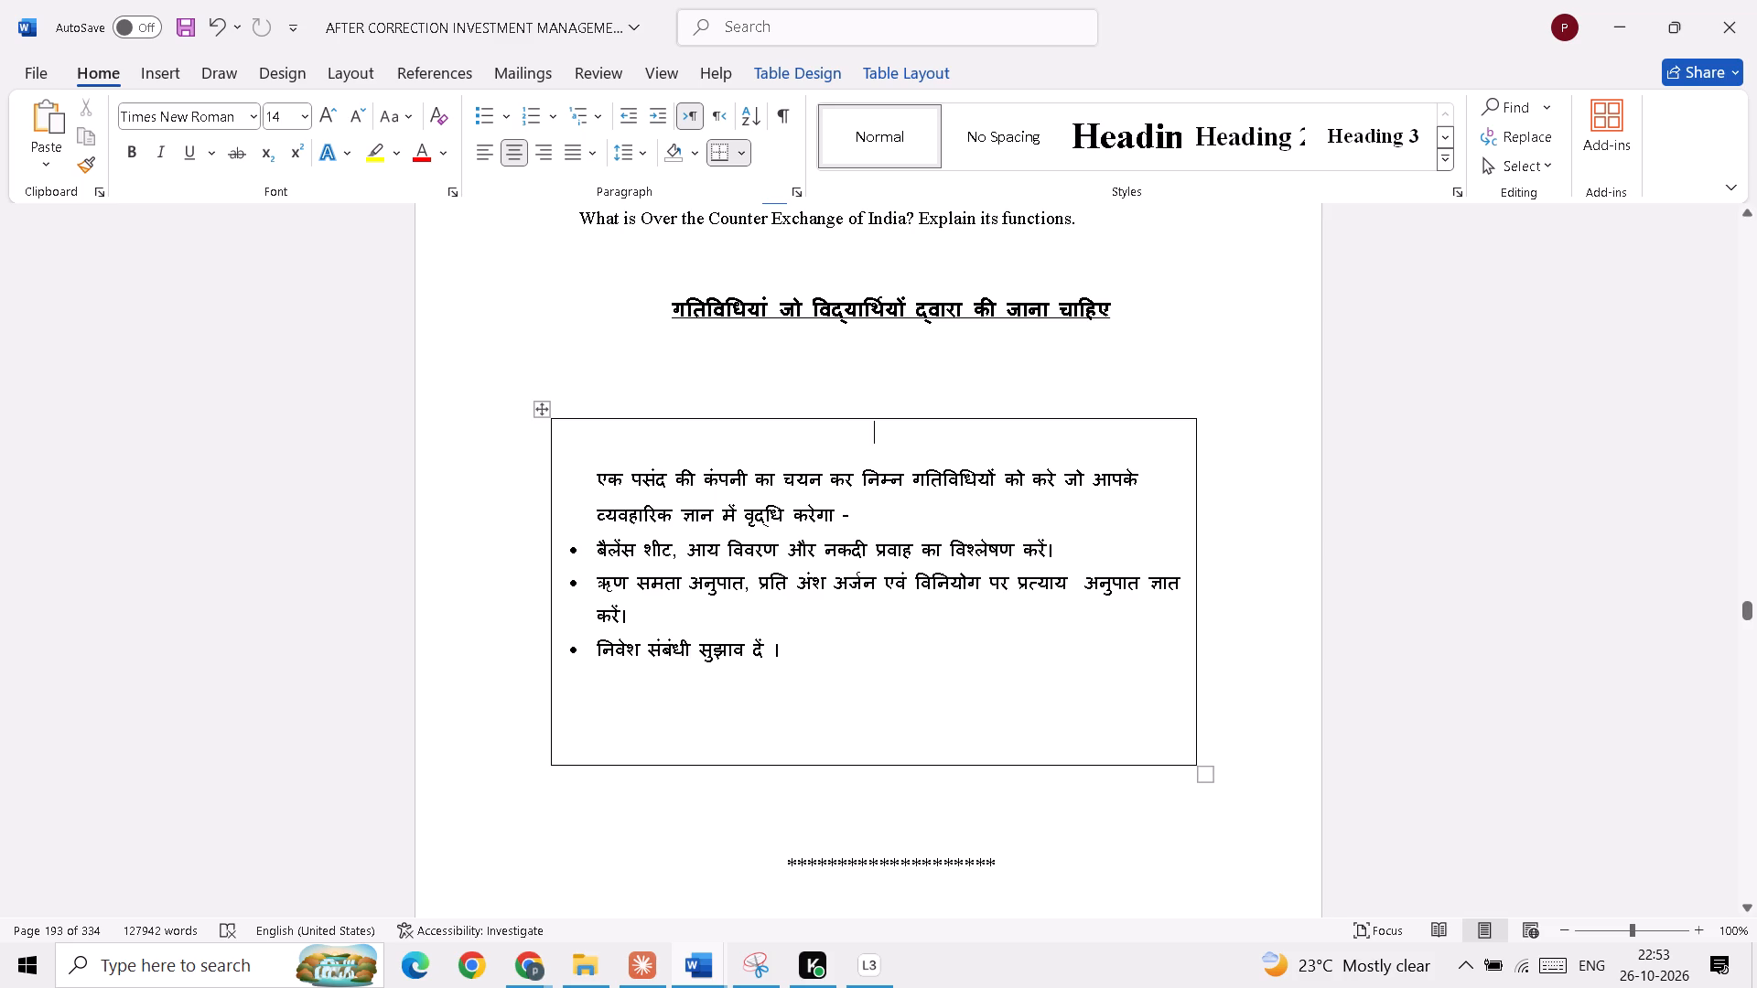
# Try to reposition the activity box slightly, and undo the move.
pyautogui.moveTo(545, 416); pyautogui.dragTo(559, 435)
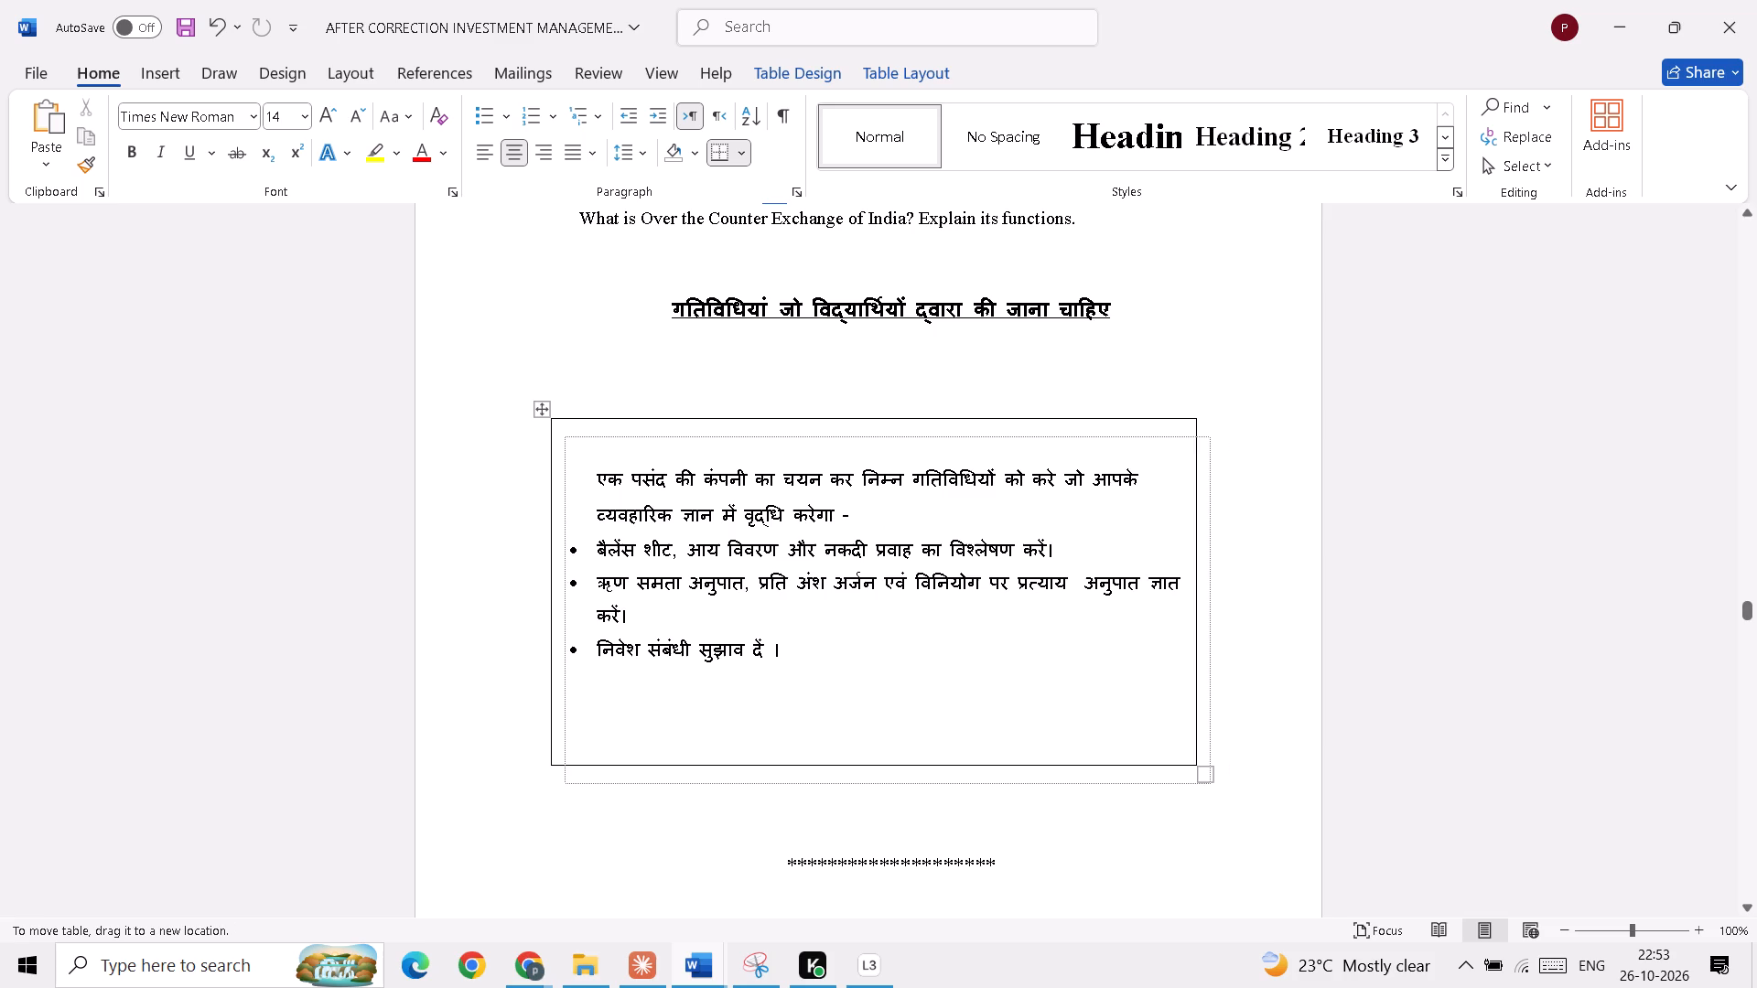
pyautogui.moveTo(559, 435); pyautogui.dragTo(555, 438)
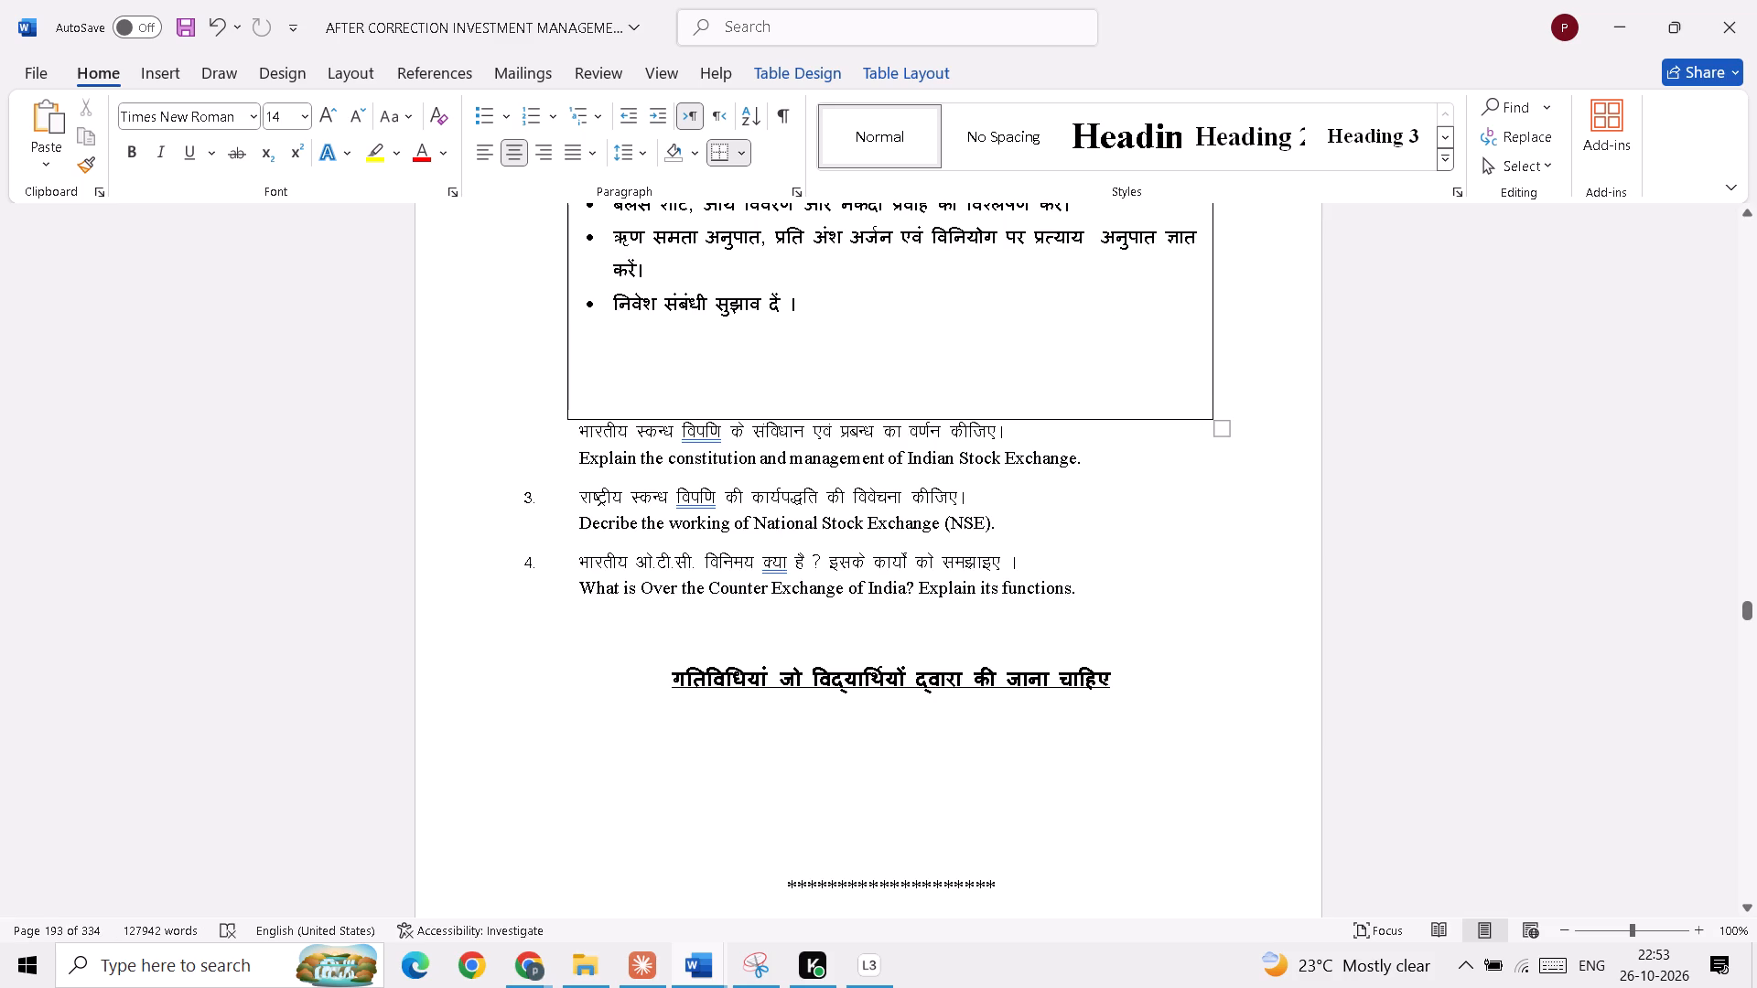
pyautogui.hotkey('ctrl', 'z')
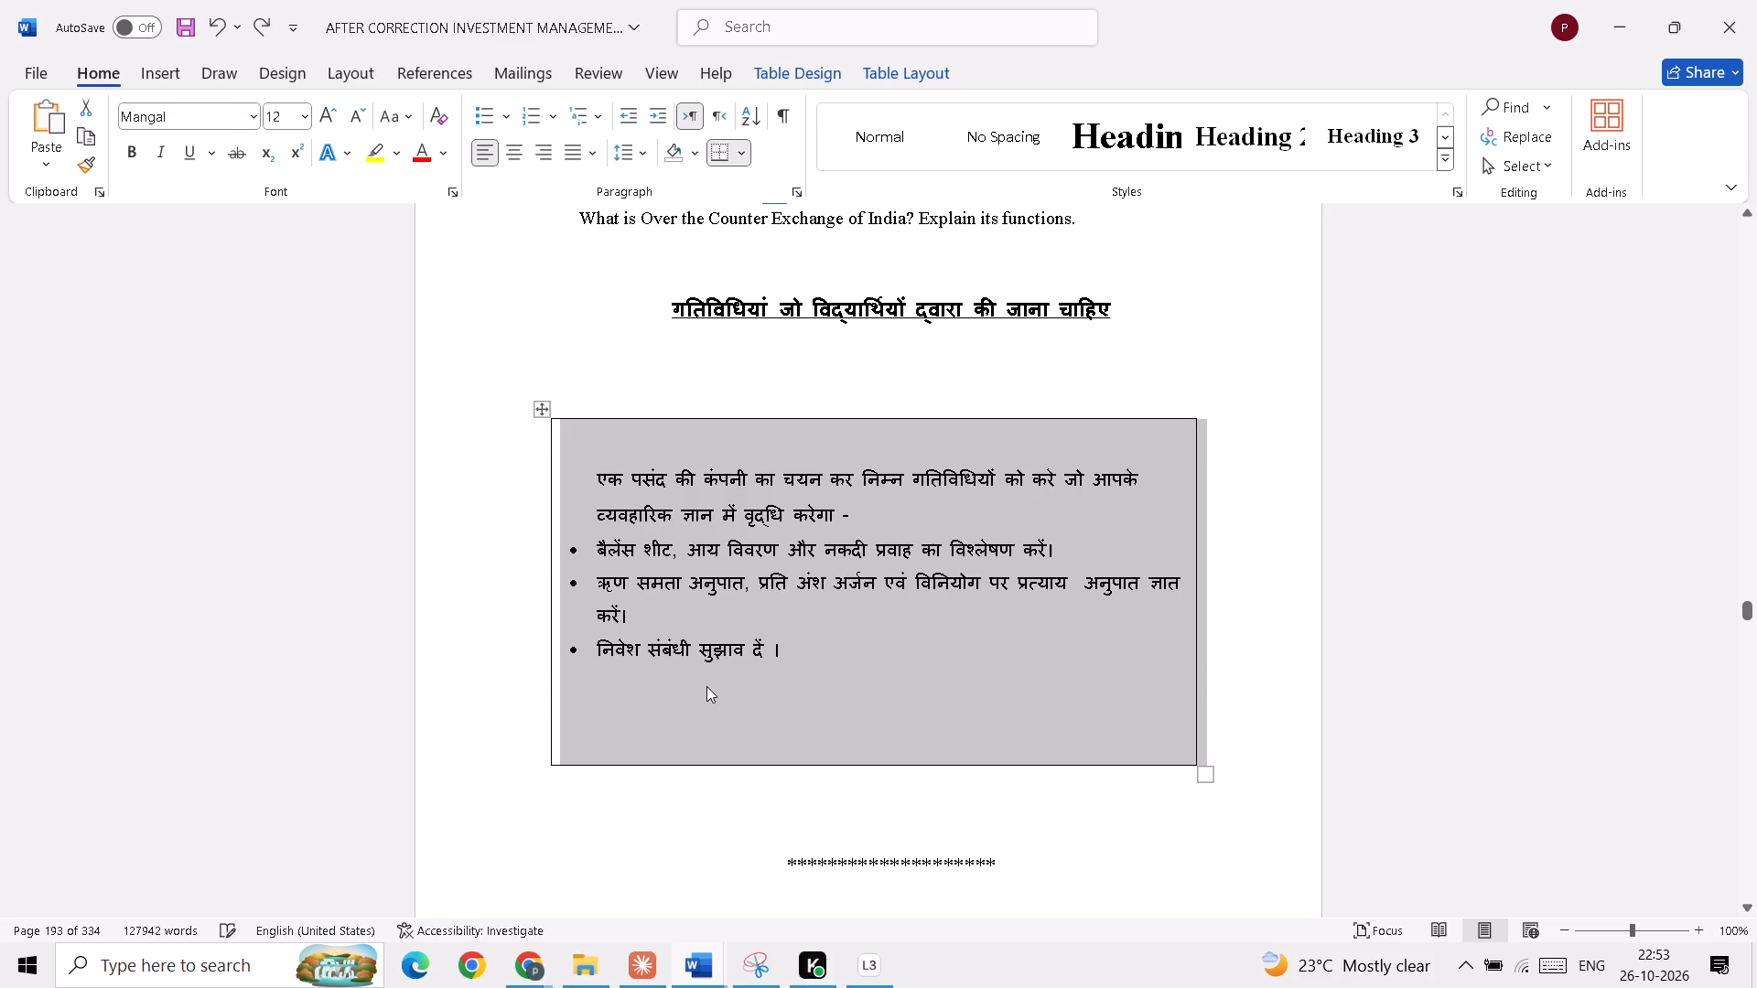
# Move the activity box up so it sits directly beneath the heading "गतिविधियां जो विद्यार्थियों द्वारा की जाना चाहिए".
pyautogui.click(893, 811)
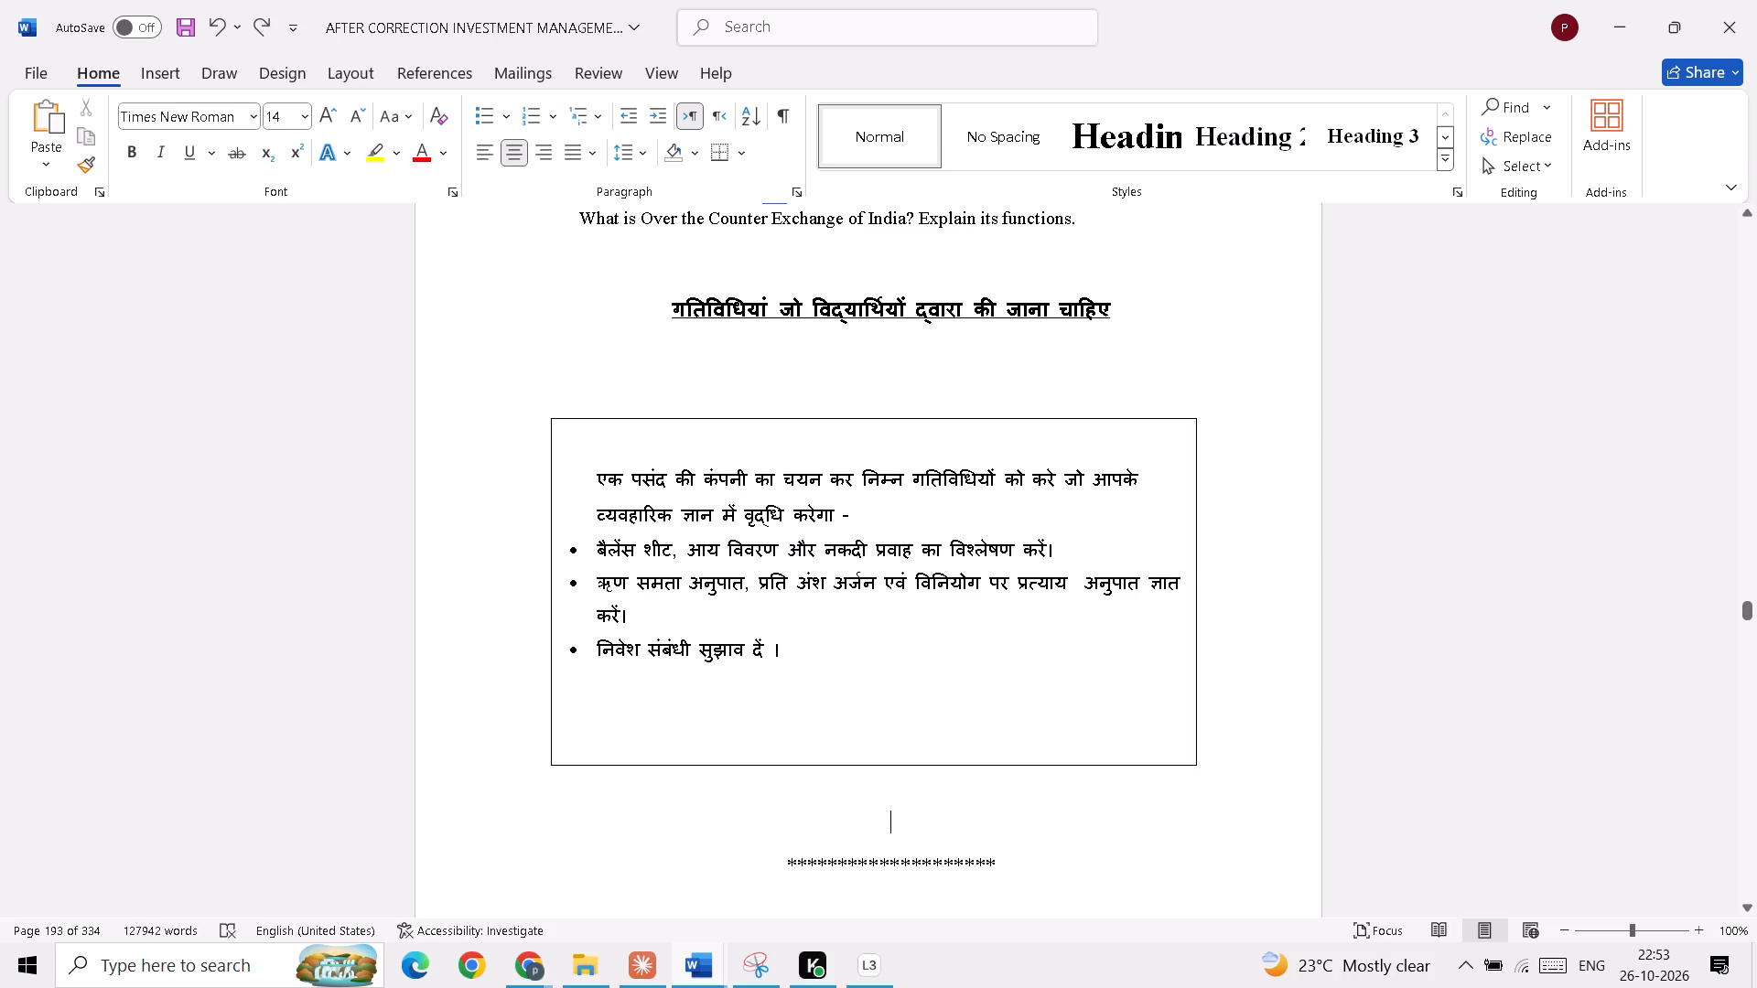
pyautogui.doubleClick(684, 419)
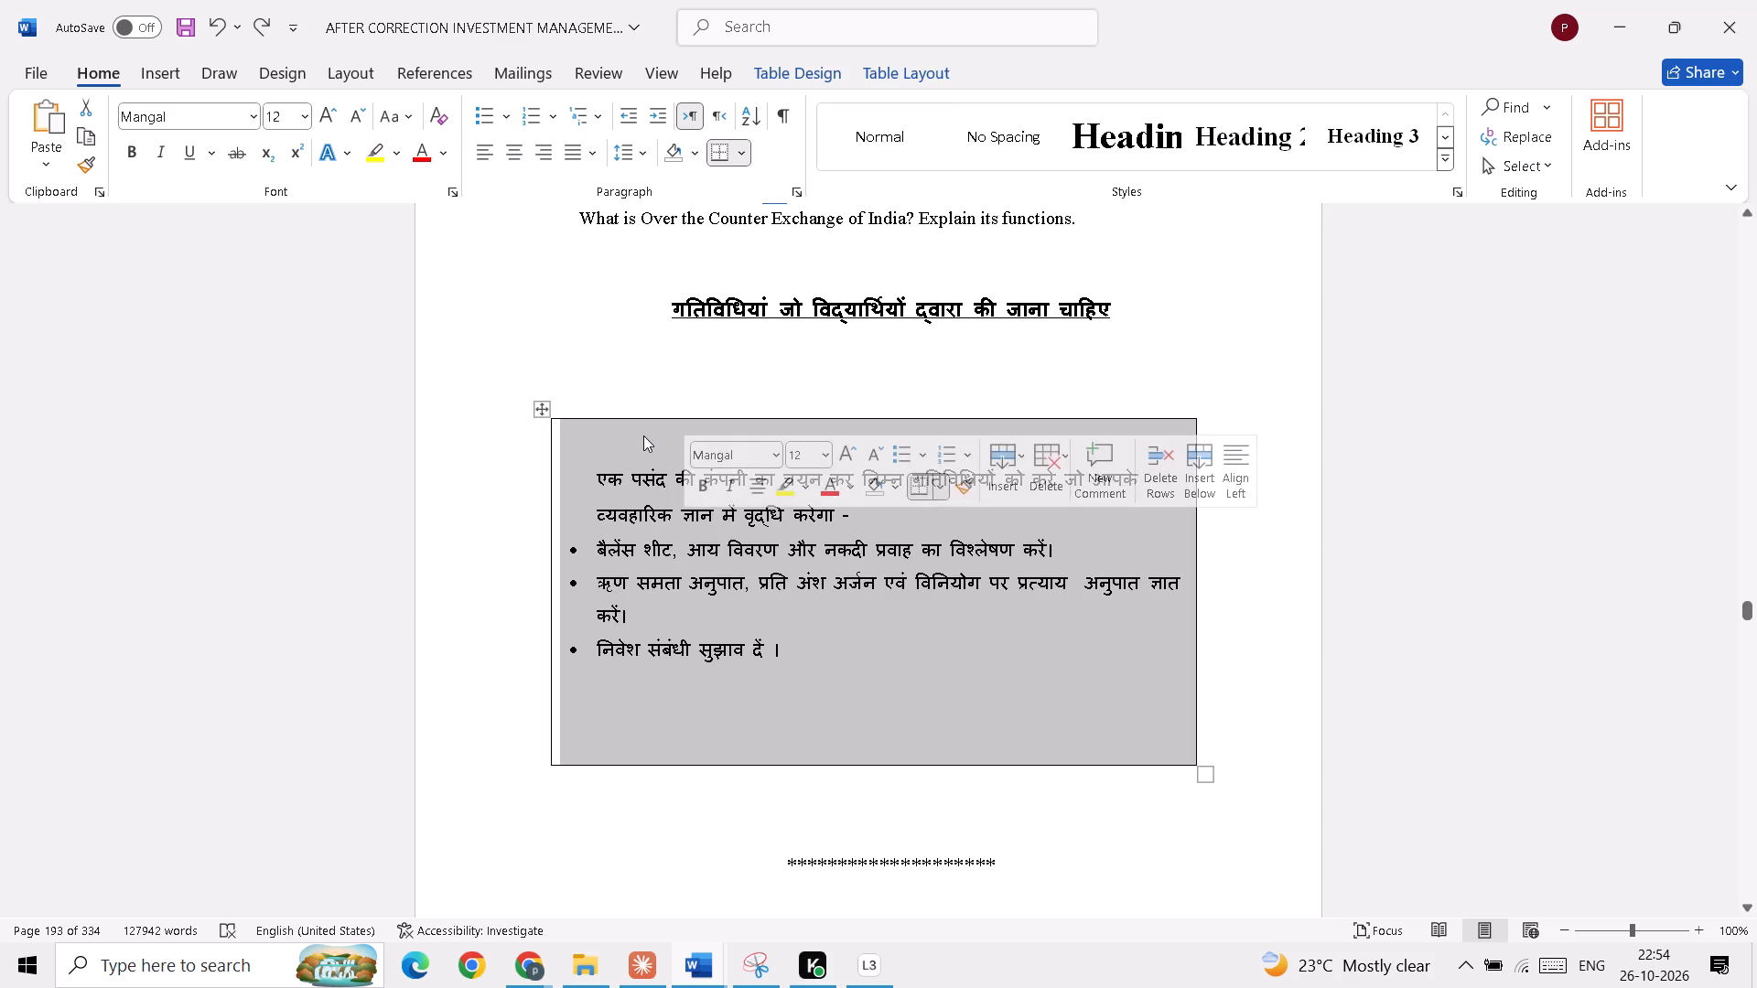
pyautogui.click(643, 435)
pyautogui.click(643, 435)
pyautogui.click(643, 435)
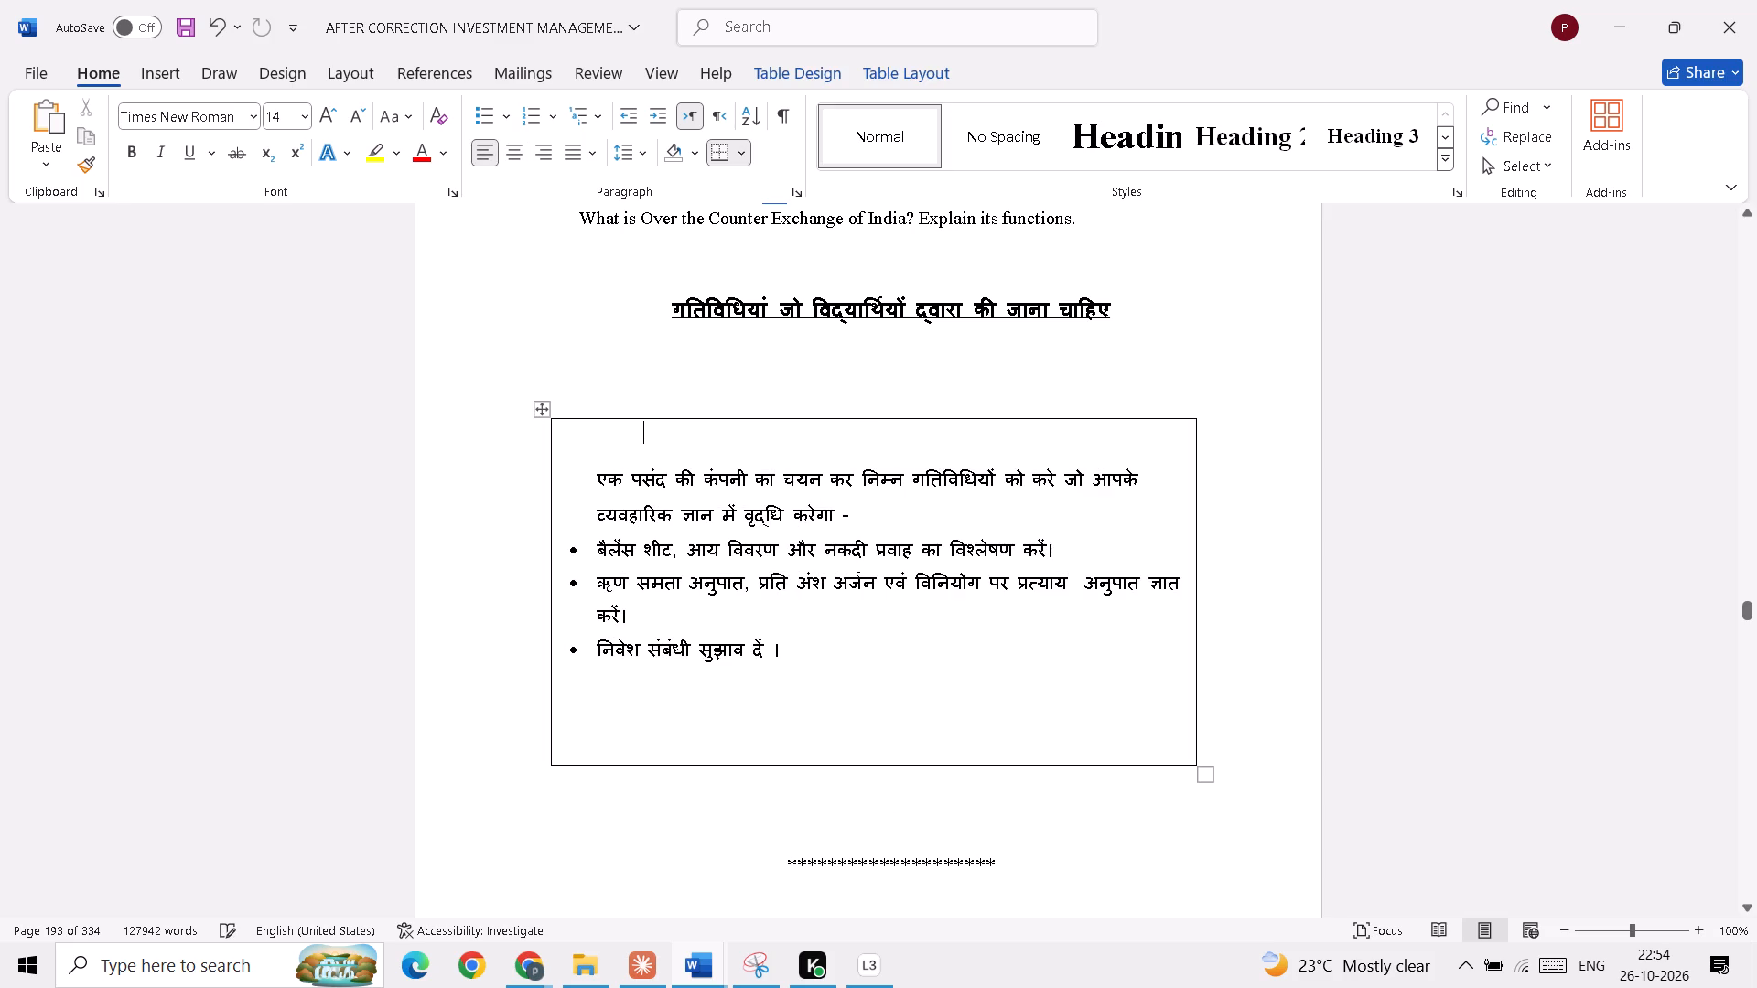
pyautogui.moveTo(539, 411); pyautogui.dragTo(538, 357)
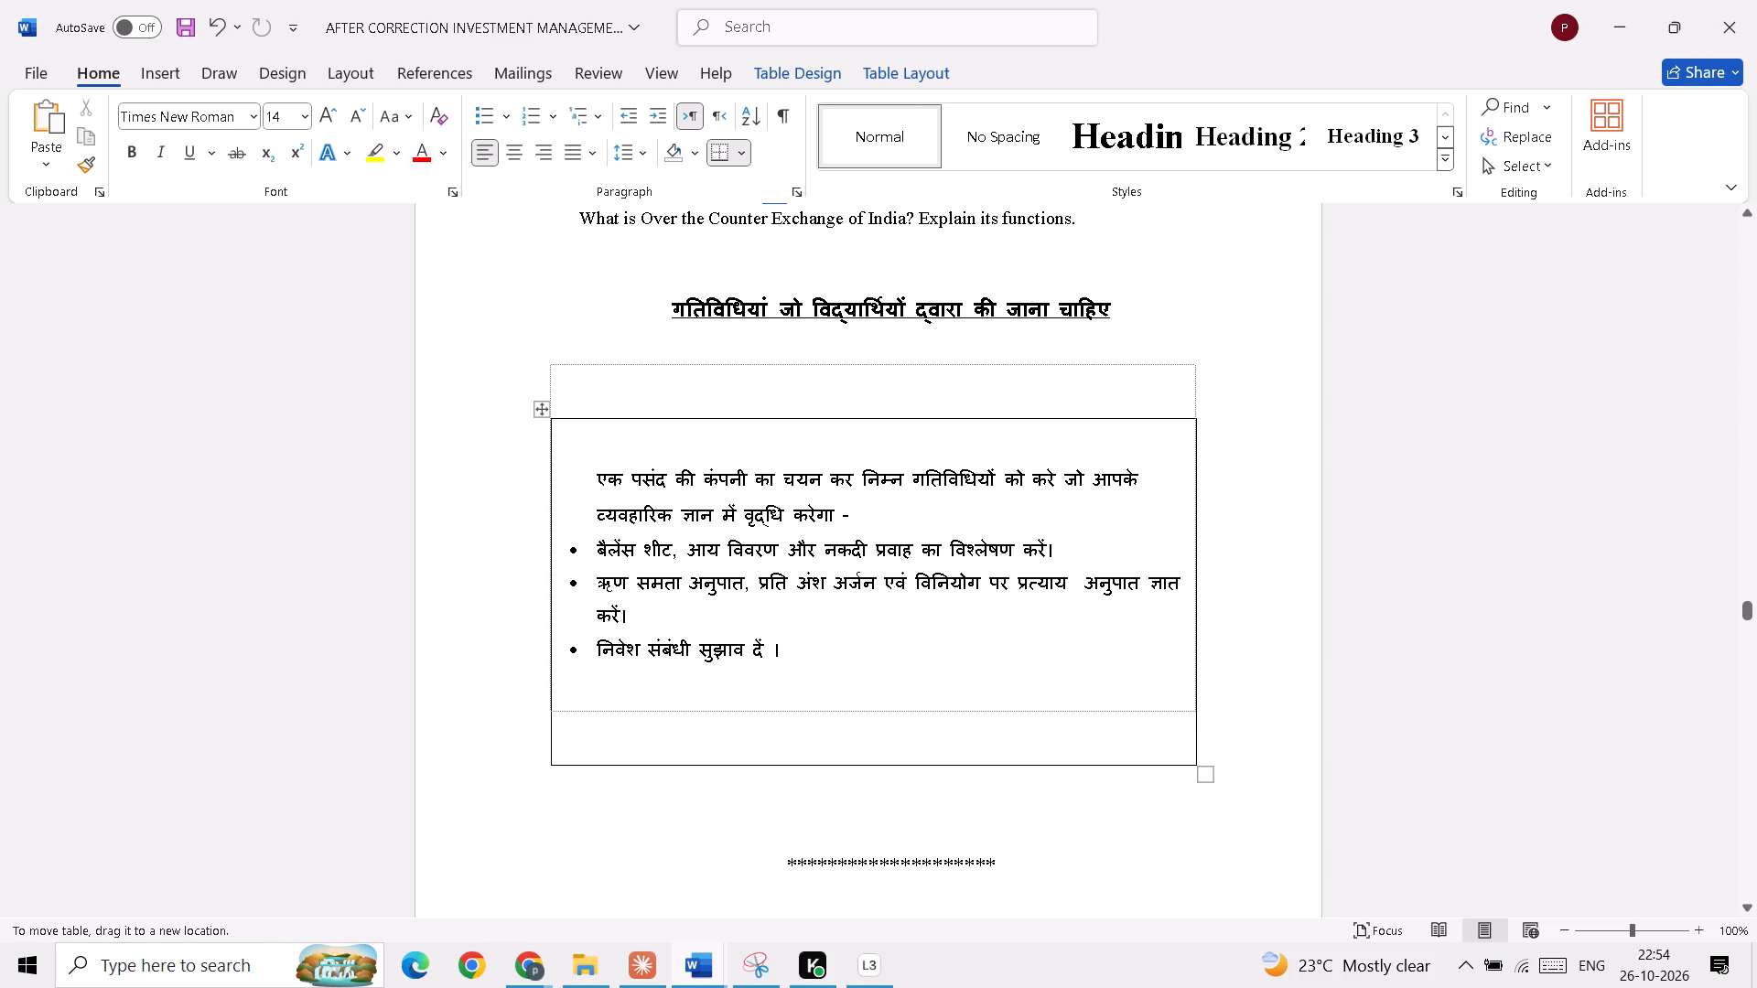
pyautogui.moveTo(538, 357); pyautogui.dragTo(541, 347)
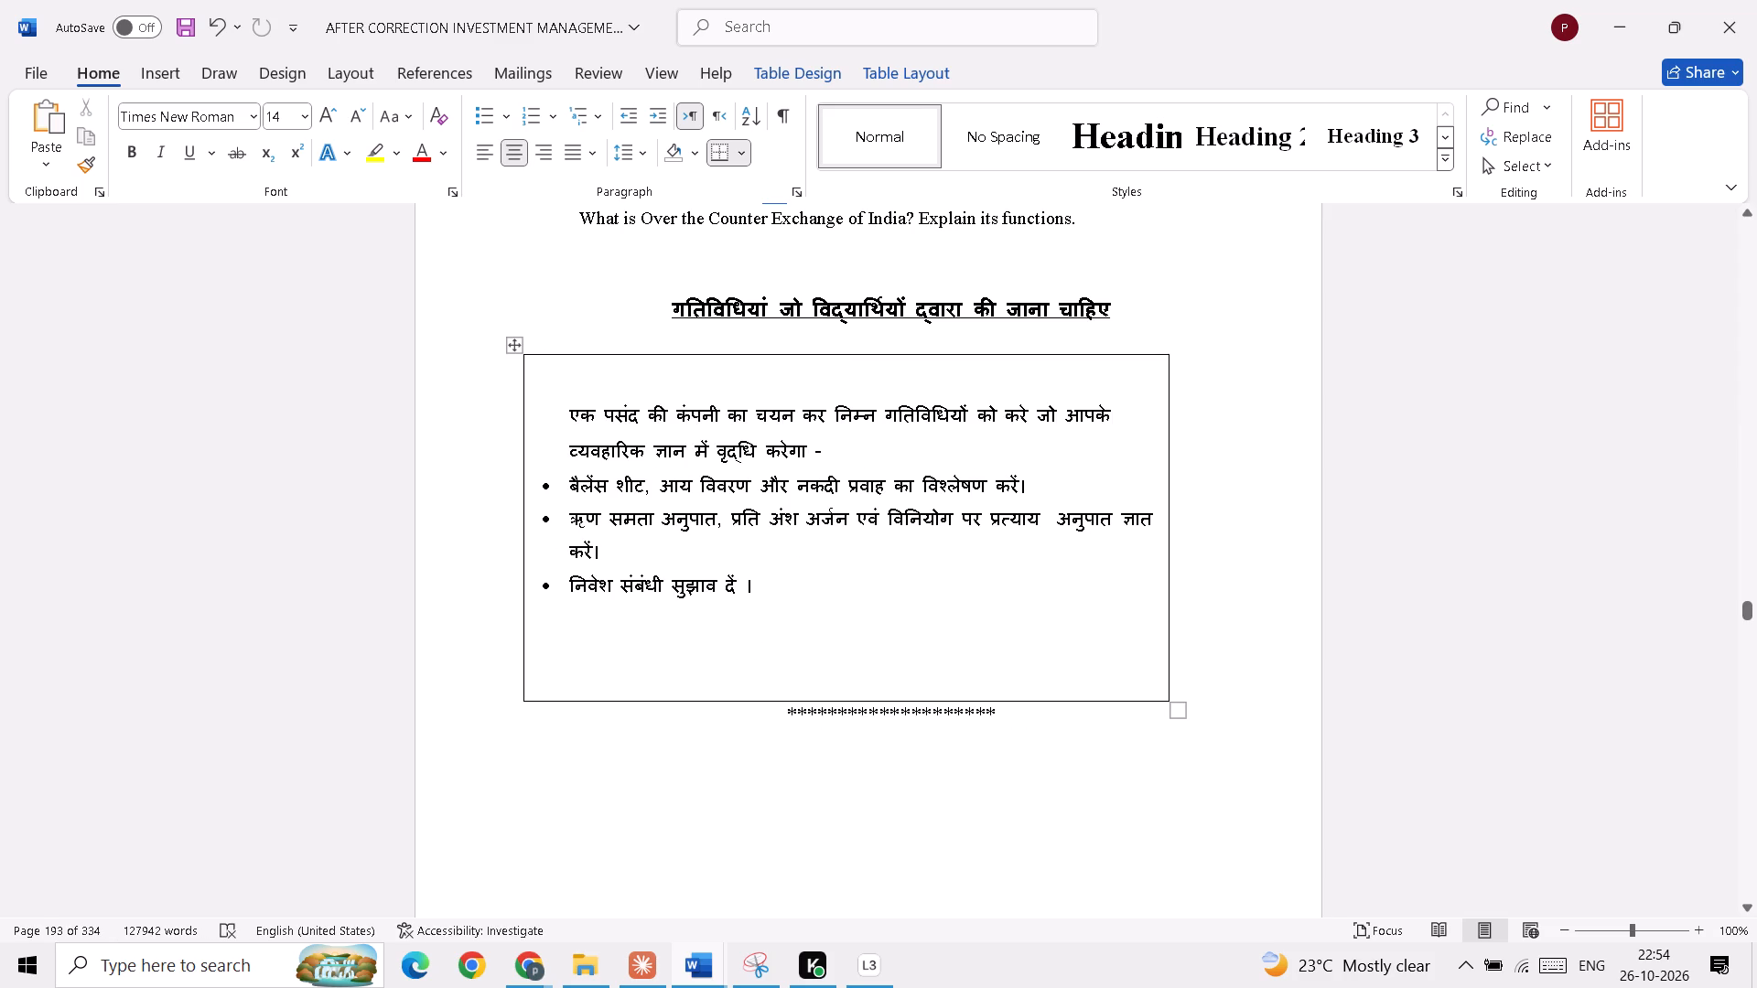
# Insert eight blank lines before the closing row of asterisks to set it clear below the activity box.
pyautogui.click(787, 723)
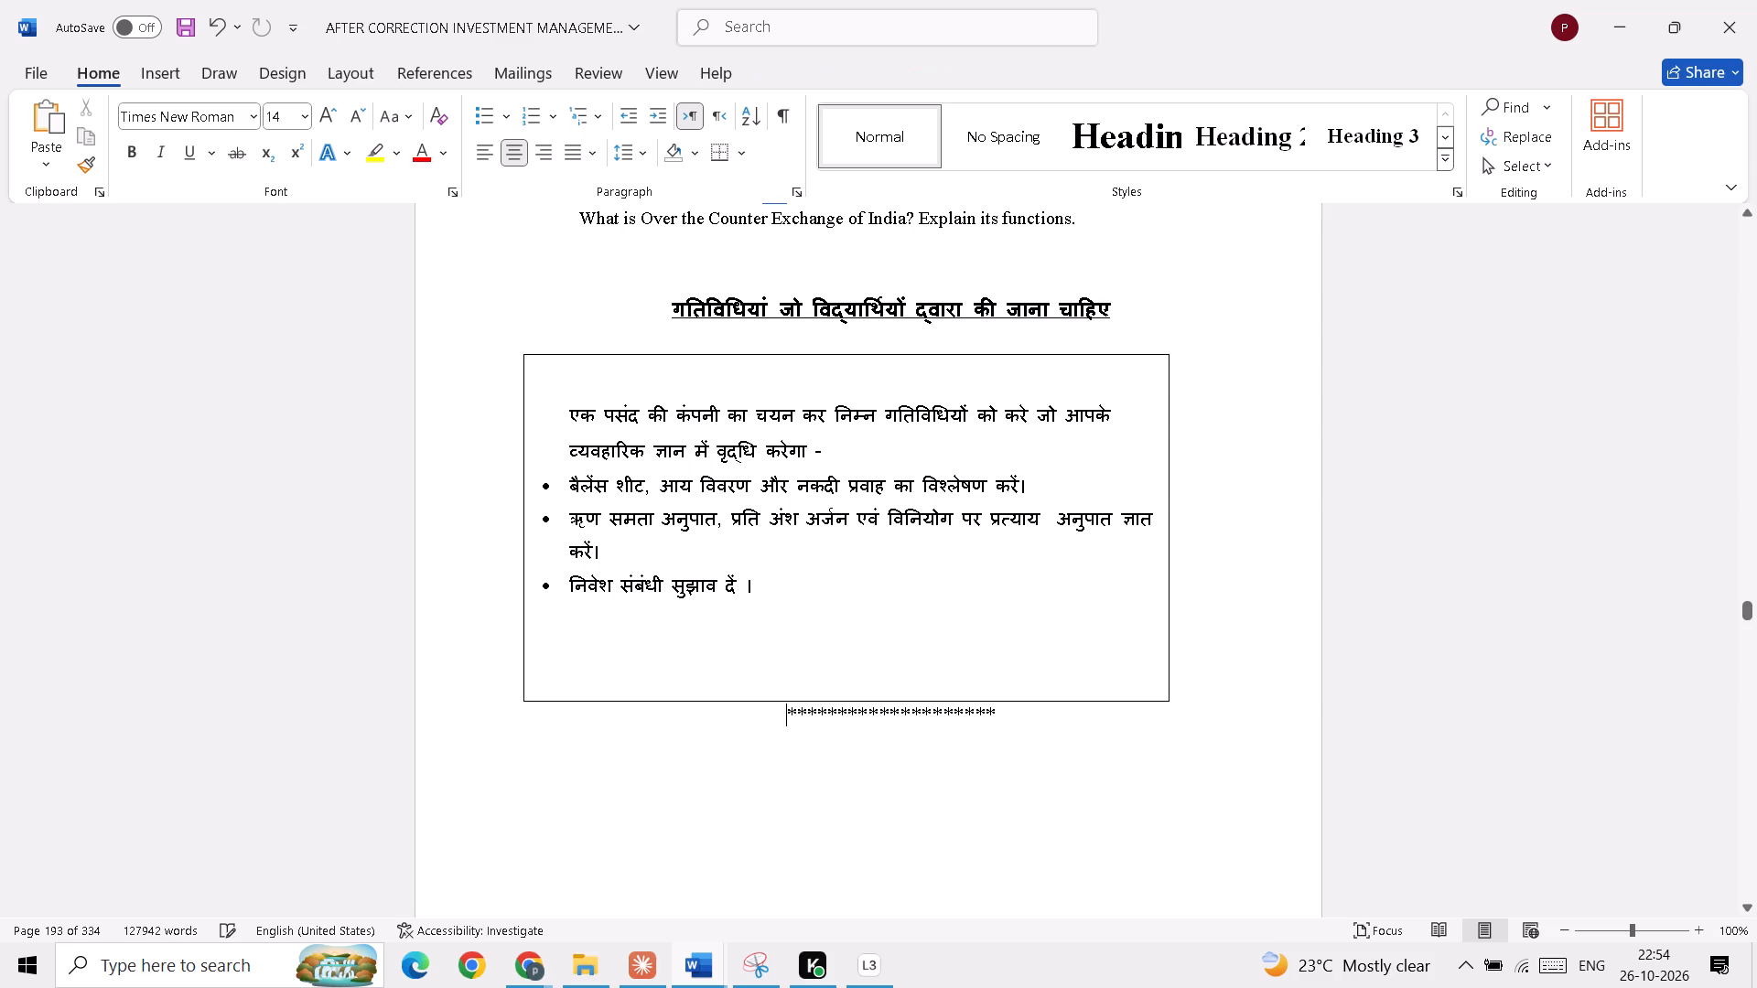
pyautogui.press('Return')
pyautogui.press('Return')
pyautogui.press('Return')
pyautogui.press('Return')
pyautogui.press('Return')
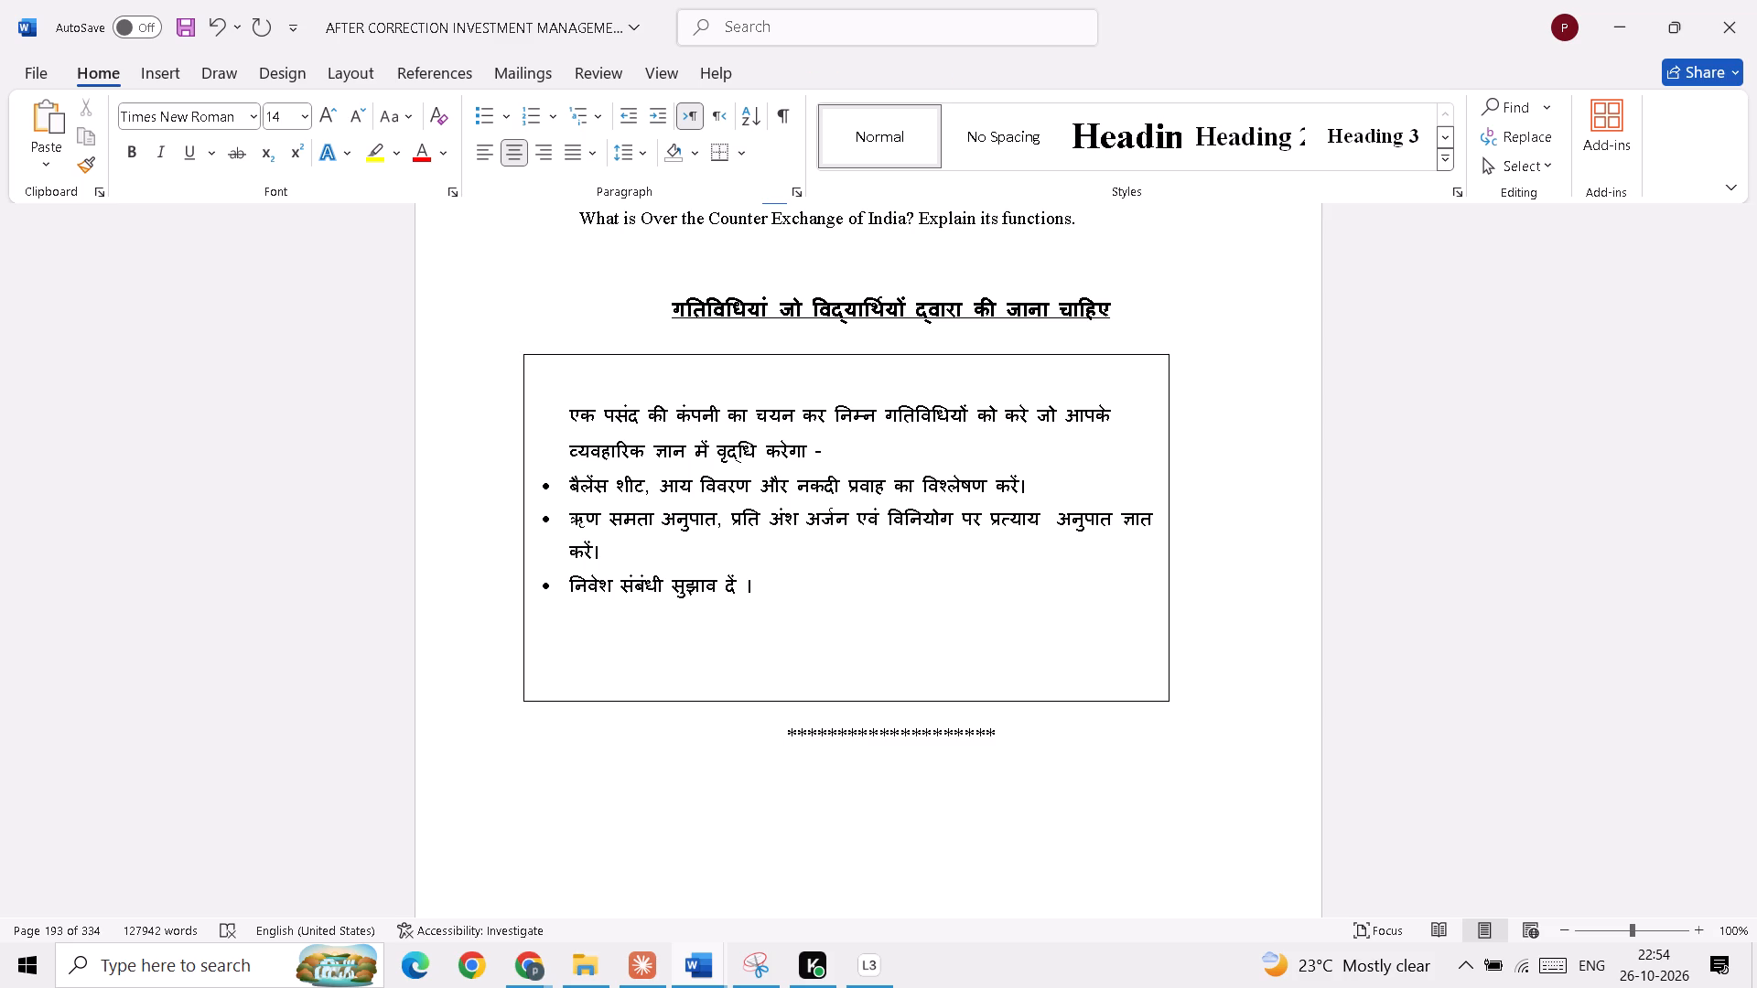
pyautogui.press('Return')
pyautogui.press('Return')
pyautogui.press('Return')
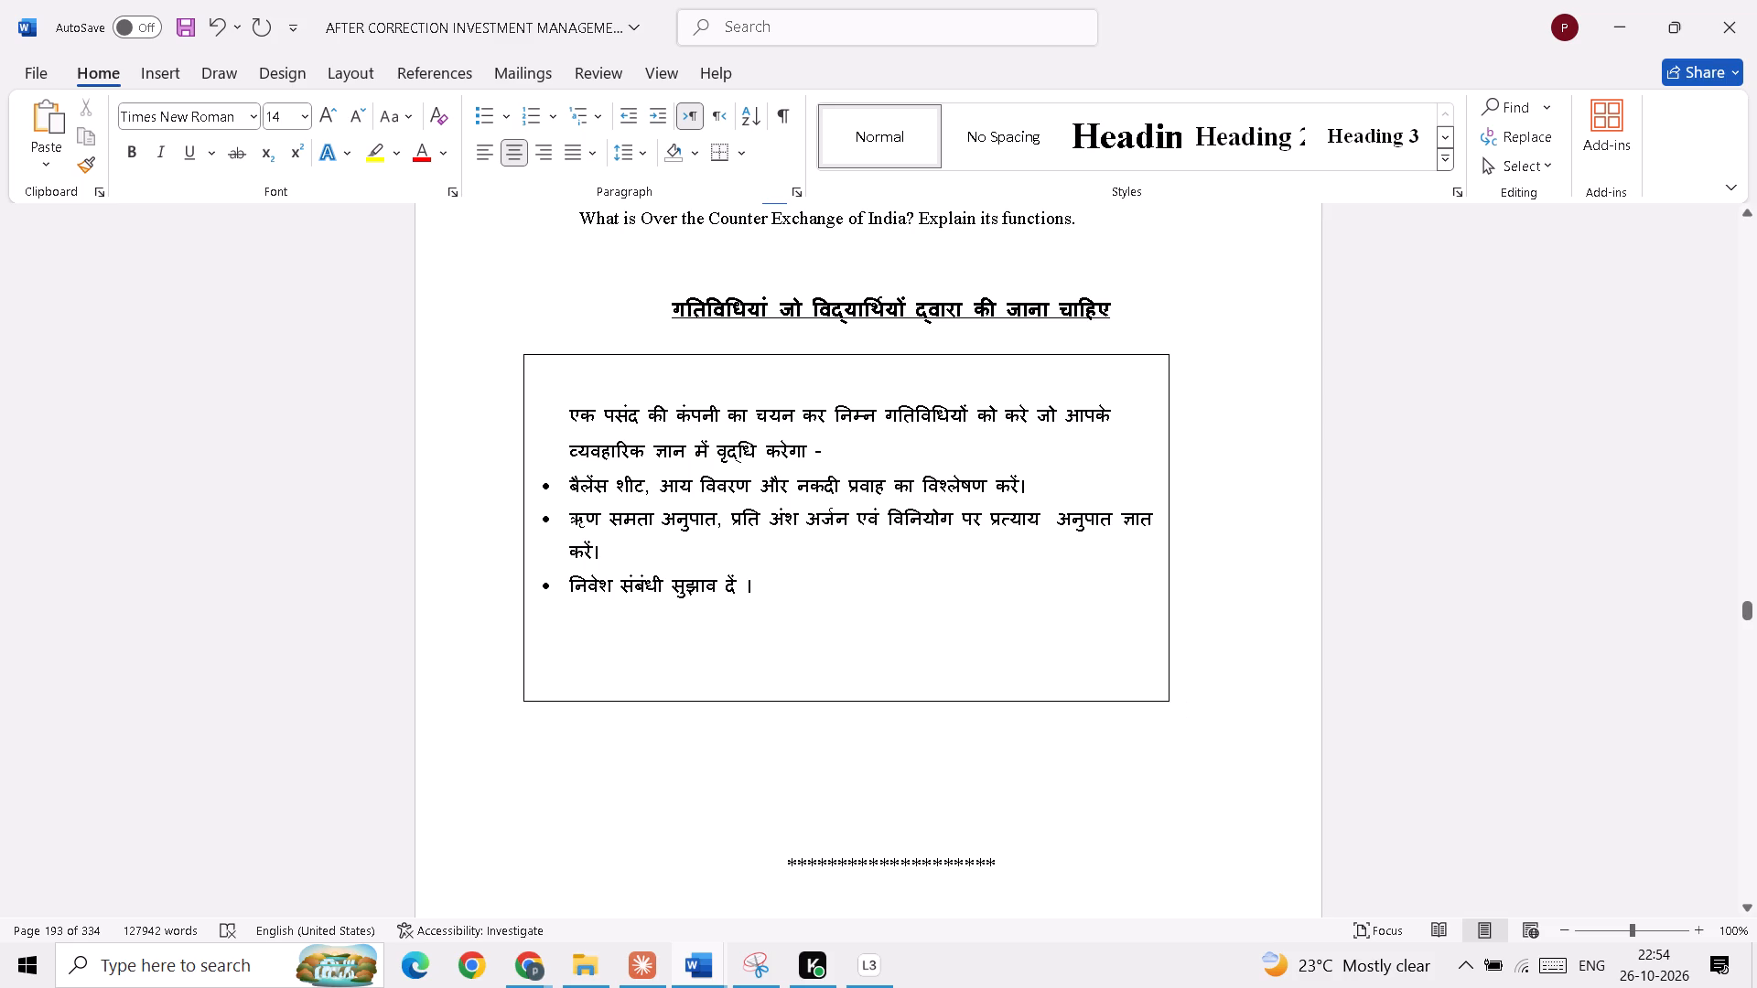
# Copy the underlined heading "गतिविधियां जो विद्यार्थियों द्वारा की जाना चाहिए" above the activity box.
pyautogui.moveTo(673, 304); pyautogui.dragTo(1187, 311)
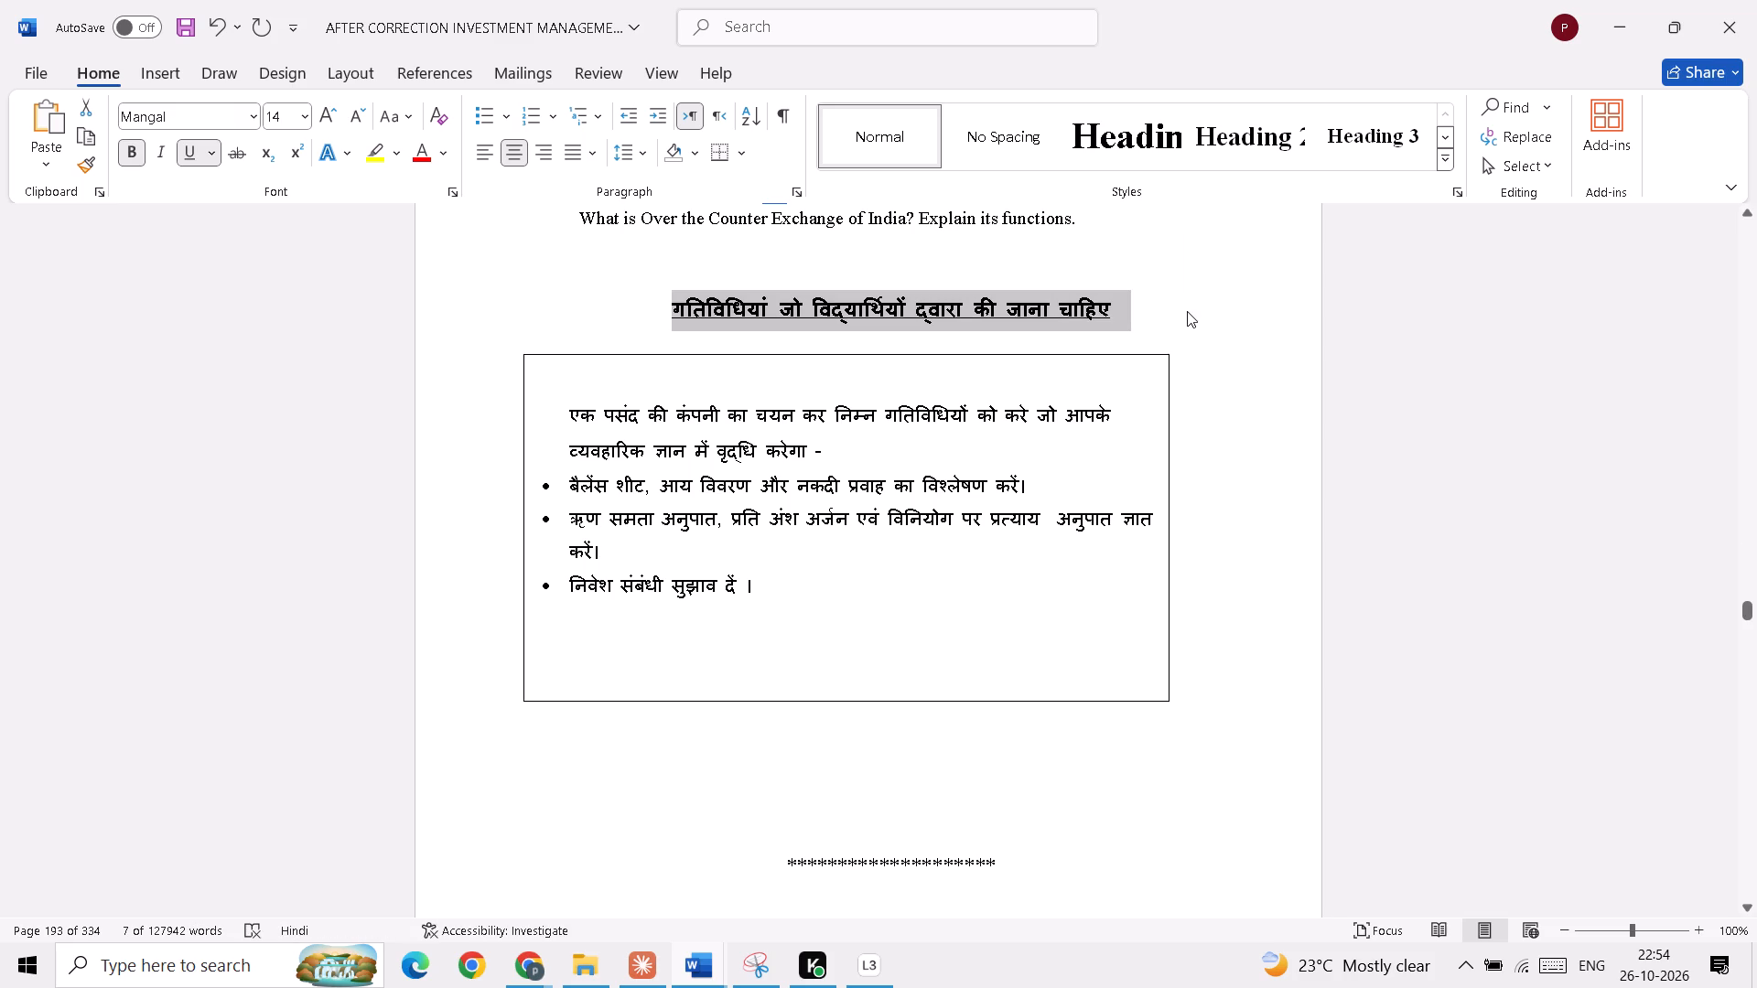
pyautogui.hotkey('ctrl', 'c')
# Look over the opening pages of unit three's chapter 10 on the derivative market and check back on the heading above the activity box.
pyautogui.scroll(-13, 1173, 498)
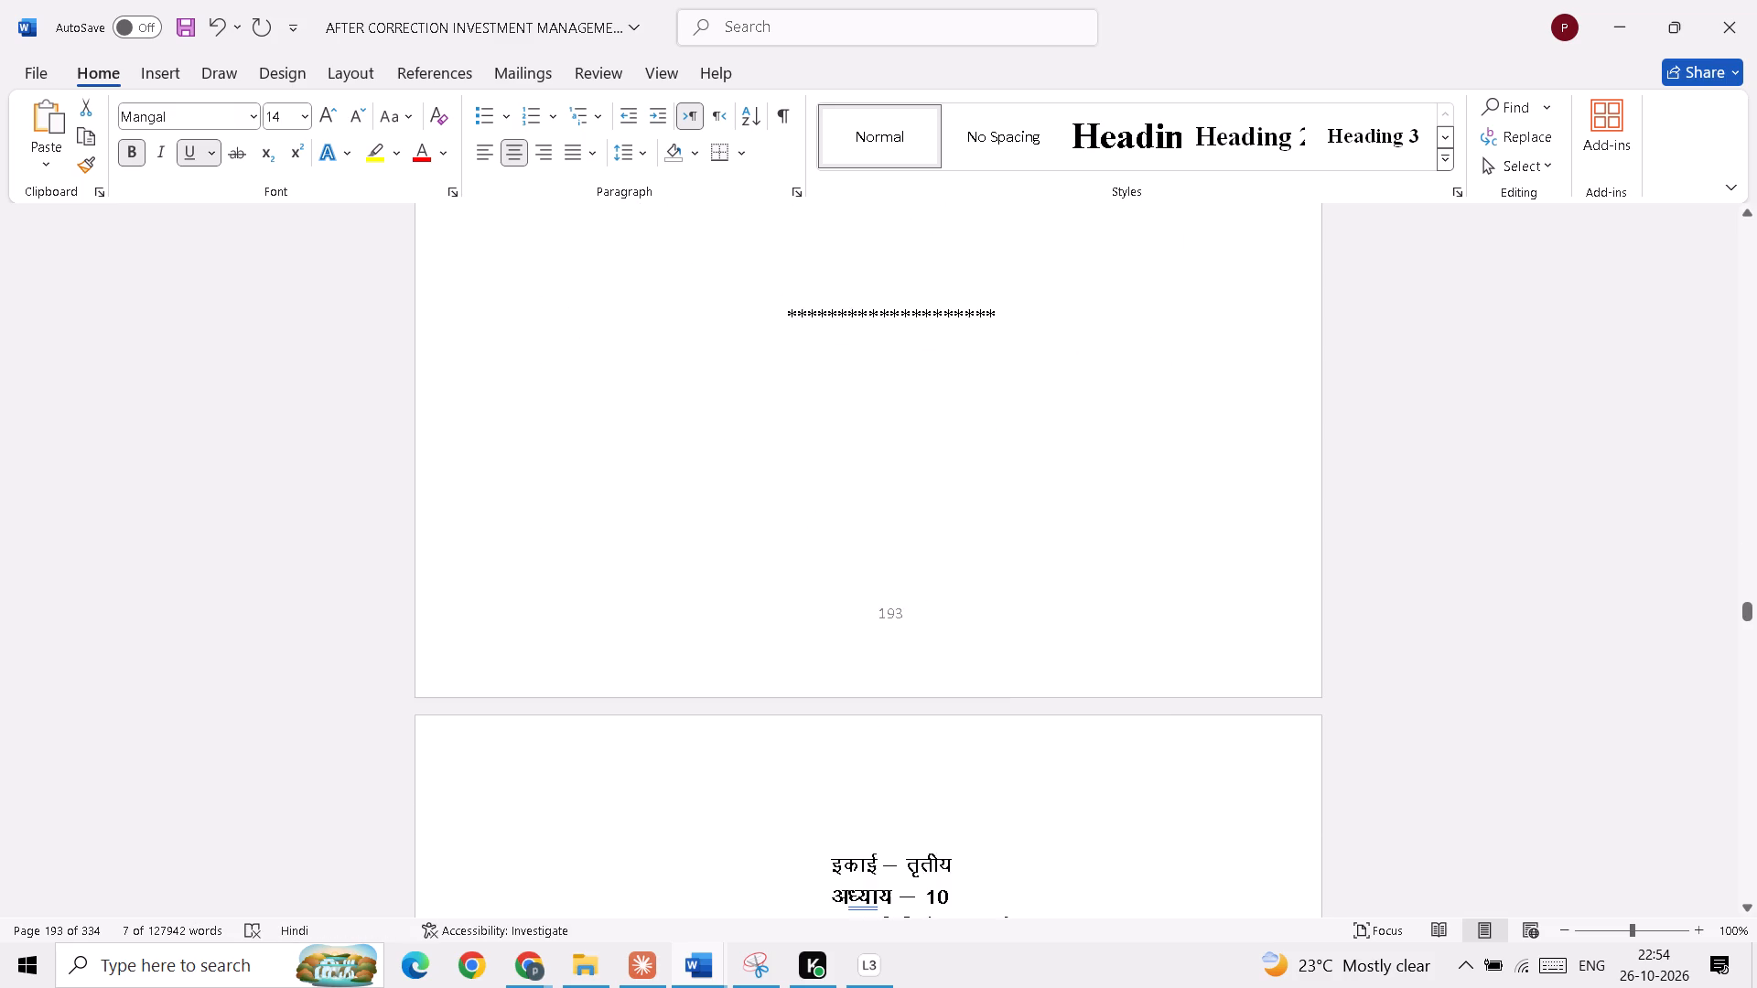
pyautogui.scroll(-11, 1106, 718)
pyautogui.scroll(-19, 1099, 740)
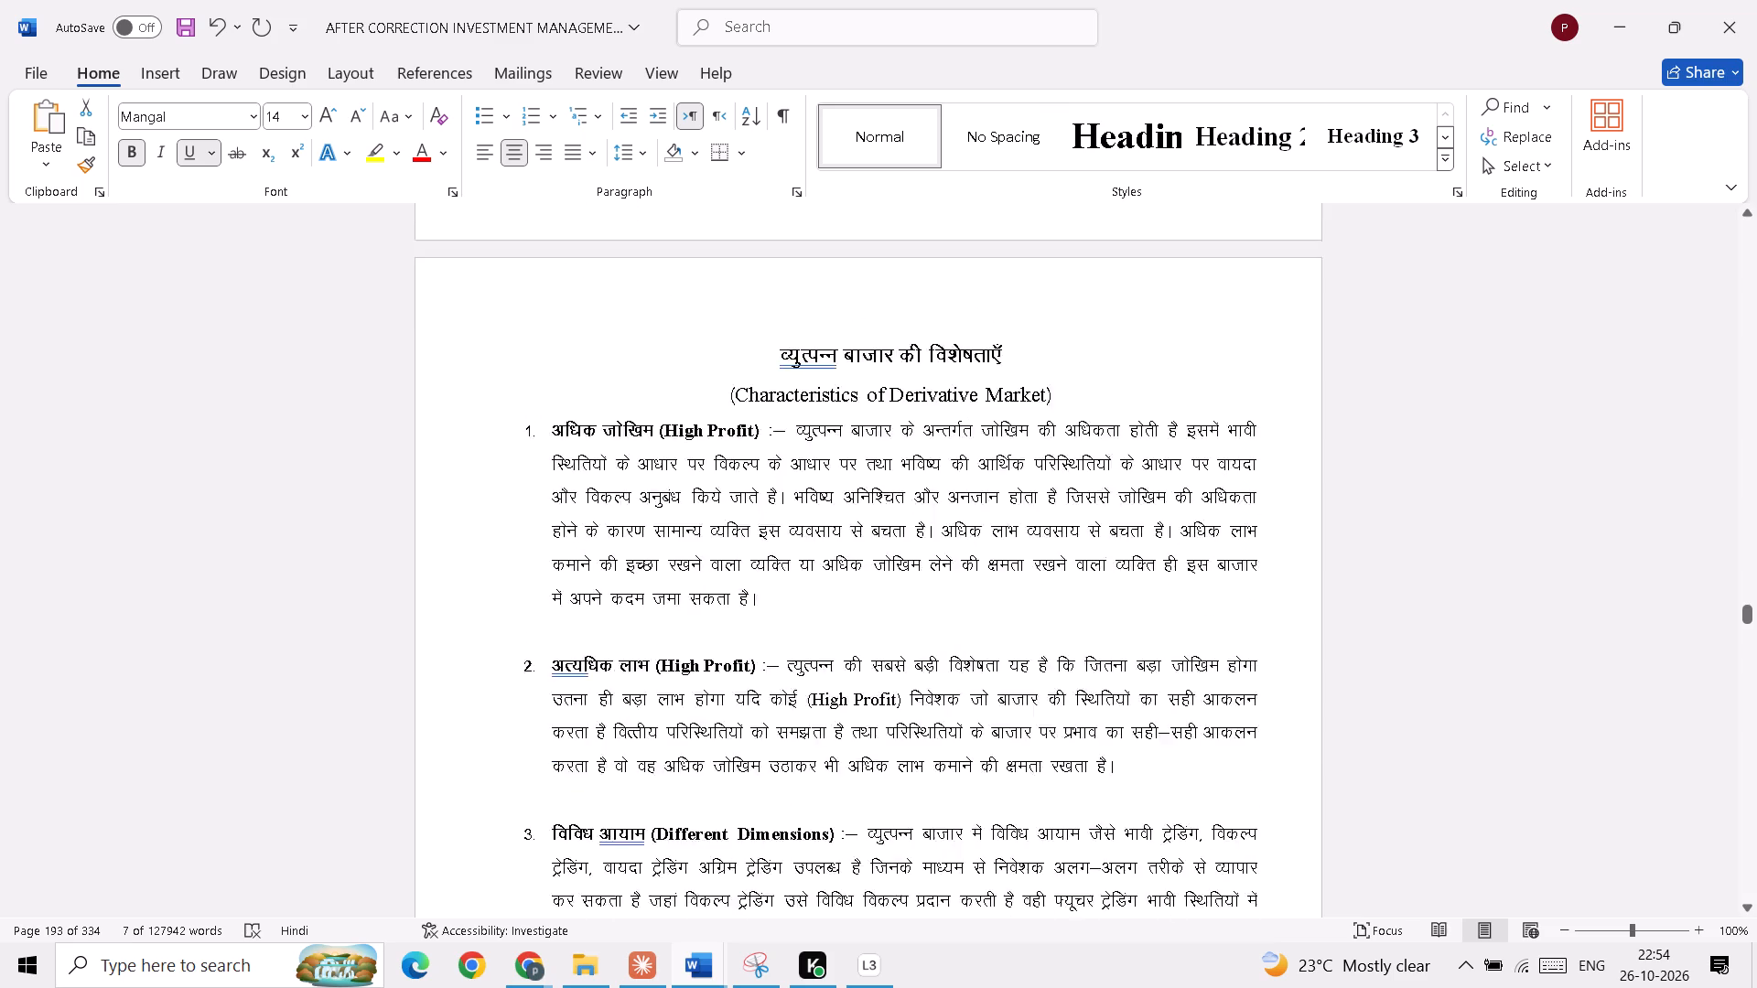
pyautogui.scroll(-20, 1114, 835)
pyautogui.scroll(-20, 1114, 835)
pyautogui.scroll(-8, 1114, 835)
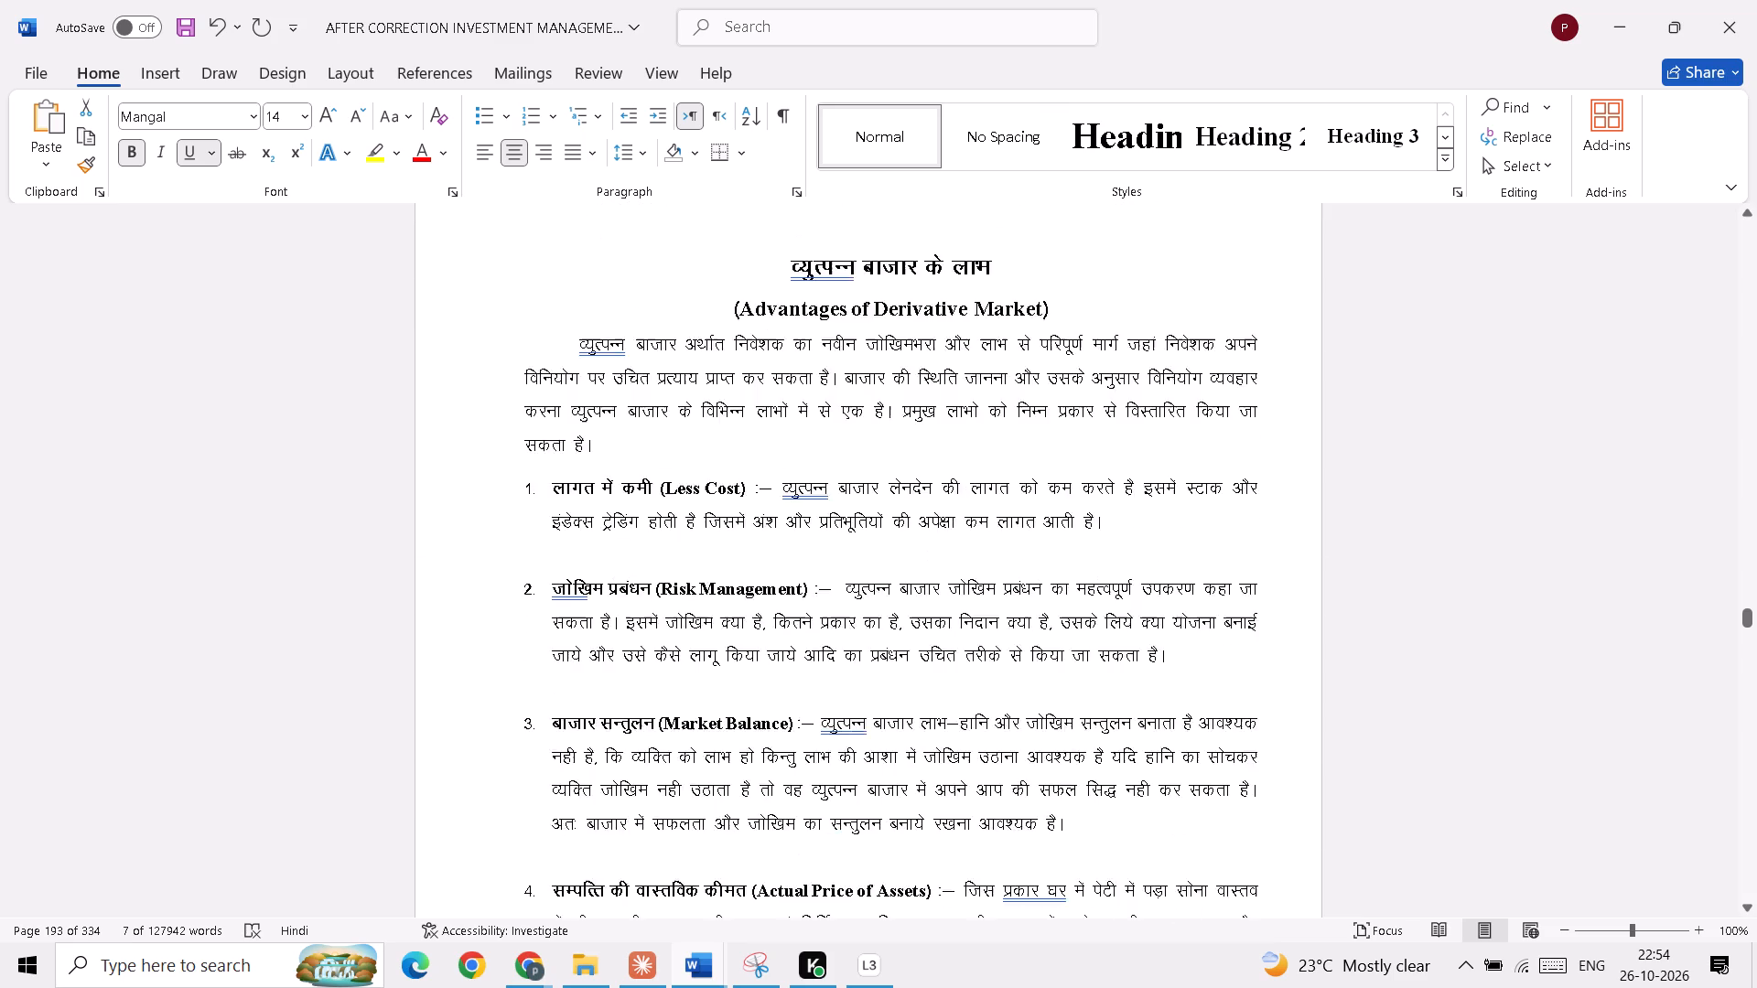
pyautogui.scroll(-20, 1129, 769)
pyautogui.scroll(-2, 1129, 769)
pyautogui.press('Down')
pyautogui.press('Down')
pyautogui.press('Down')
pyautogui.press('Down')
pyautogui.press('Down')
pyautogui.press('Down')
pyautogui.press('Down')
pyautogui.press('Down')
pyautogui.press('Down')
pyautogui.press('Down')
pyautogui.press('Down')
pyautogui.press('Down')
pyautogui.press('Down')
pyautogui.press('Down')
pyautogui.press('Down')
pyautogui.press('Down')
pyautogui.press('Down')
pyautogui.press('Down')
pyautogui.press('Down')
pyautogui.press('Down')
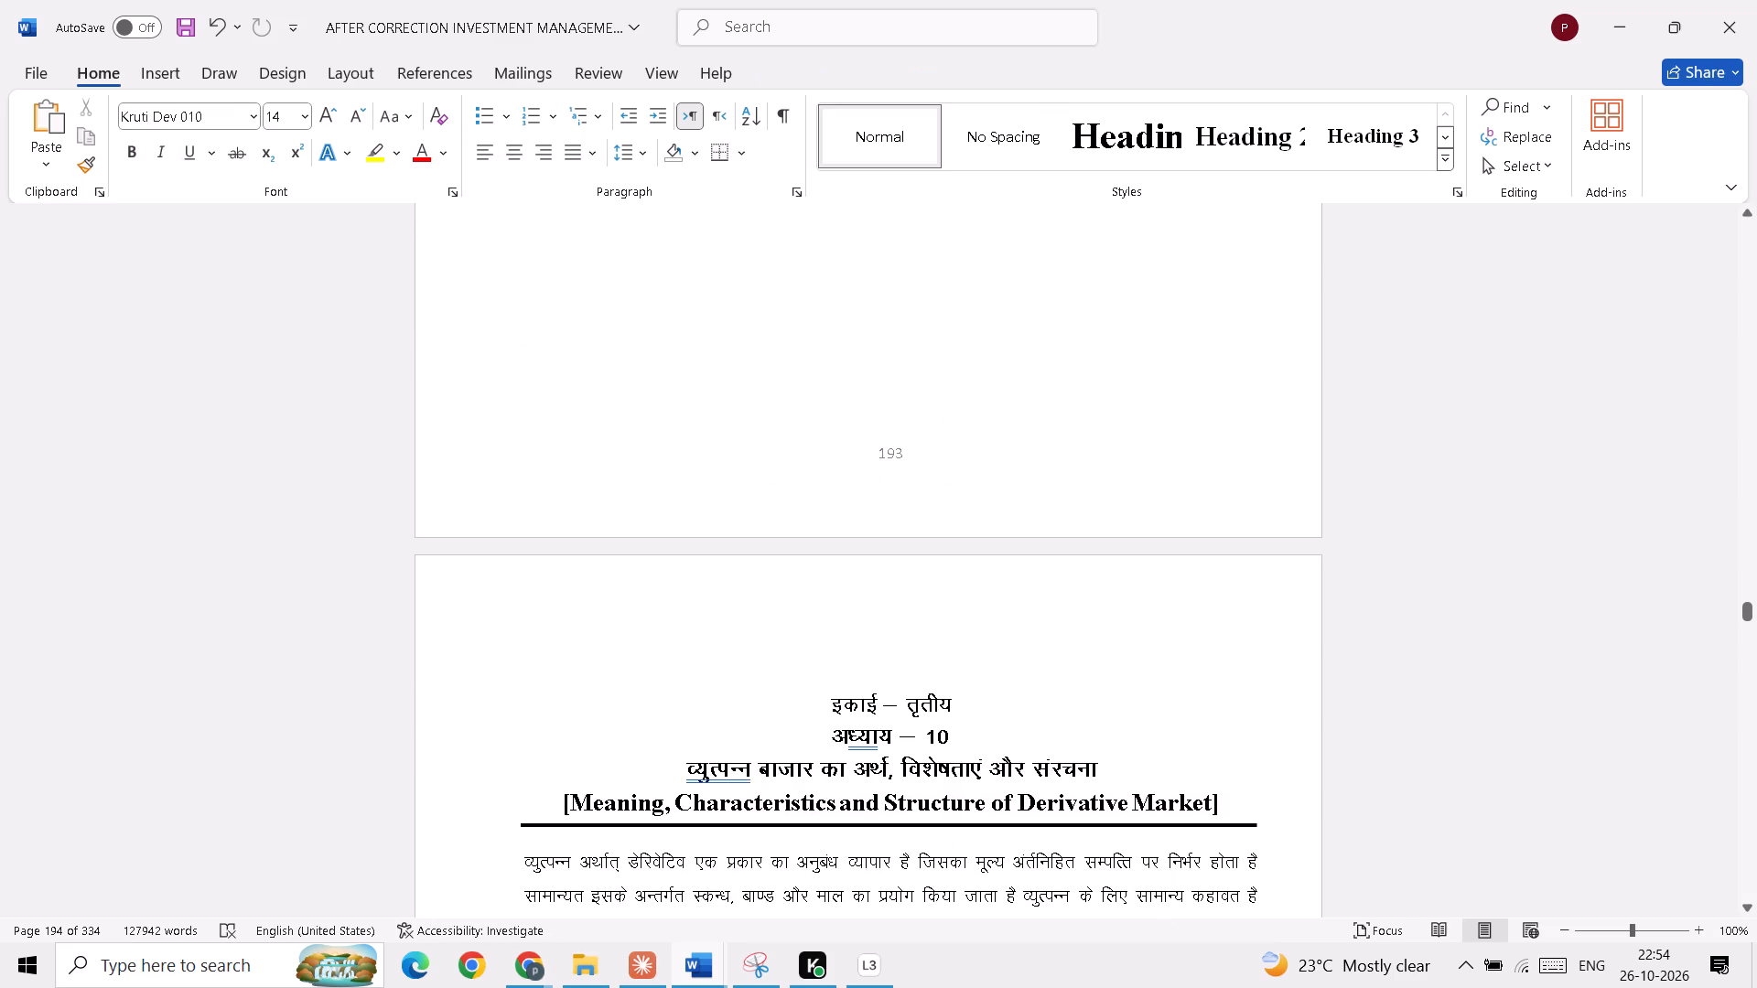
pyautogui.press('Up')
pyautogui.press('Up')
pyautogui.press('Up')
pyautogui.press('Up')
pyautogui.press('Up')
pyautogui.press('Up')
pyautogui.press('Up')
pyautogui.press('Up')
pyautogui.press('Up')
pyautogui.press('Up')
pyautogui.press('Up')
pyautogui.press('Up')
pyautogui.press('Up')
pyautogui.press('Up')
pyautogui.press('Up')
pyautogui.press('Up')
pyautogui.press('Up')
pyautogui.press('Up')
pyautogui.press('Up')
pyautogui.press('Up')
pyautogui.press('Up')
pyautogui.press('Up')
pyautogui.press('Up')
pyautogui.press('Up')
pyautogui.press('Up')
pyautogui.press('Up')
pyautogui.press('Up')
pyautogui.press('Up')
pyautogui.press('Up')
pyautogui.press('Up')
pyautogui.press('Up')
pyautogui.press('Up')
pyautogui.press('Up')
pyautogui.press('Up')
pyautogui.press('Up')
pyautogui.press('Up')
pyautogui.press('Up')
pyautogui.press('Up')
pyautogui.press('Up')
pyautogui.press('Up')
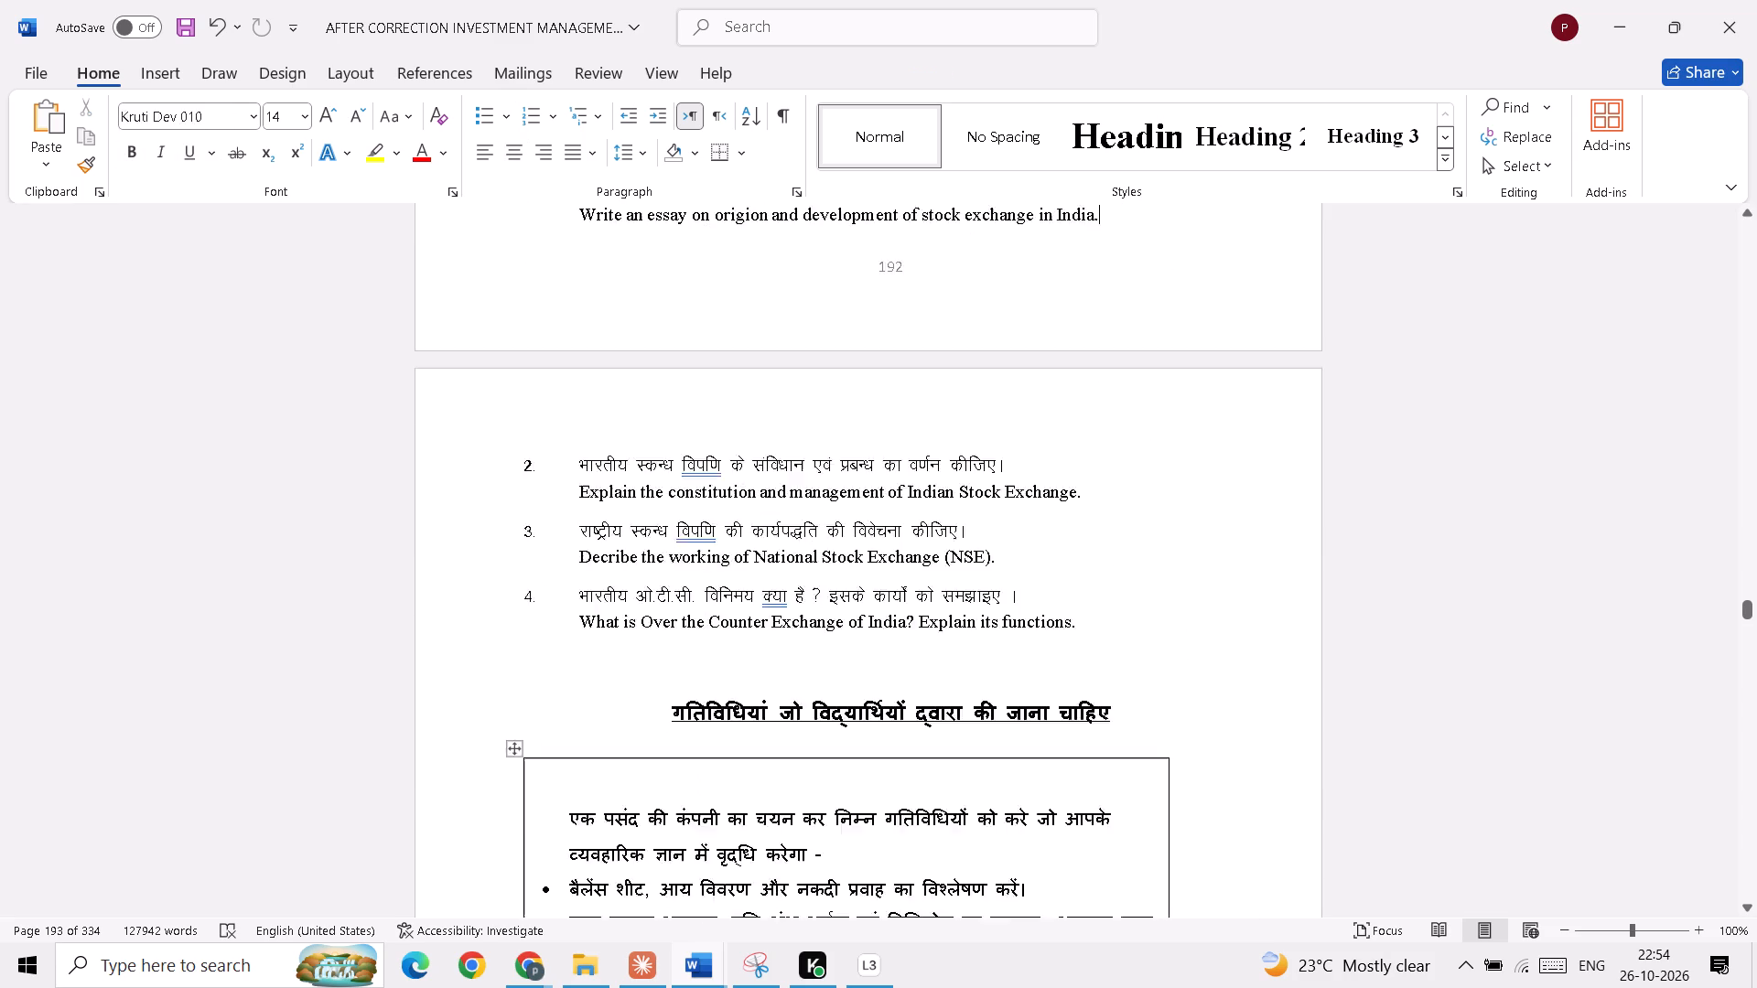
# Look through the rest of unit three, from page 193 through the derivative market and stock exchange chapters, for its closing asterisks before chapter 12.
pyautogui.press('Down')
pyautogui.press('Down')
pyautogui.press('Down')
pyautogui.press('Down')
pyautogui.press('Down')
pyautogui.press('Down')
pyautogui.press('Down')
pyautogui.press('Down')
pyautogui.press('Down')
pyautogui.press('Down')
pyautogui.press('Down')
pyautogui.press('Down')
pyautogui.press('Down')
pyautogui.press('Down')
pyautogui.press('Down')
pyautogui.press('Down')
pyautogui.press('Down')
pyautogui.press('Down')
pyautogui.press('Down')
pyautogui.press('Down')
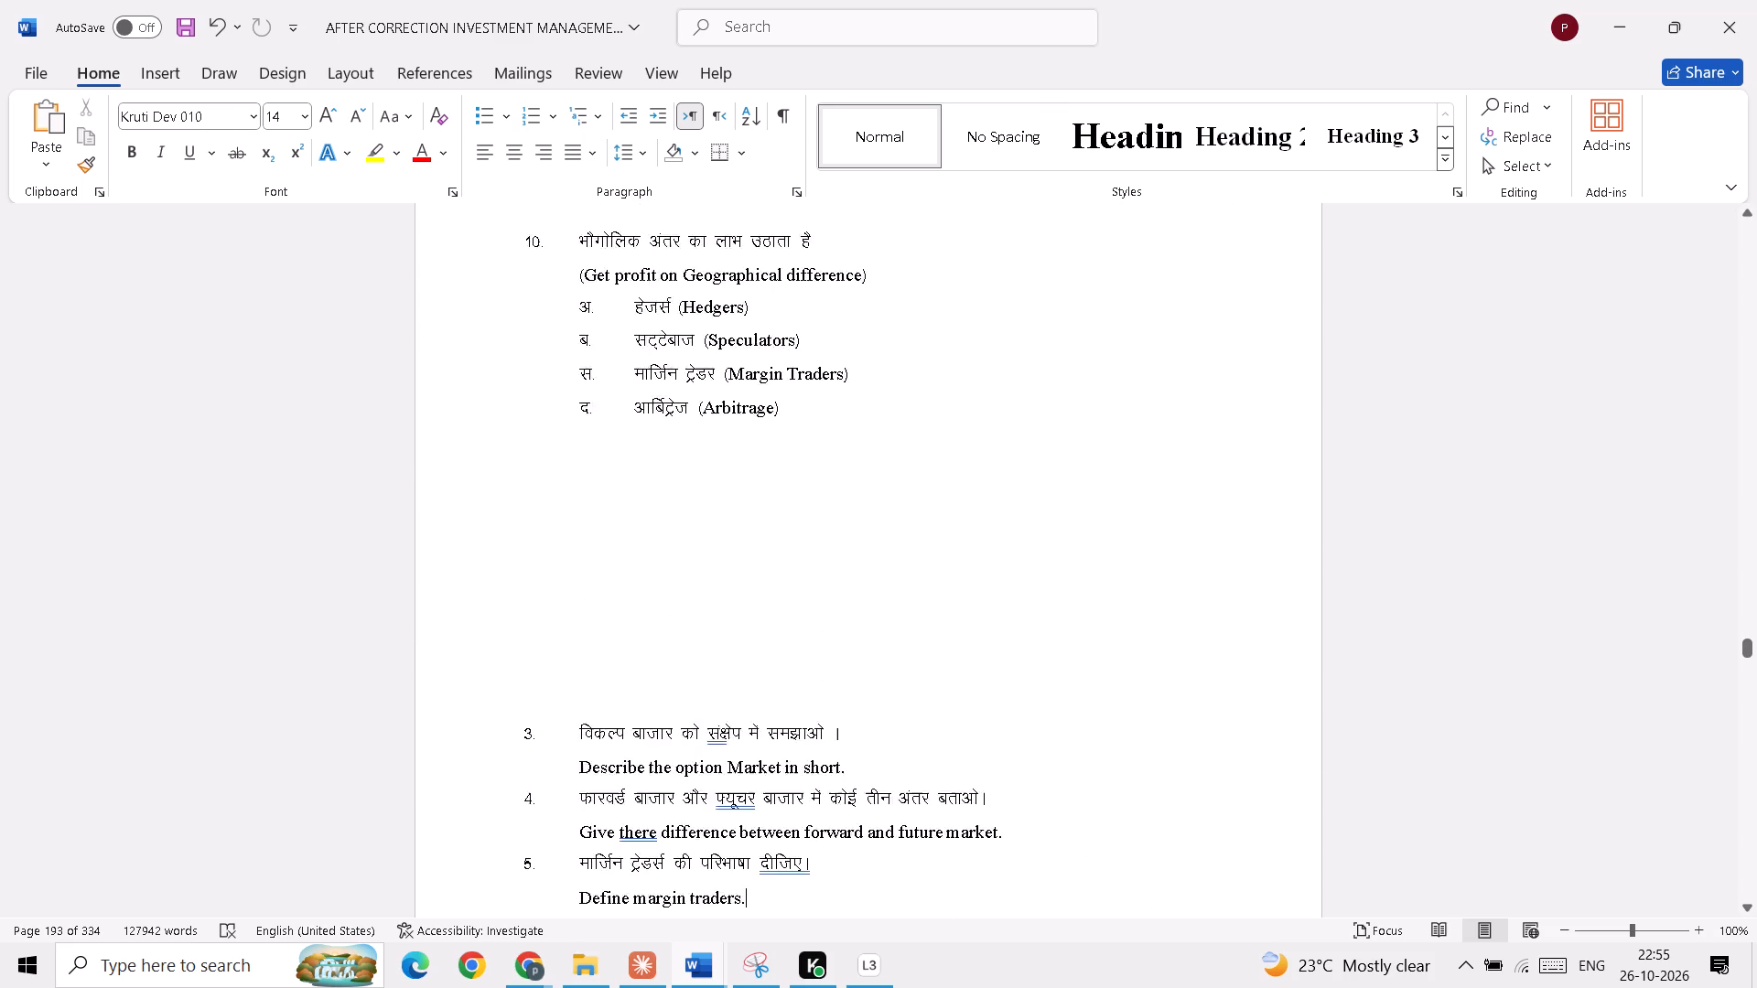
pyautogui.press('Down')
pyautogui.press('Down')
pyautogui.press('Down')
pyautogui.press('Down')
pyautogui.press('Down')
pyautogui.press('Down')
pyautogui.press('Down')
pyautogui.press('Down')
pyautogui.press('Down')
pyautogui.press('Down')
pyautogui.press('Down')
pyautogui.press('Down')
pyautogui.press('Down')
pyautogui.press('Down')
pyautogui.press('Down')
pyautogui.press('Down')
pyautogui.press('Down')
pyautogui.press('Down')
pyautogui.press('Down')
pyautogui.press('Down')
pyautogui.press('Down')
pyautogui.press('Down')
pyautogui.press('Down')
pyautogui.press('Down')
pyautogui.press('Down')
pyautogui.press('Down')
pyautogui.press('Down')
pyautogui.press('Down')
pyautogui.press('Down')
pyautogui.press('Down')
pyautogui.press('Down')
pyautogui.press('Down')
pyautogui.press('Down')
pyautogui.press('Down')
pyautogui.press('Down')
pyautogui.press('Down')
pyautogui.press('Down')
pyautogui.press('Down')
pyautogui.press('Down')
pyautogui.press('Down')
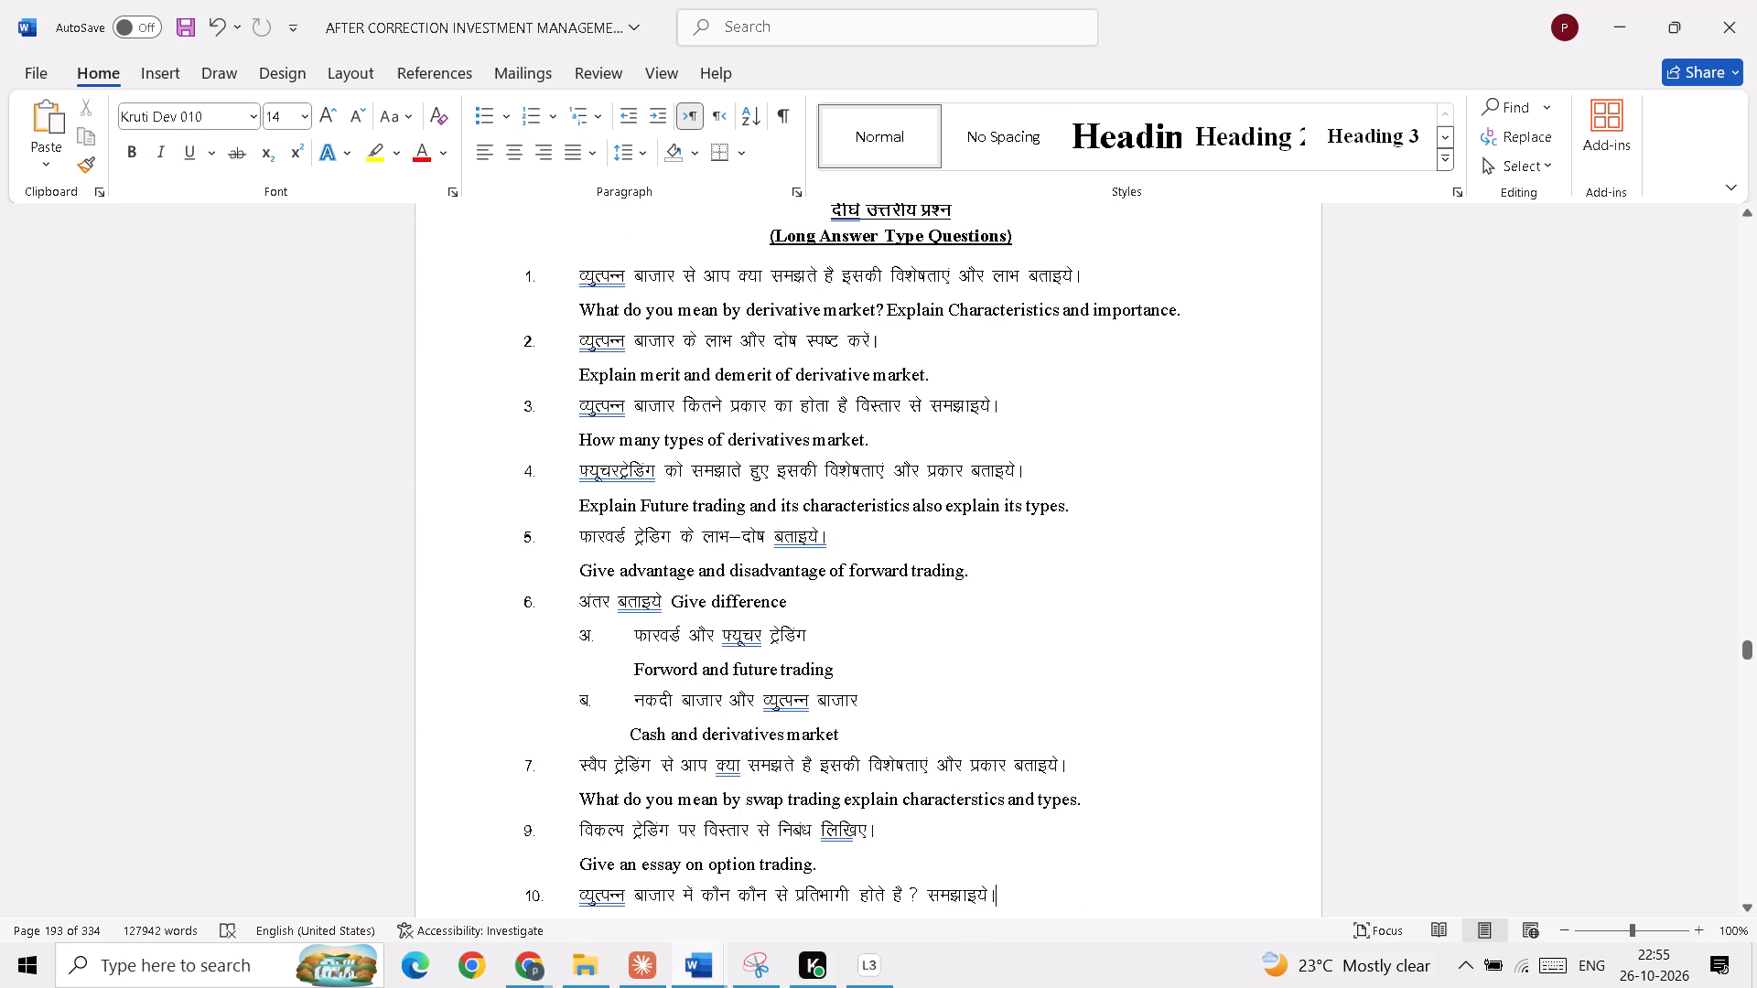
pyautogui.press('Down')
pyautogui.press('Down')
pyautogui.press('Down')
pyautogui.press('Down')
pyautogui.press('Down')
pyautogui.press('Down')
pyautogui.press('Down')
pyautogui.press('Down')
pyautogui.press('Down')
pyautogui.press('Down')
pyautogui.press('Down')
pyautogui.press('Down')
pyautogui.press('Down')
pyautogui.press('Down')
pyautogui.press('Down')
pyautogui.press('Down')
pyautogui.press('Down')
pyautogui.press('Down')
pyautogui.press('Down')
pyautogui.press('Down')
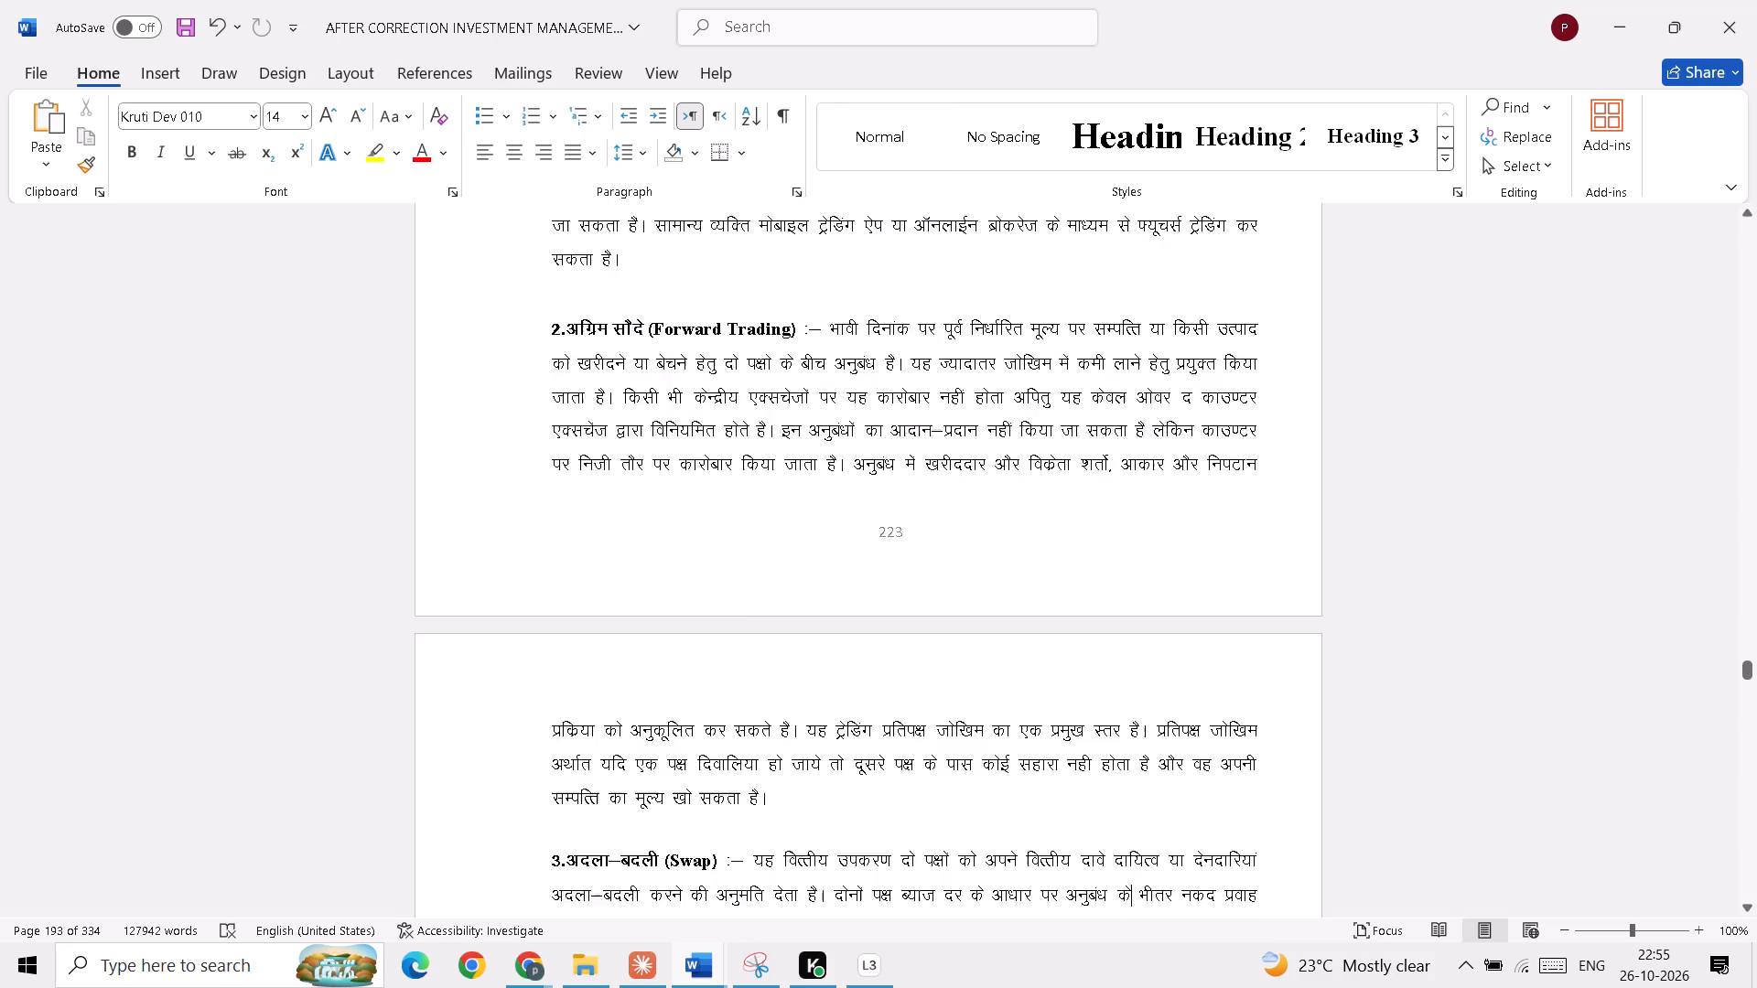
pyautogui.press('Down')
pyautogui.press('Down')
pyautogui.press('Down')
pyautogui.press('Down')
pyautogui.press('Down')
pyautogui.press('Down')
pyautogui.press('Down')
pyautogui.press('Down')
pyautogui.press('Down')
pyautogui.press('Down')
pyautogui.press('Down')
pyautogui.press('Down')
pyautogui.press('Down')
pyautogui.press('Down')
pyautogui.press('Down')
pyautogui.press('Down')
pyautogui.press('Down')
pyautogui.press('Down')
pyautogui.press('Down')
pyautogui.press('Down')
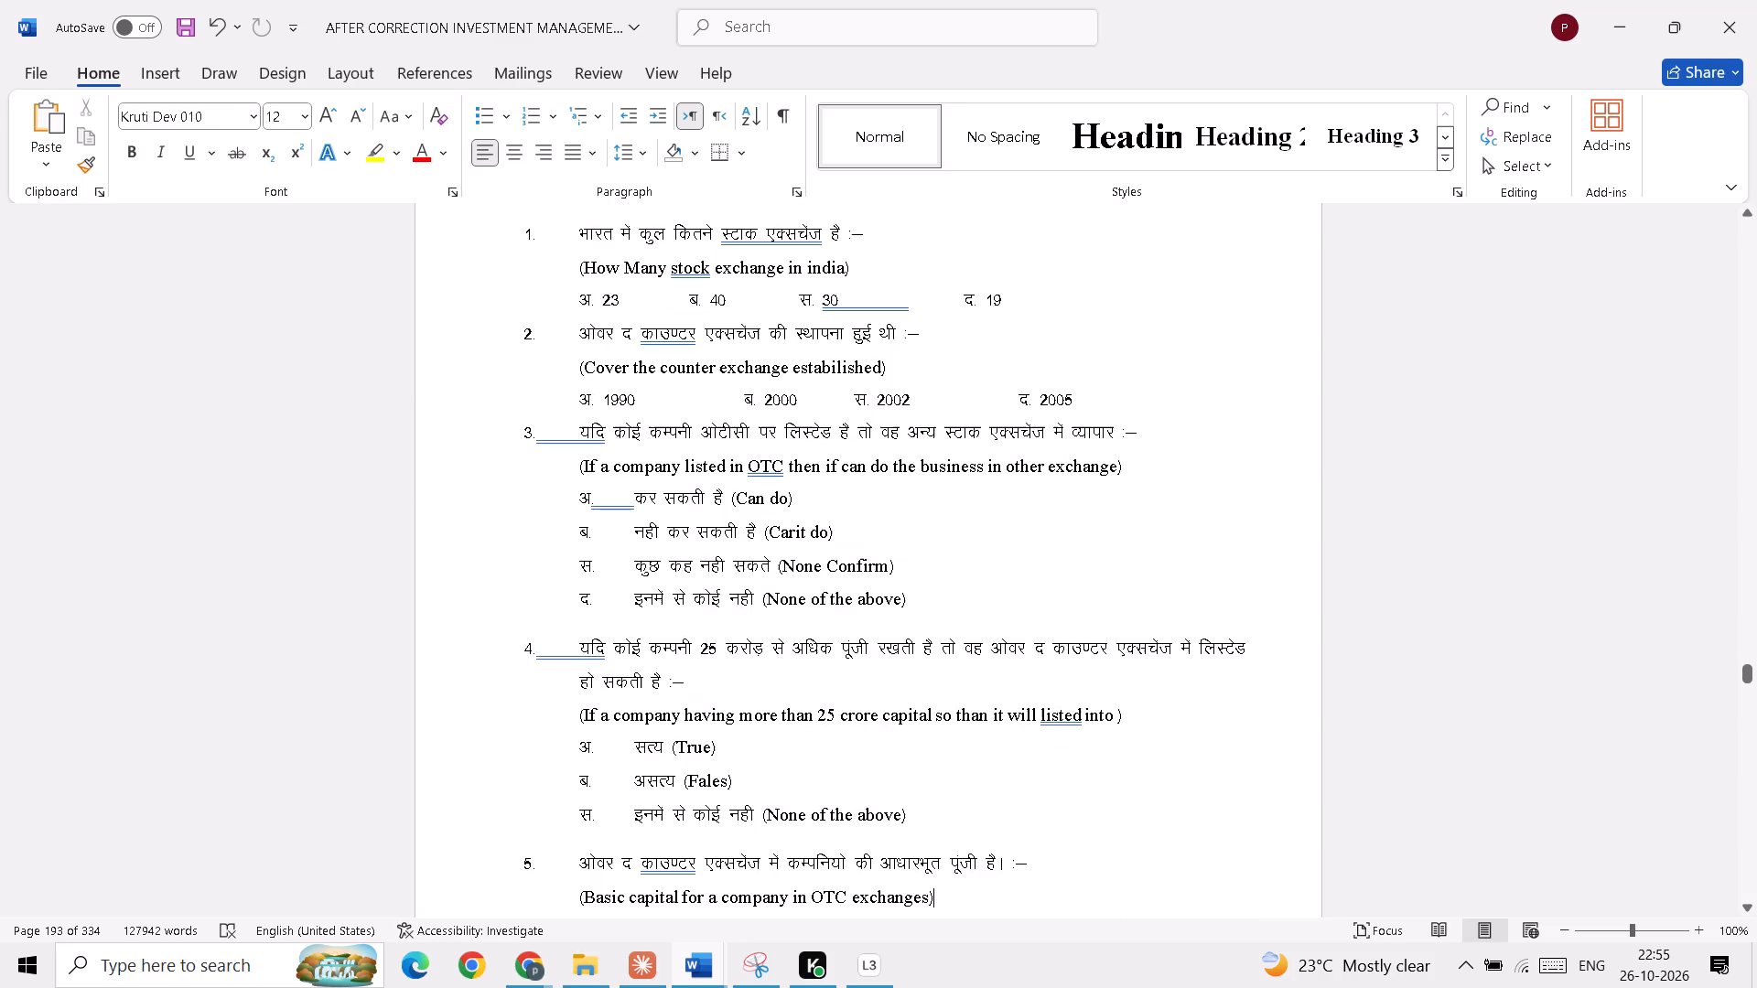
pyautogui.press('Down')
pyautogui.press('Down')
pyautogui.press('Down')
pyautogui.press('Down')
pyautogui.press('Down')
pyautogui.press('Down')
pyautogui.press('Down')
pyautogui.press('Down')
pyautogui.press('Down')
pyautogui.press('Down')
pyautogui.press('Down')
pyautogui.press('Down')
pyautogui.press('Down')
pyautogui.press('Down')
pyautogui.press('Down')
pyautogui.press('Down')
pyautogui.press('Down')
pyautogui.press('Down')
pyautogui.press('Down')
pyautogui.press('Down')
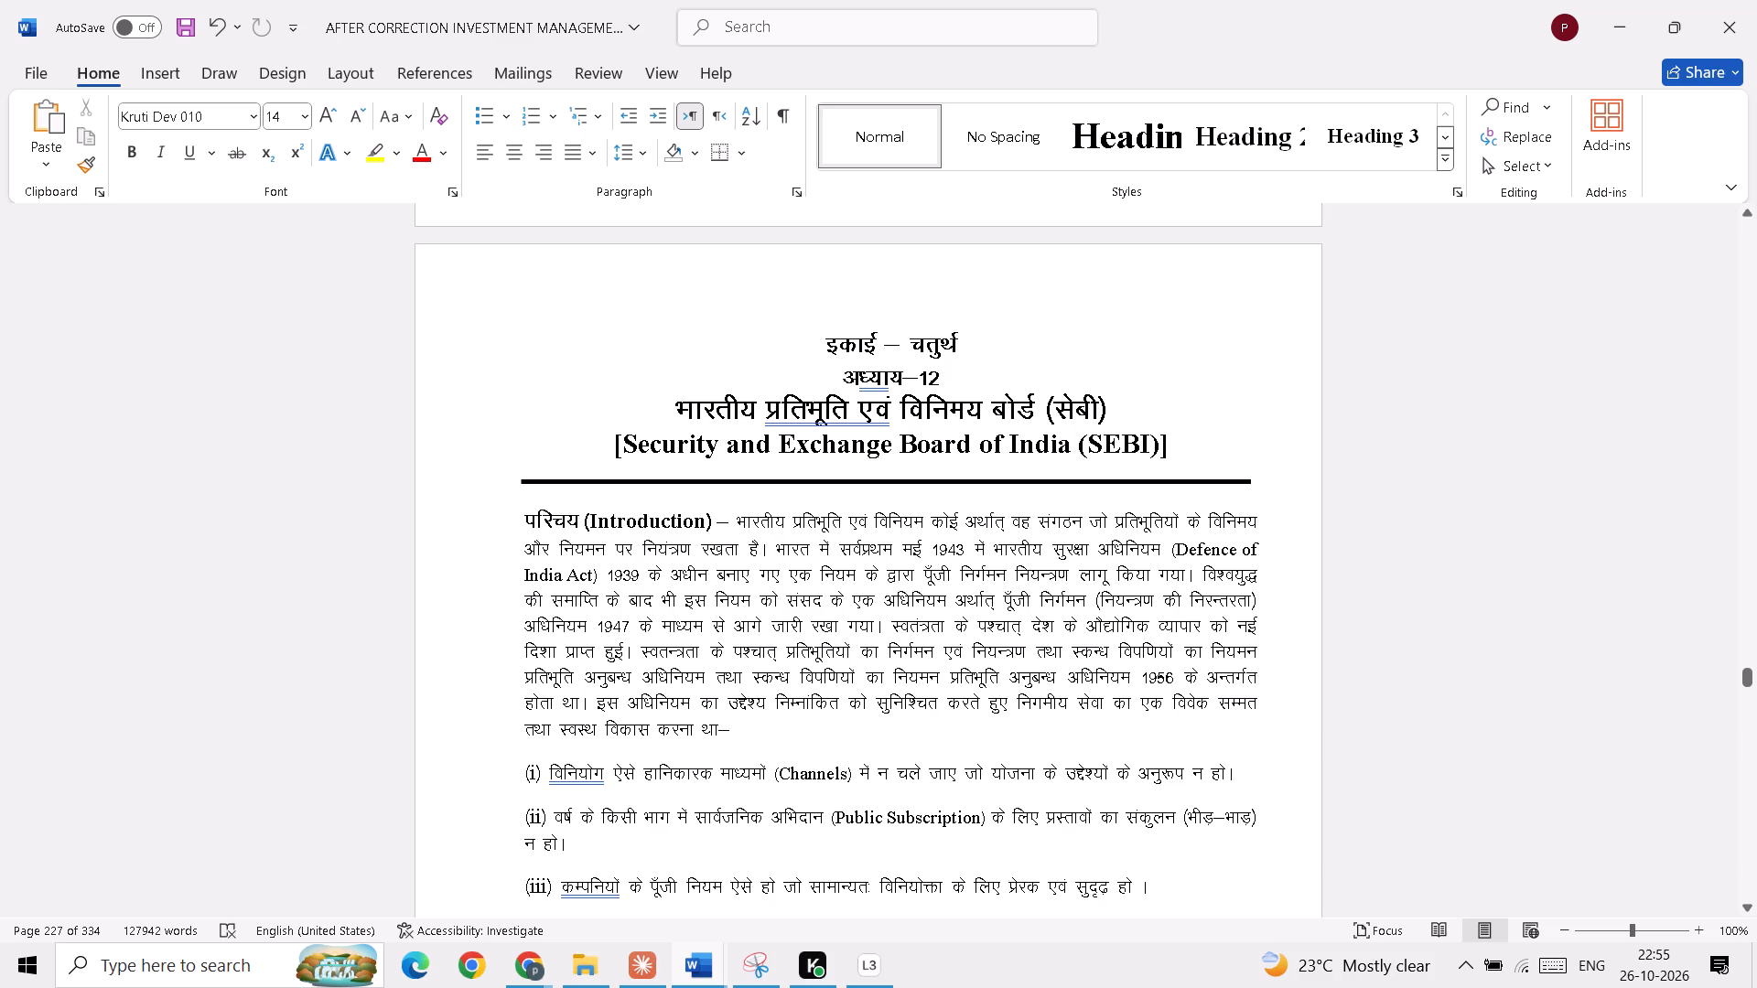
pyautogui.scroll(6, 1127, 764)
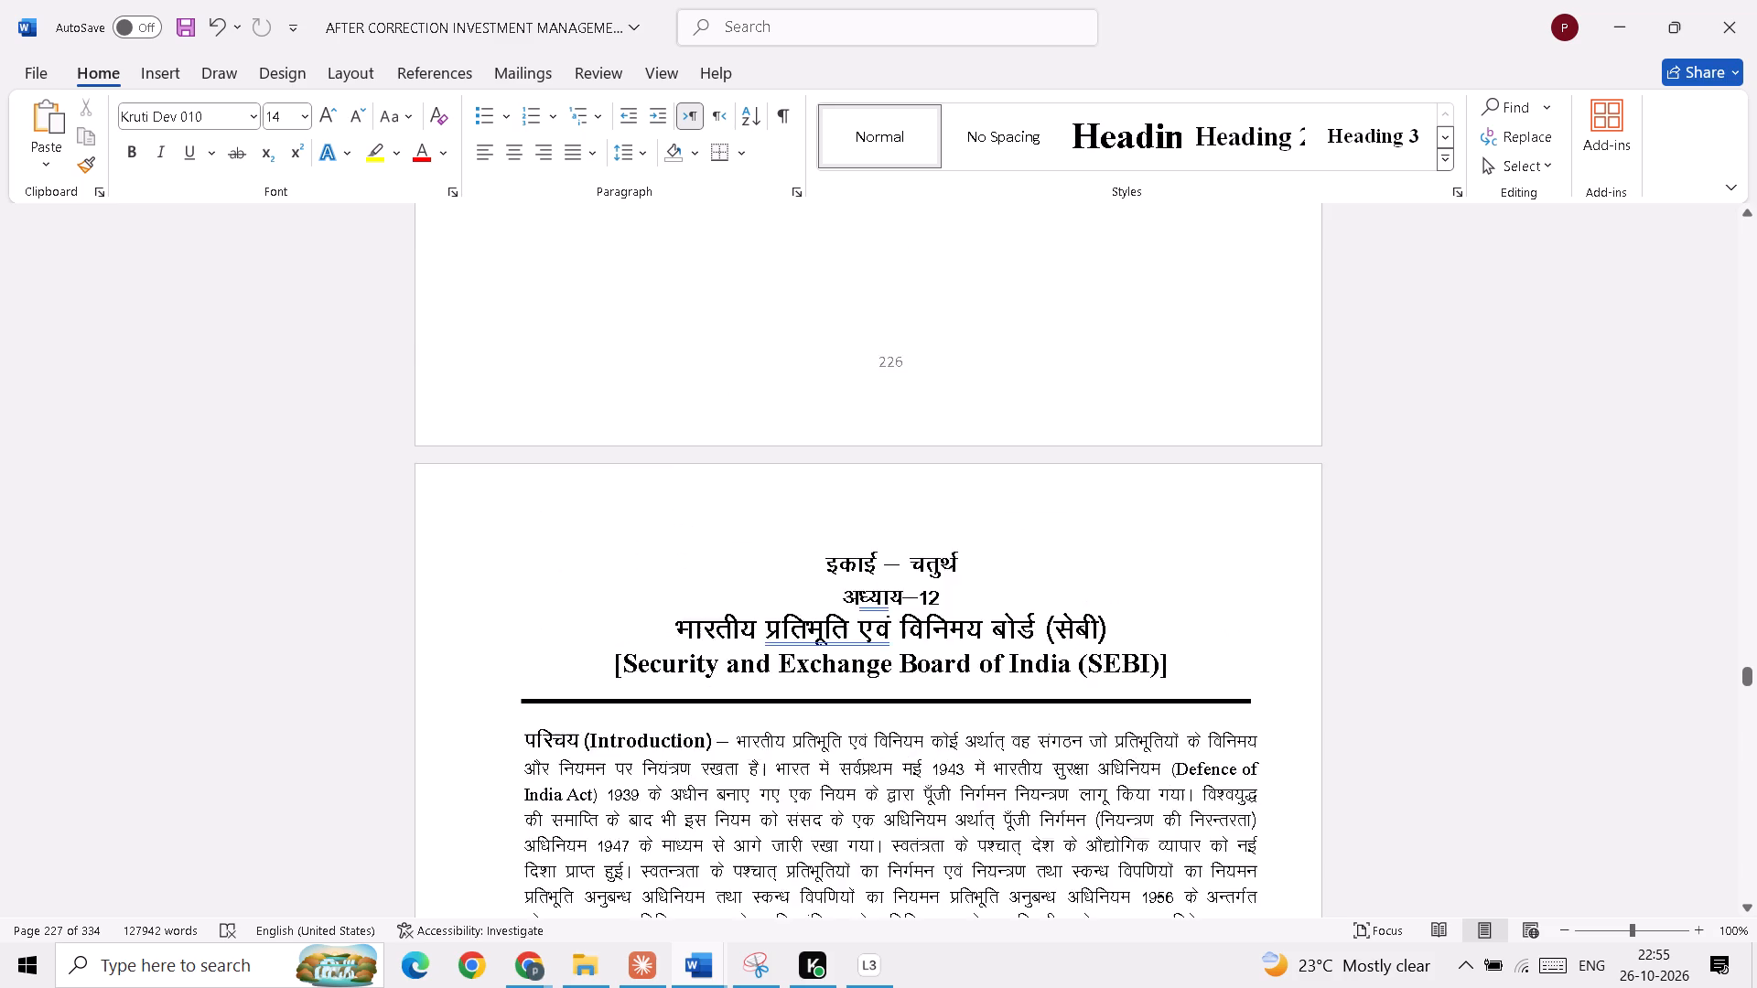
pyautogui.scroll(7, 1215, 709)
pyautogui.scroll(4, 1142, 538)
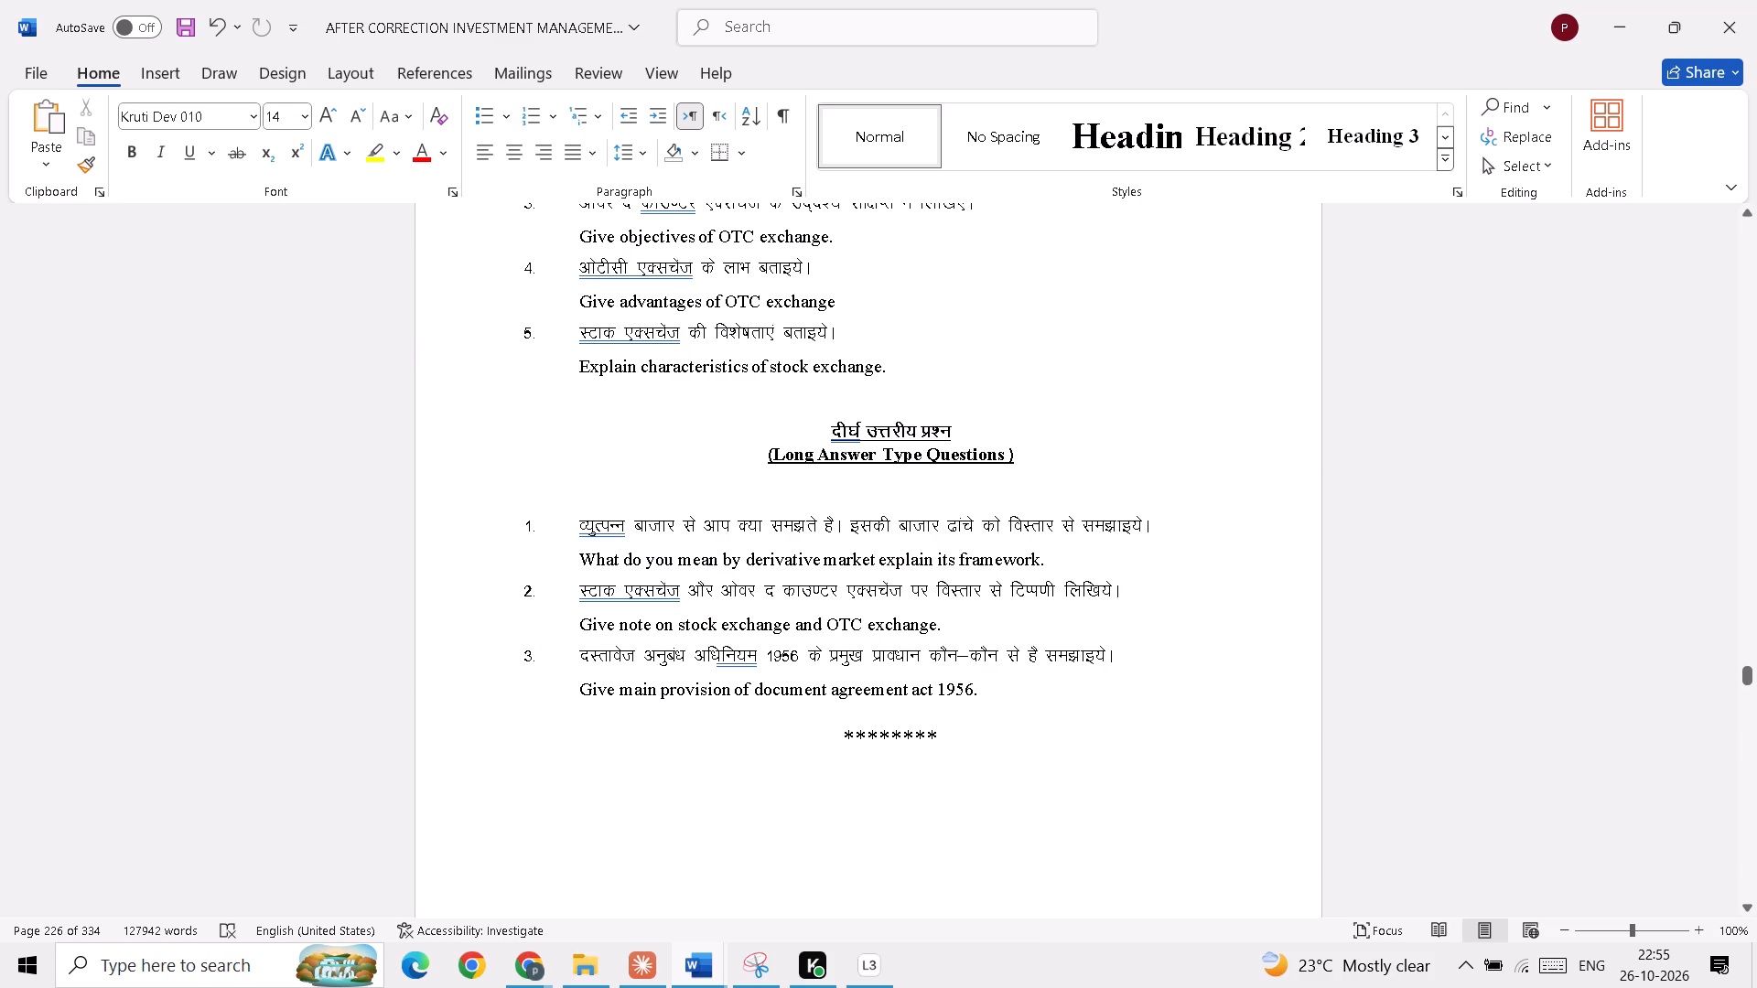
# Insert seven blank lines between the last long-answer question of unit three and its closing row of asterisks.
pyautogui.click(816, 731)
pyautogui.press('Return')
pyautogui.press('Return')
pyautogui.press('Return')
pyautogui.press('Return')
pyautogui.press('Return')
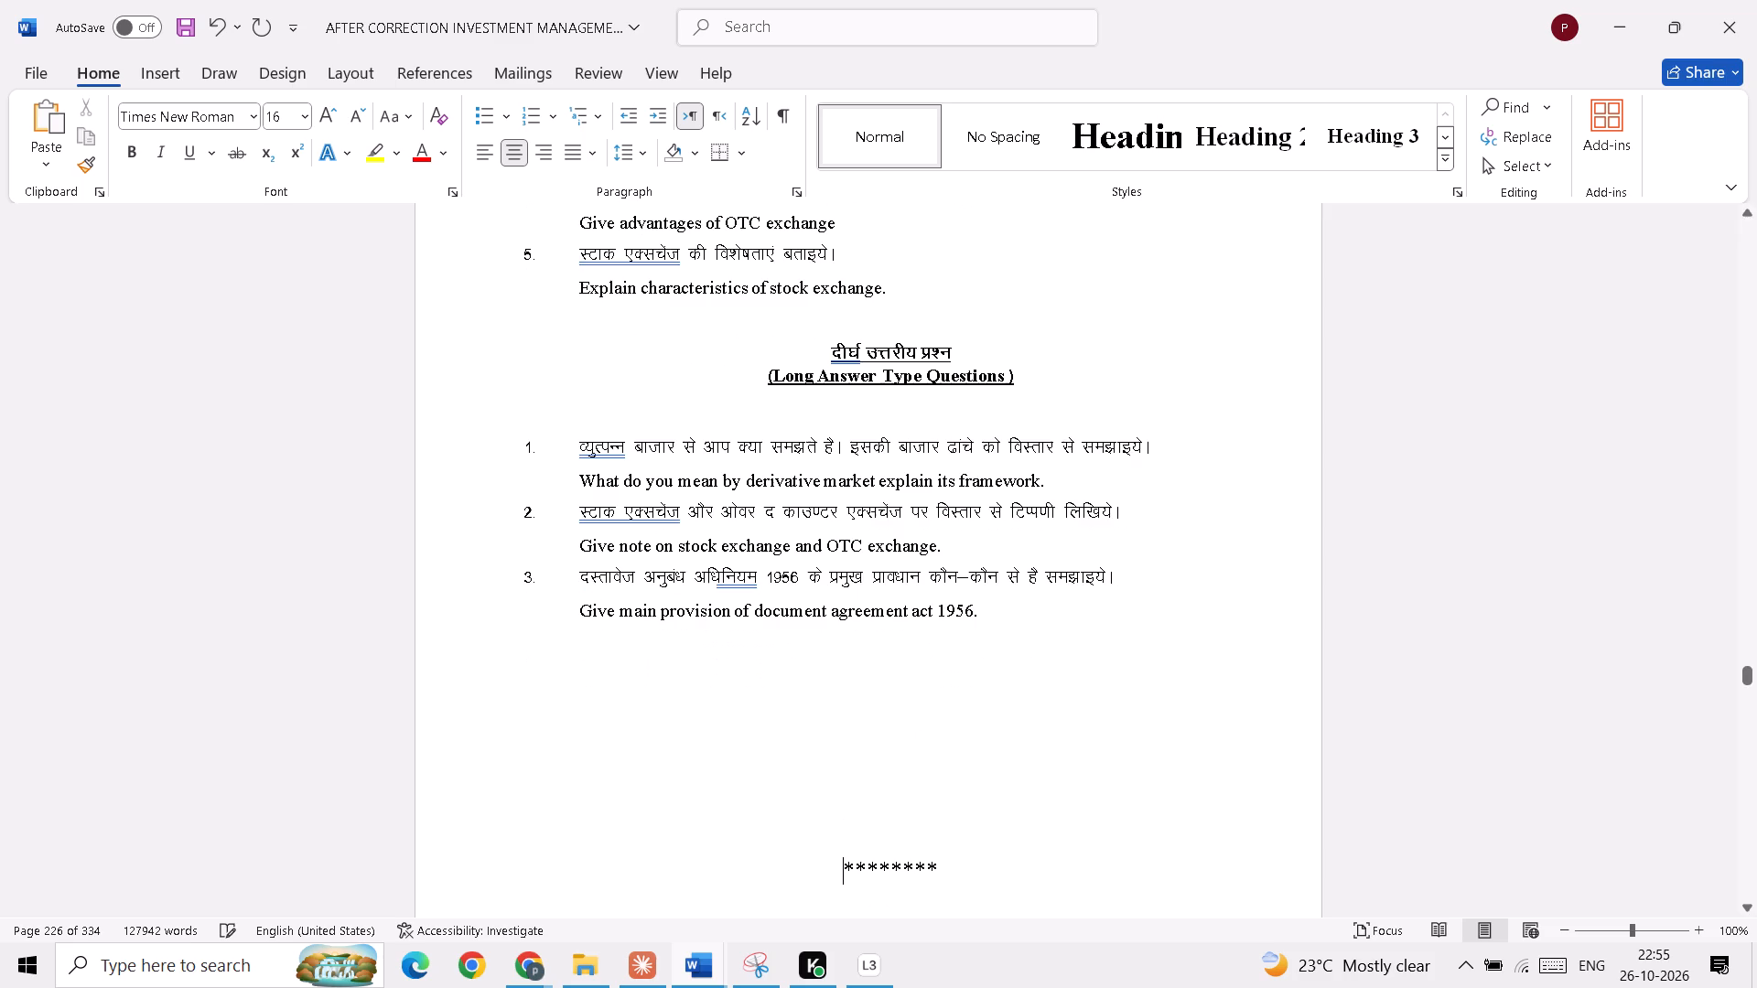
pyautogui.press('Return')
pyautogui.press('Return')
pyautogui.press('Return')
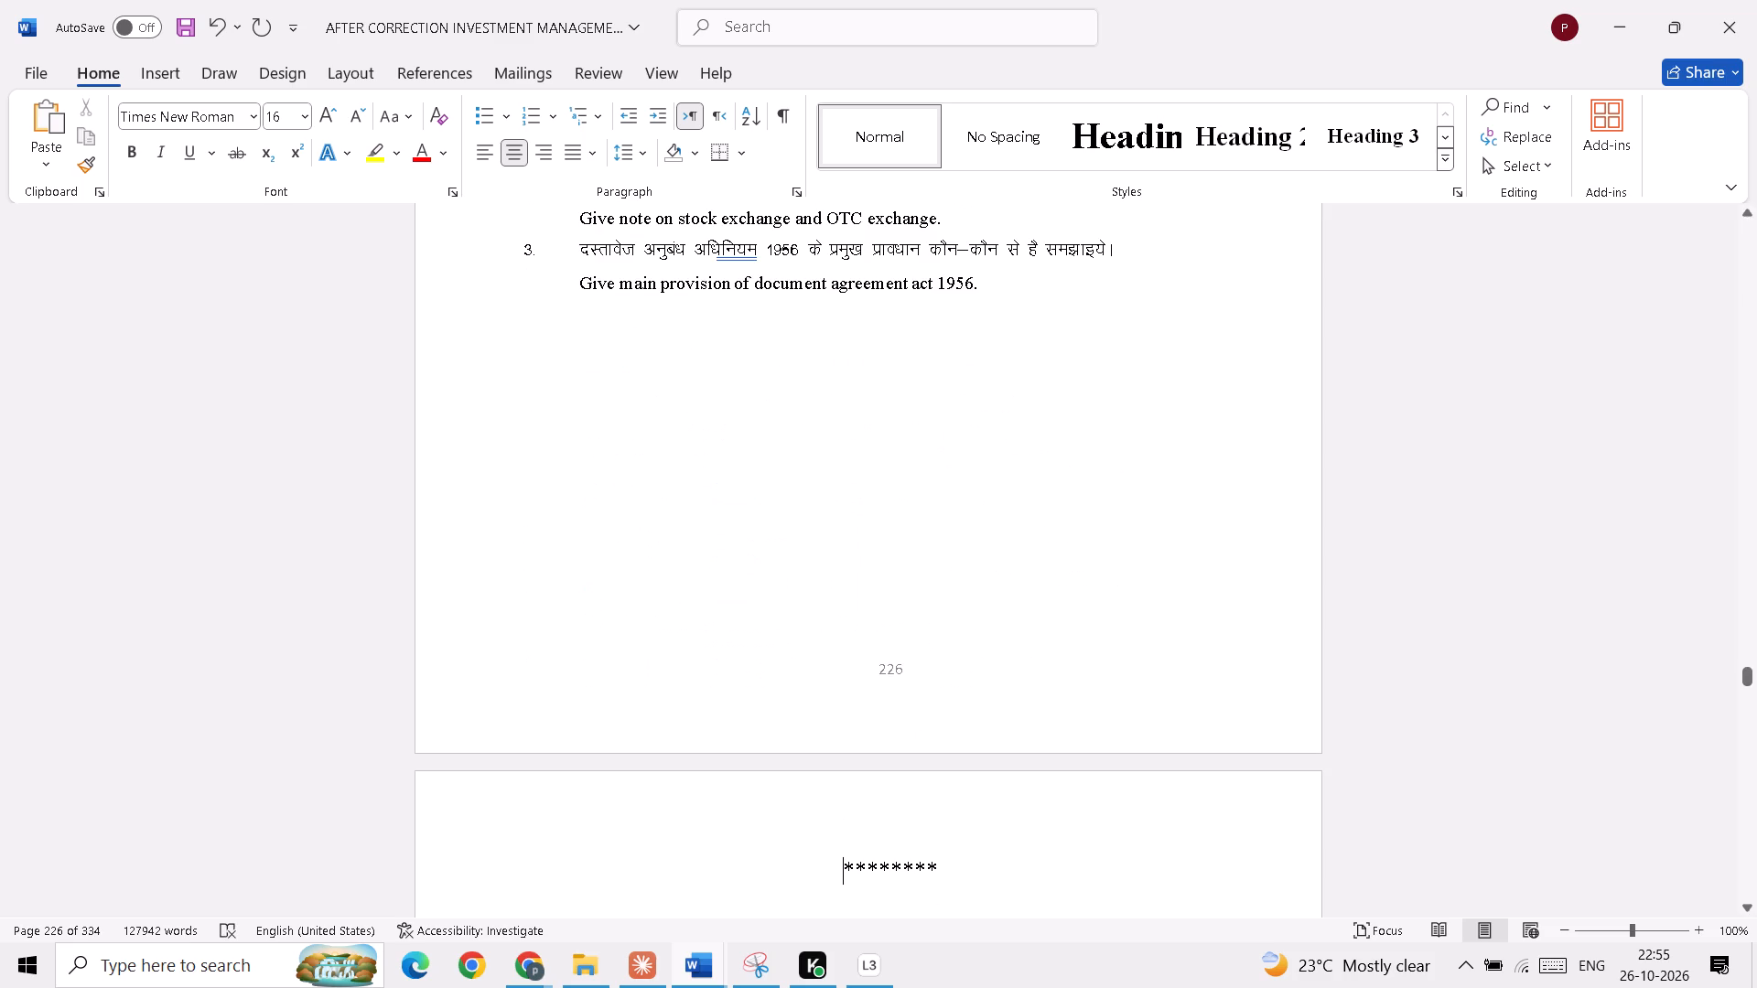
pyautogui.press('BackSpace')
# Paste the underlined heading "गतिविधियां जो विद्यार्थियों द्वारा की जाना चाहिए" below the last long-answer question of unit three.
pyautogui.click(765, 344)
pyautogui.hotkey('ctrl', 'v')
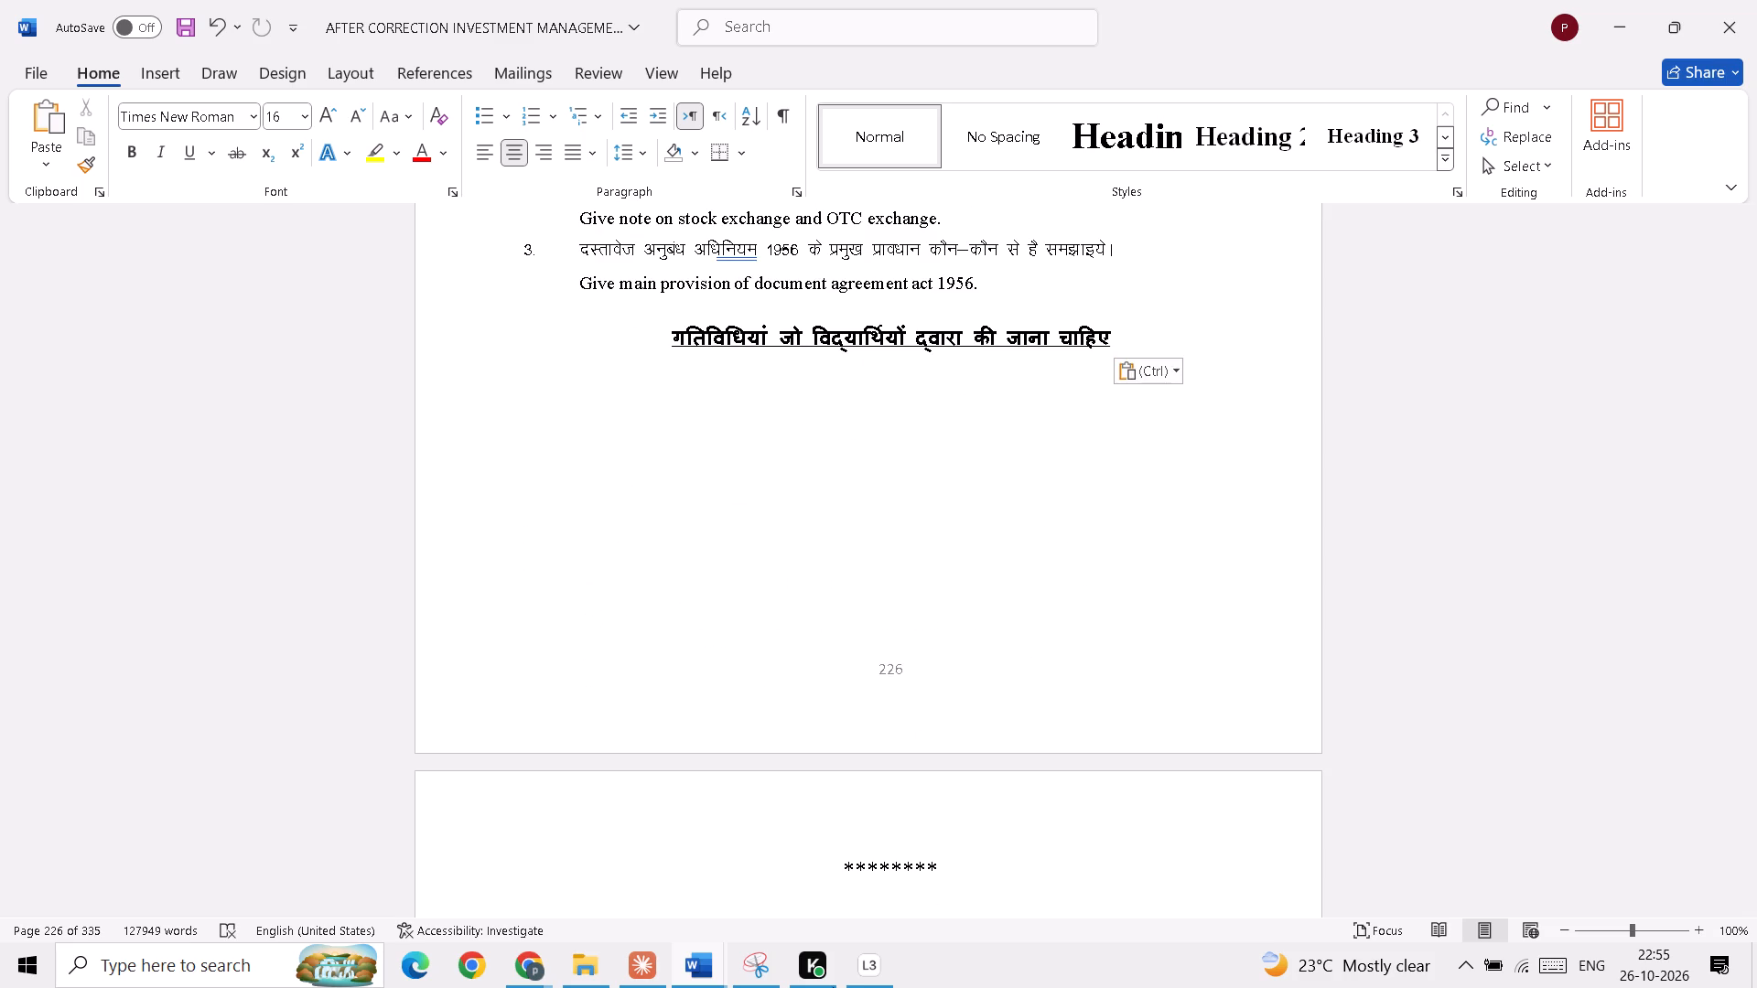
# Switch to the activity invest mgmt document and delete the already transferred box beginning "एक पसंद की कंपनी का चयन कर".
pyautogui.click(693, 954)
pyautogui.click(943, 886)
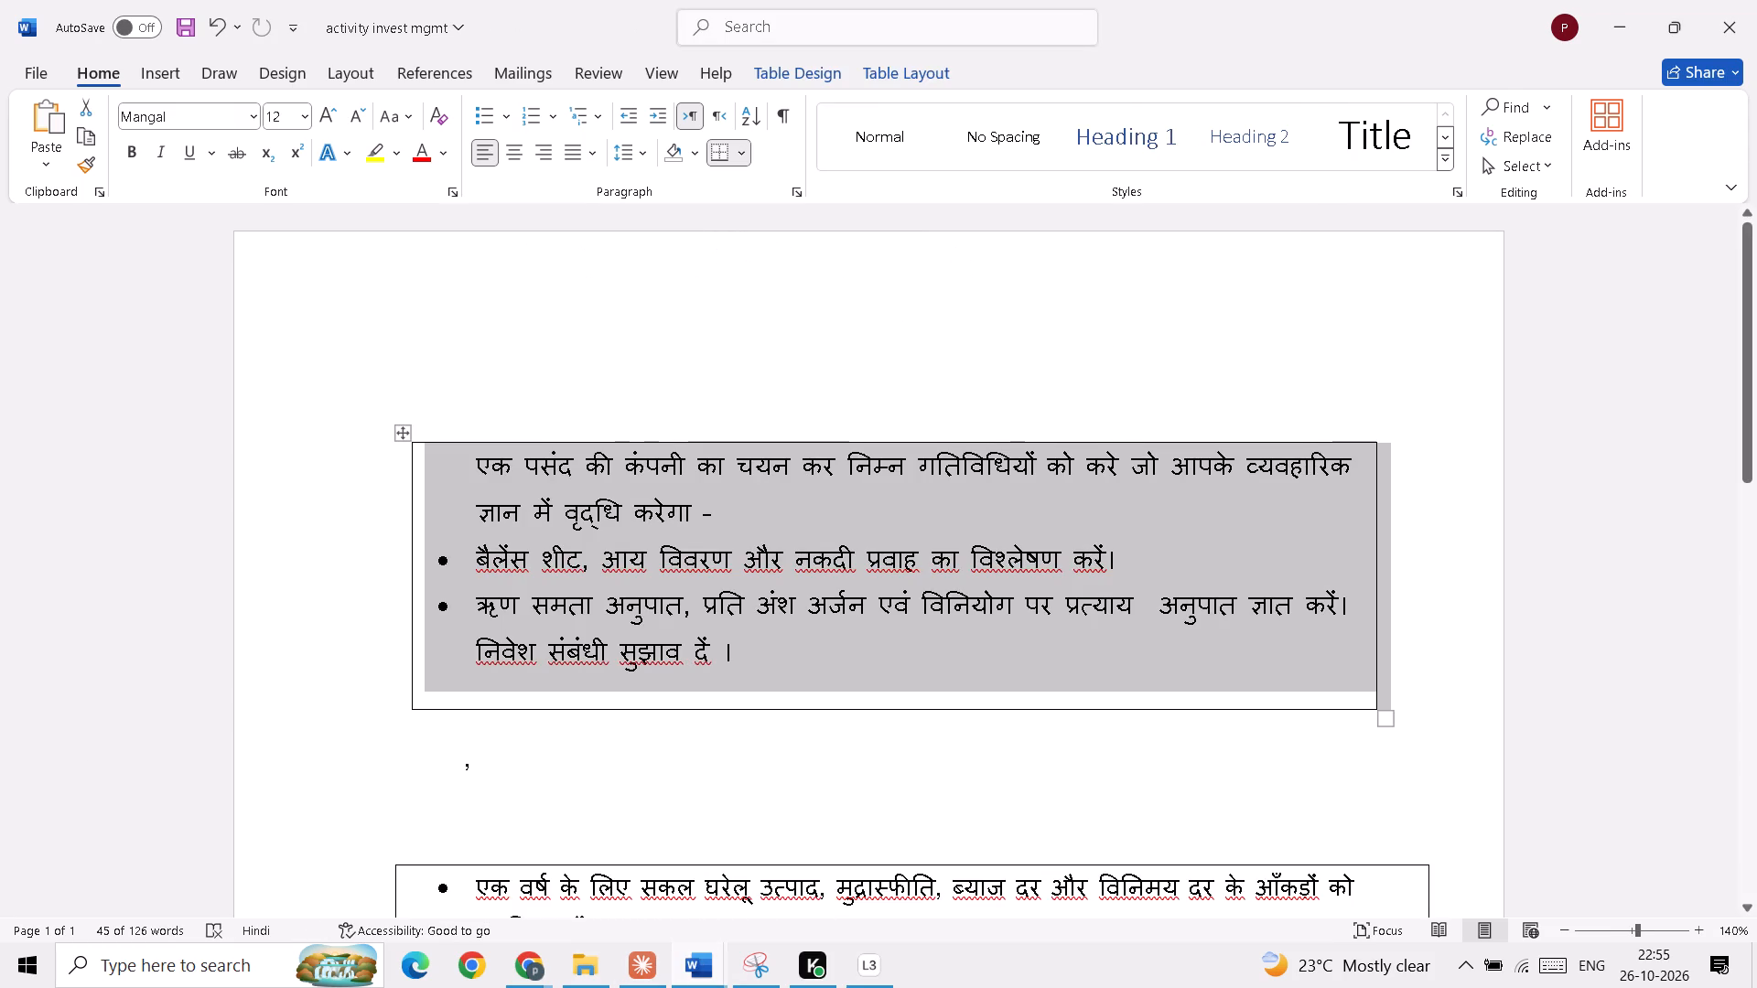
pyautogui.press('BackSpace')
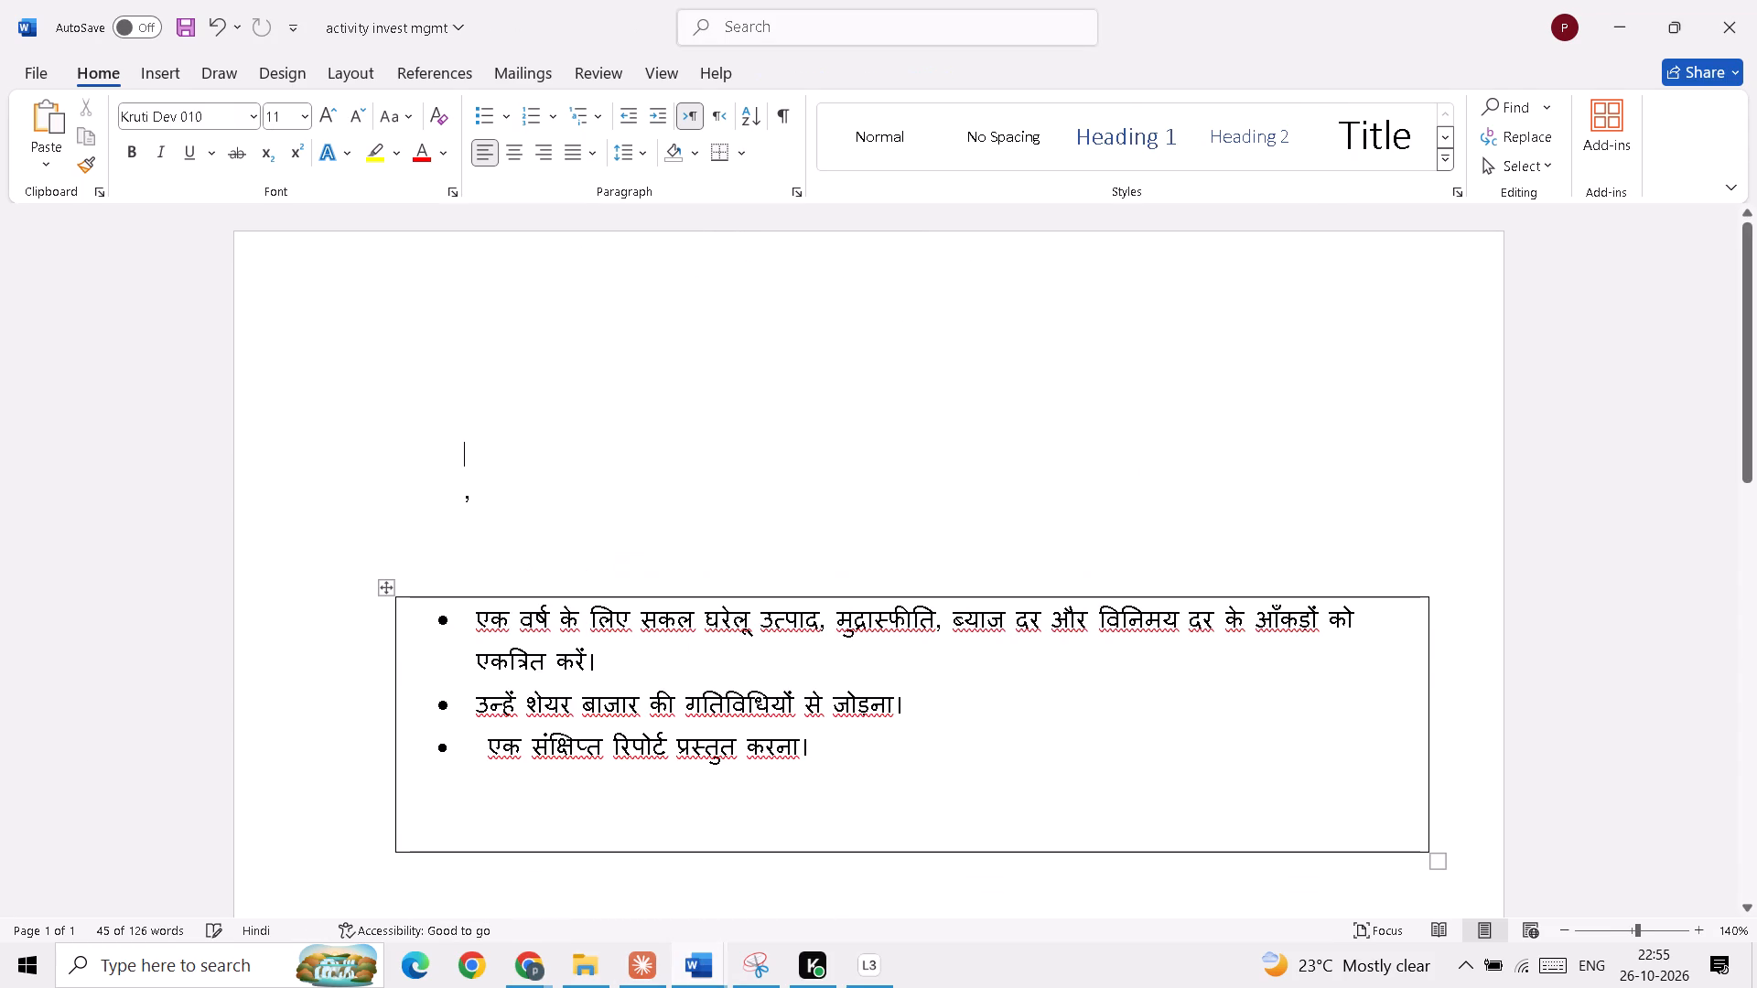
# Copy the activity box beginning "एक वर्ष के लिए सकल घरेलू उत्पाद" into the AFTER CORRECTION book beneath unit three's activities heading.
pyautogui.click(385, 592)
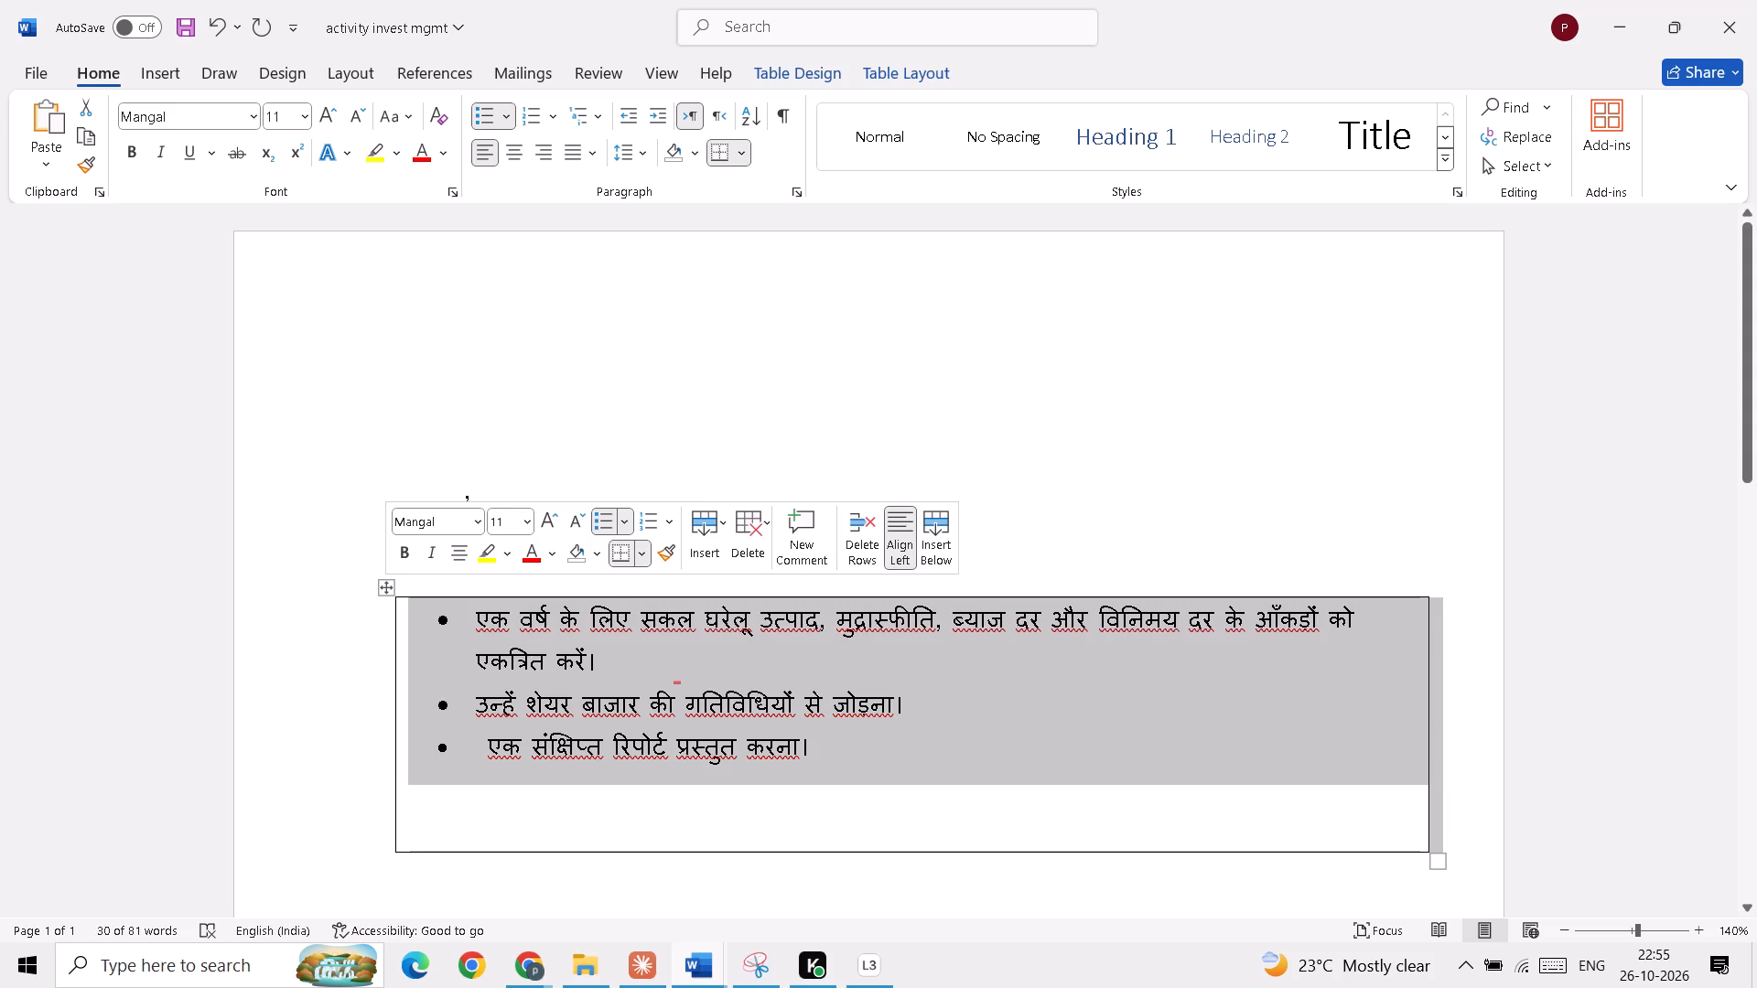
pyautogui.hotkey('ctrl', 'c')
pyautogui.scroll(-3, 452, 594)
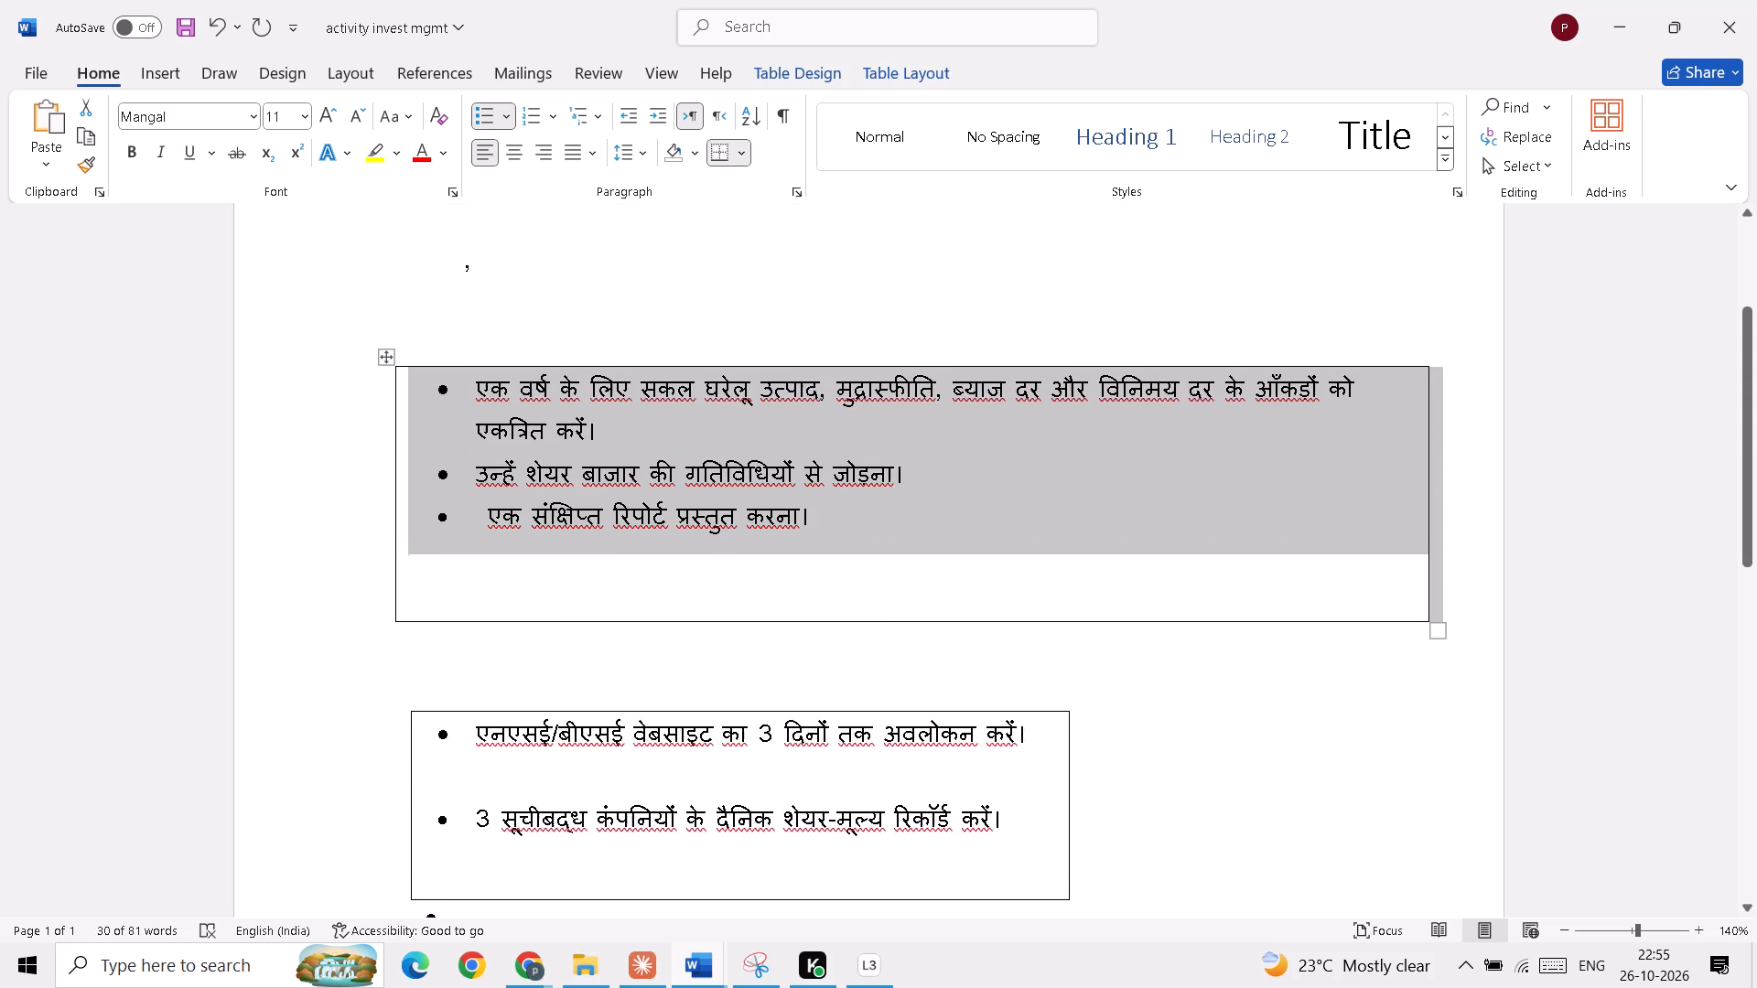
pyautogui.scroll(-6, 593, 553)
pyautogui.scroll(4, 594, 564)
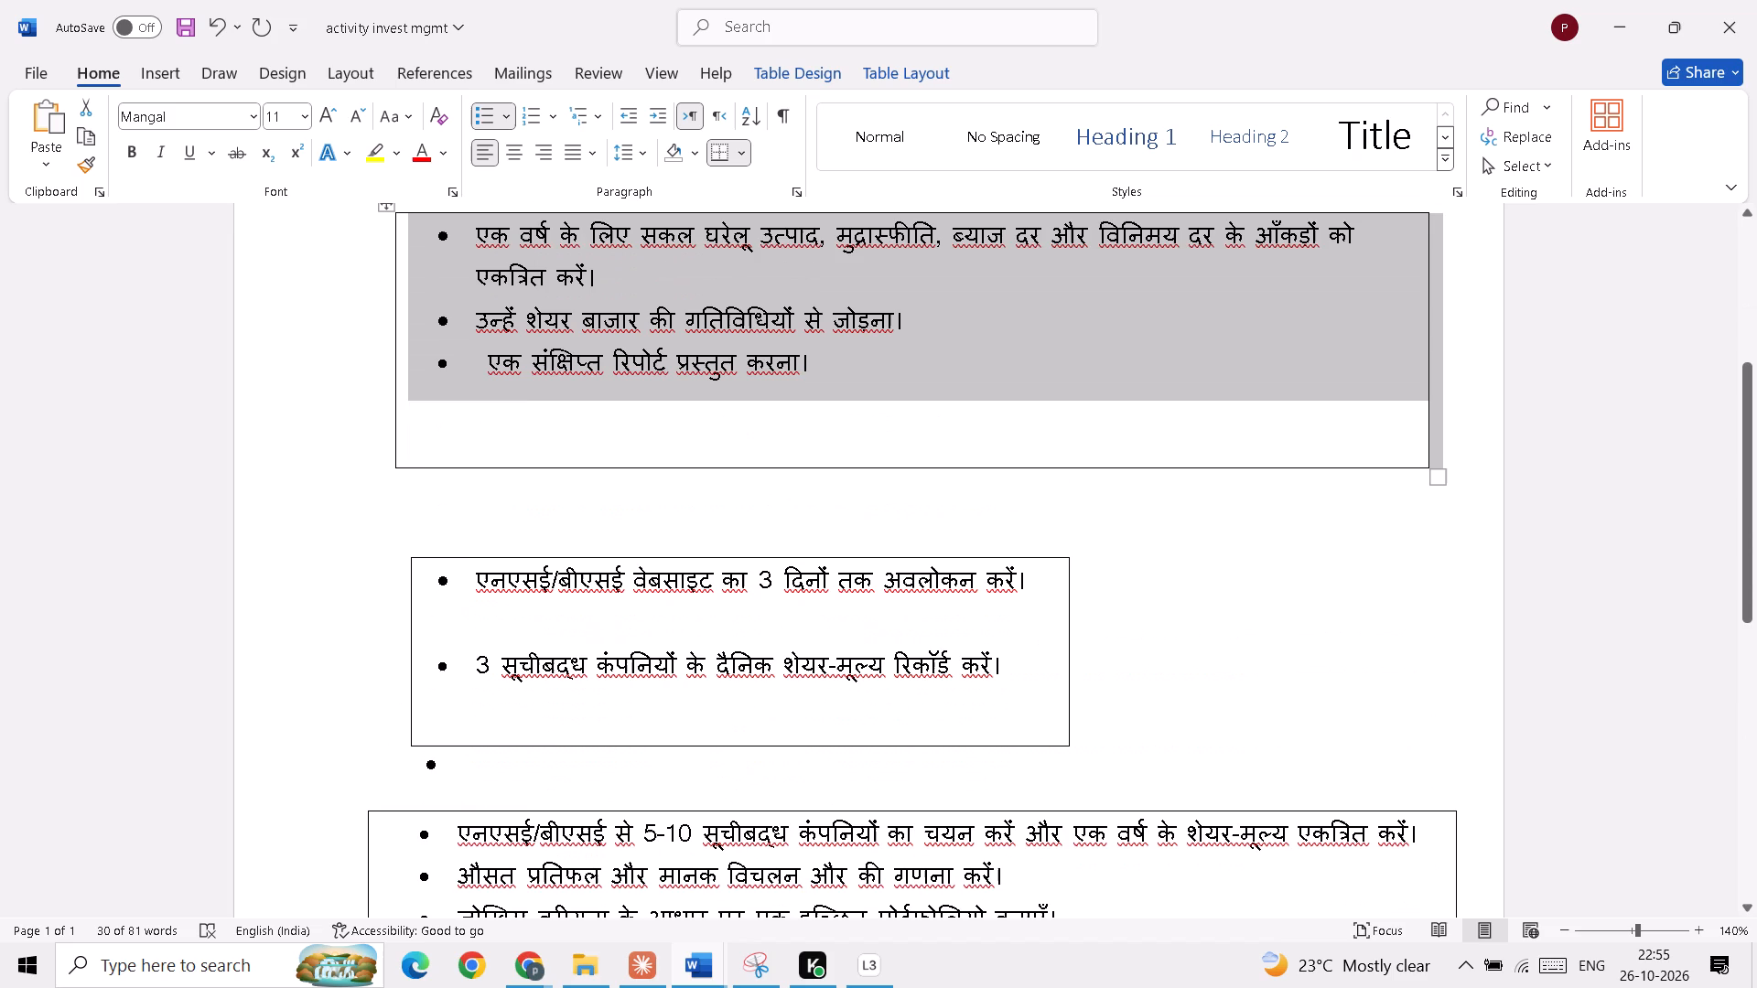
pyautogui.scroll(4, 595, 564)
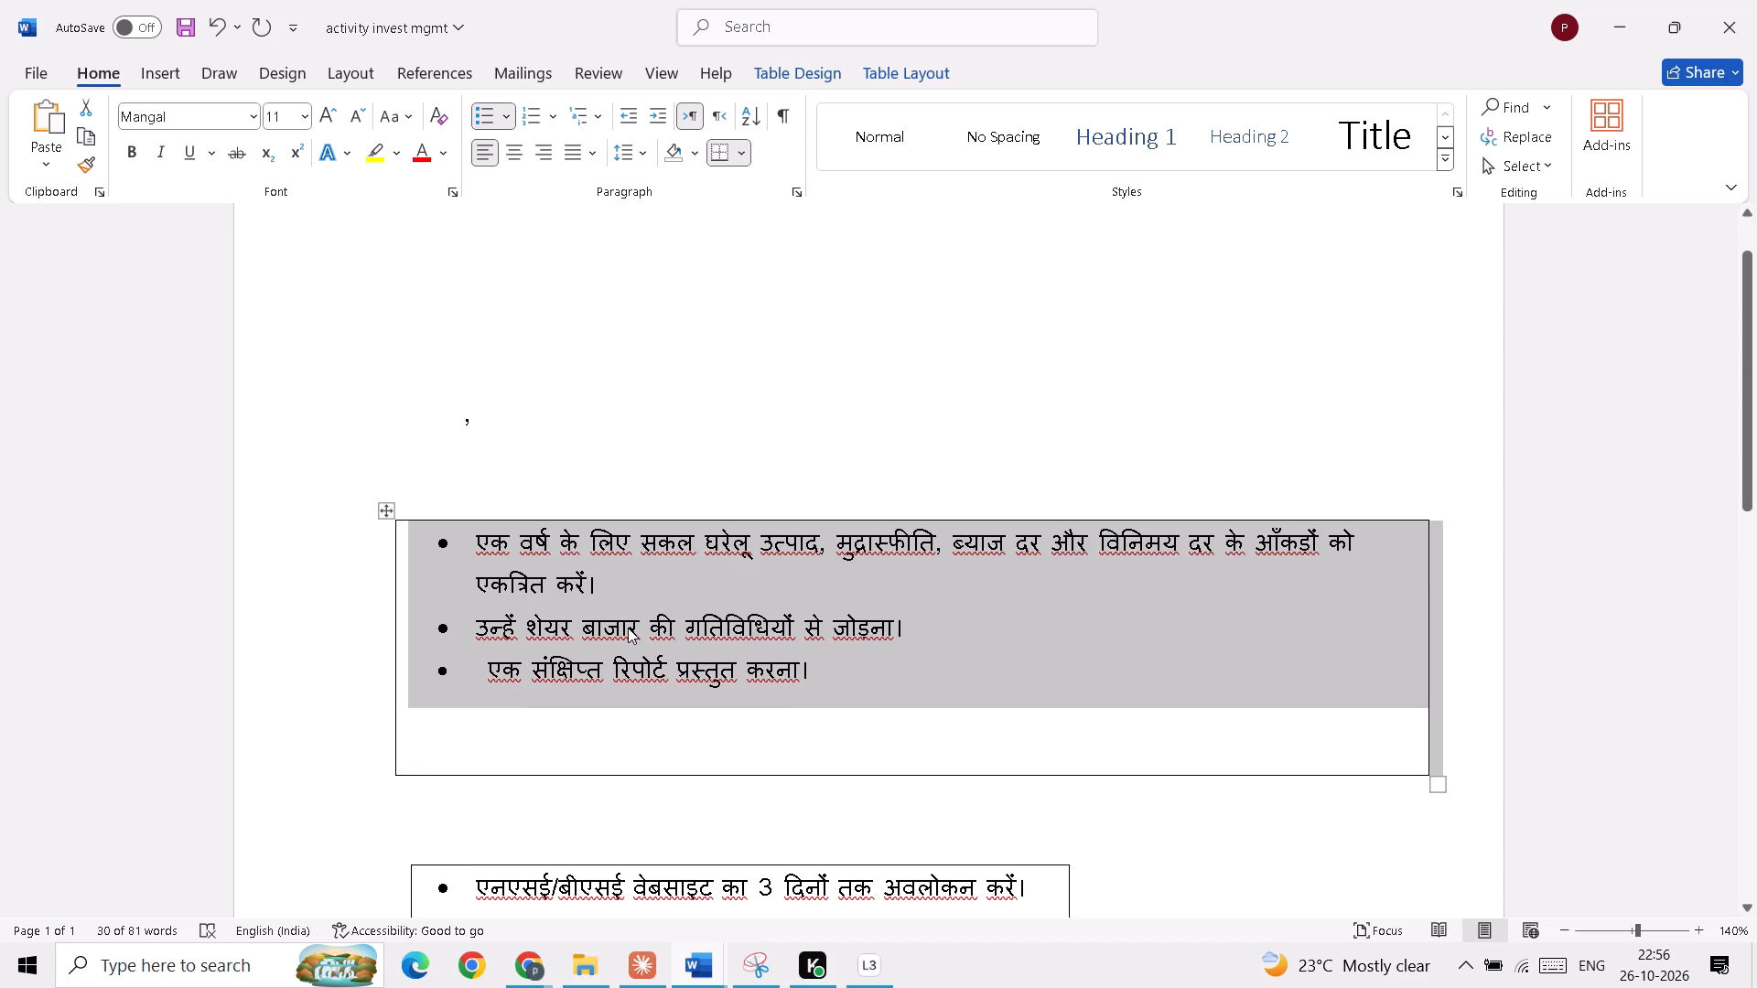
pyautogui.scroll(3, 628, 628)
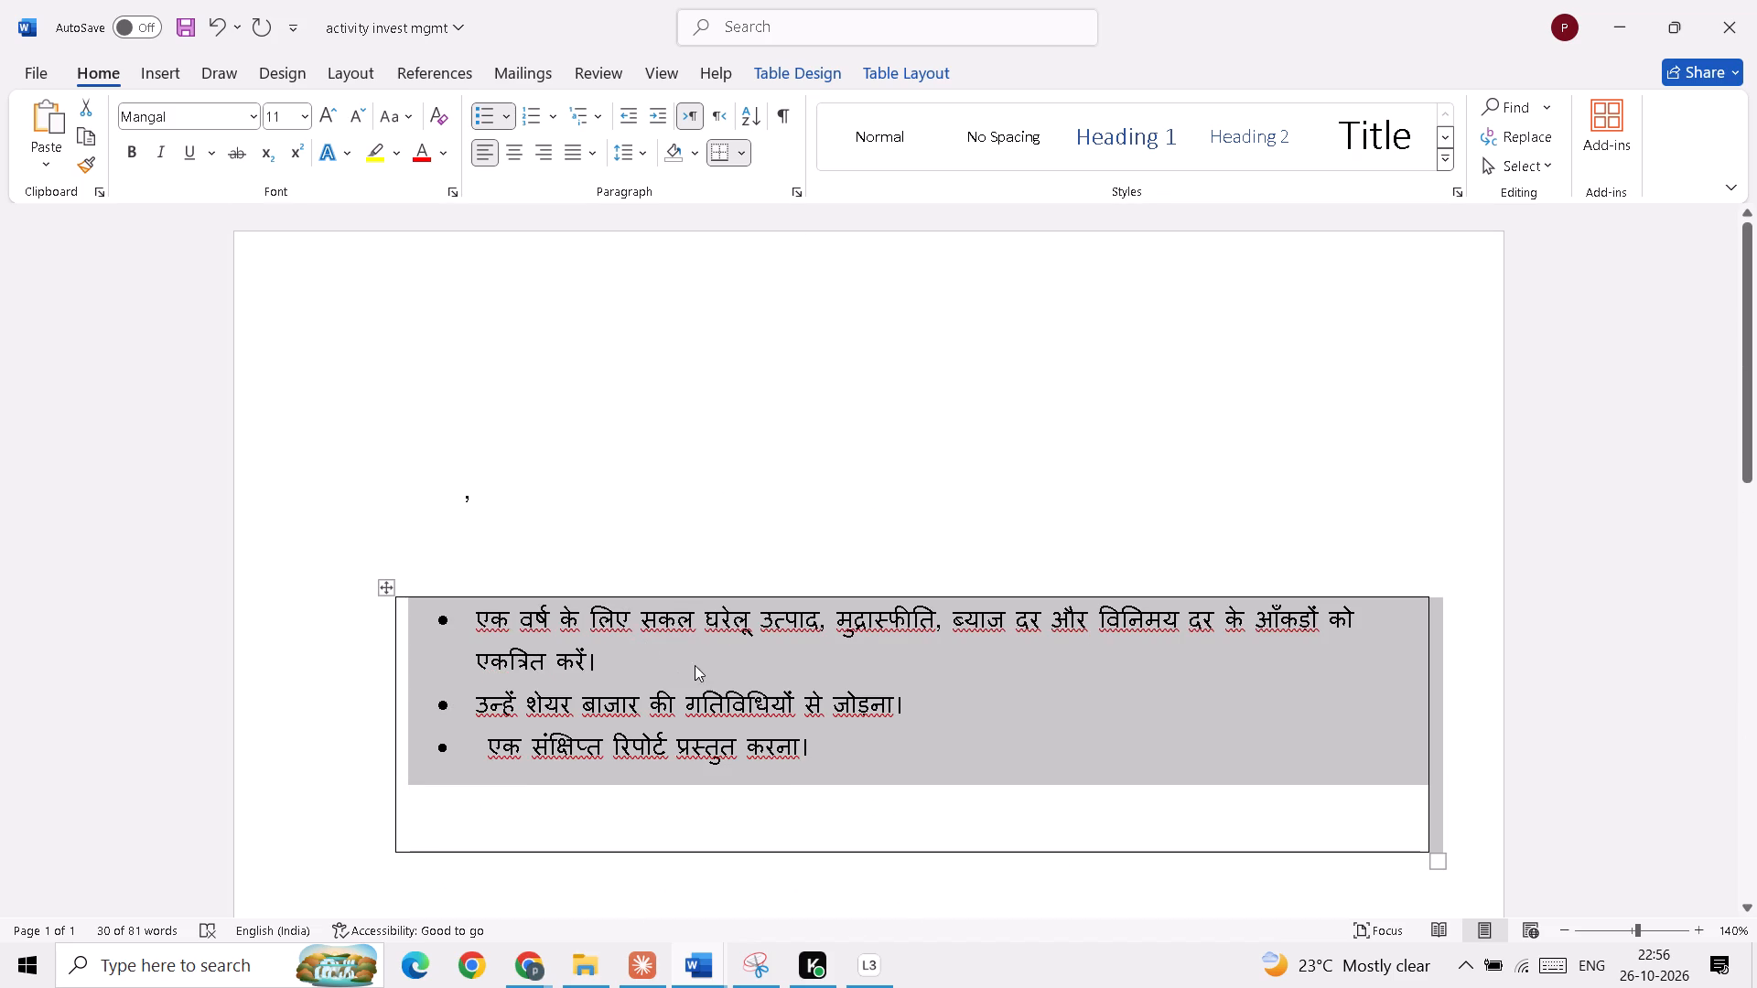
pyautogui.scroll(6, 683, 631)
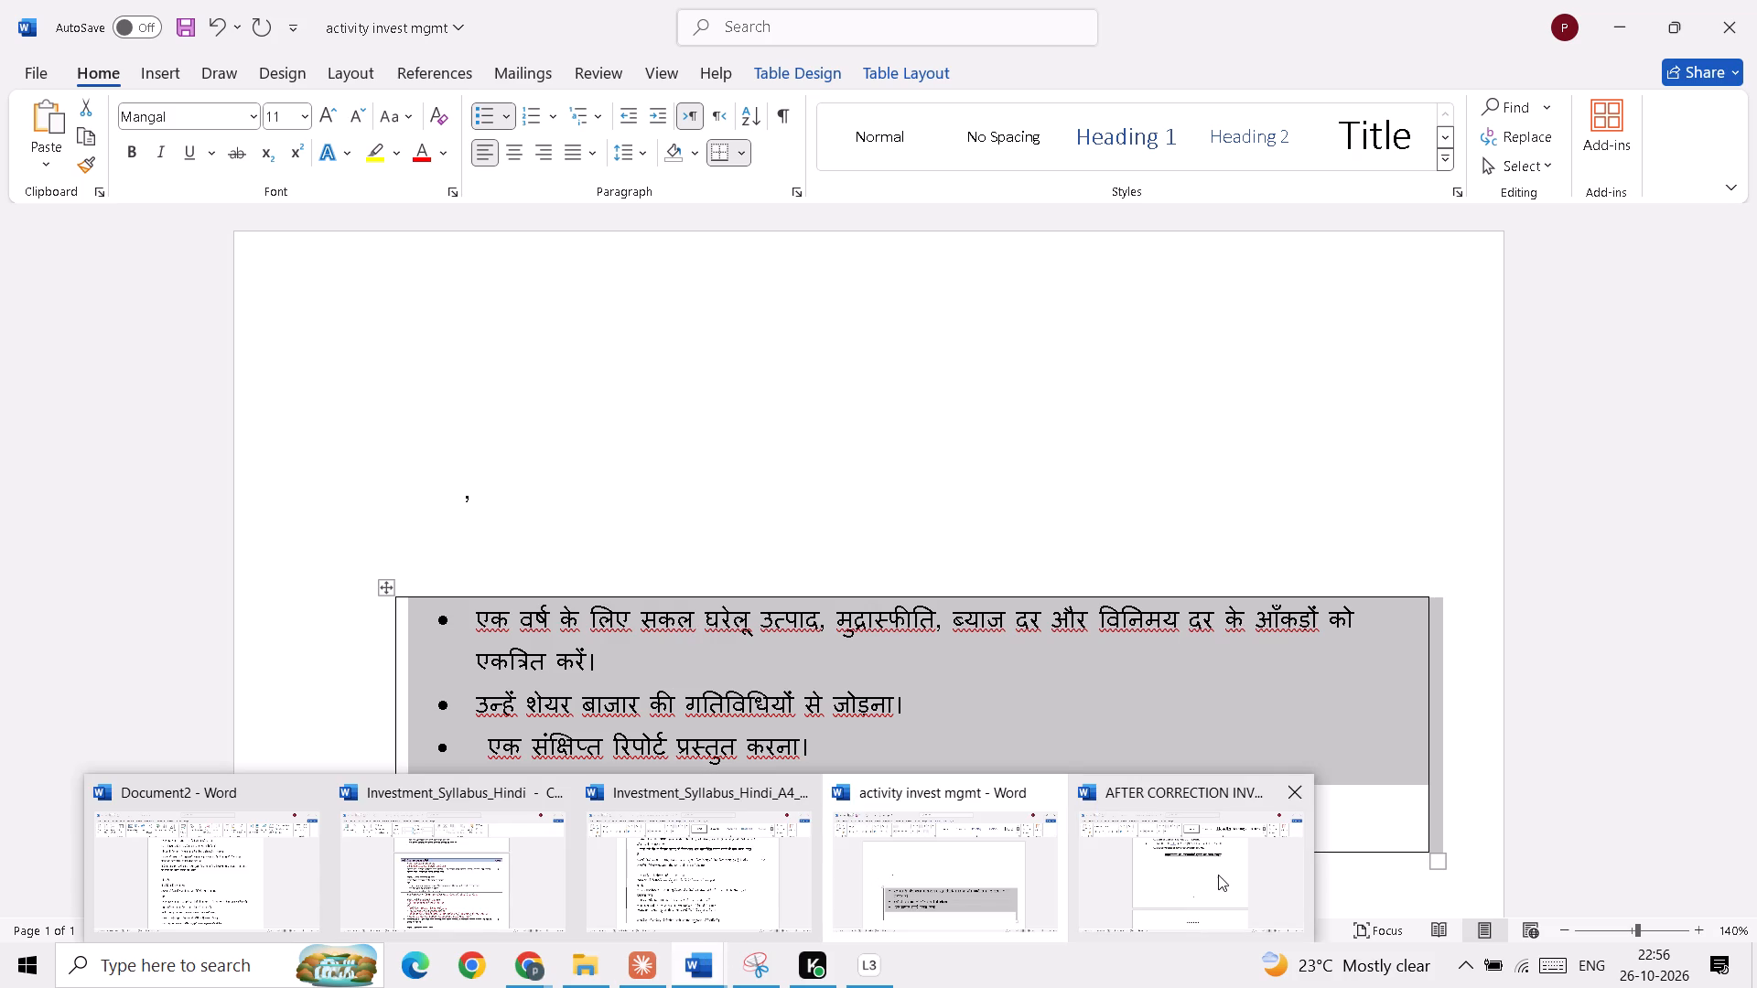
pyautogui.click(1154, 876)
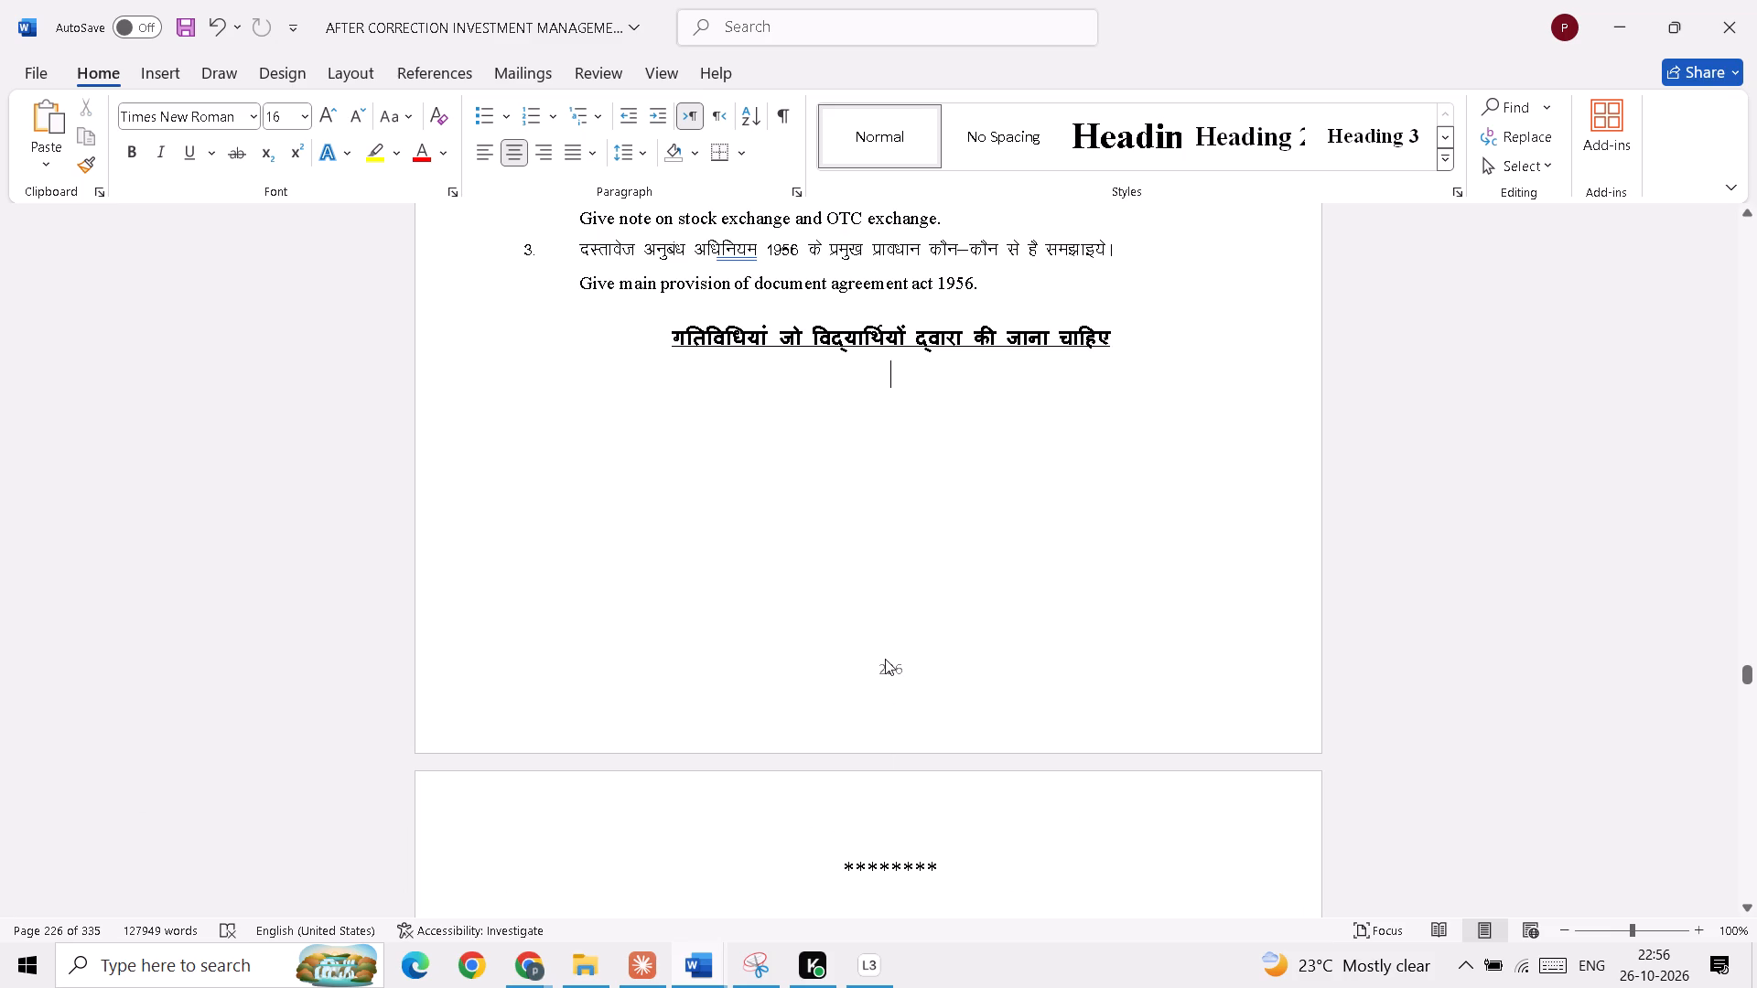
pyautogui.hotkey('ctrl', 'v')
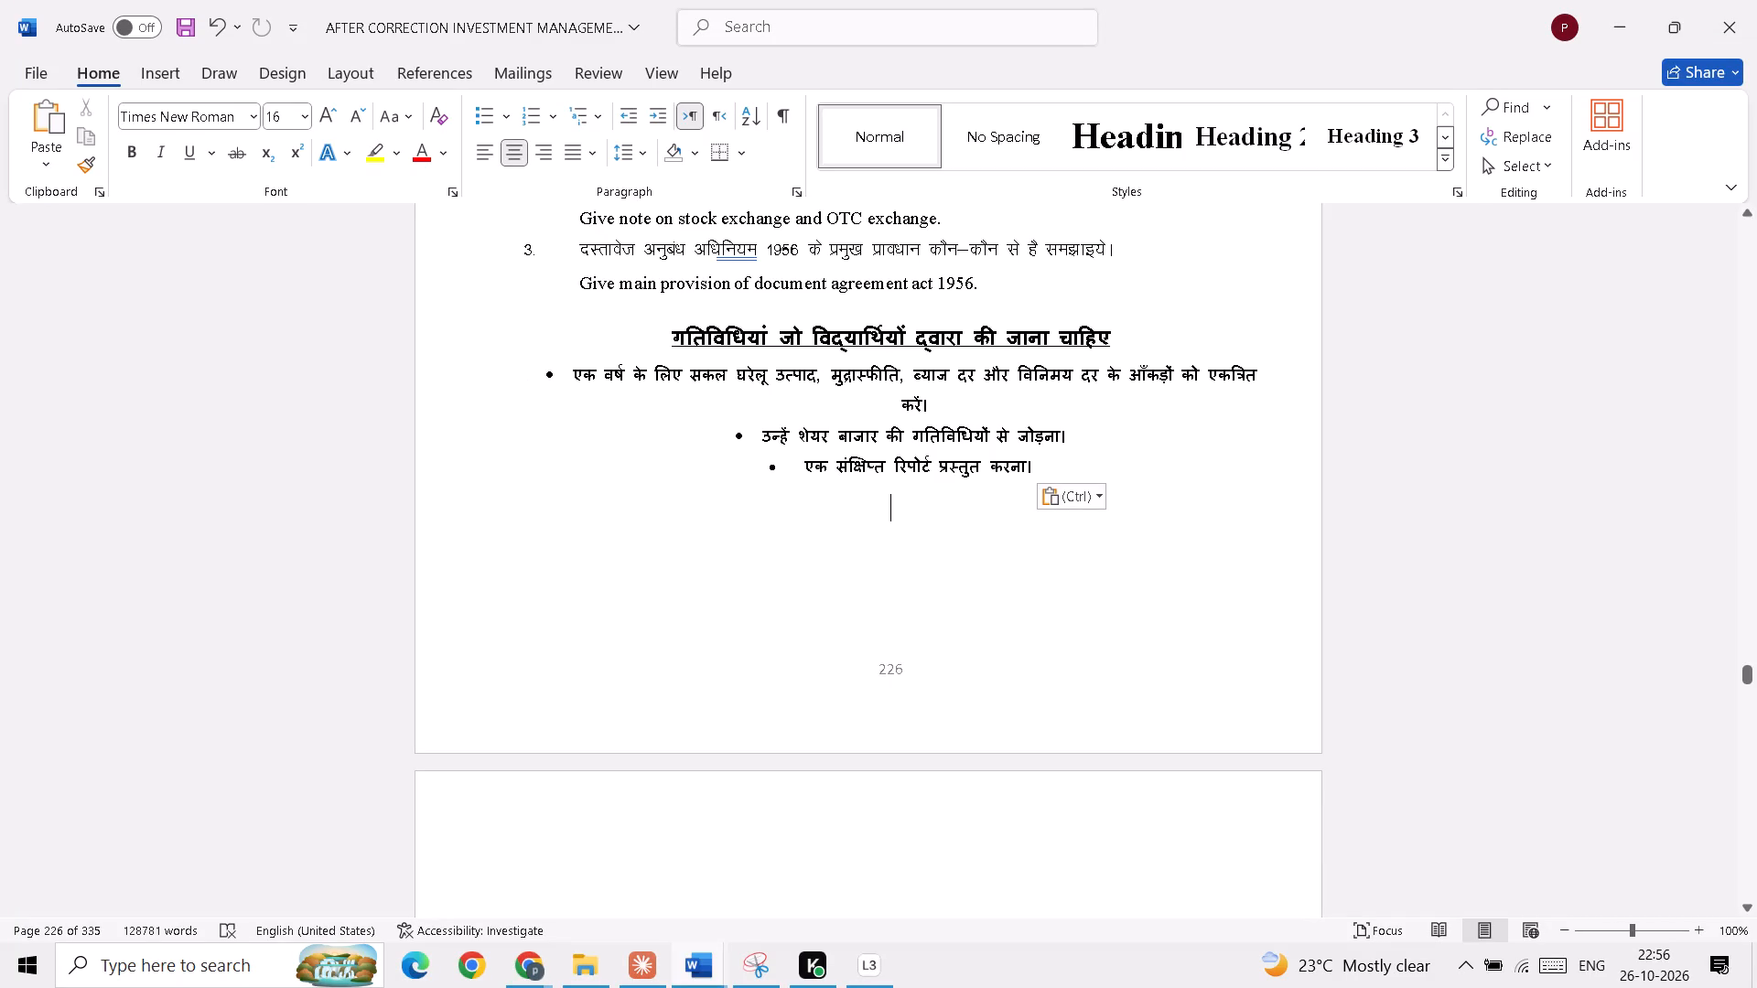
# Left-align the three pasted activity bullets below the heading.
pyautogui.moveTo(575, 364); pyautogui.dragTo(642, 404)
pyautogui.moveTo(642, 404); pyautogui.dragTo(1034, 481)
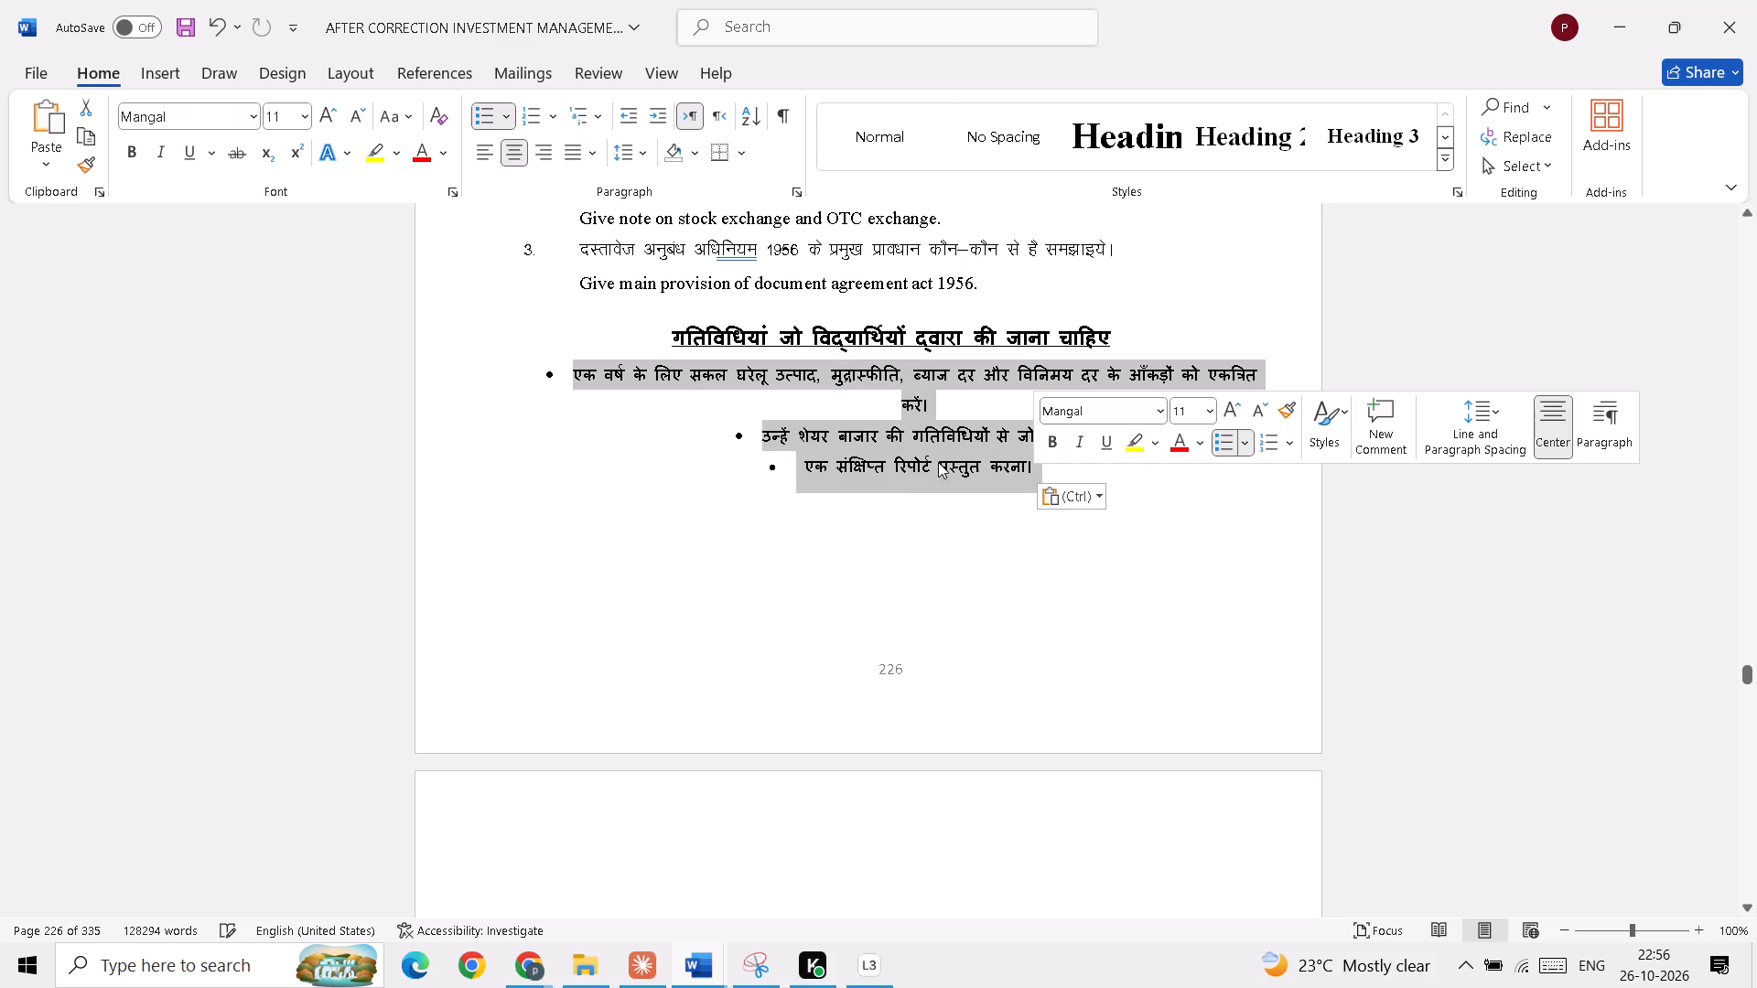
pyautogui.click(474, 156)
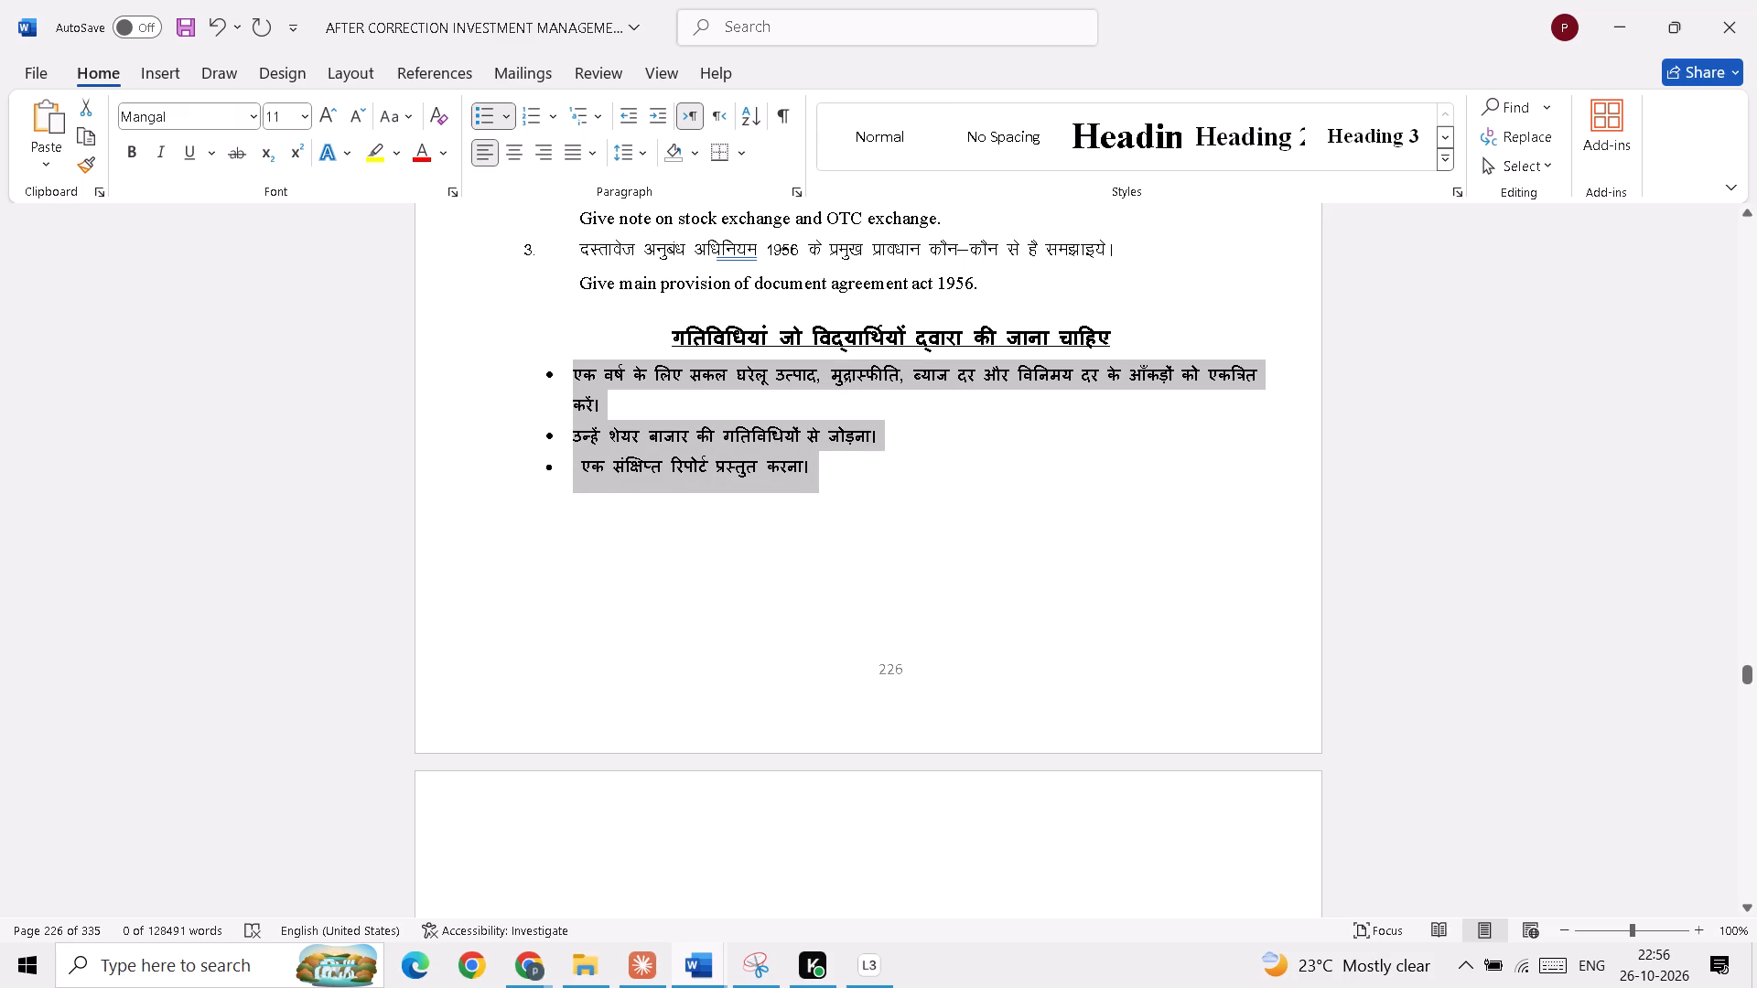
pyautogui.click(730, 624)
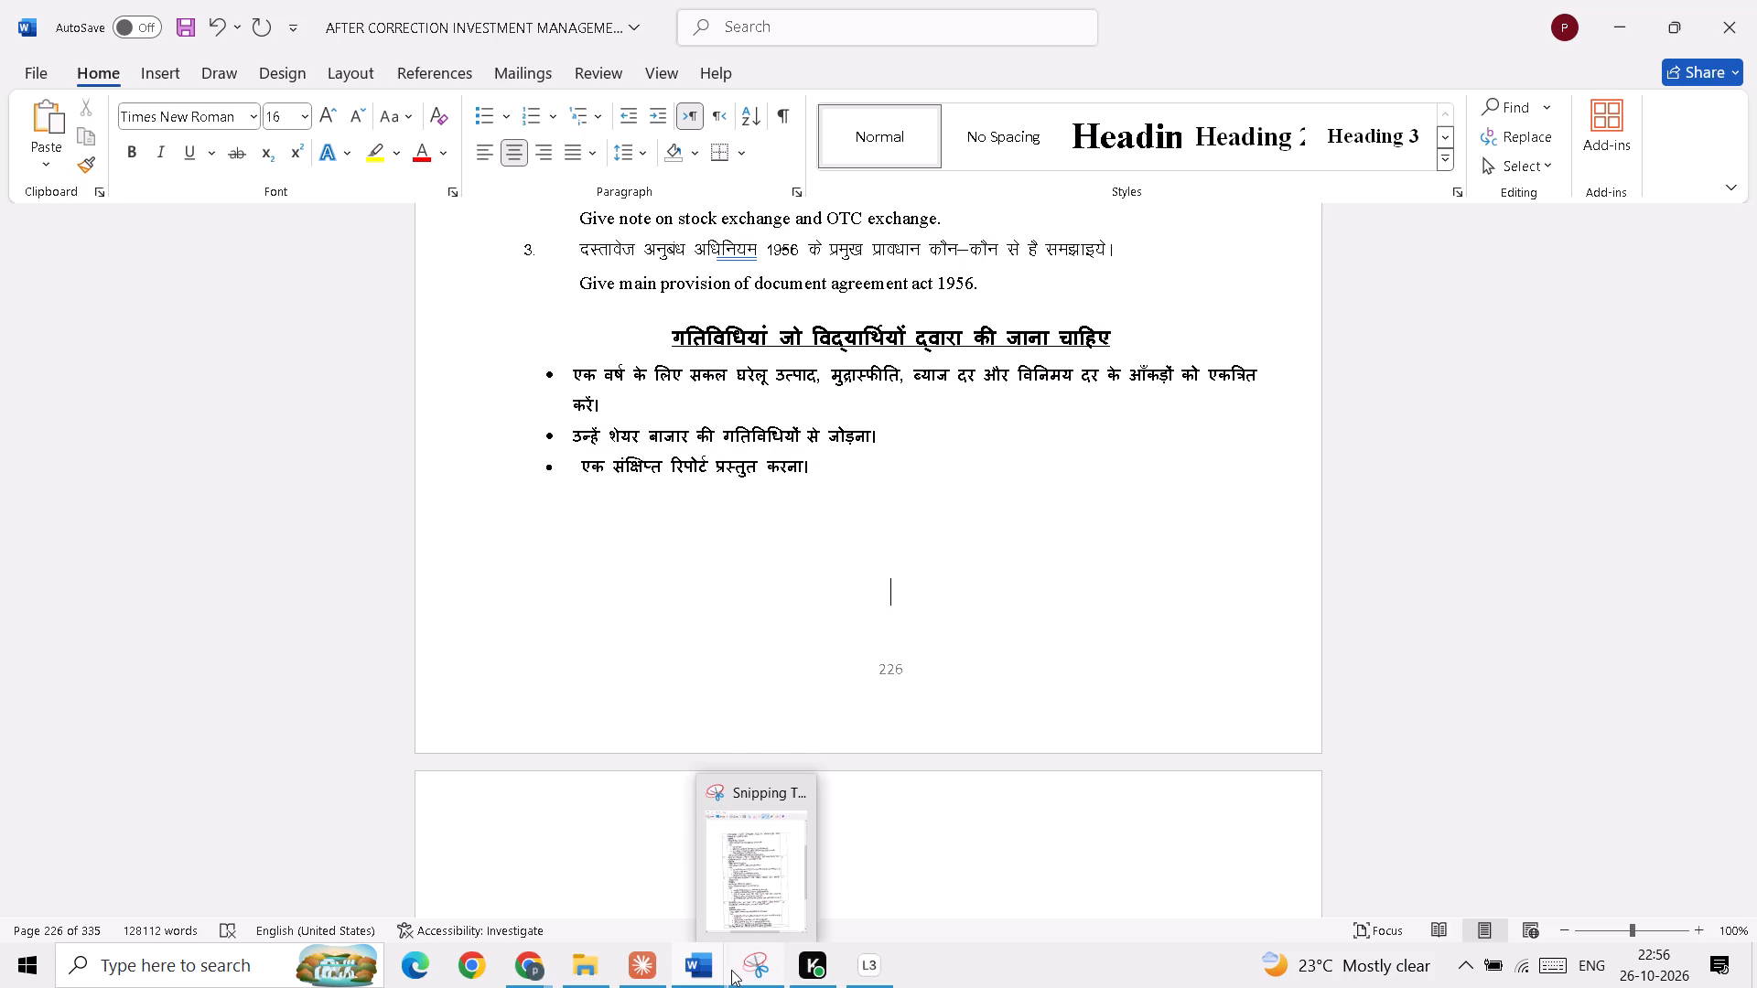
# Copy the two-bullet activity beginning "एनएसई/बीएसई वेबसाइट का 3 दिनों" from activity invest mgmt and paste it below unit three's last activity bullet in the book.
pyautogui.scroll(5, 756, 539)
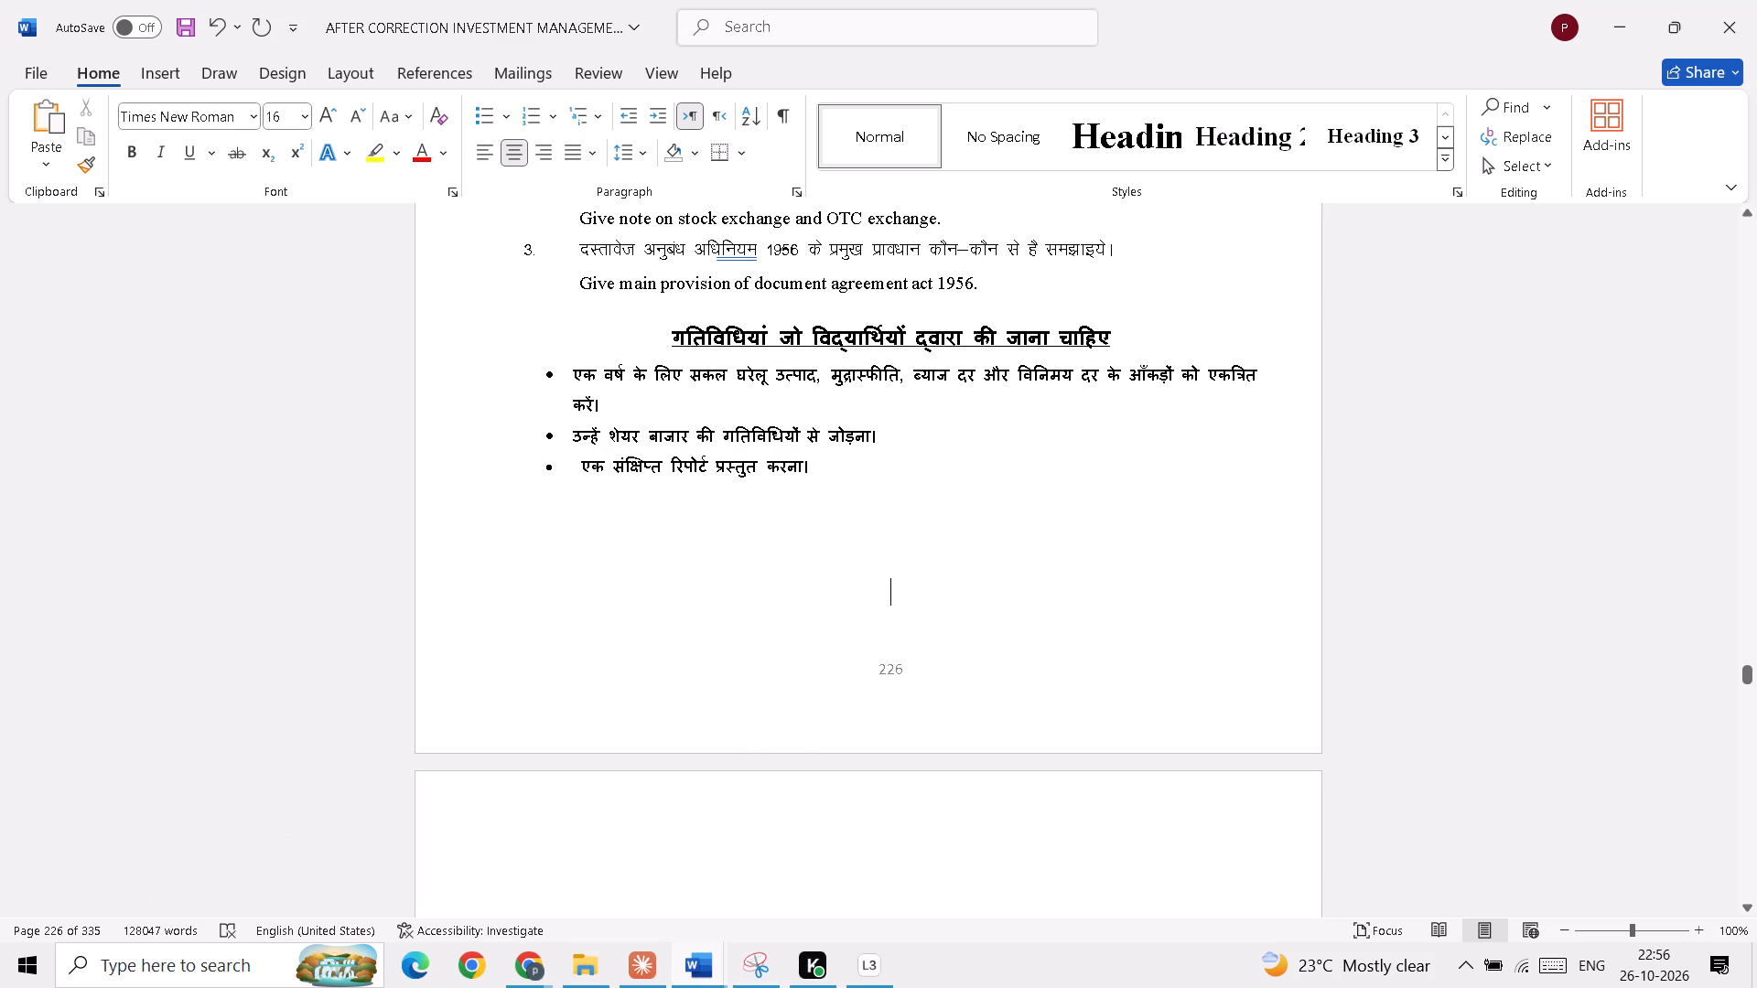
pyautogui.scroll(2, 758, 532)
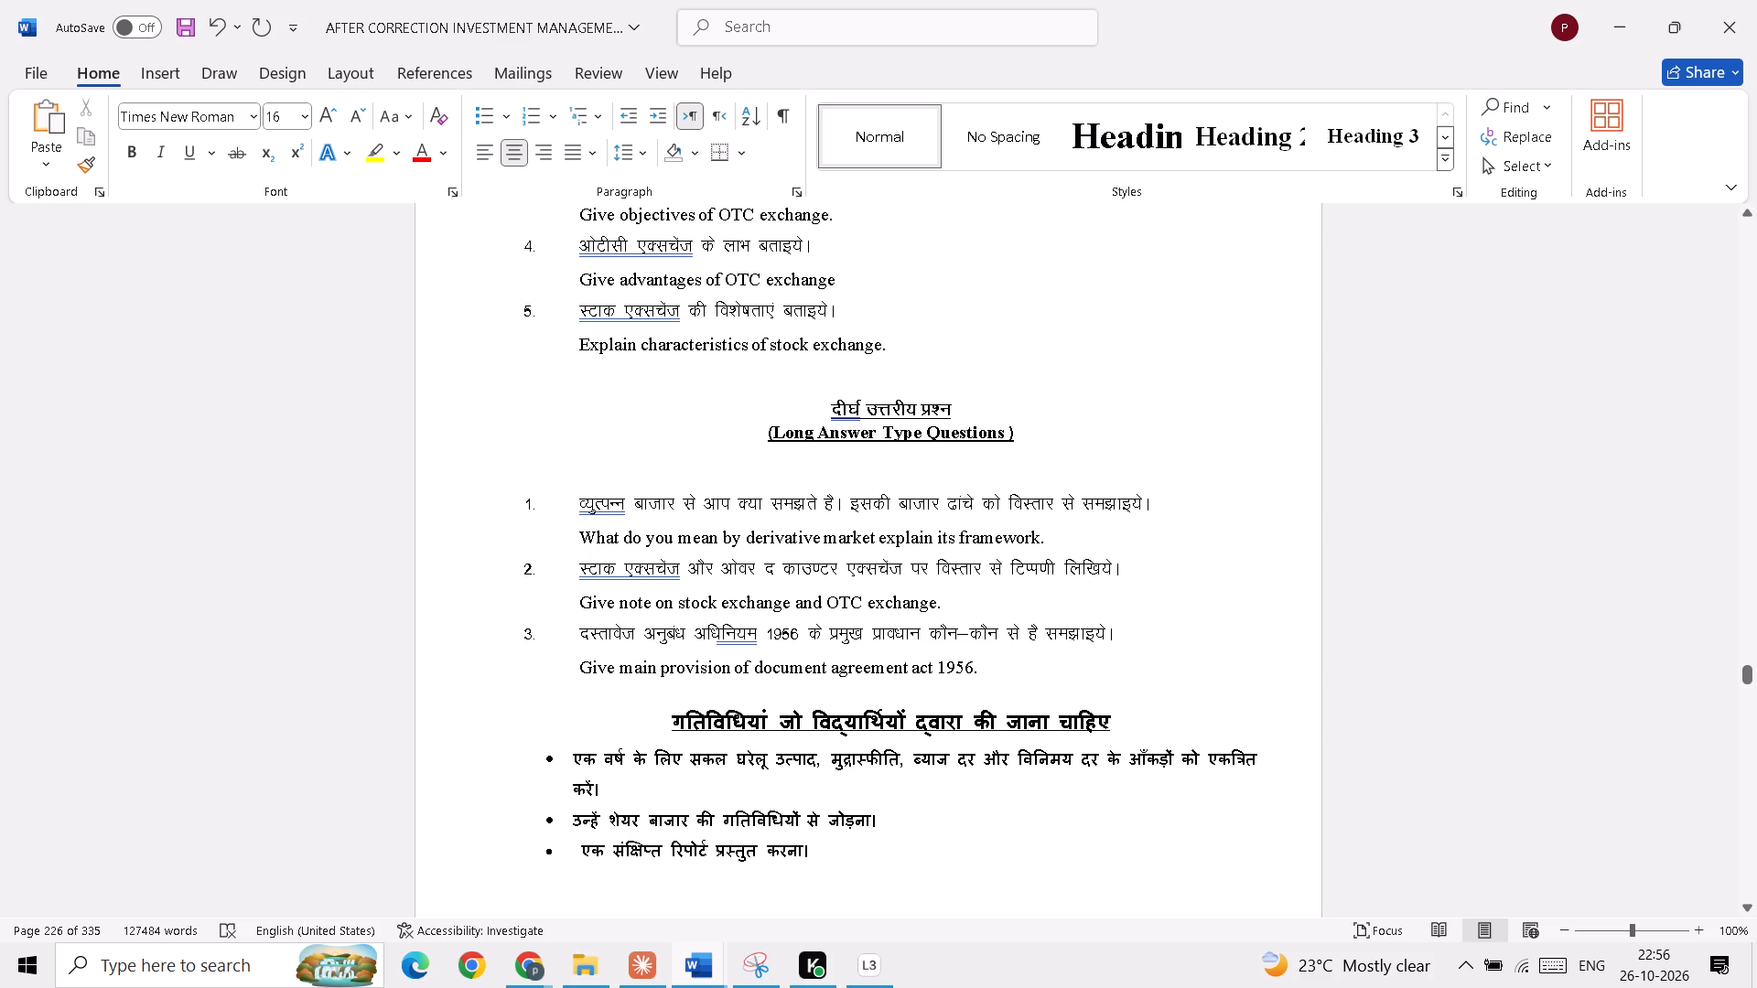
pyautogui.scroll(-2, 758, 532)
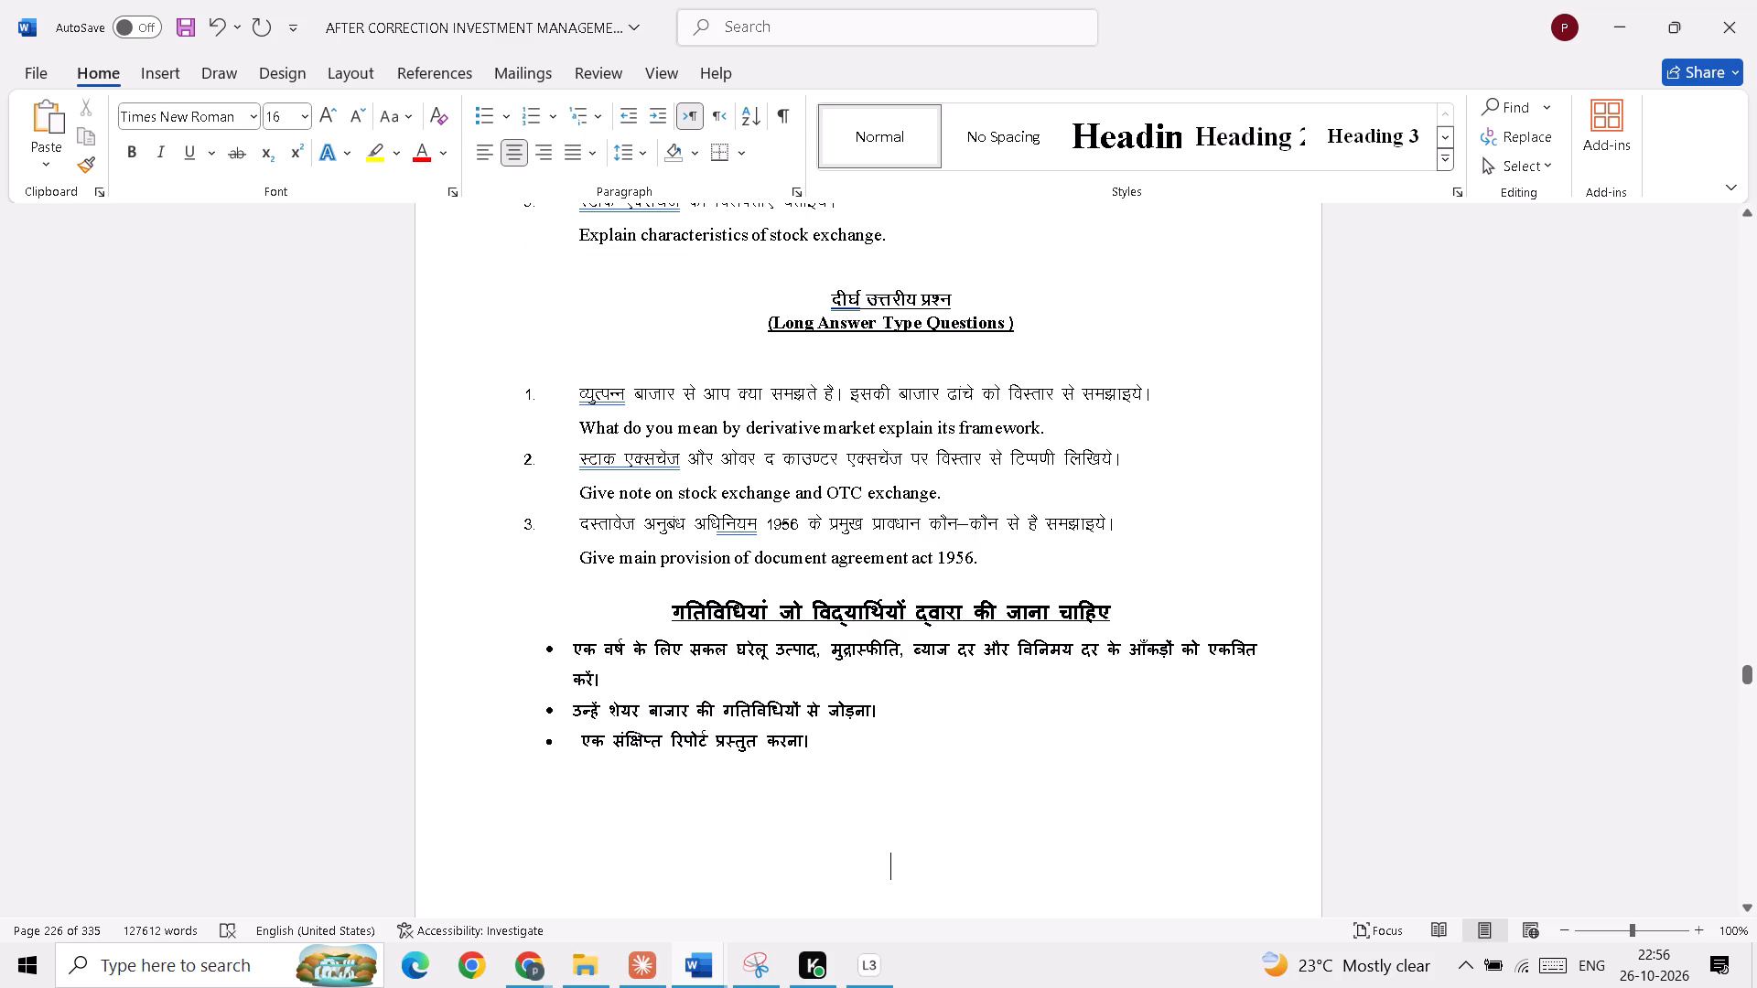
pyautogui.scroll(-2, 758, 532)
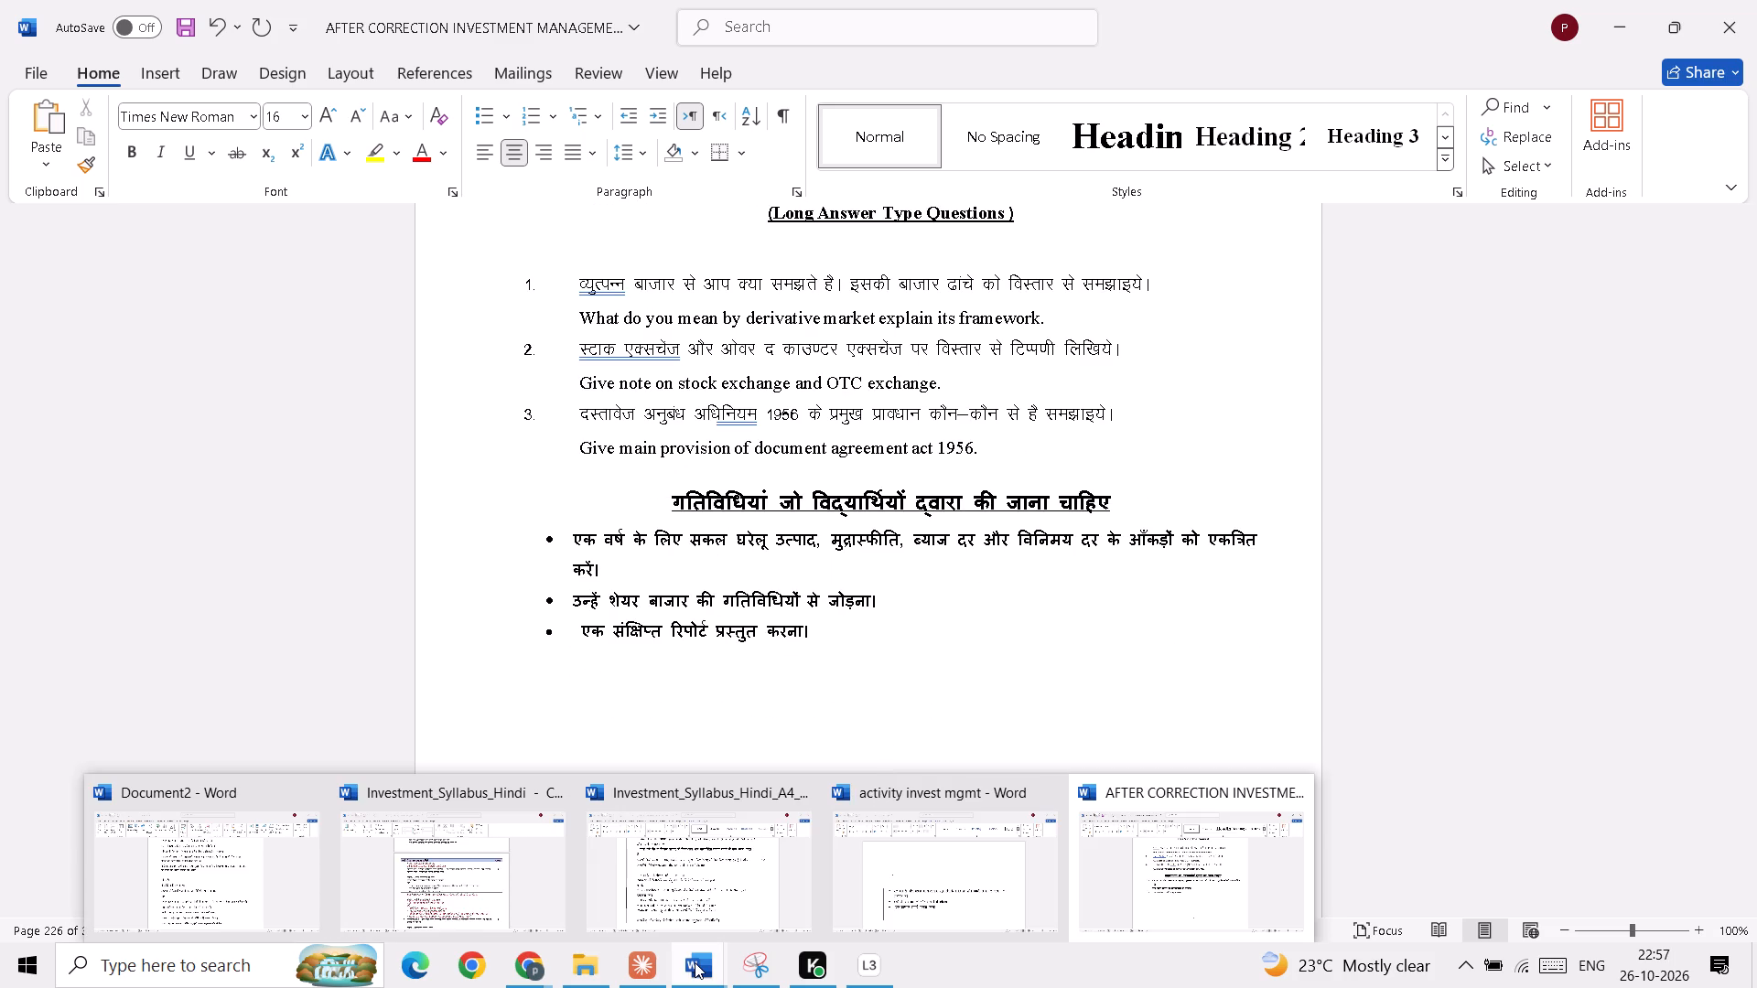
pyautogui.click(941, 899)
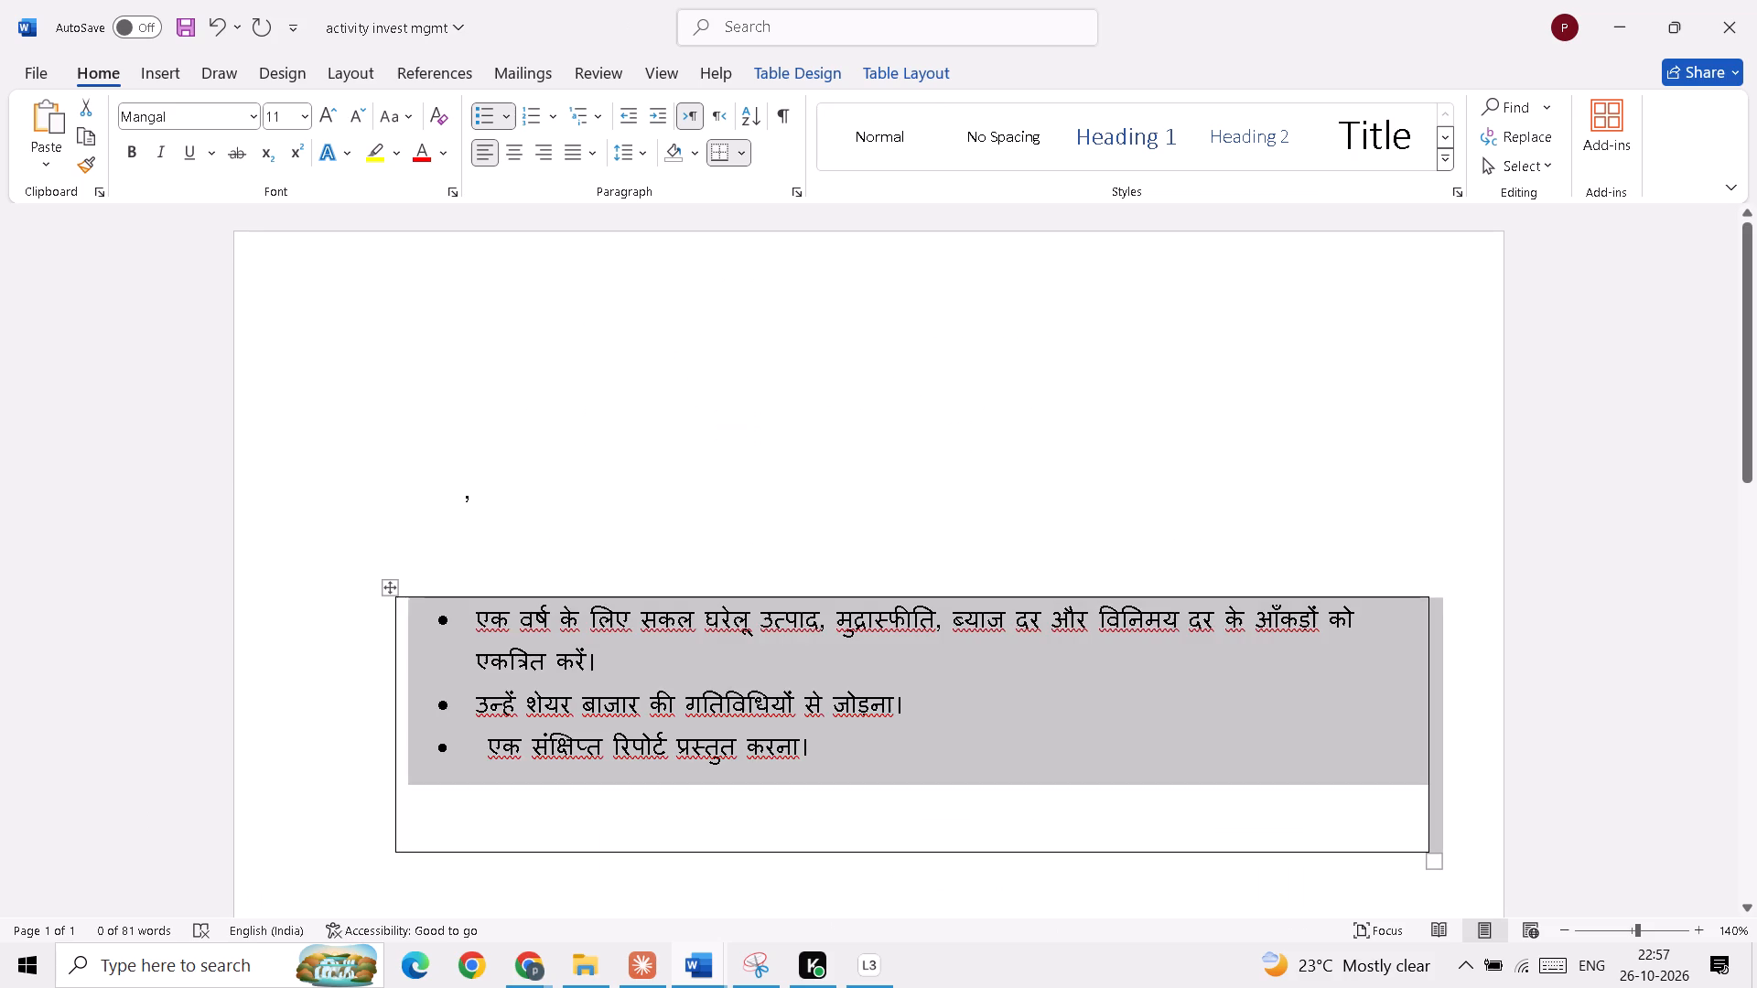
pyautogui.scroll(-5, 826, 725)
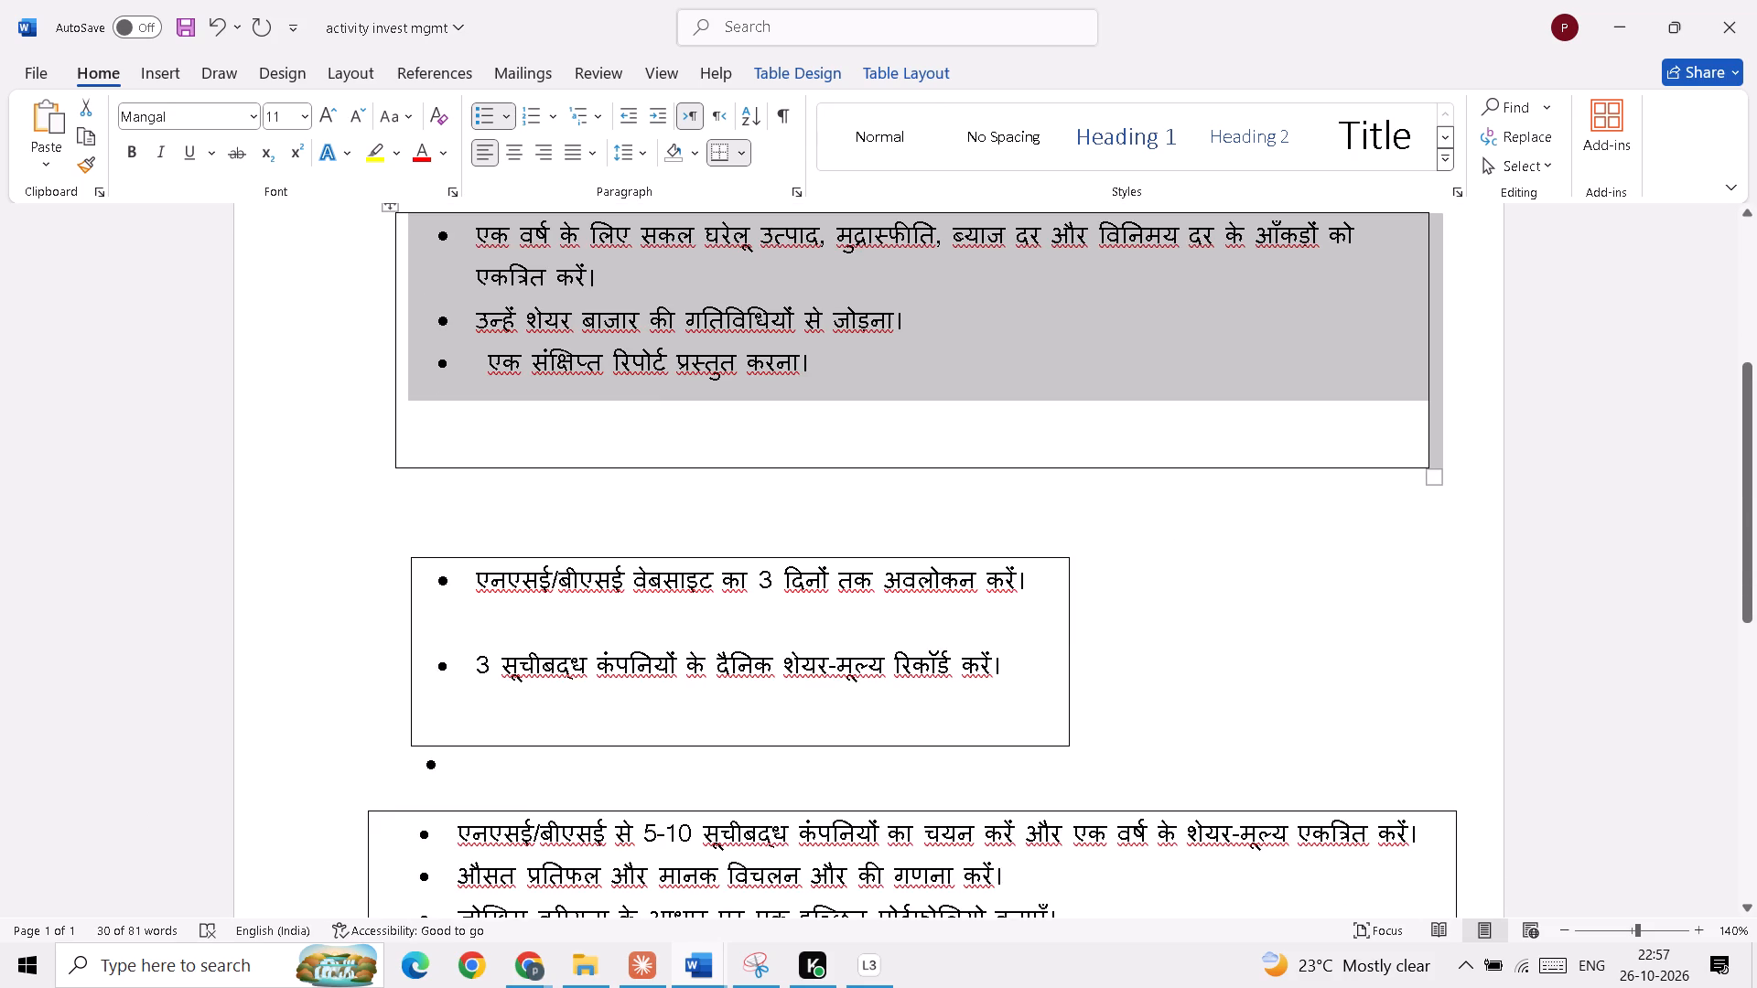
pyautogui.scroll(-2, 805, 617)
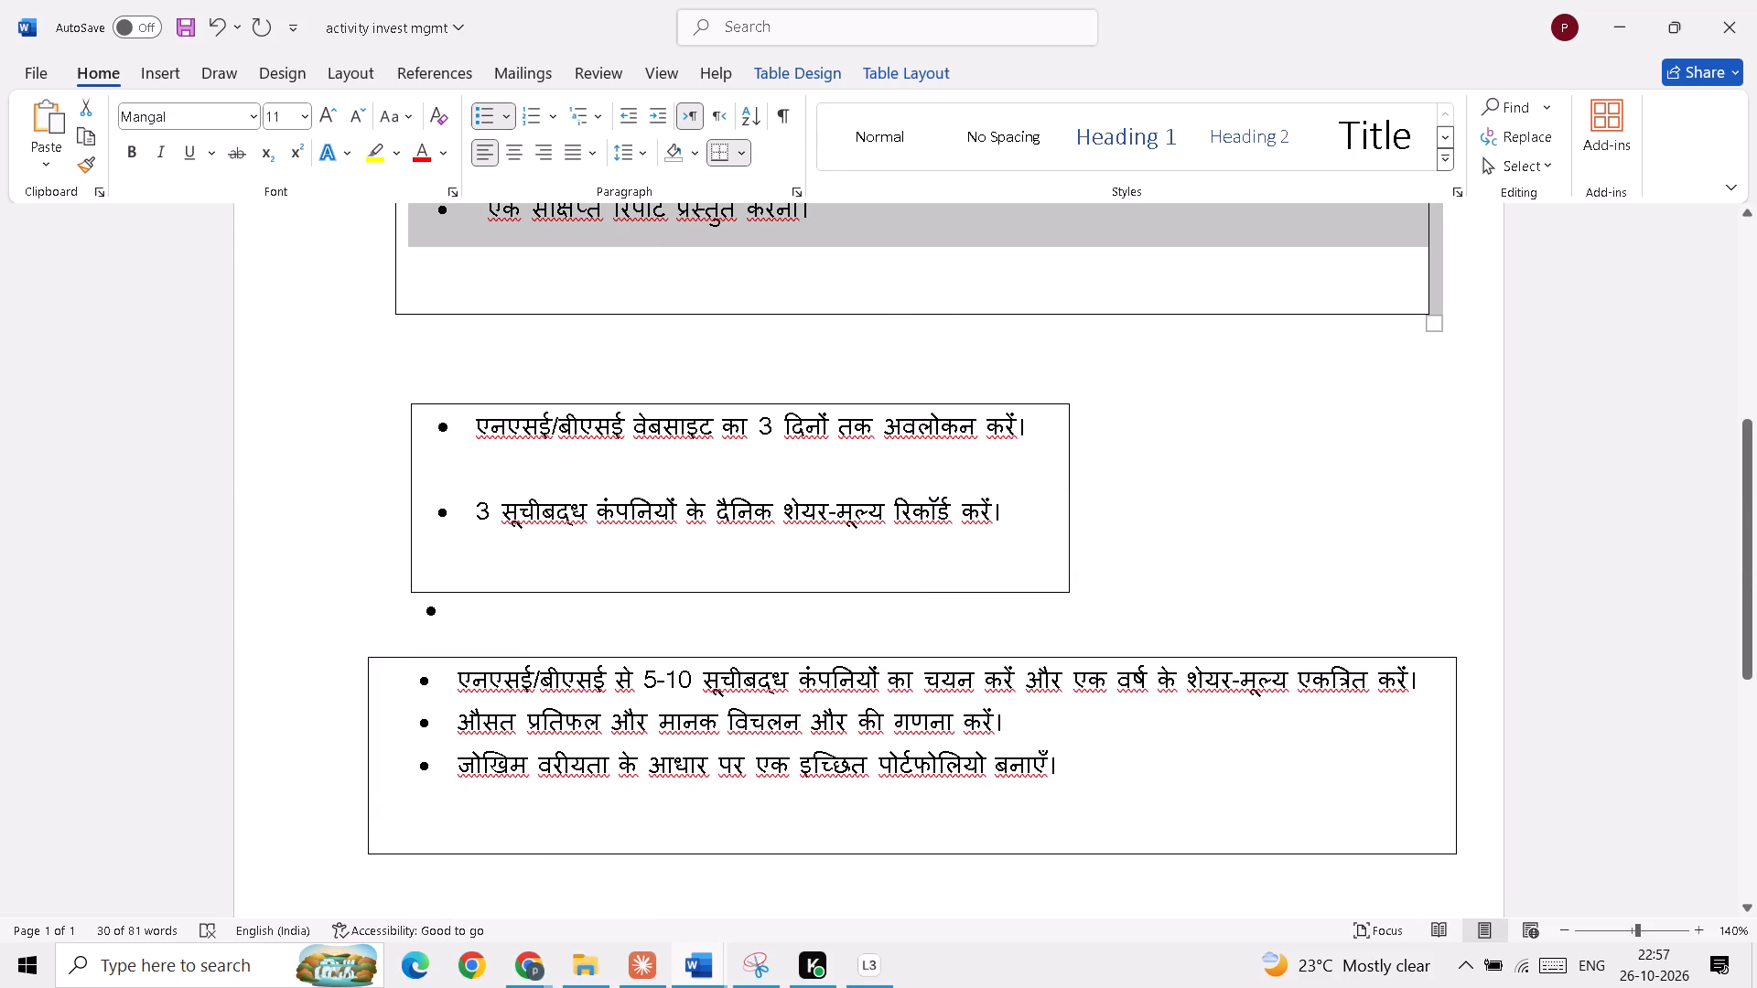
pyautogui.moveTo(464, 422); pyautogui.dragTo(581, 456)
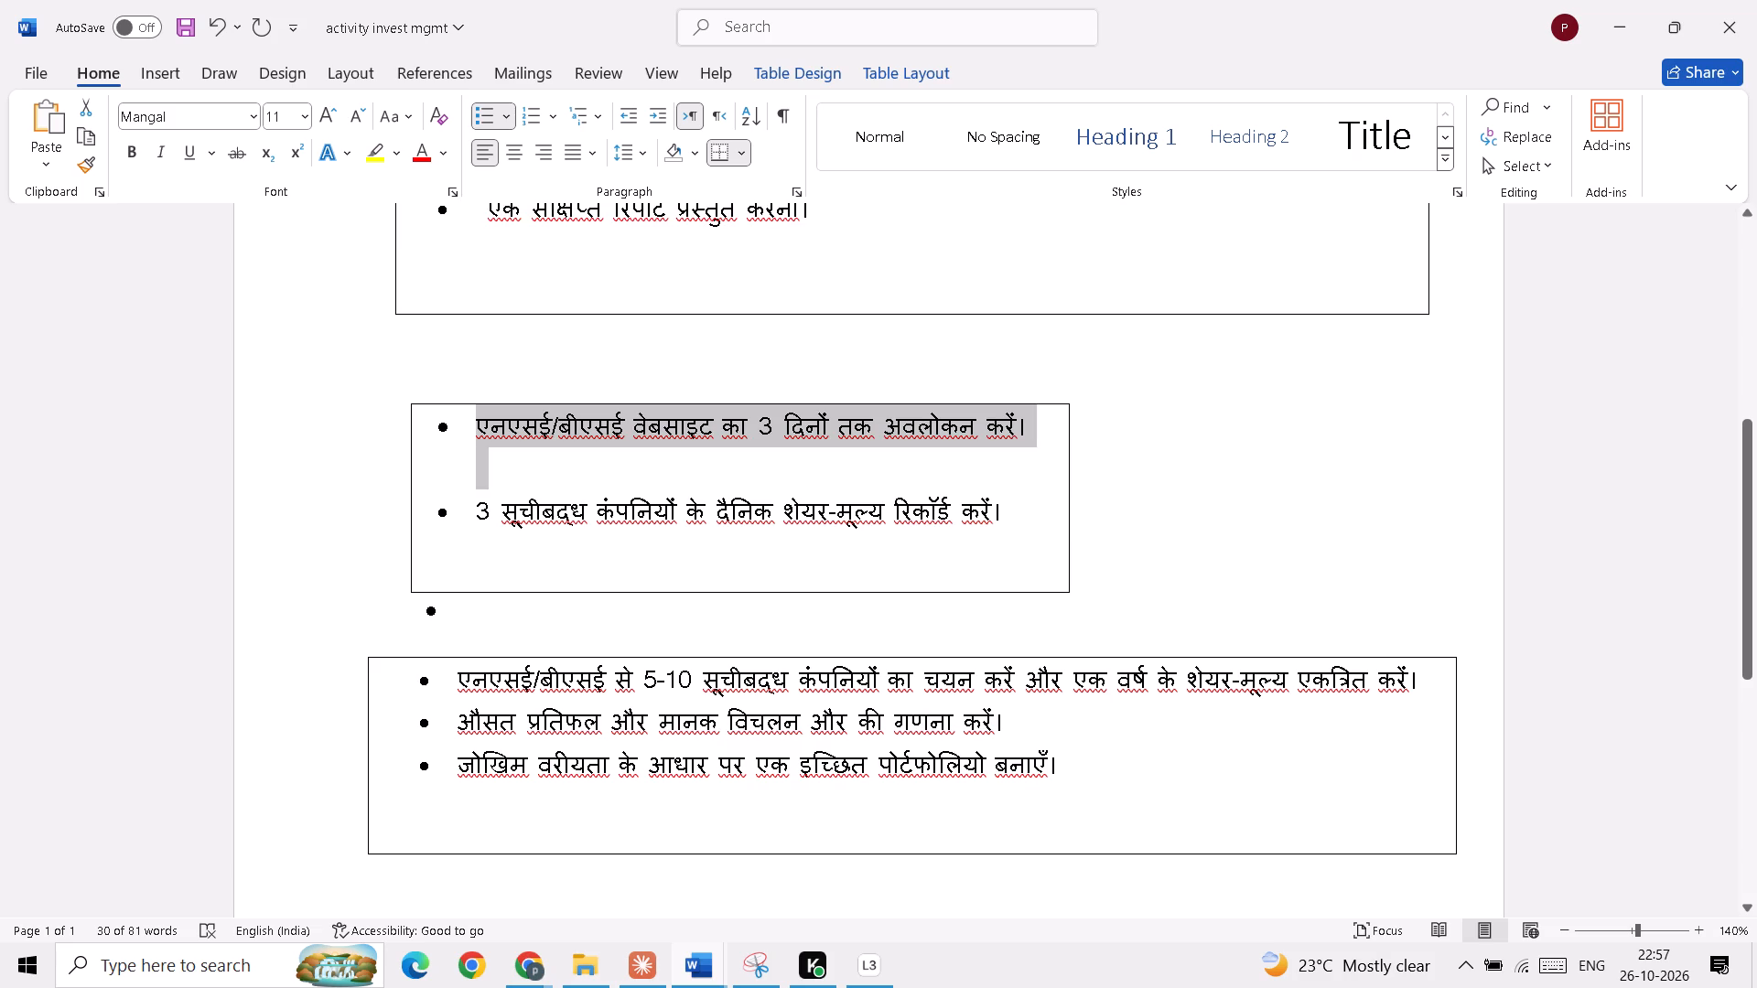
pyautogui.moveTo(581, 456); pyautogui.dragTo(1024, 526)
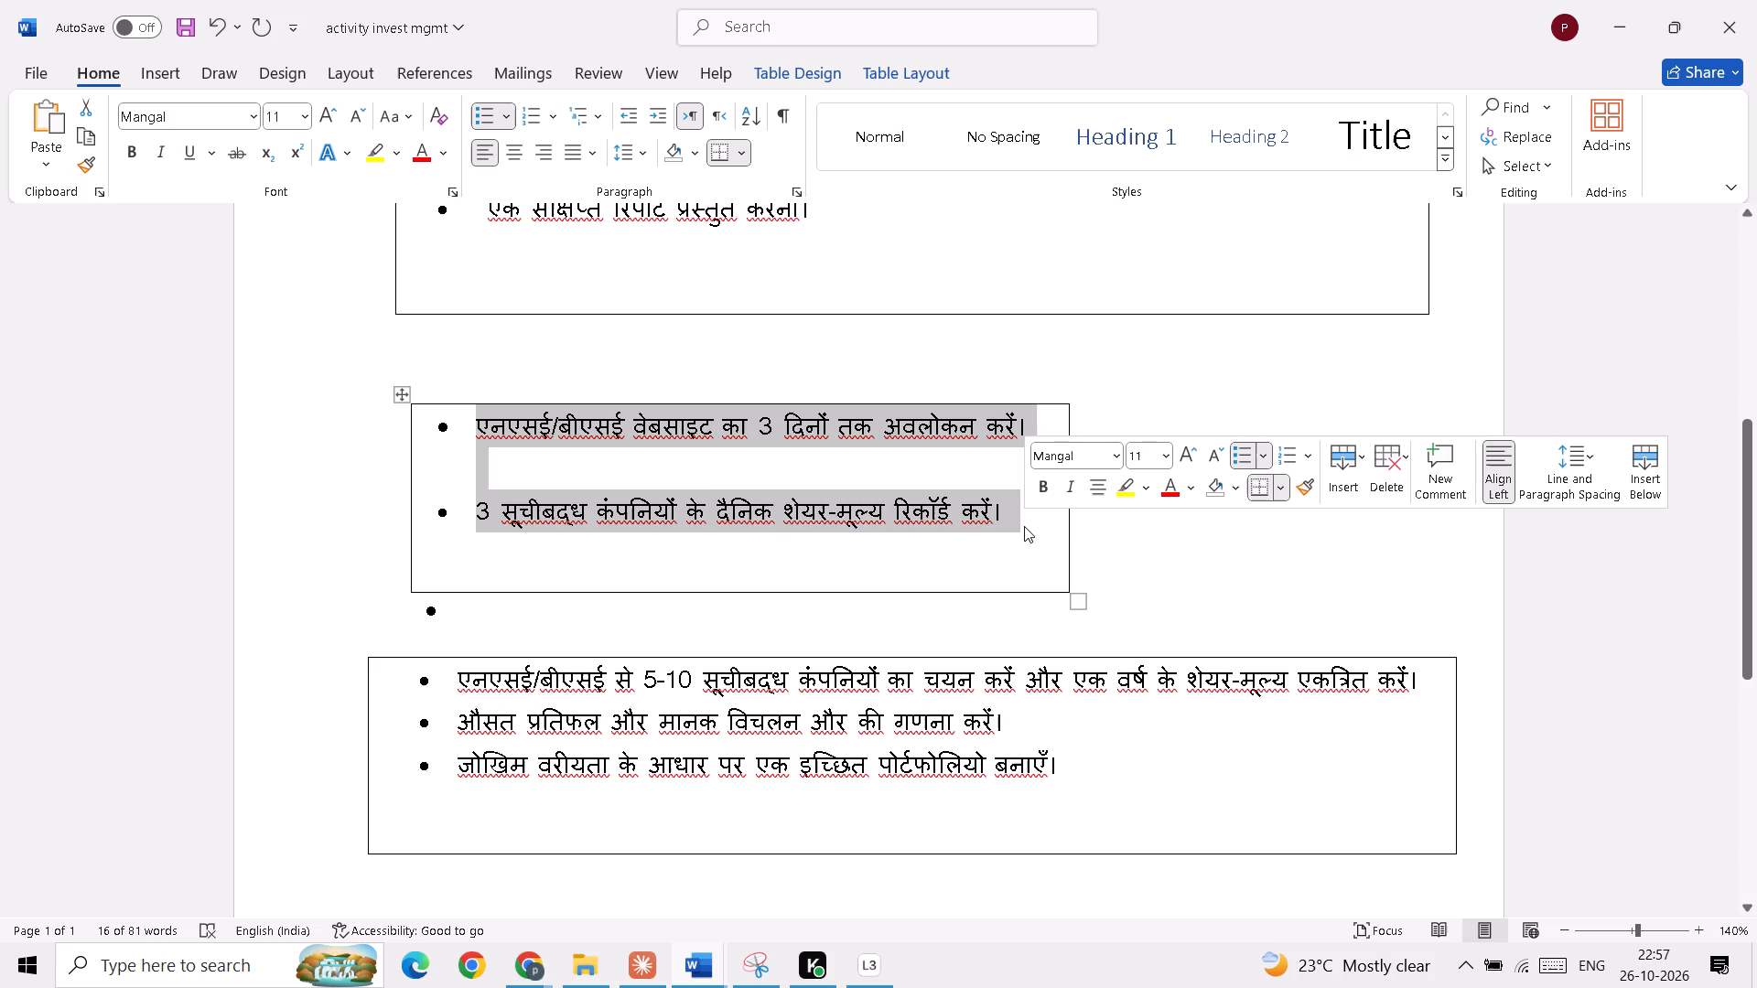
pyautogui.hotkey('ctrl', 'c')
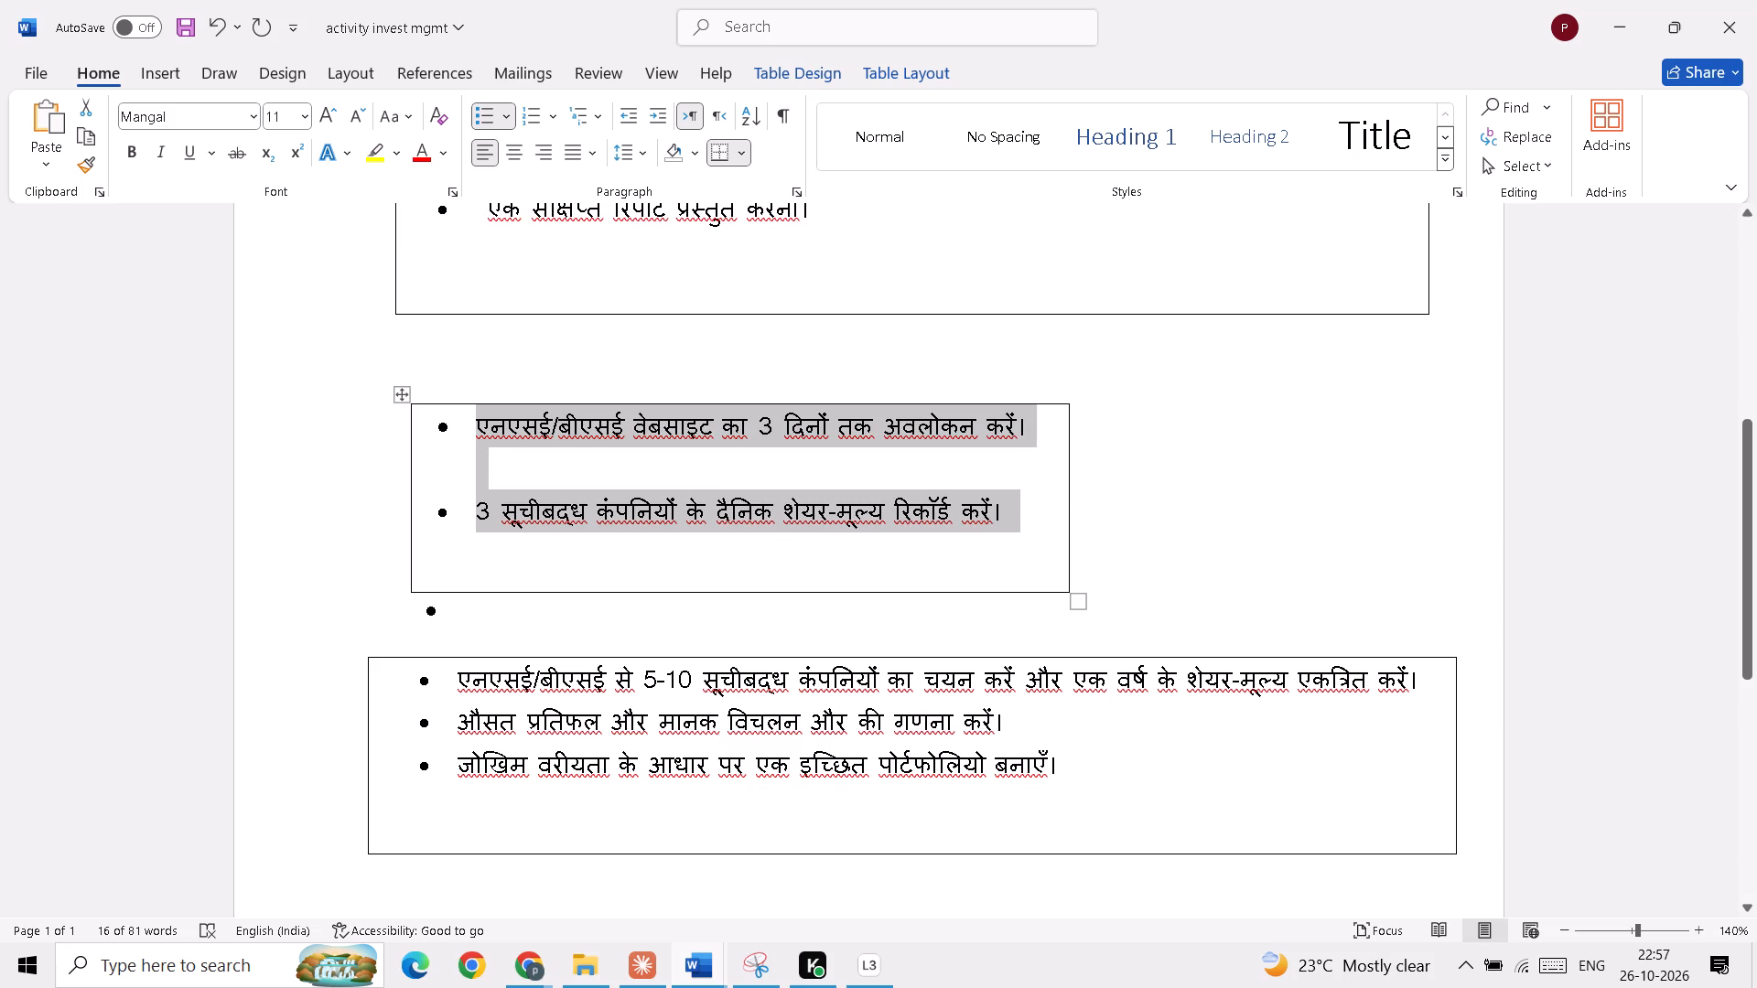
pyautogui.click(699, 979)
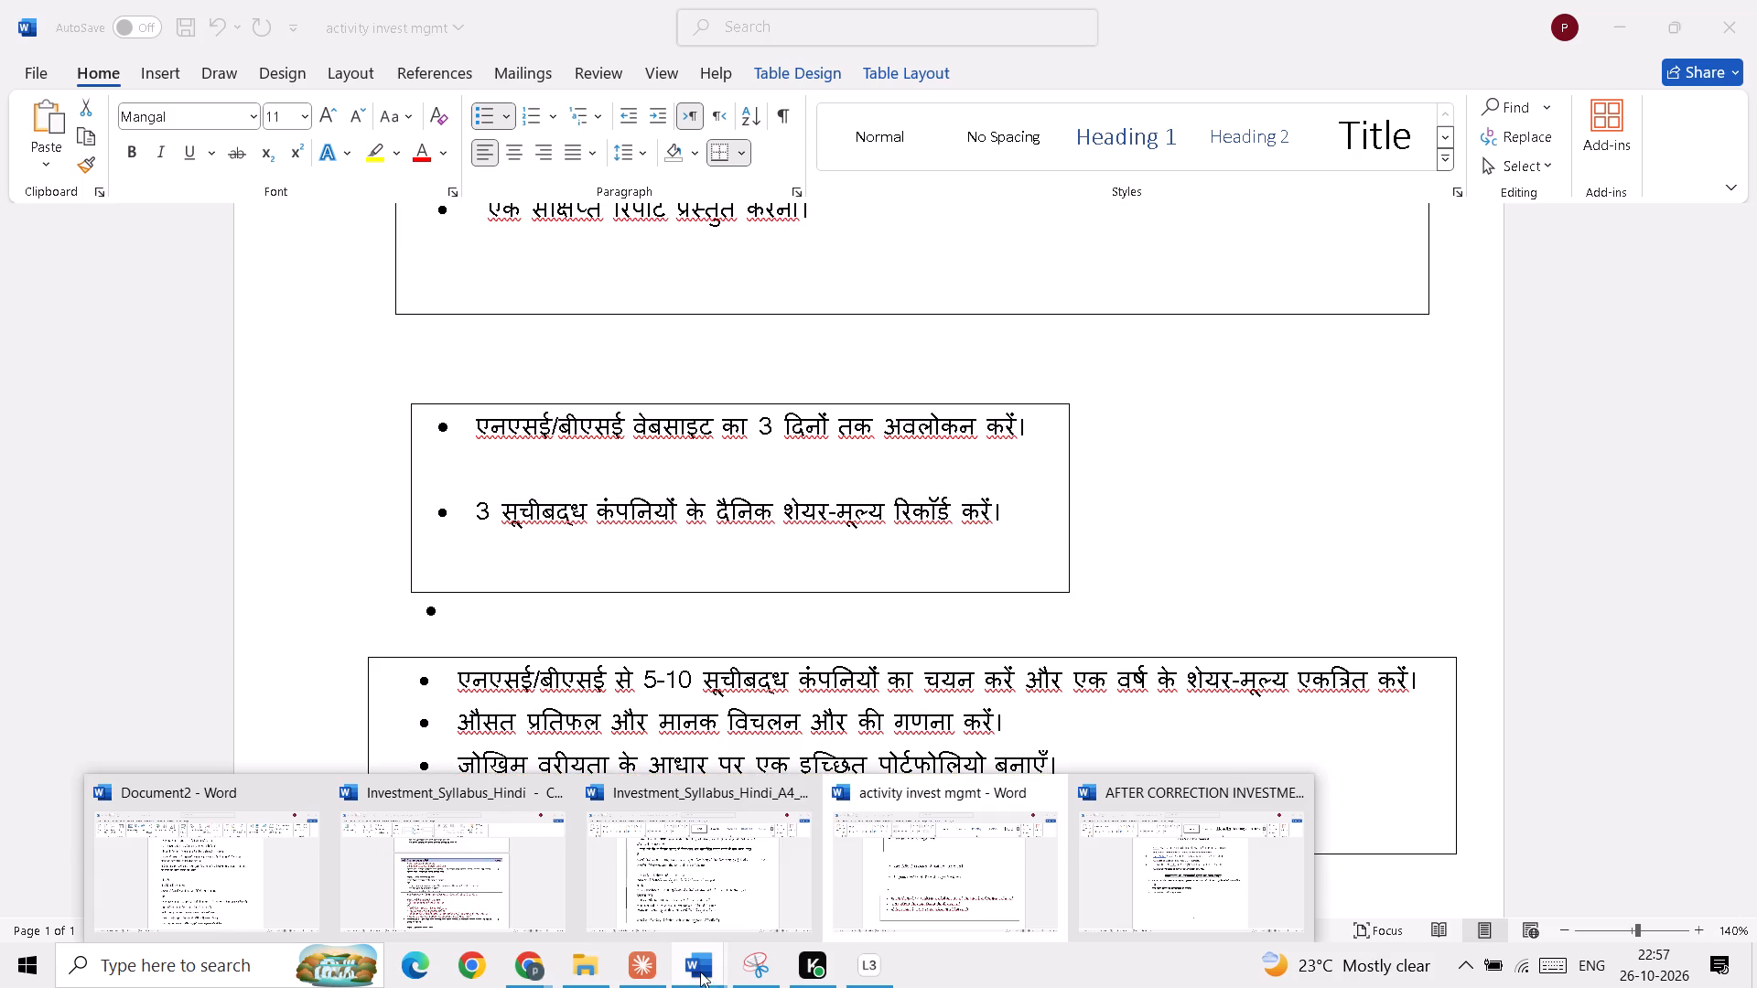
pyautogui.click(1205, 877)
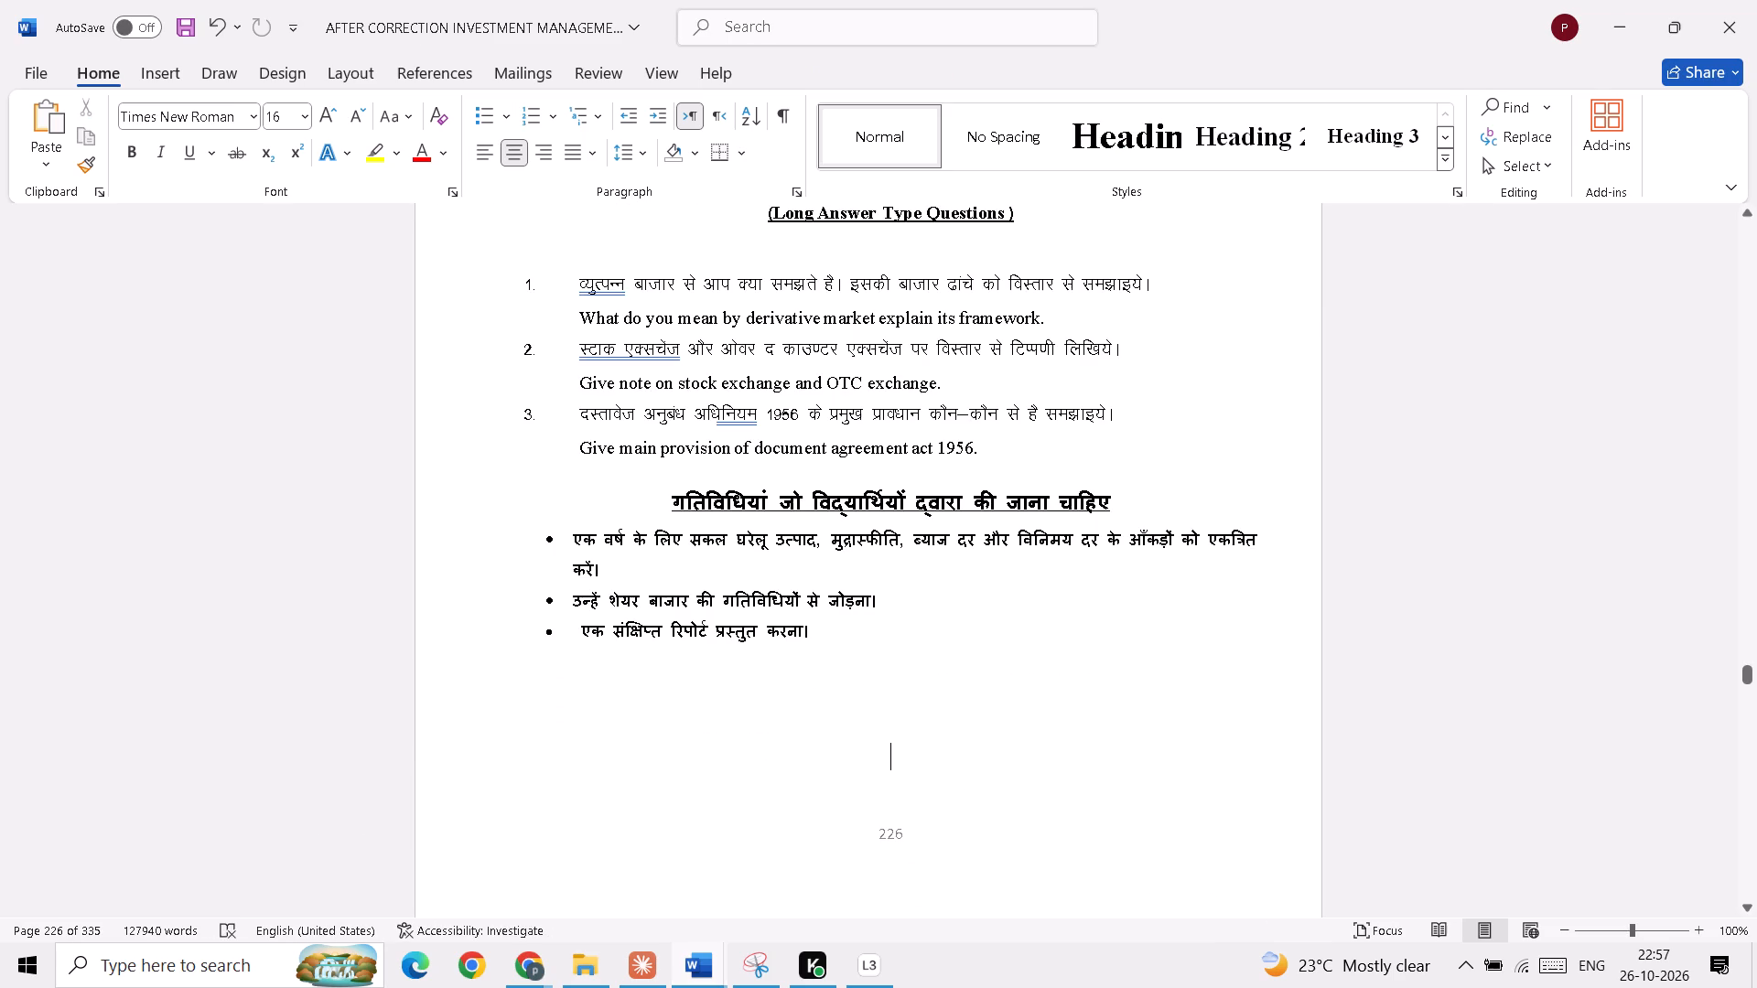
pyautogui.click(835, 644)
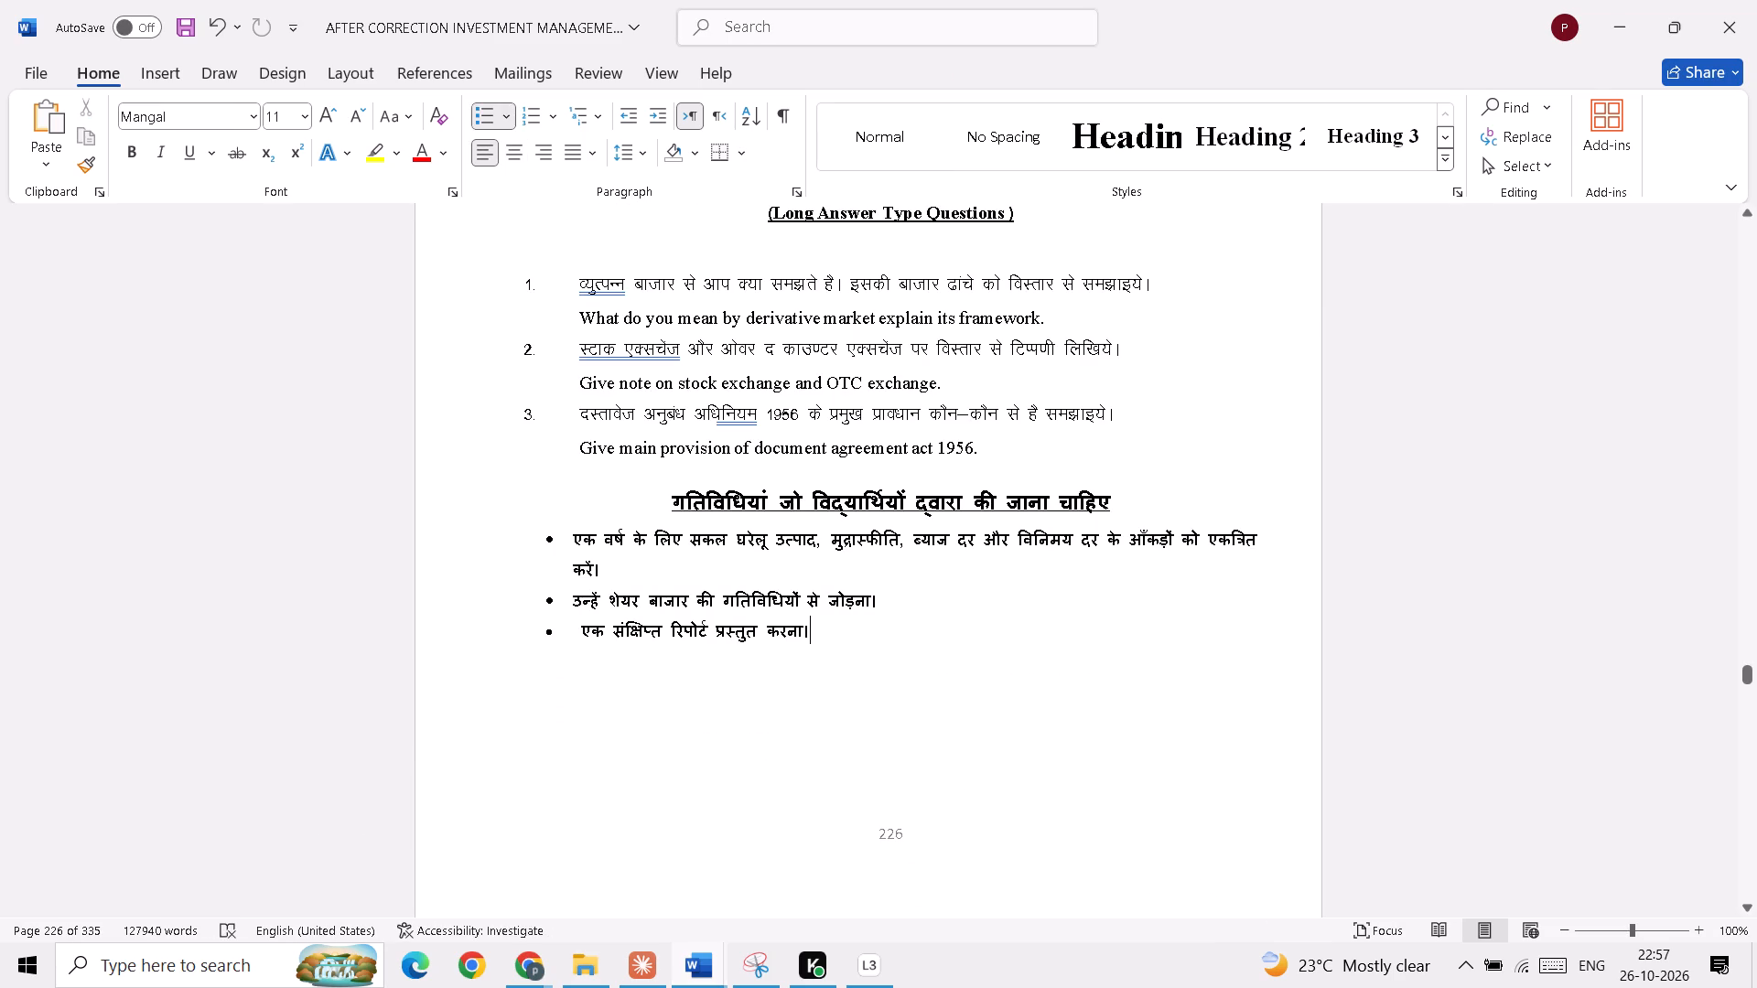
pyautogui.press('Return')
pyautogui.hotkey('ctrl', 'v')
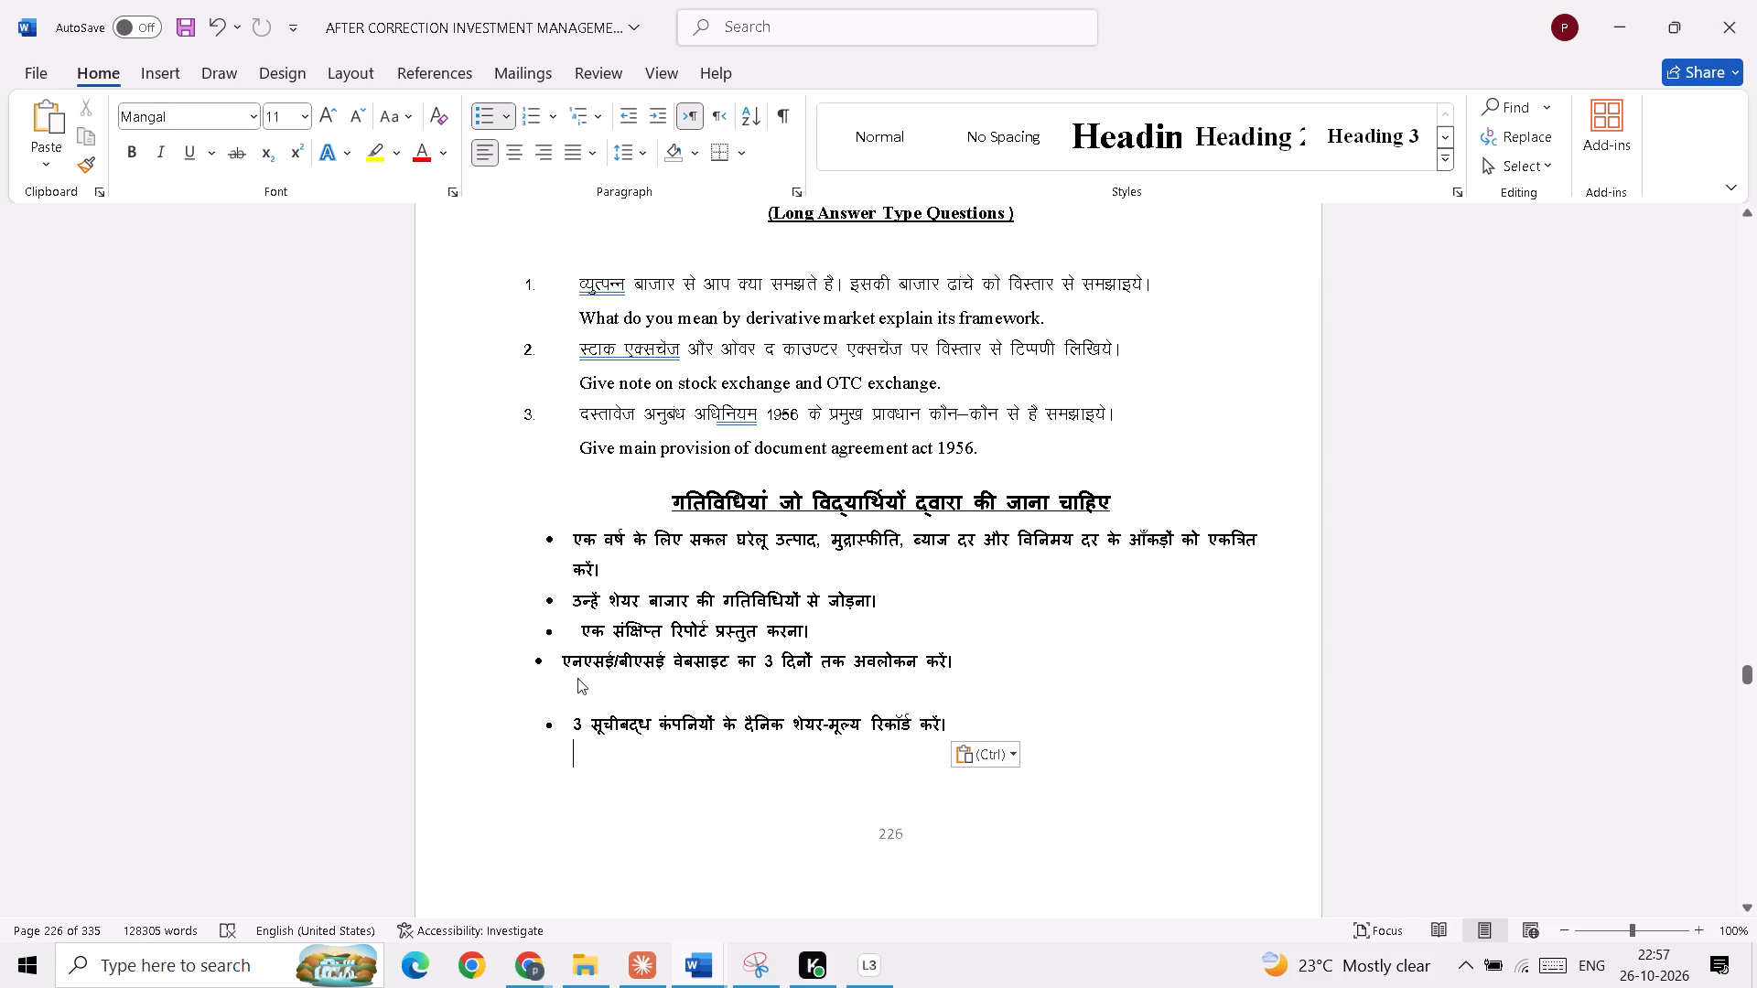
# Remove the space after paragraph from the two newly pasted bullets, and likewise from all five bullets beneath the activities heading.
pyautogui.moveTo(569, 648); pyautogui.dragTo(966, 739)
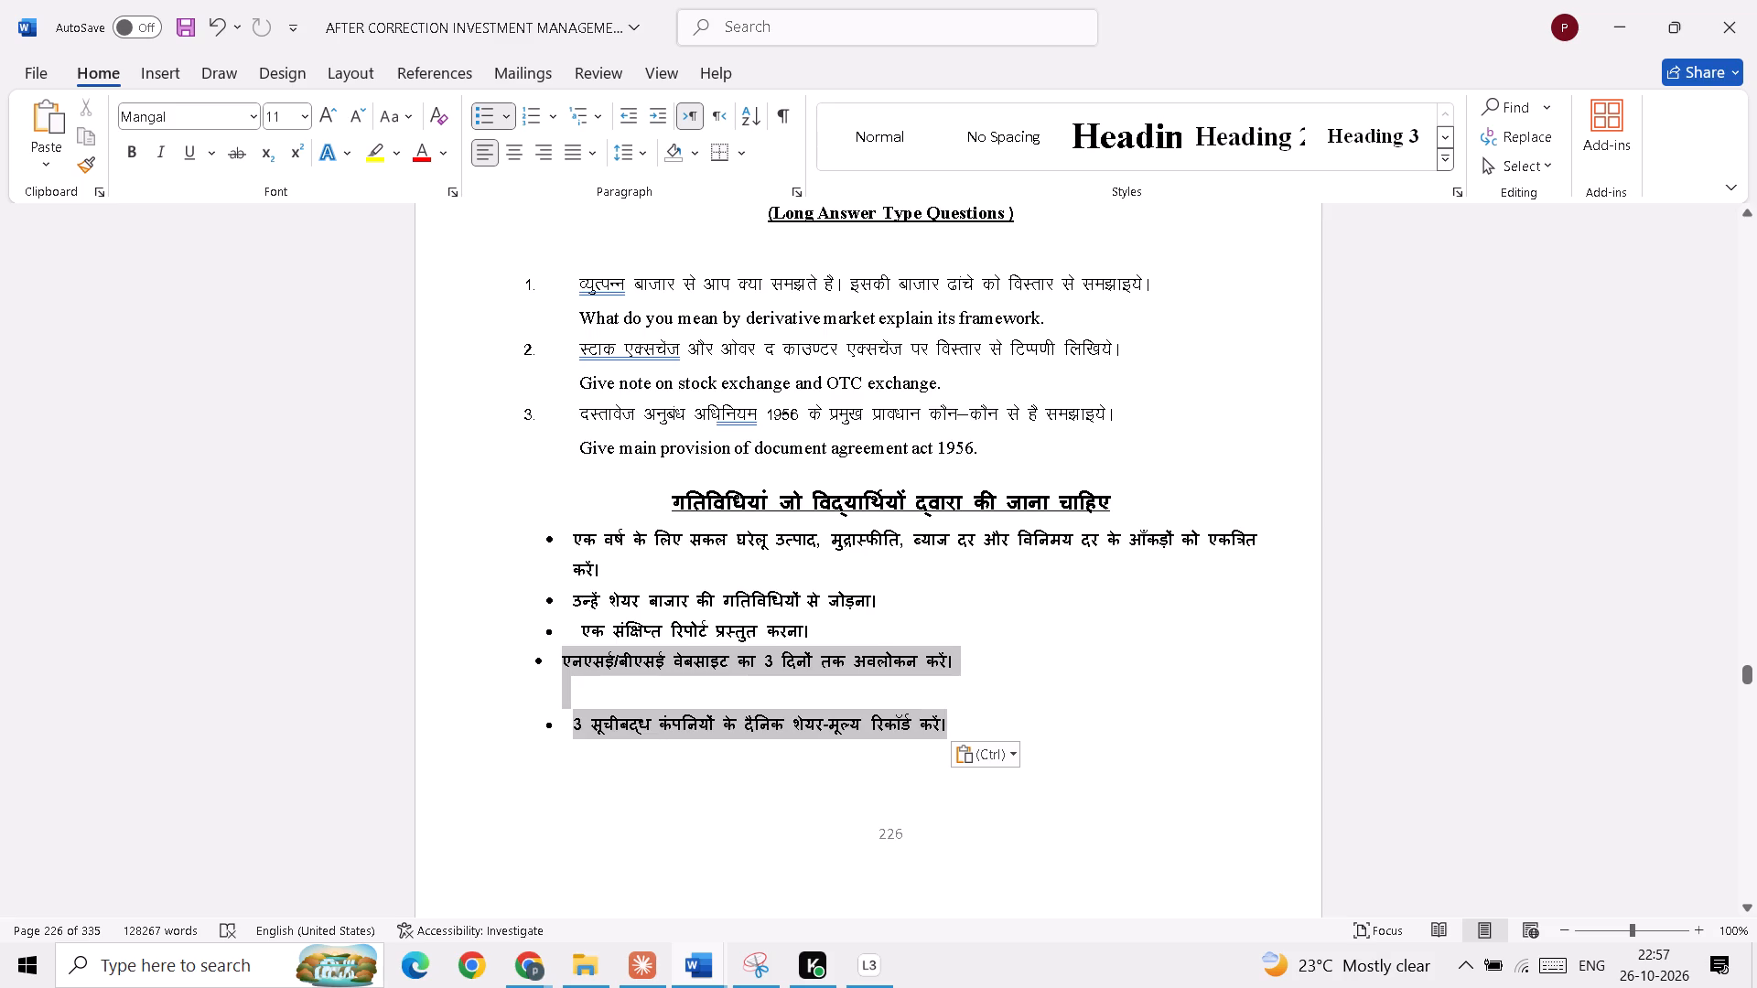
pyautogui.moveTo(966, 739); pyautogui.dragTo(972, 741)
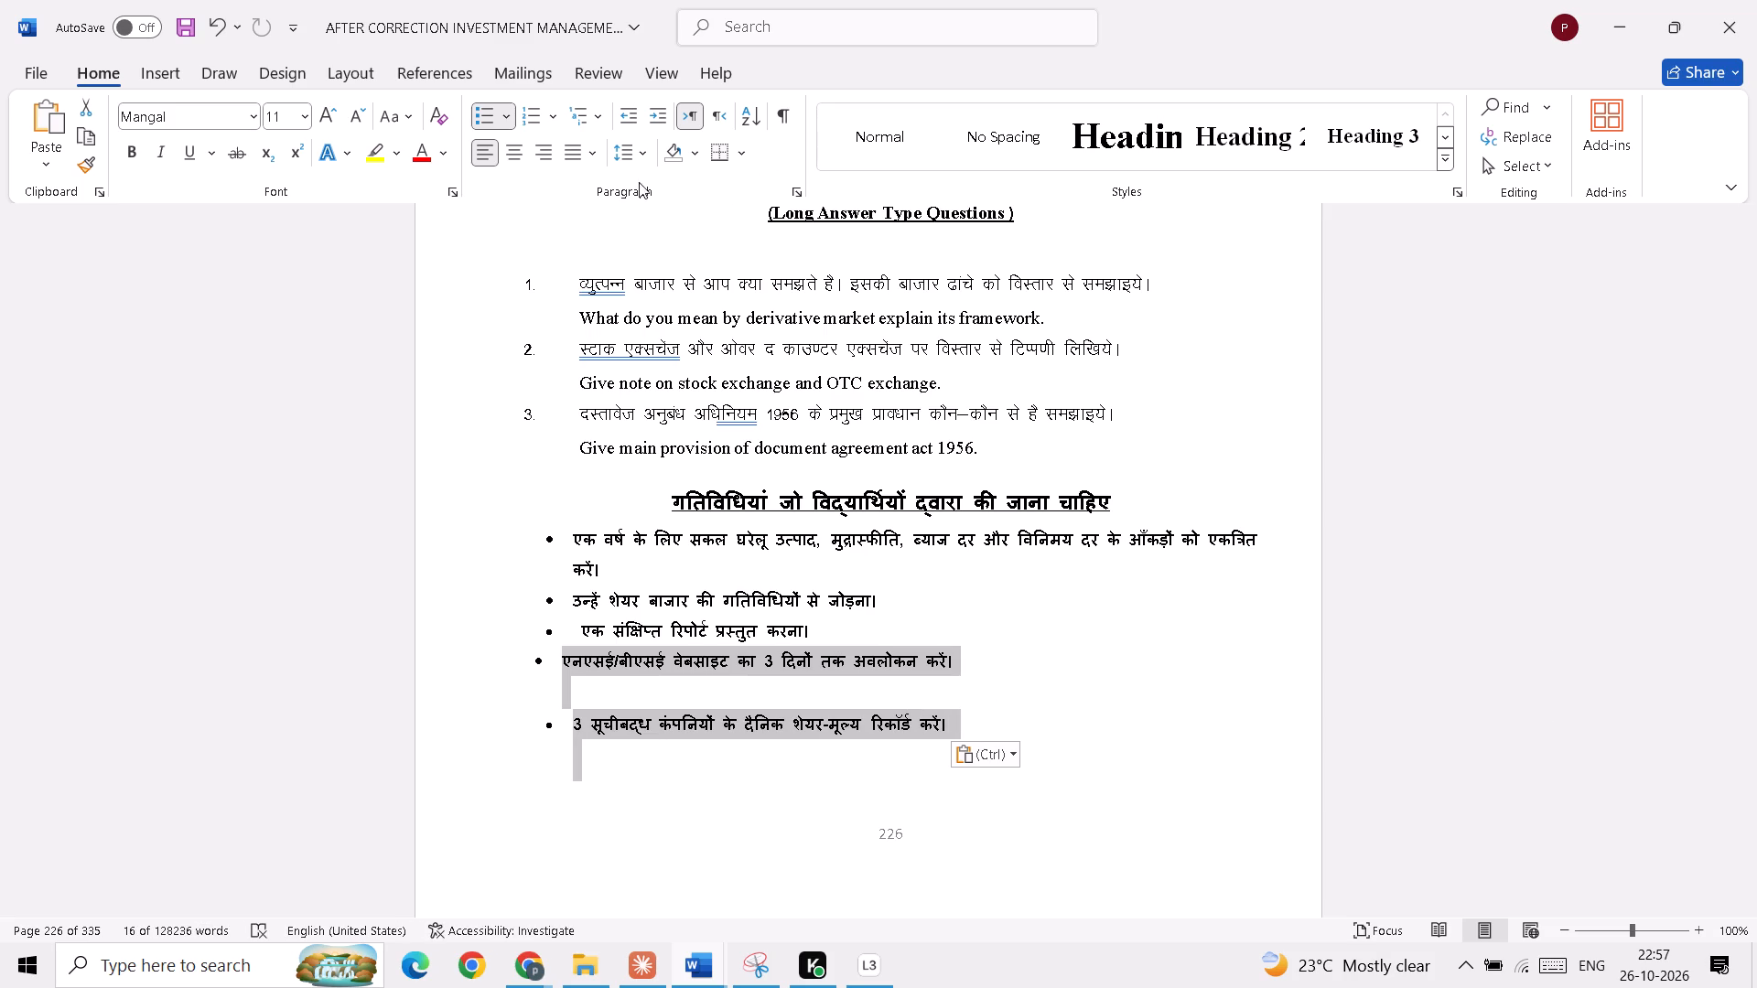
pyautogui.click(650, 161)
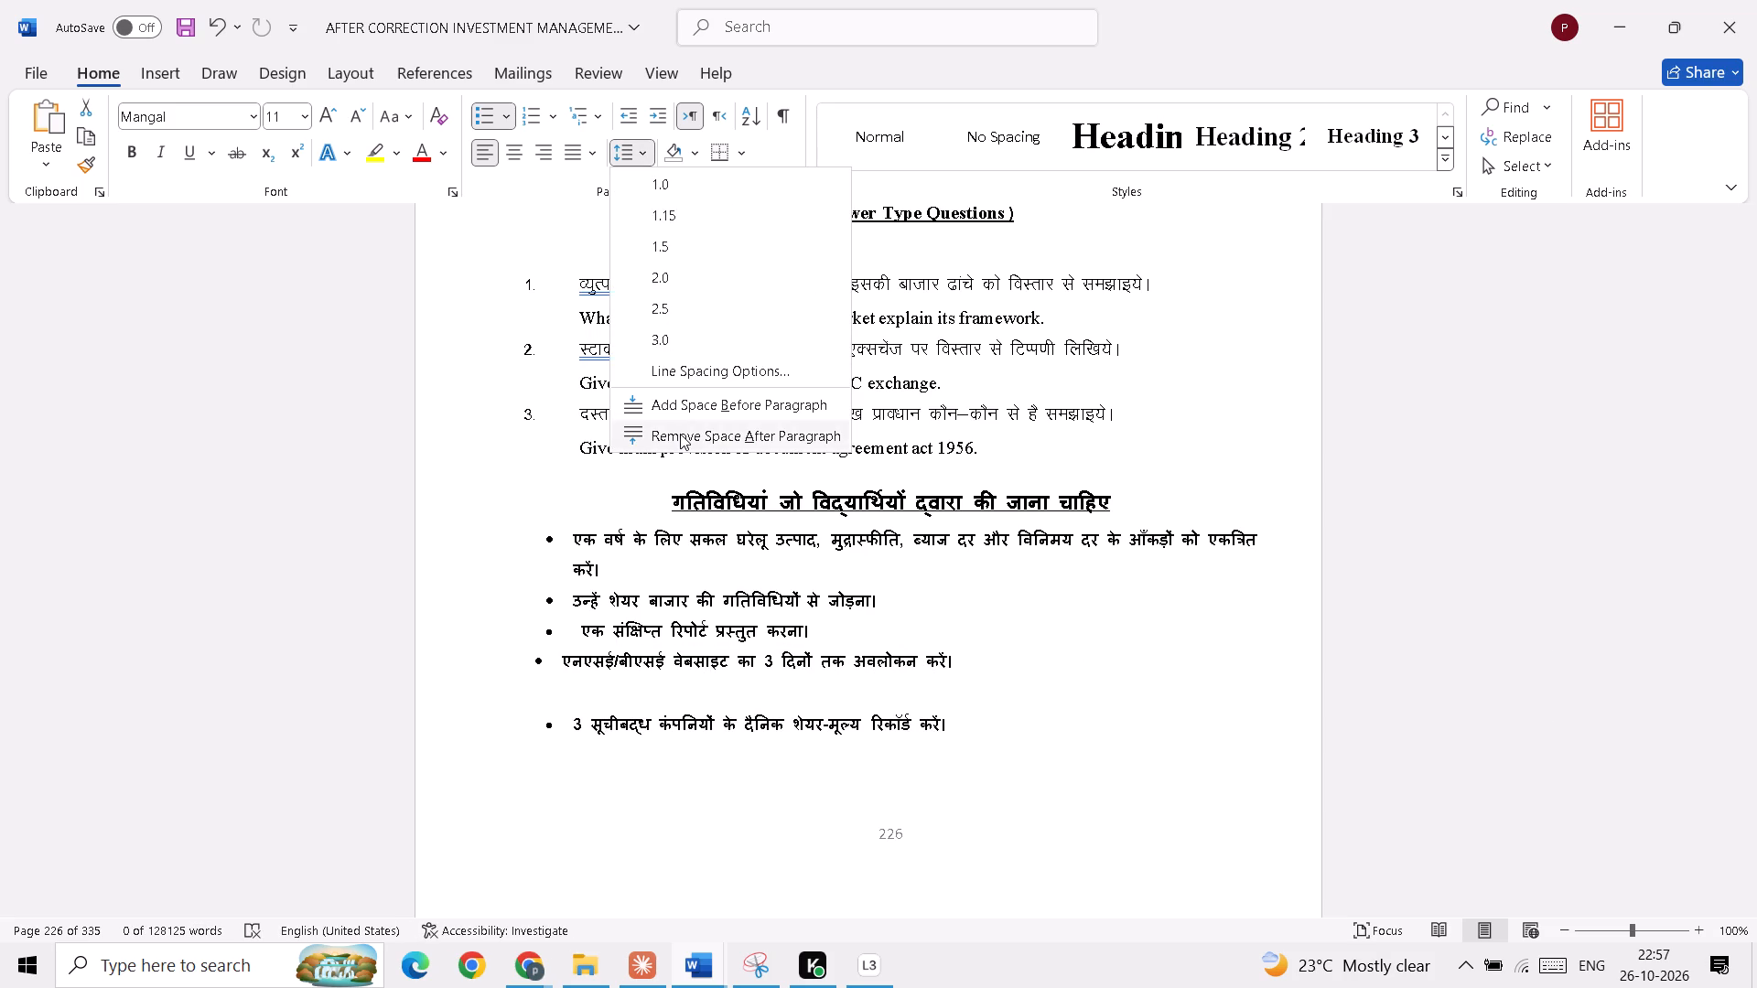
pyautogui.click(680, 434)
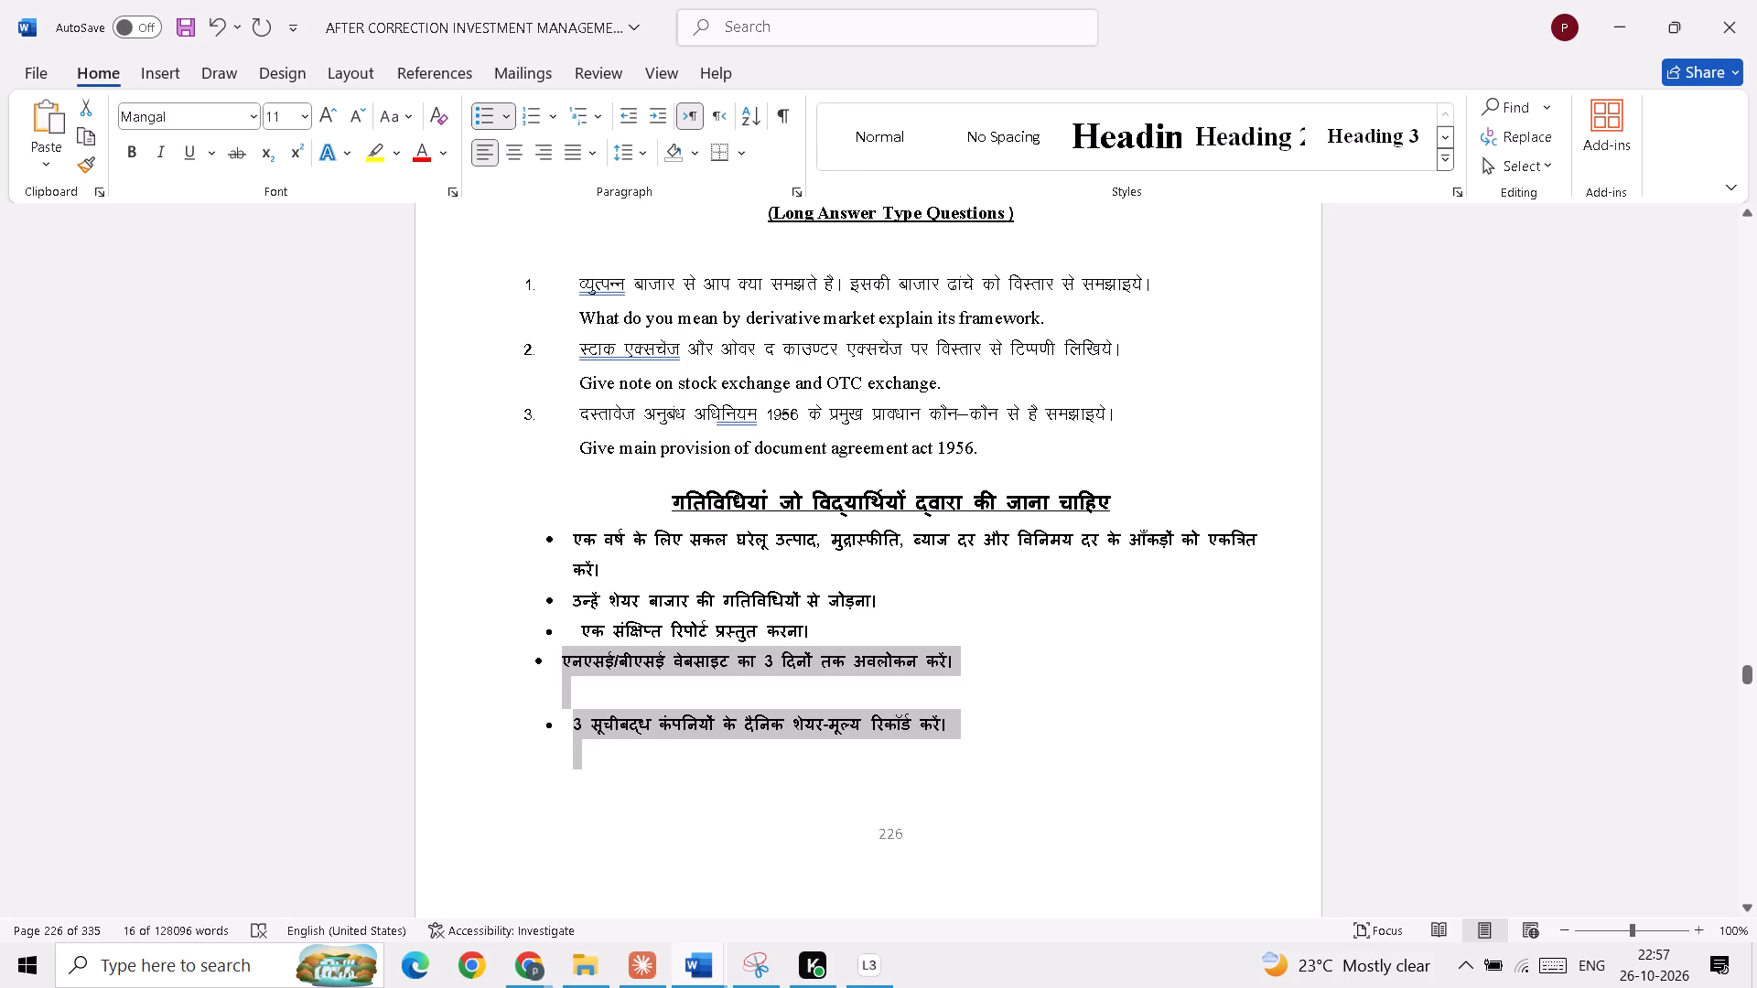
pyautogui.click(647, 142)
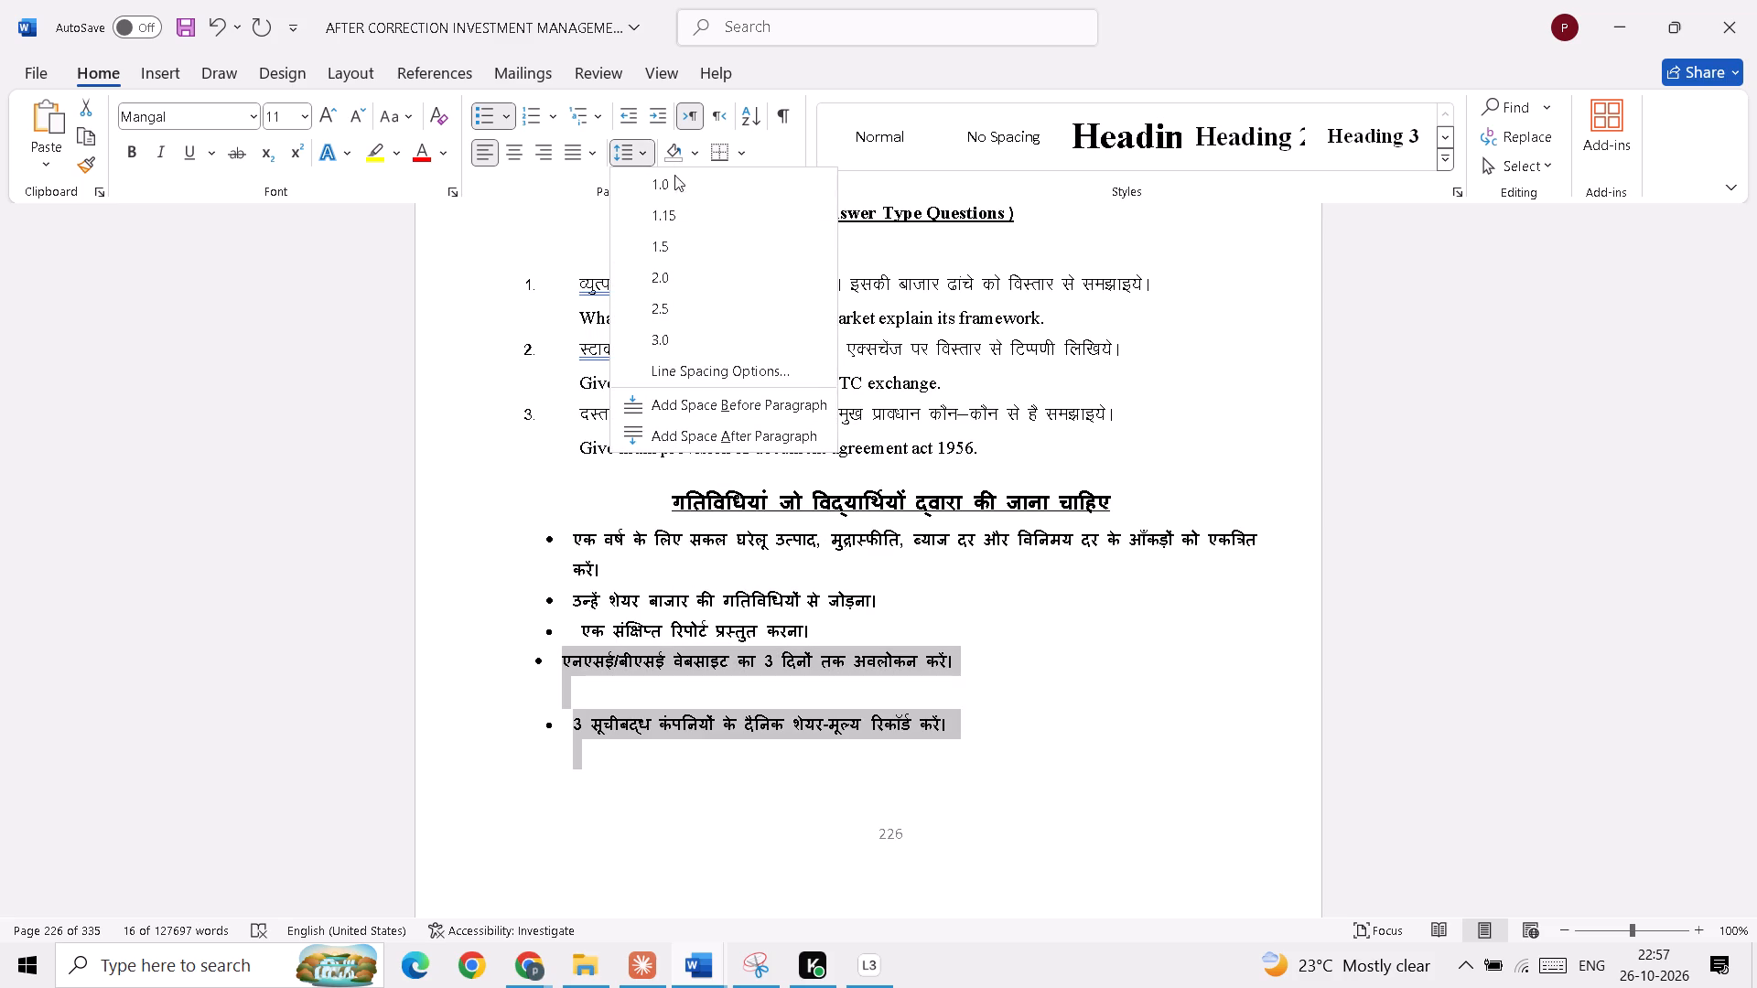
pyautogui.click(1232, 633)
pyautogui.click(1129, 695)
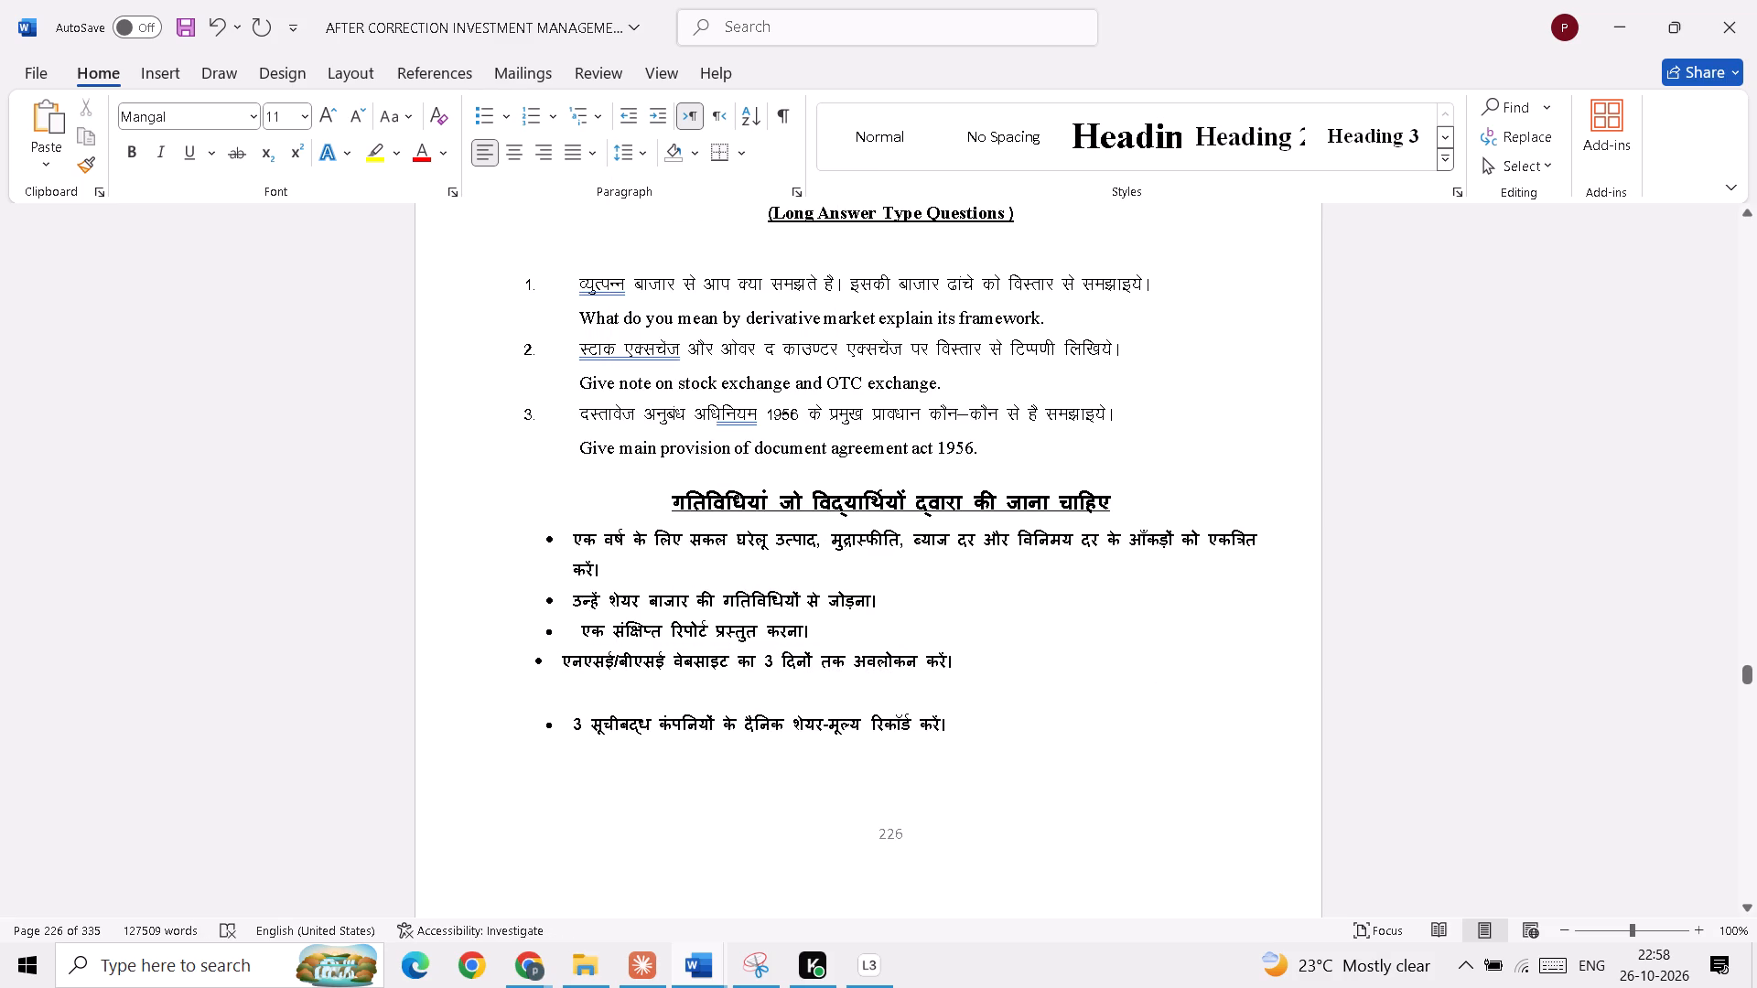
pyautogui.moveTo(527, 532); pyautogui.dragTo(883, 756)
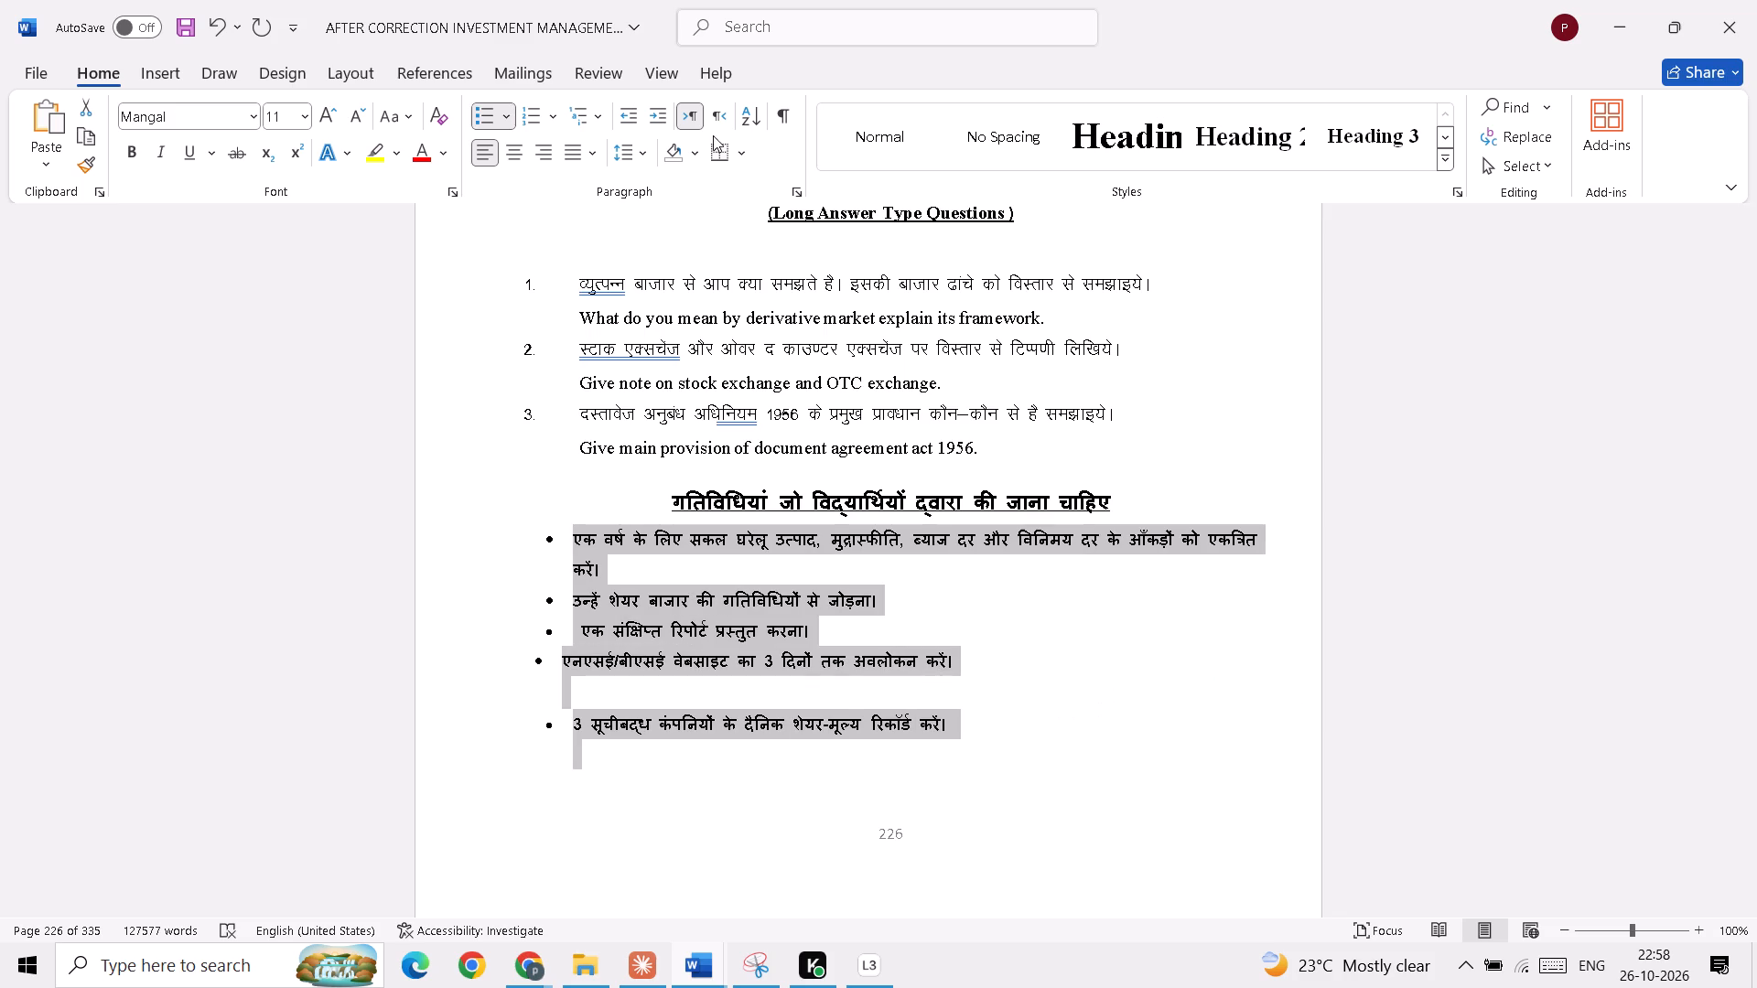
pyautogui.click(645, 166)
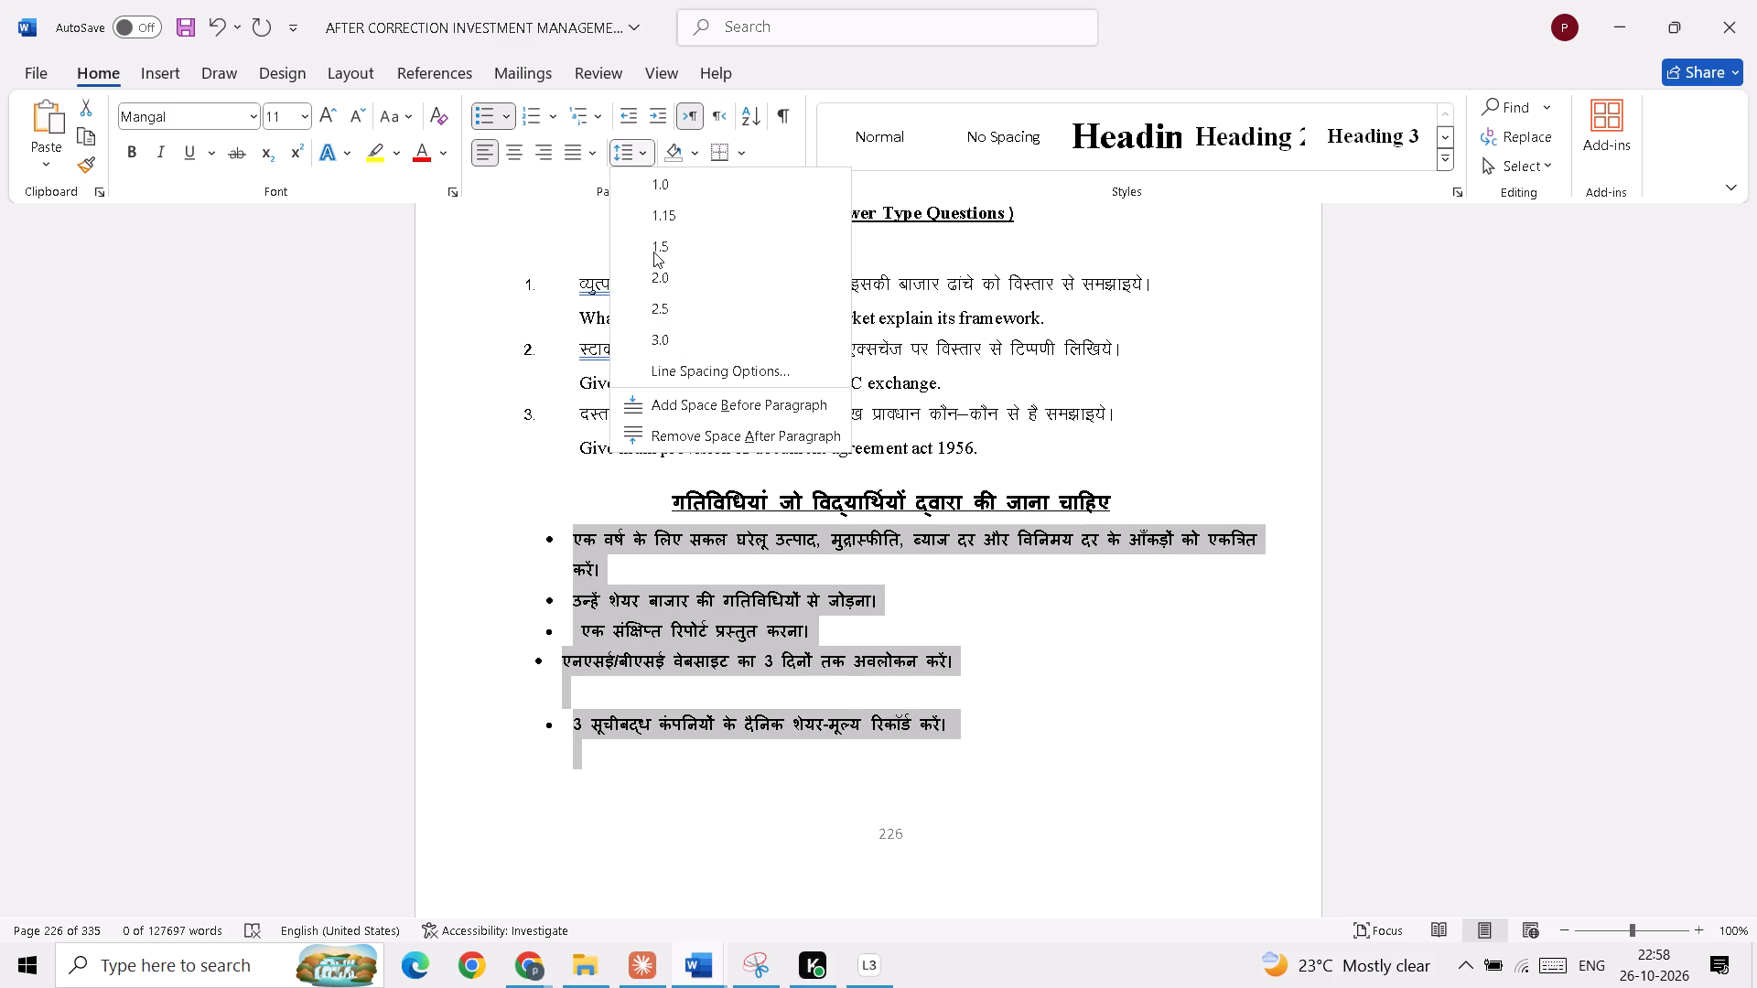
pyautogui.click(690, 439)
pyautogui.click(780, 783)
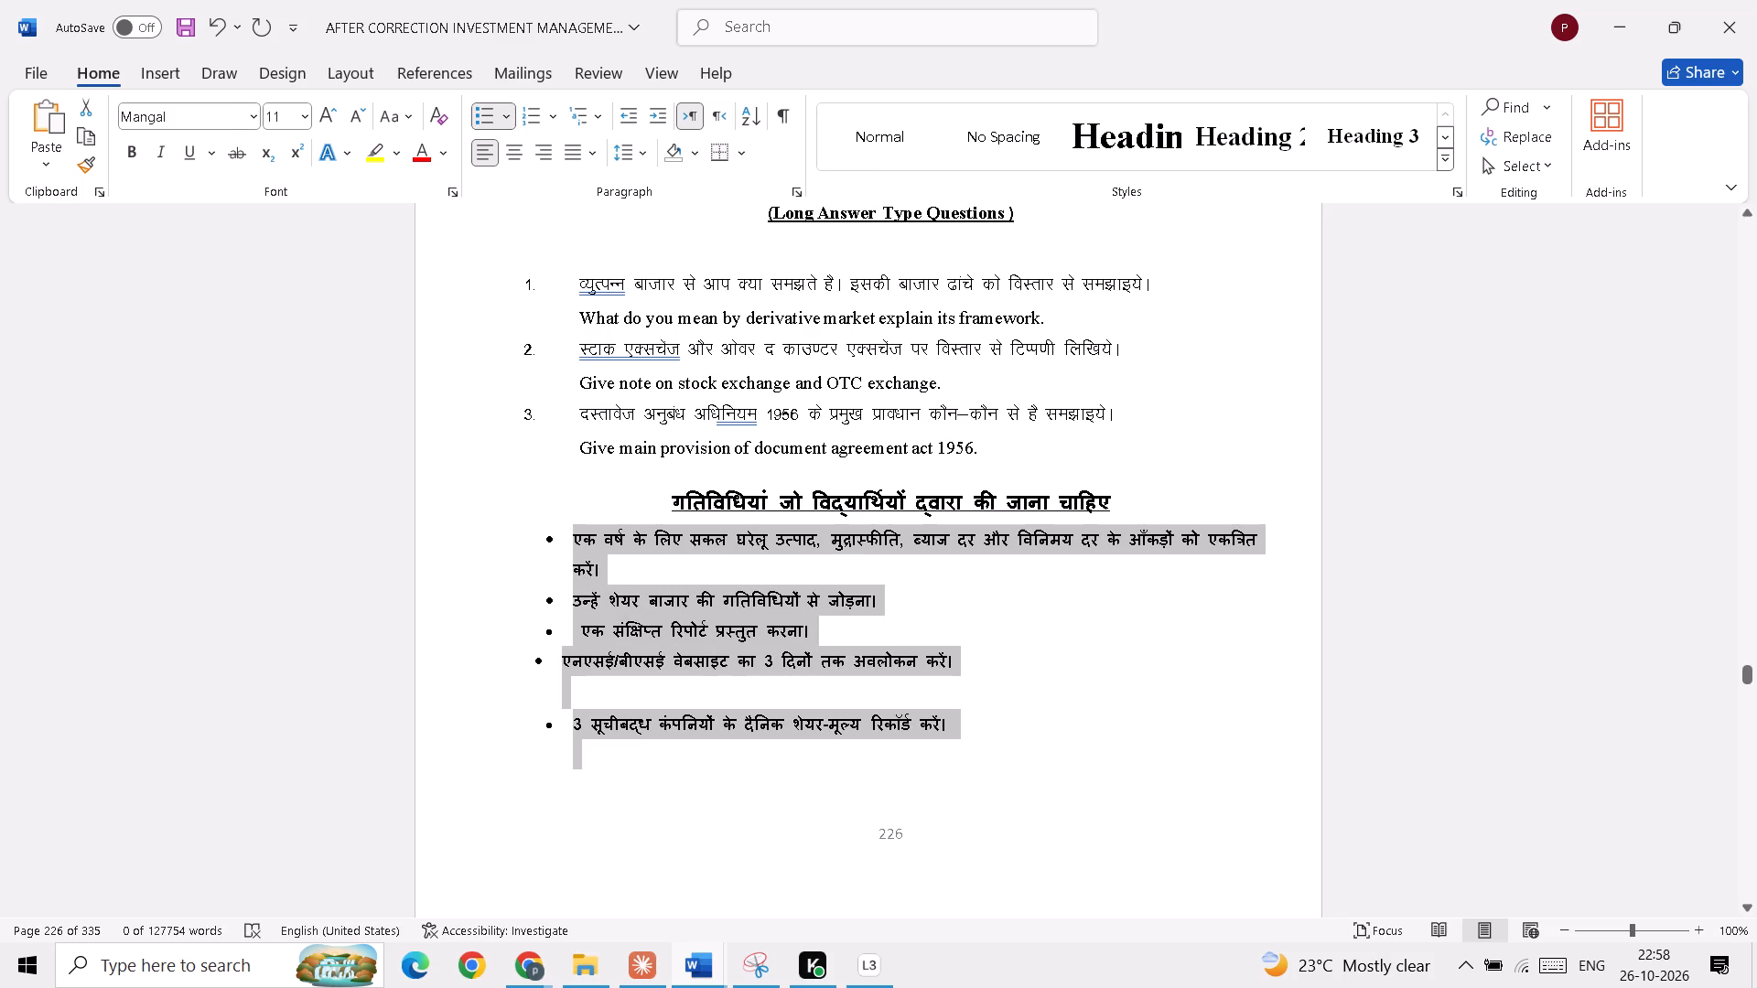
pyautogui.click(780, 783)
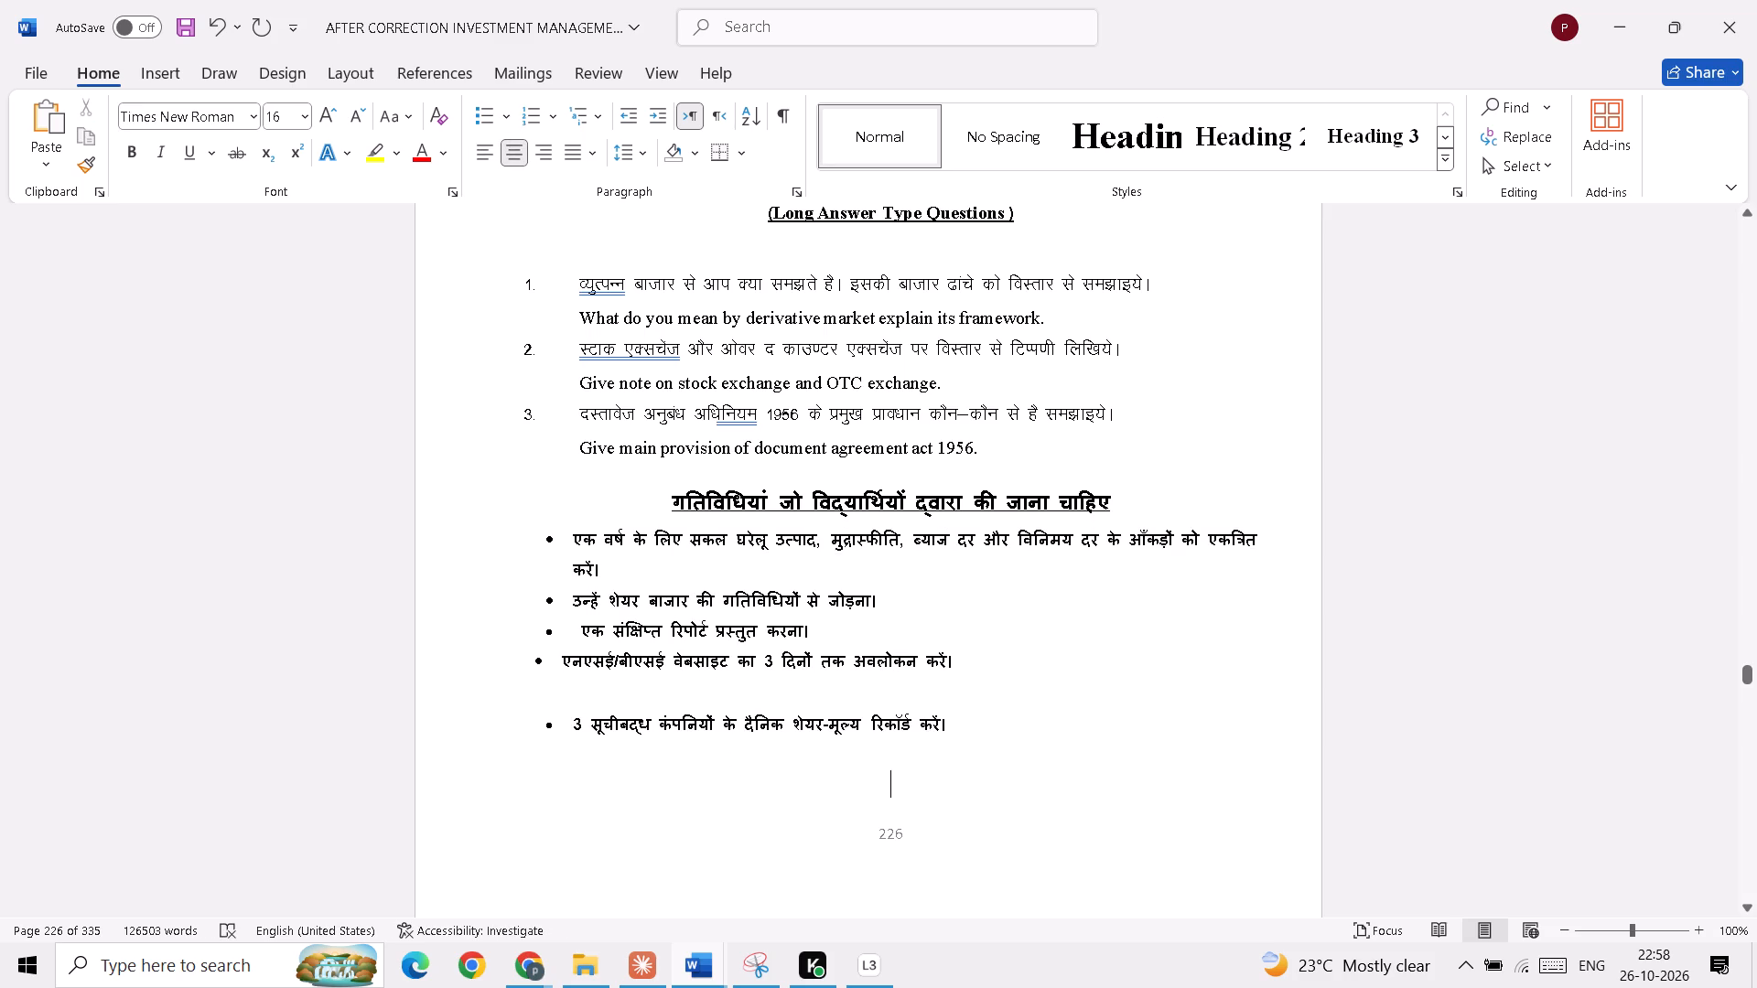
# Delete the blank line between the two newly pasted activity bullets.
pyautogui.click(586, 693)
pyautogui.click(586, 693)
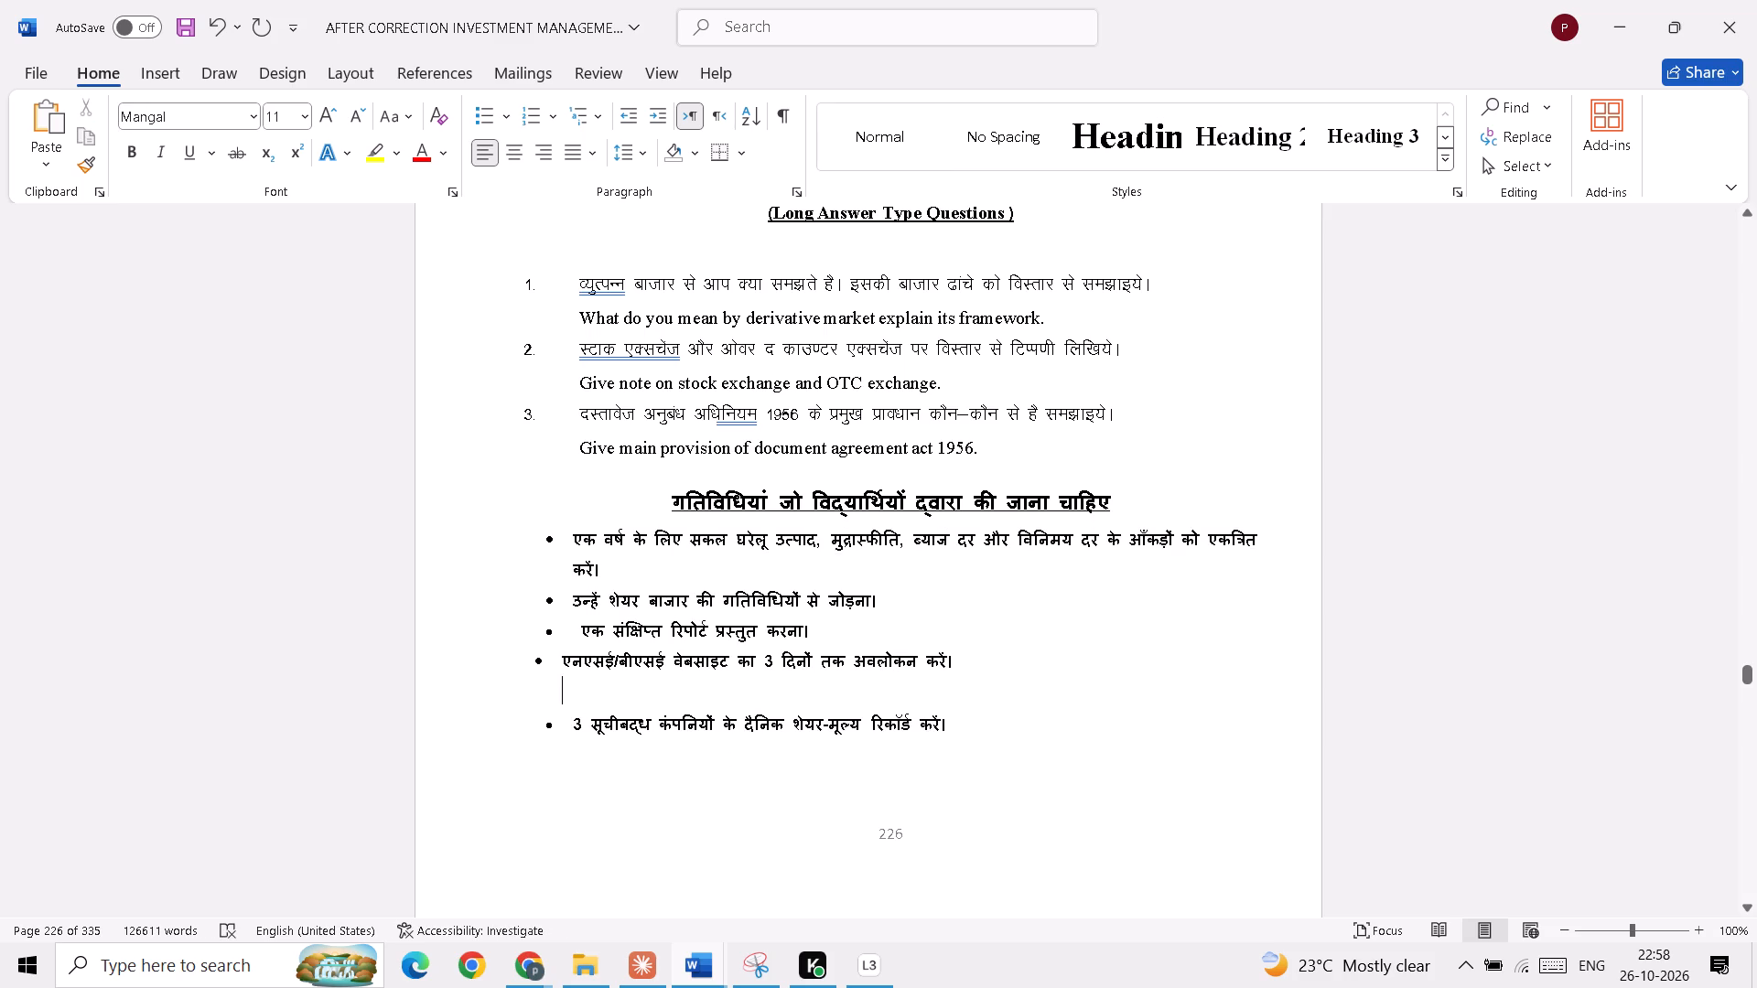
pyautogui.press('BackSpace')
pyautogui.press('BackSpace')
pyautogui.press('BackSpace')
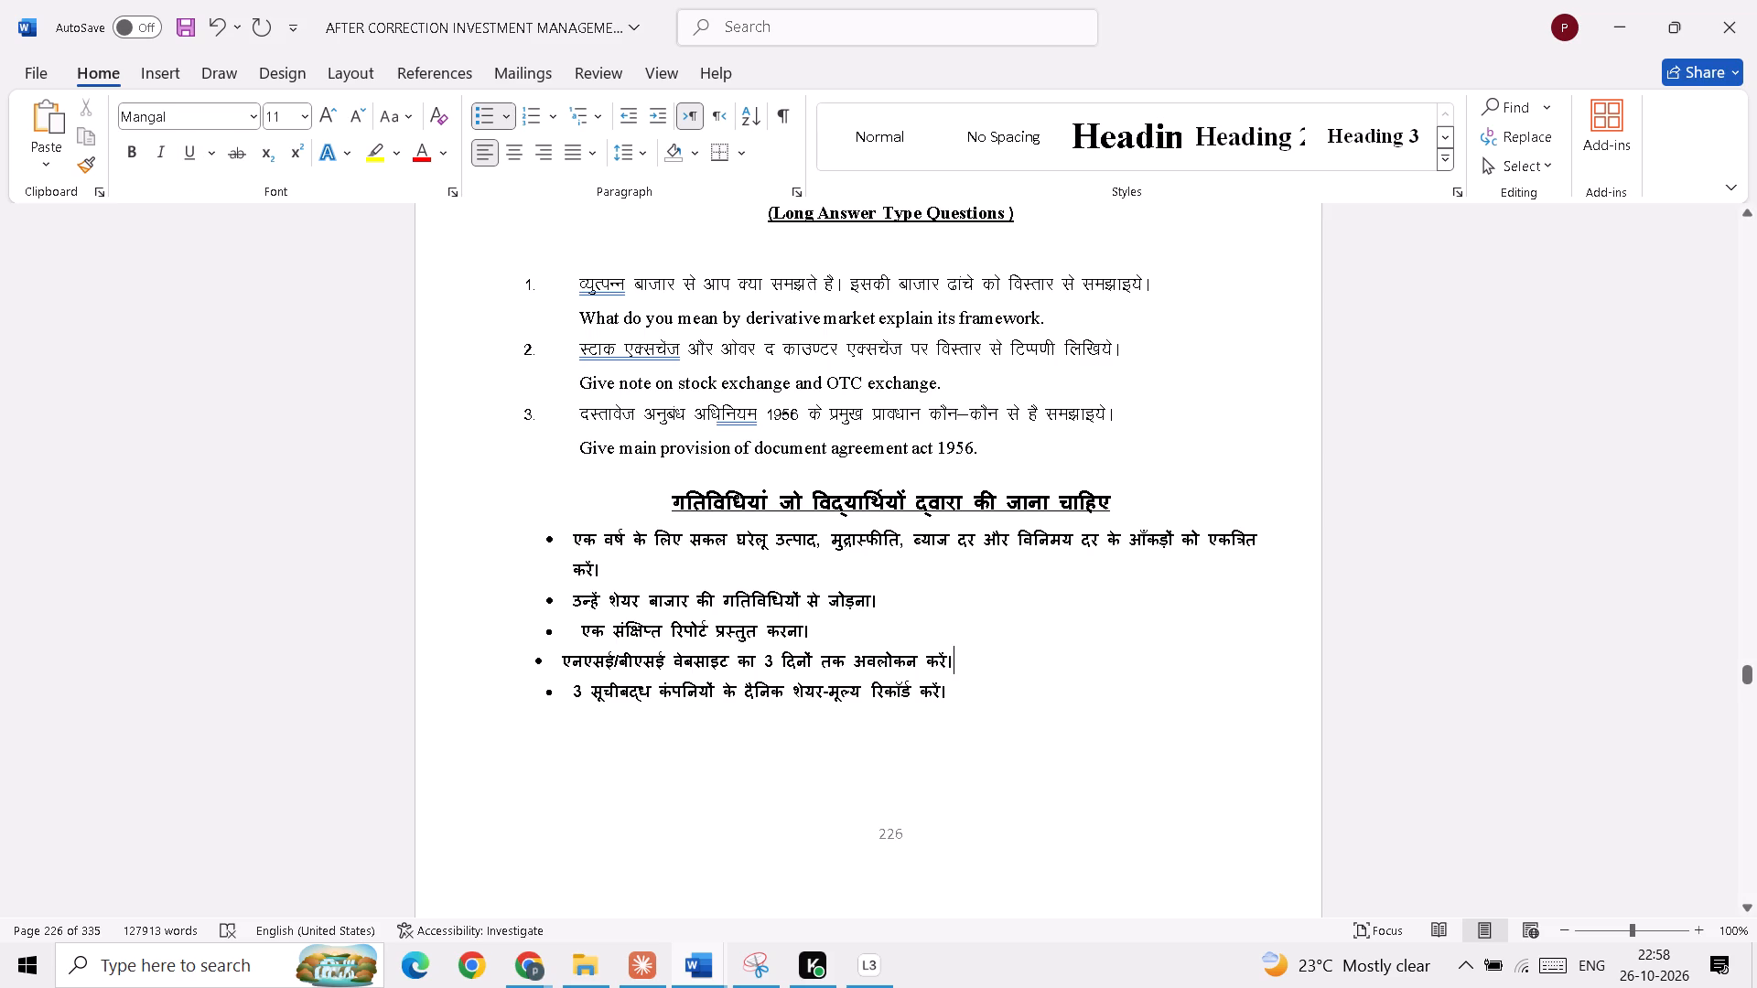
# Set the font size of all five activity bullets under the heading to 12.
pyautogui.moveTo(537, 541); pyautogui.dragTo(997, 696)
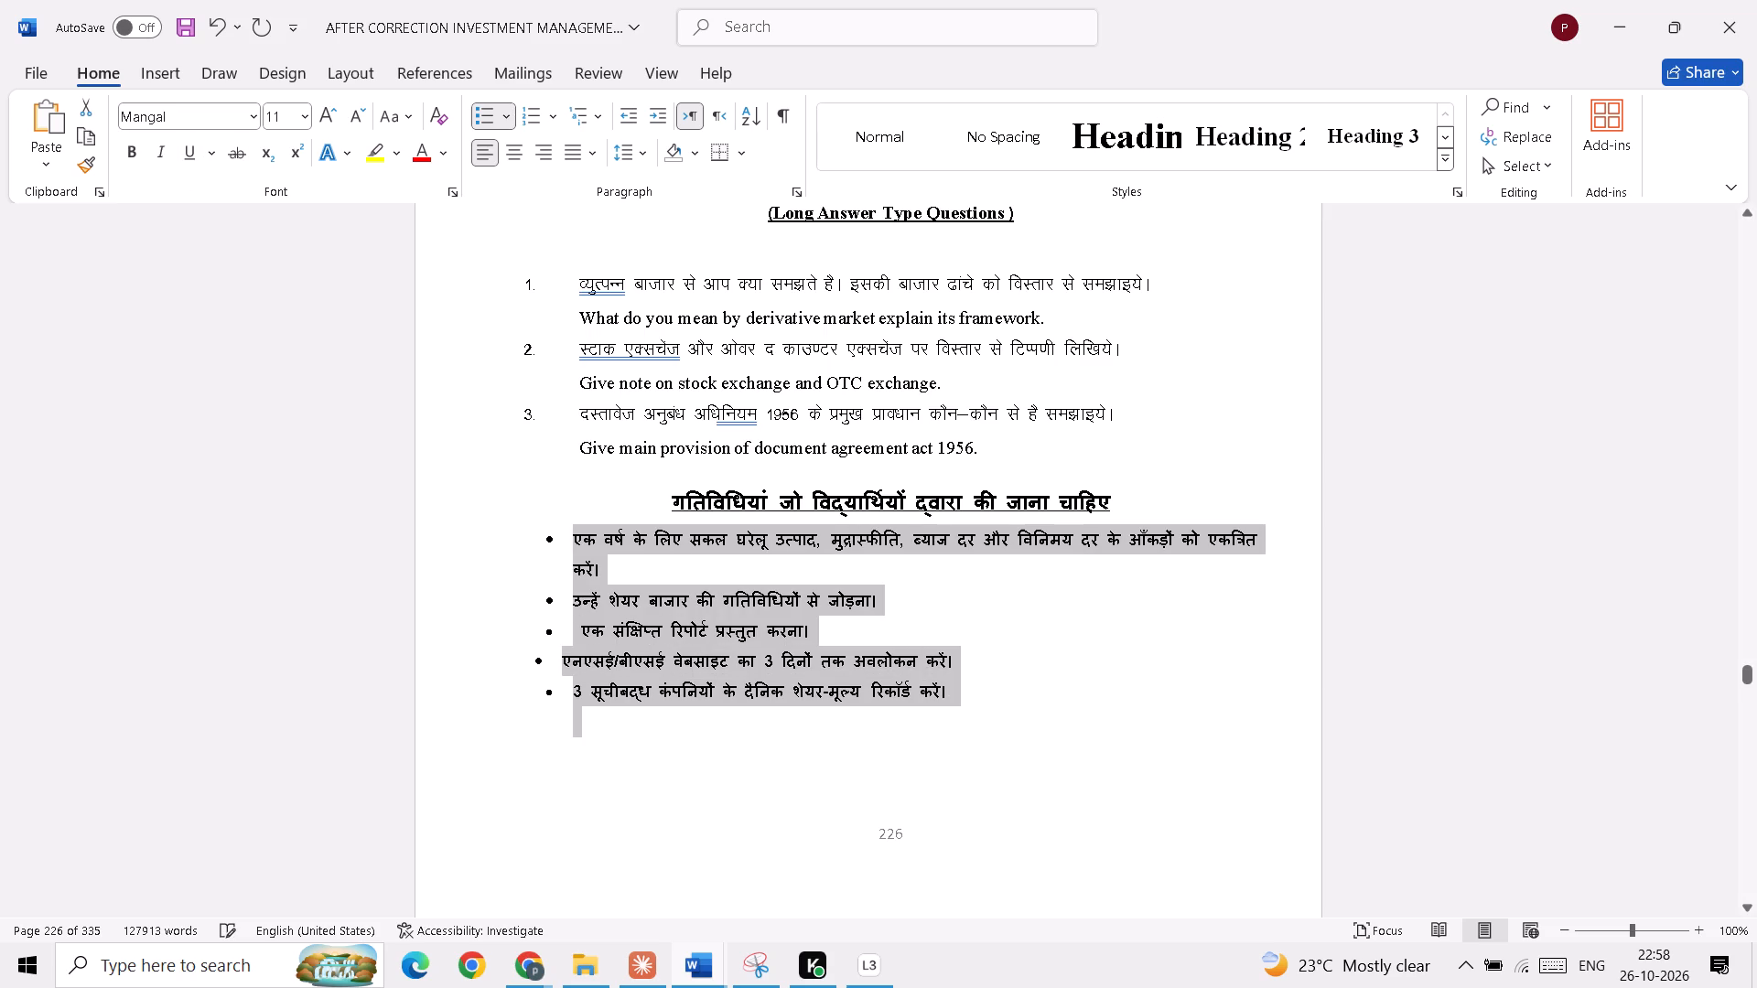
pyautogui.click(302, 114)
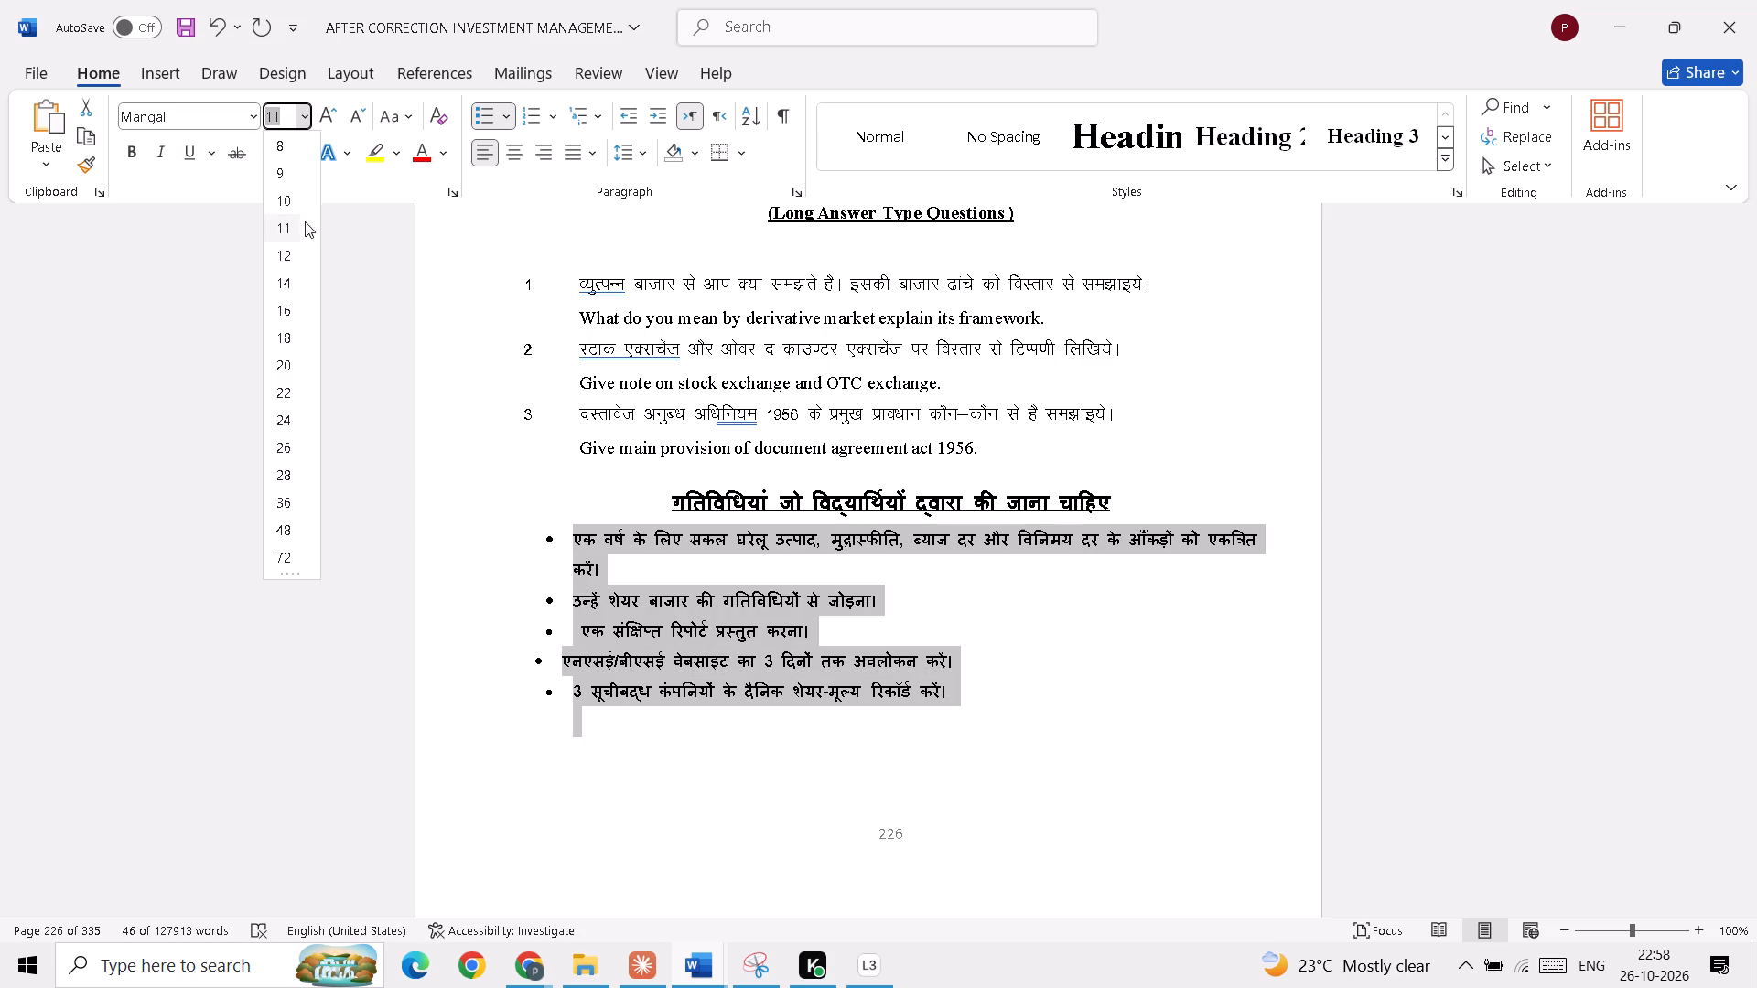
pyautogui.click(290, 264)
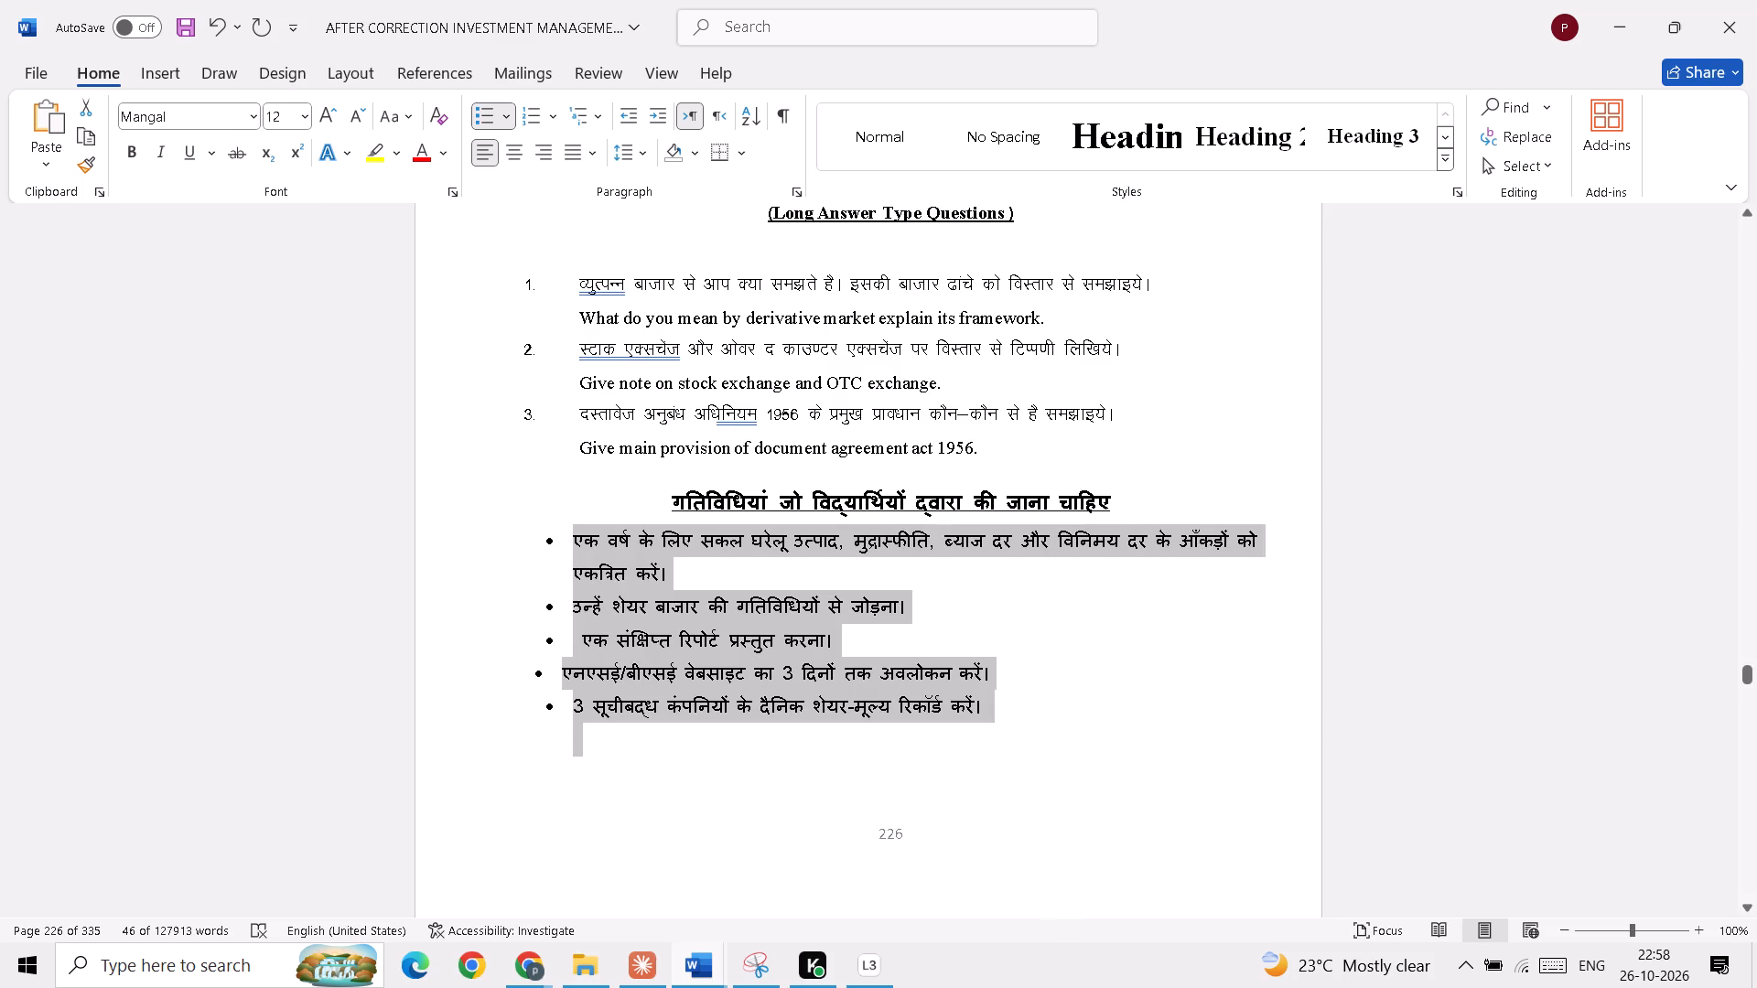
# Draw a single-cell table about 16.9 cm wide and 6.8 cm high around the five activity bullets under the Hindi activities heading.
pyautogui.click(177, 84)
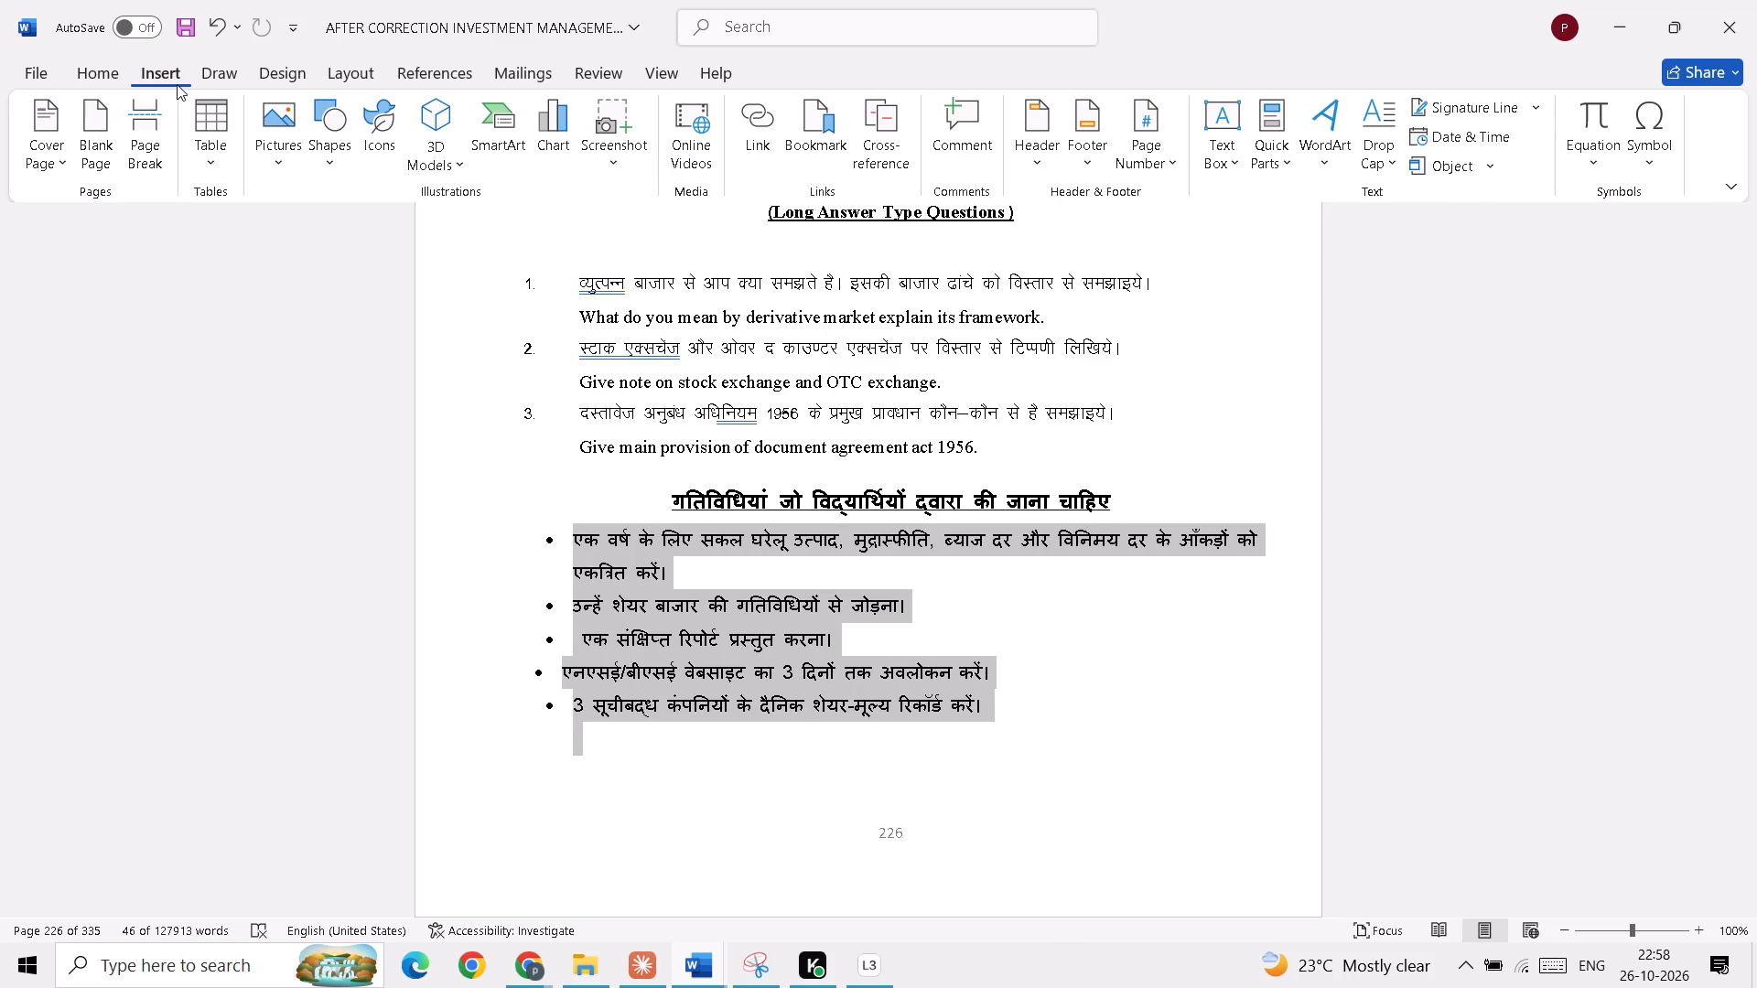
pyautogui.click(218, 162)
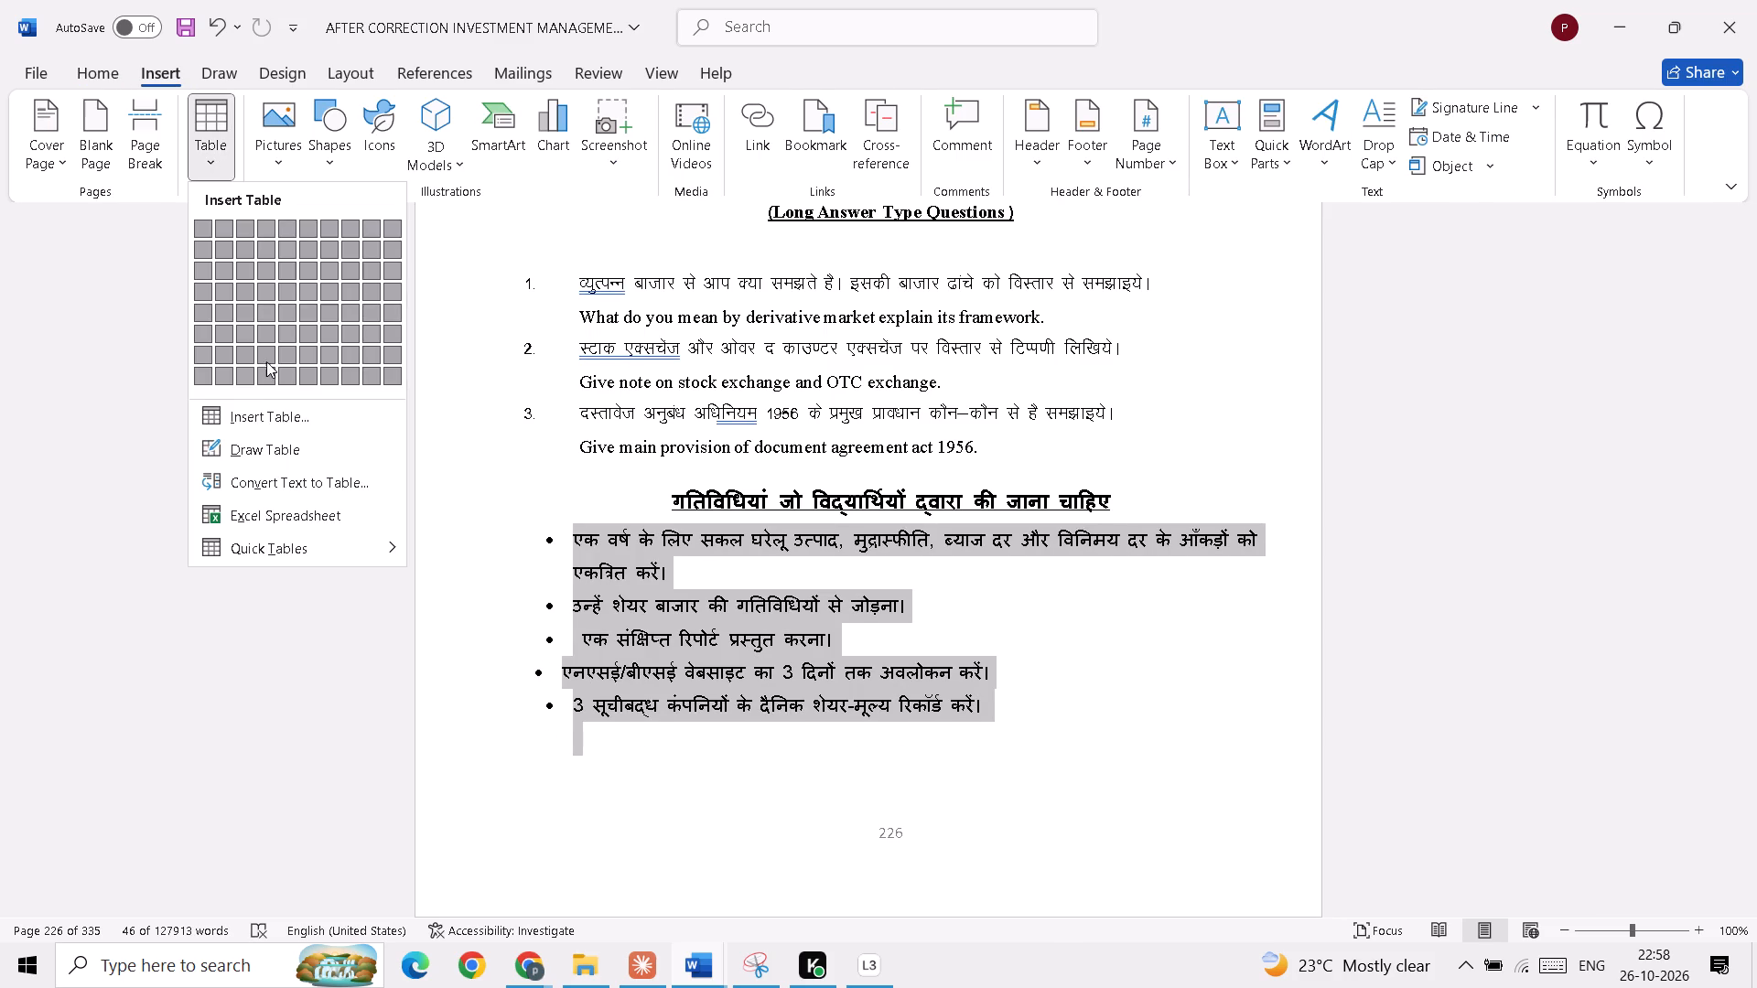
pyautogui.click(257, 444)
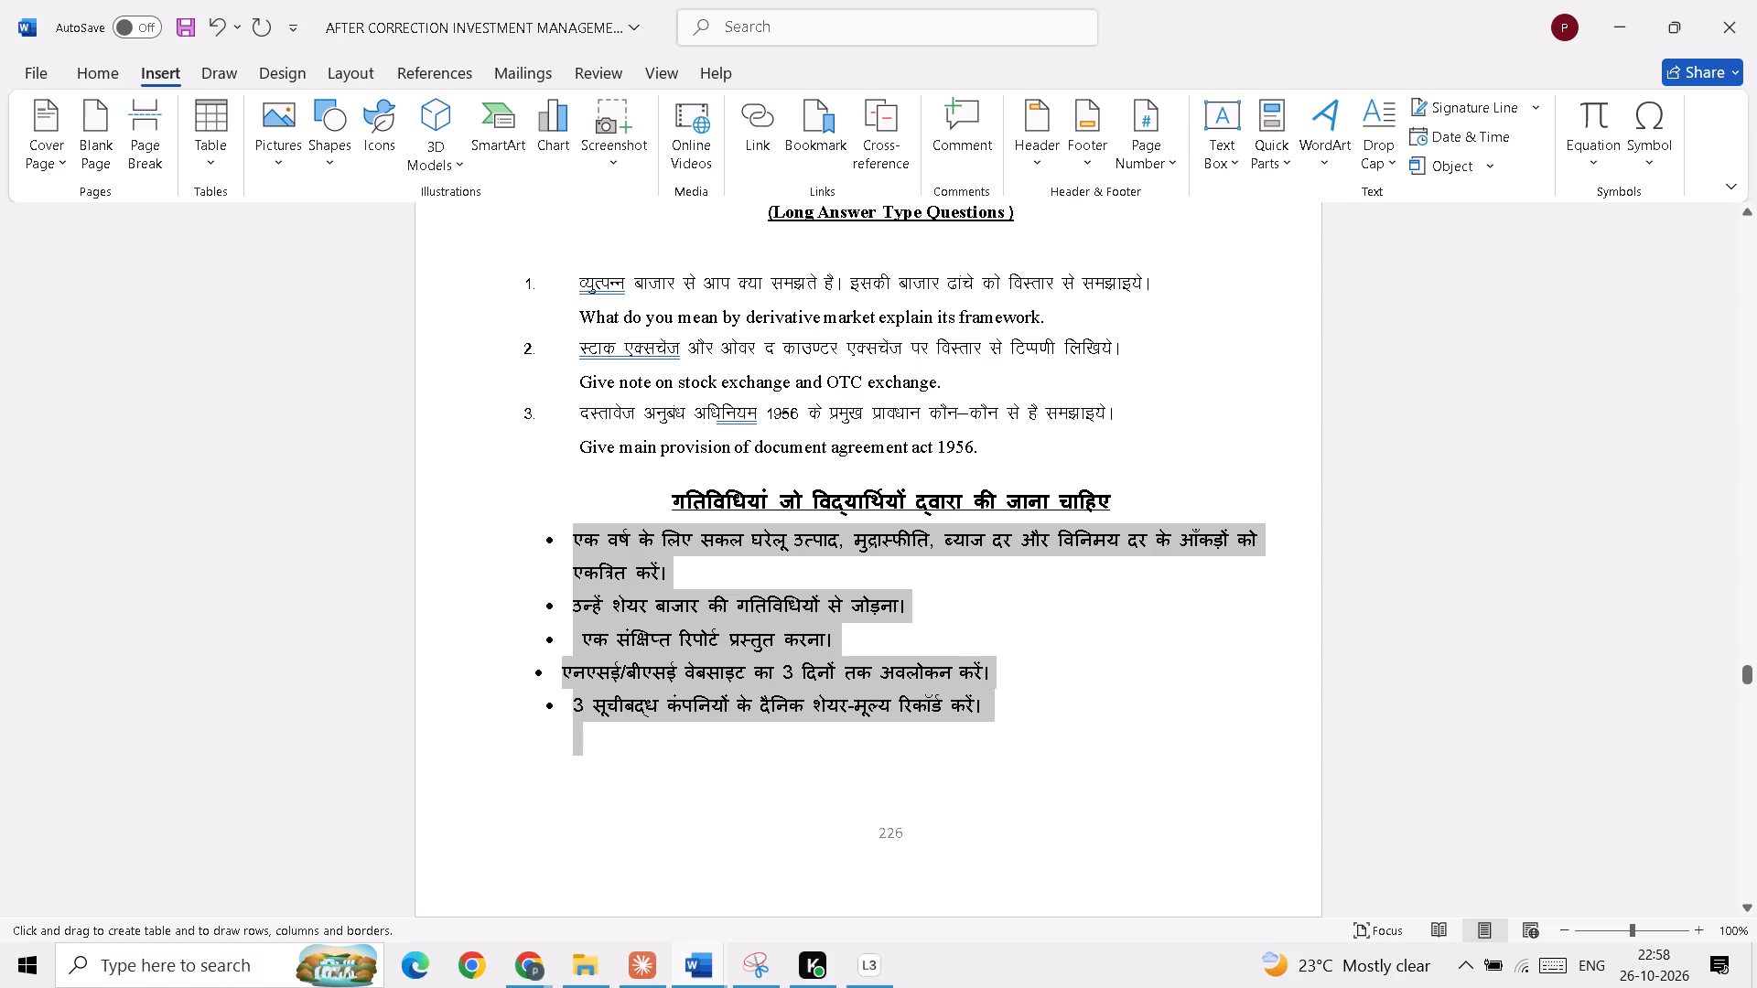
pyautogui.moveTo(544, 508); pyautogui.dragTo(706, 566)
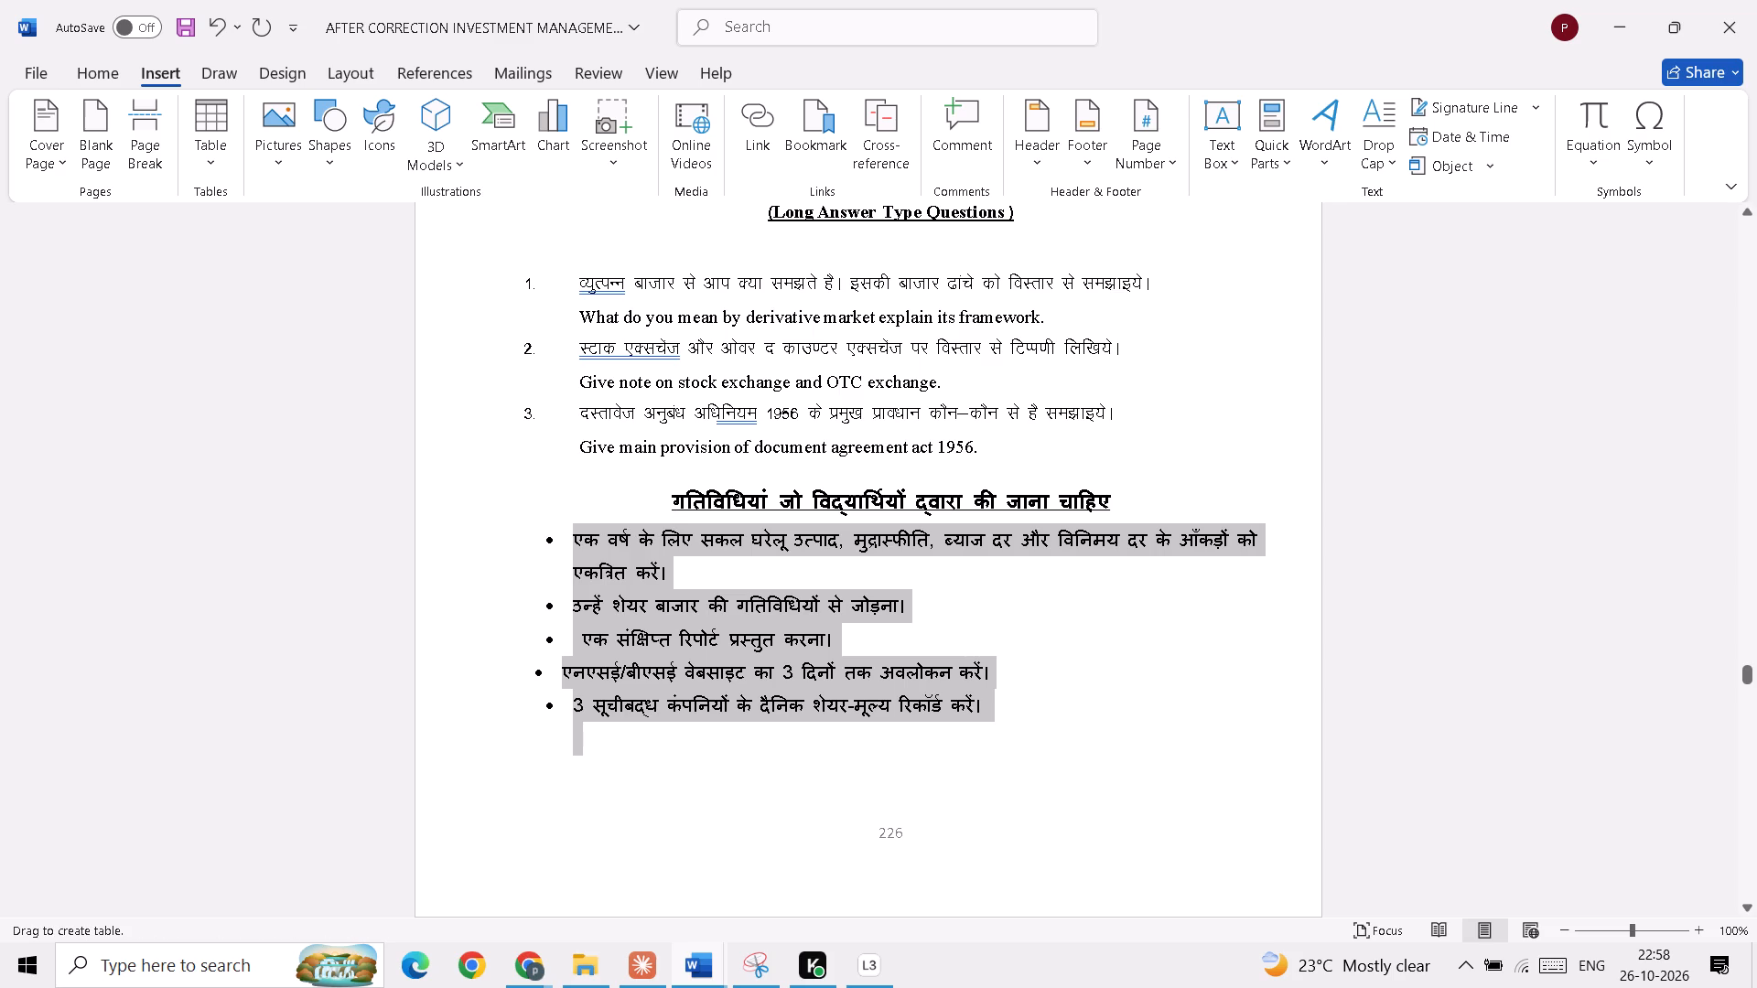
pyautogui.moveTo(706, 566); pyautogui.dragTo(1067, 789)
pyautogui.moveTo(1067, 789); pyautogui.dragTo(1276, 802)
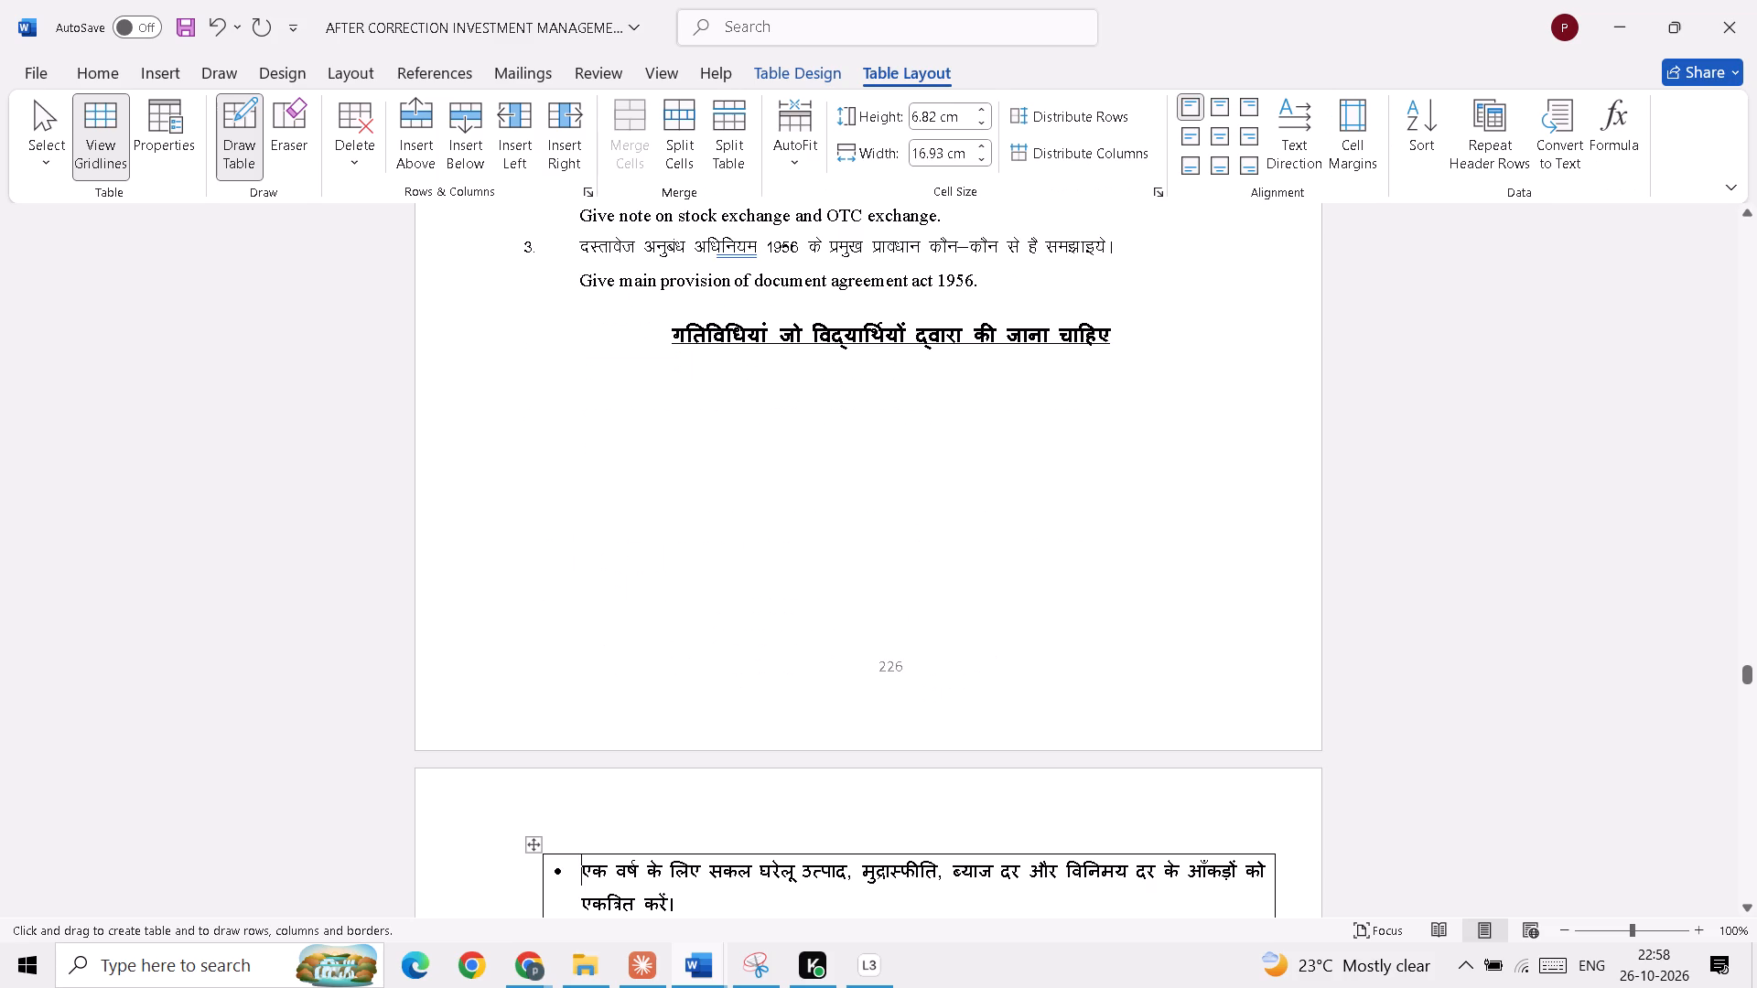
# Stop drawing the table and remove the empty bullet below the last activity inside it.
pyautogui.scroll(-5, 674, 632)
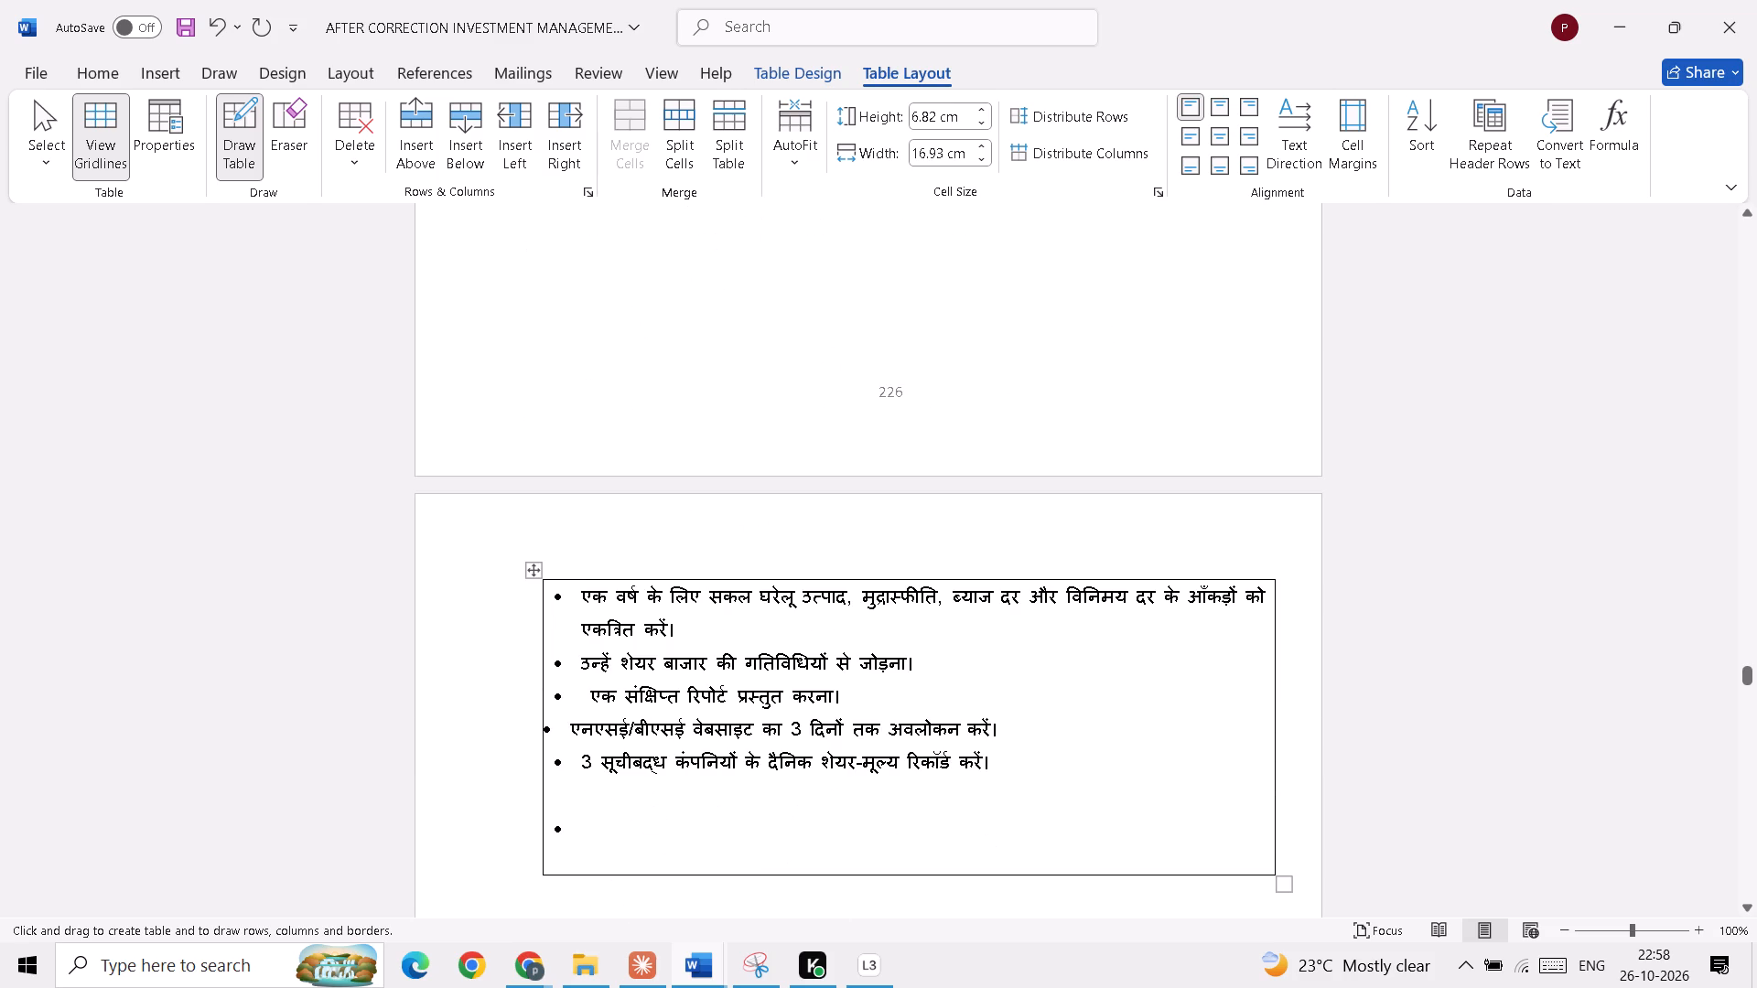
pyautogui.click(623, 848)
pyautogui.click(623, 848)
pyautogui.click(623, 848)
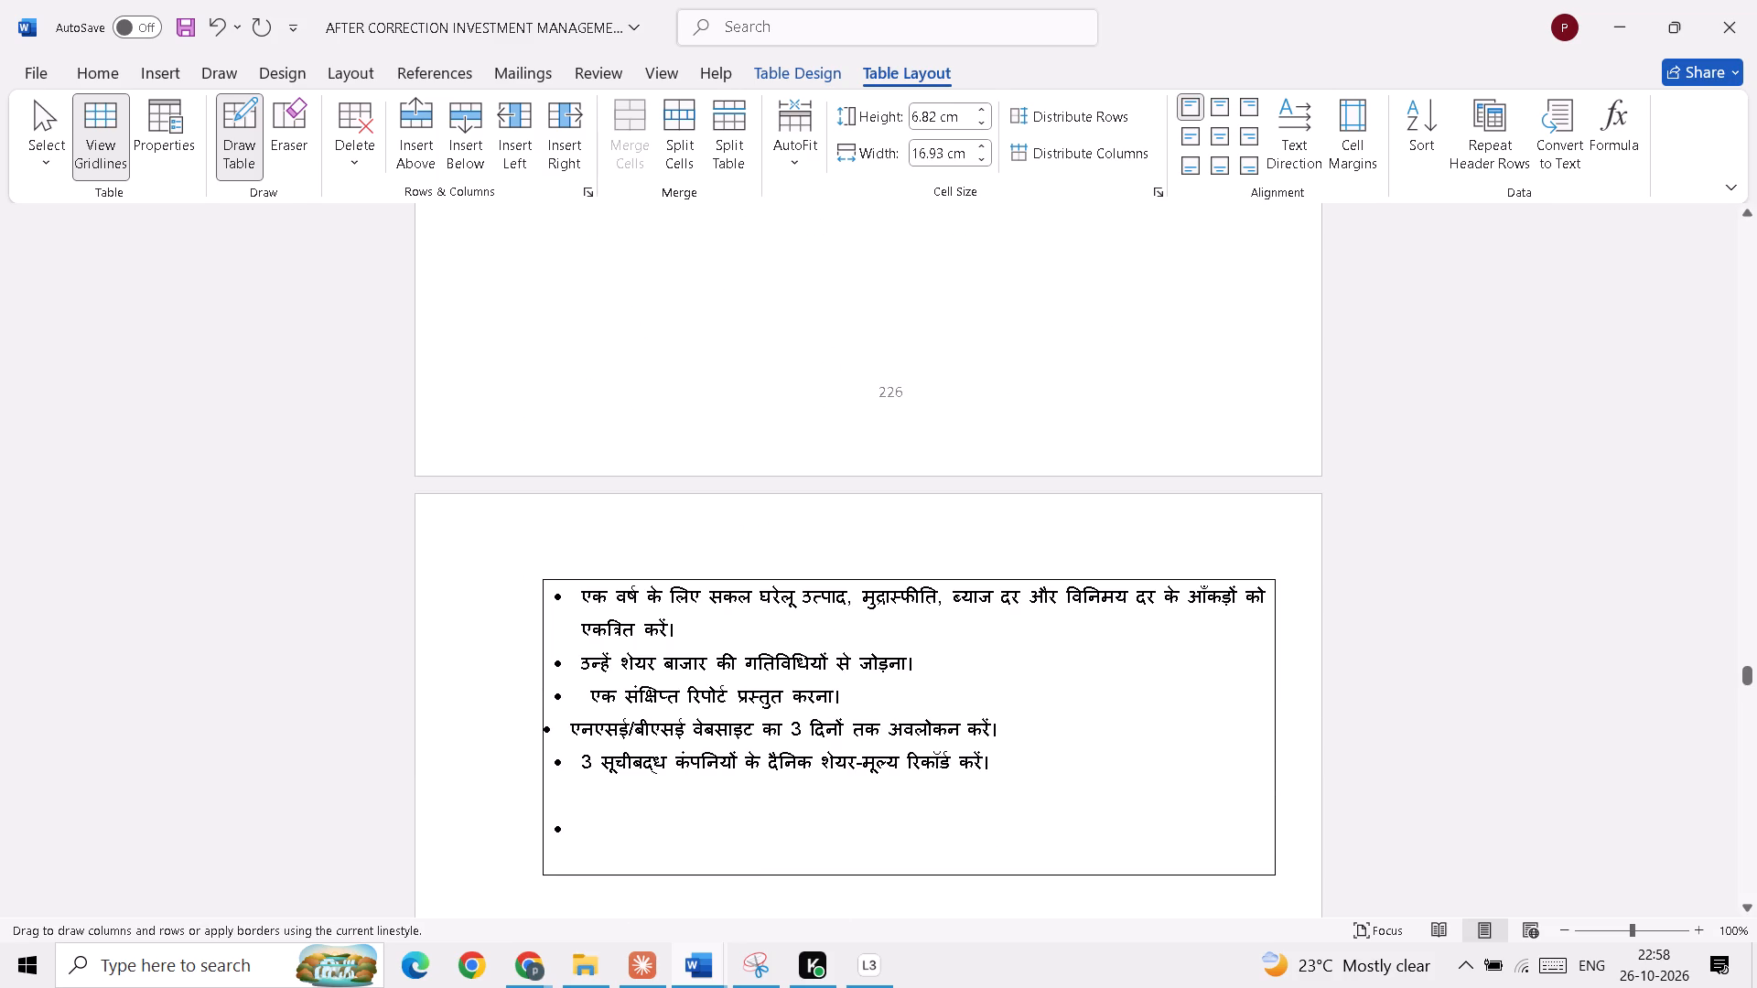
pyautogui.doubleClick(513, 832)
pyautogui.click(610, 824)
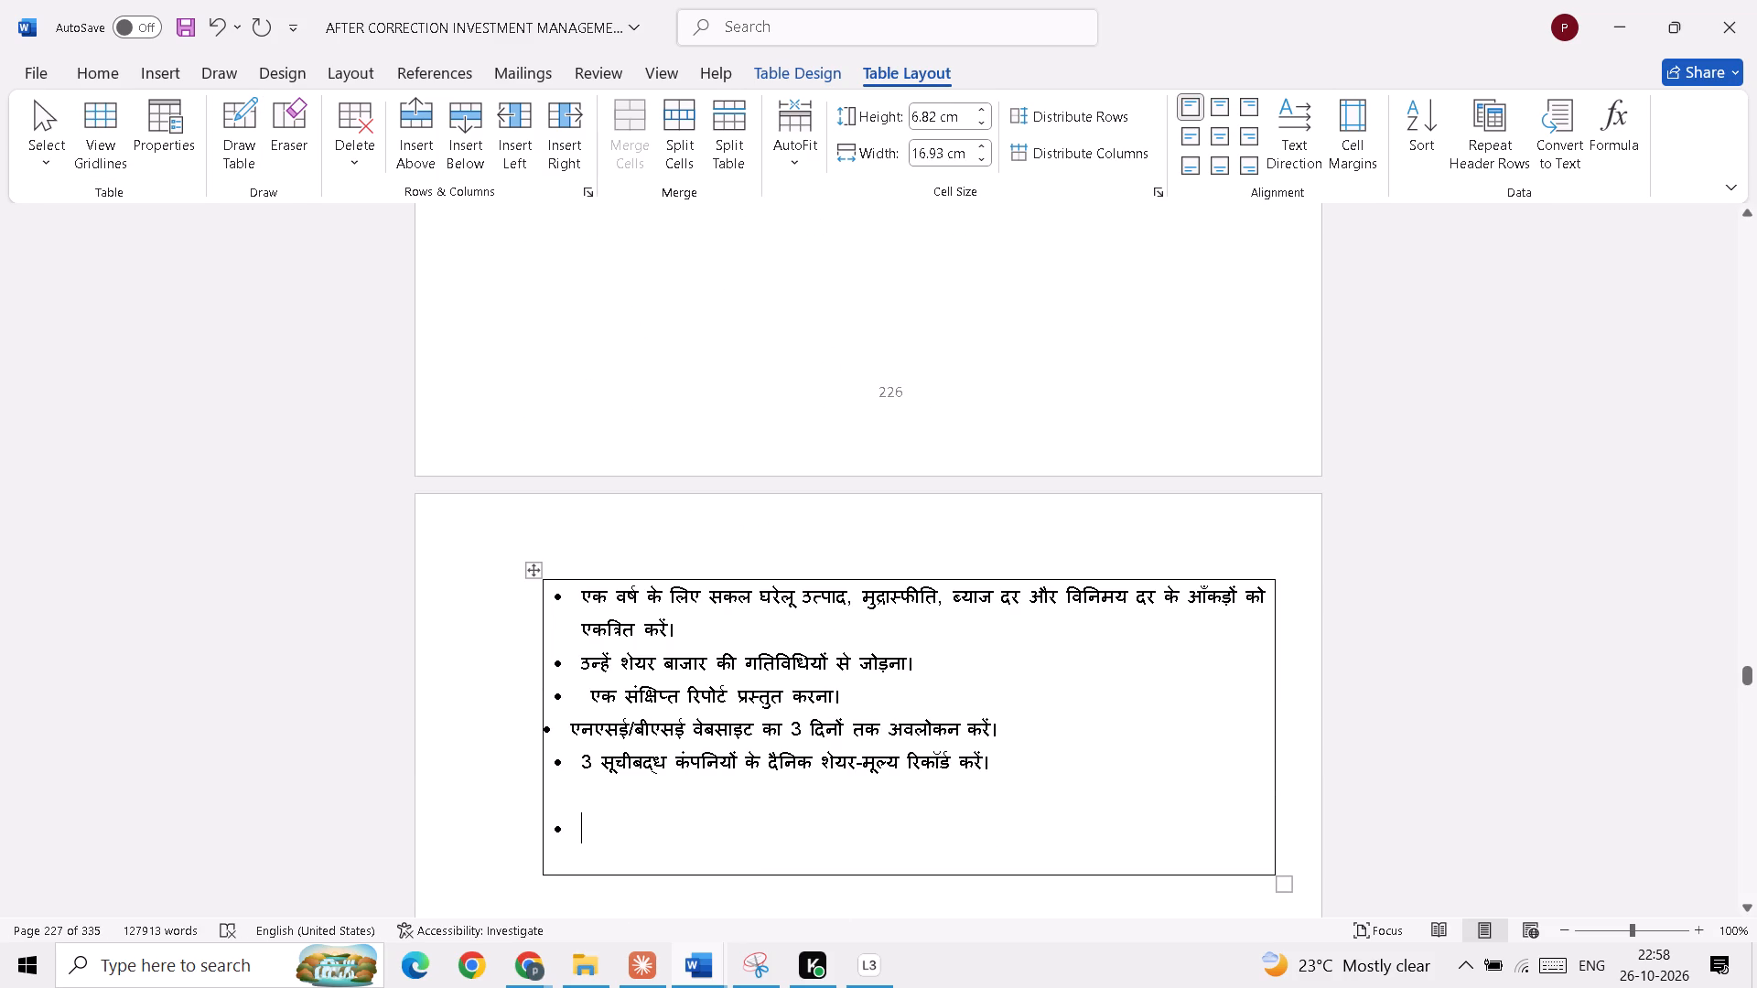
pyautogui.press('BackSpace')
pyautogui.press('BackSpace')
pyautogui.press('BackSpace')
# Reduce the height of the activities table to about 5.5 cm by raising its bottom border.
pyautogui.moveTo(1274, 873); pyautogui.dragTo(1272, 845)
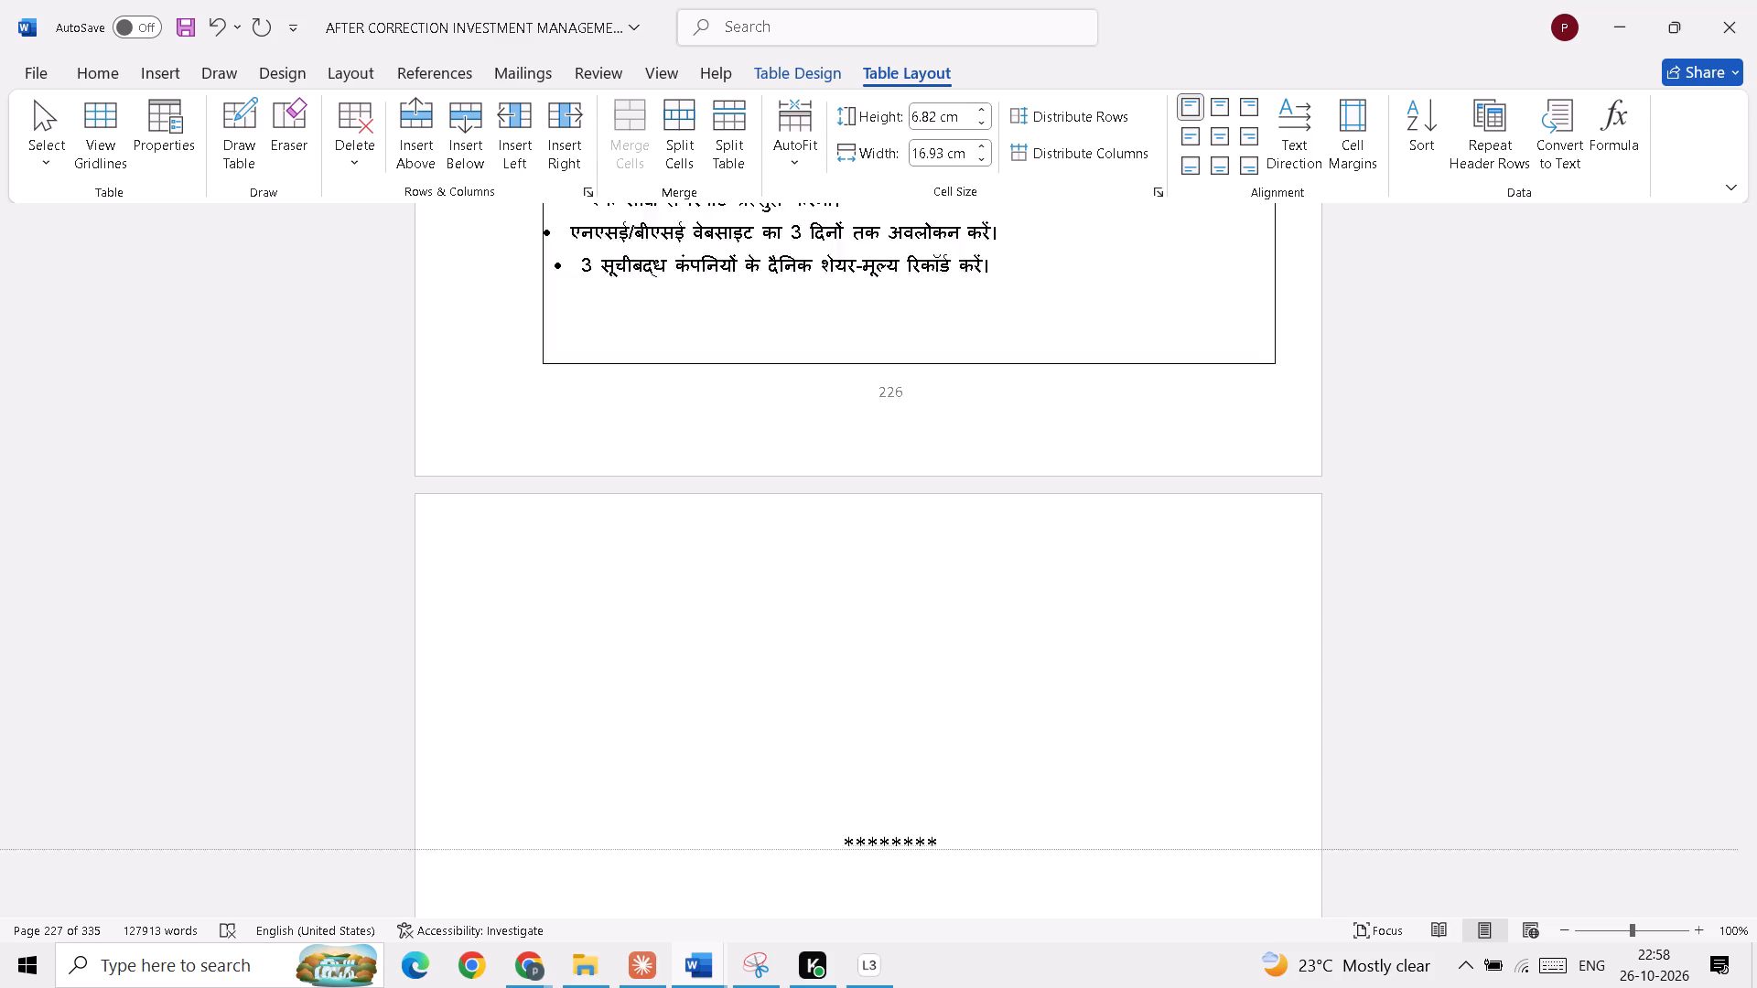
pyautogui.moveTo(1272, 845); pyautogui.dragTo(1263, 817)
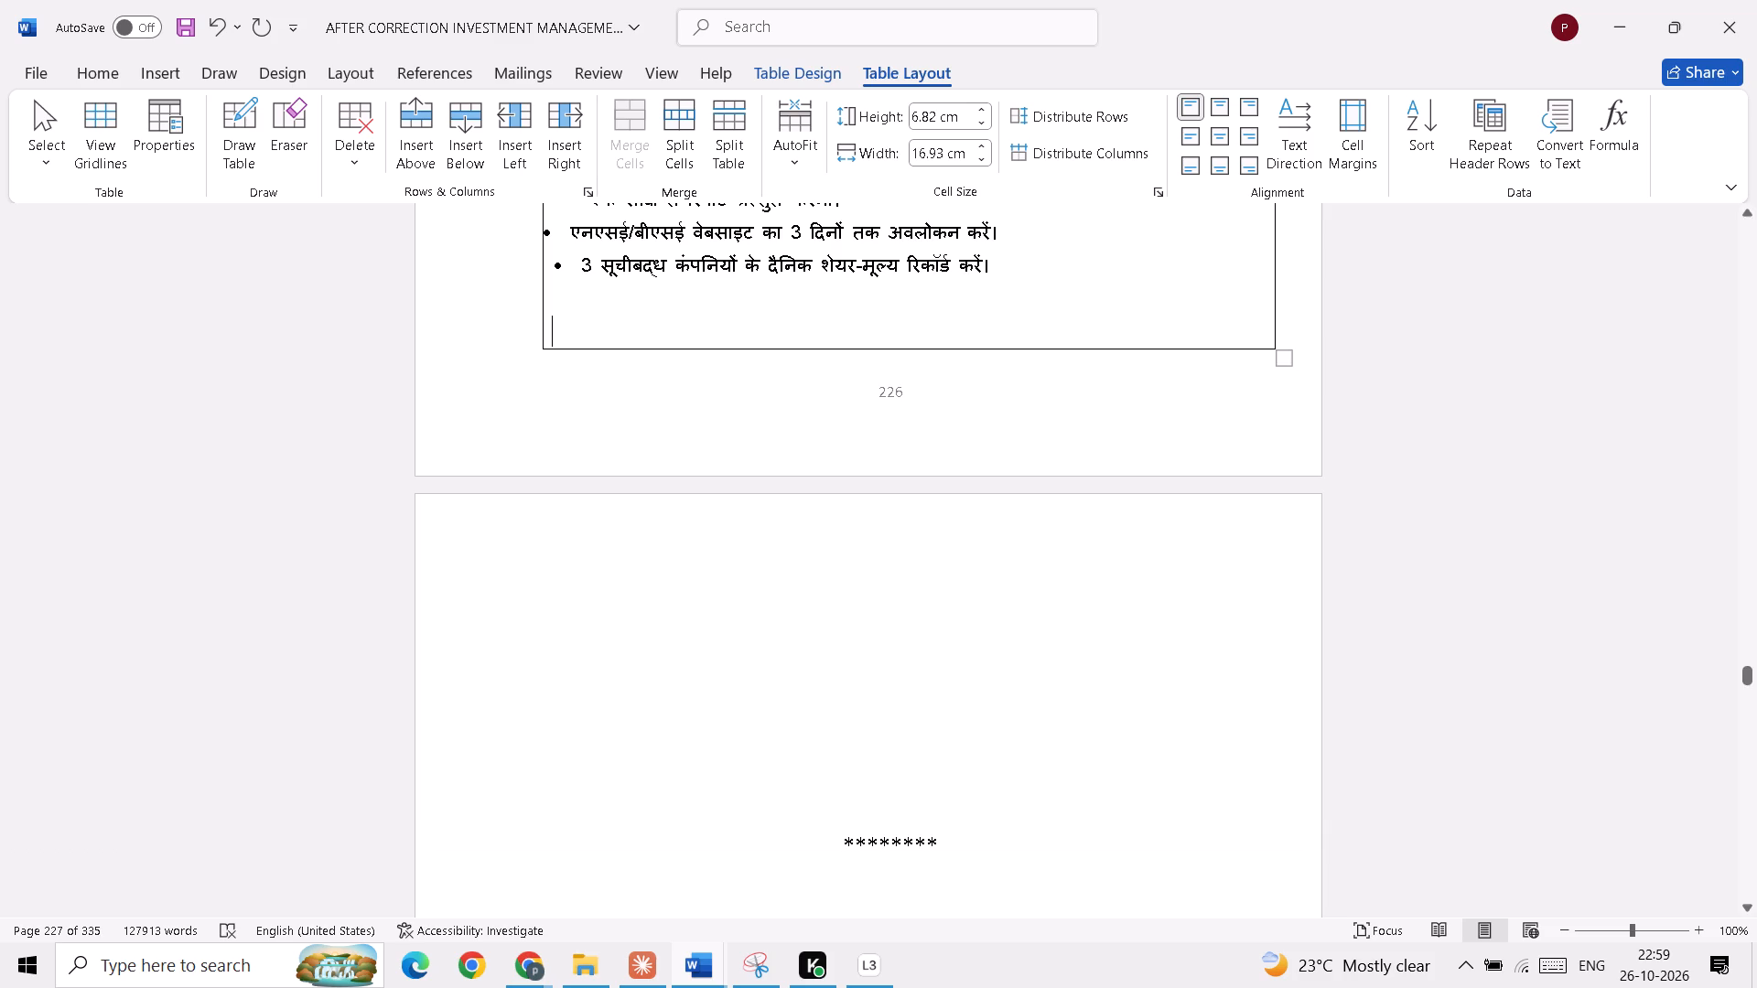
# Delete the blank lines directly beneath the "(Long Answer Type Questions)" and "(Short Answer Type Questions)" headings on page 226.
pyautogui.scroll(4, 1064, 490)
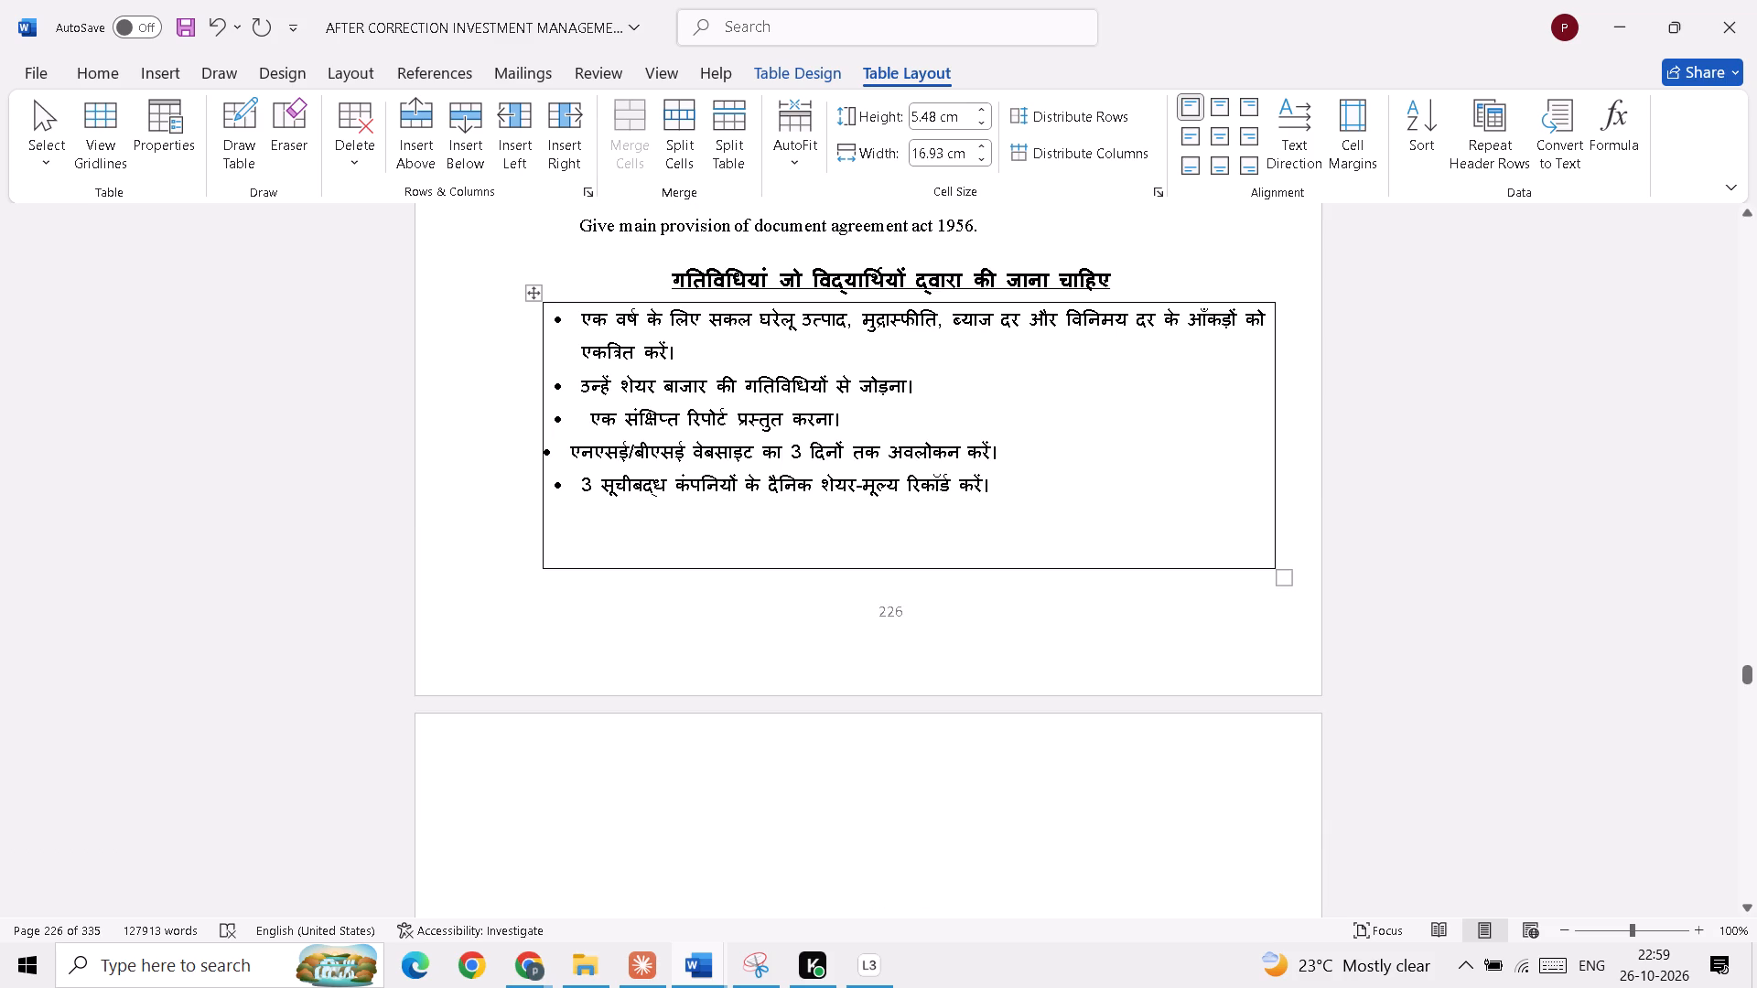
pyautogui.scroll(-2, 809, 709)
pyautogui.scroll(2, 814, 707)
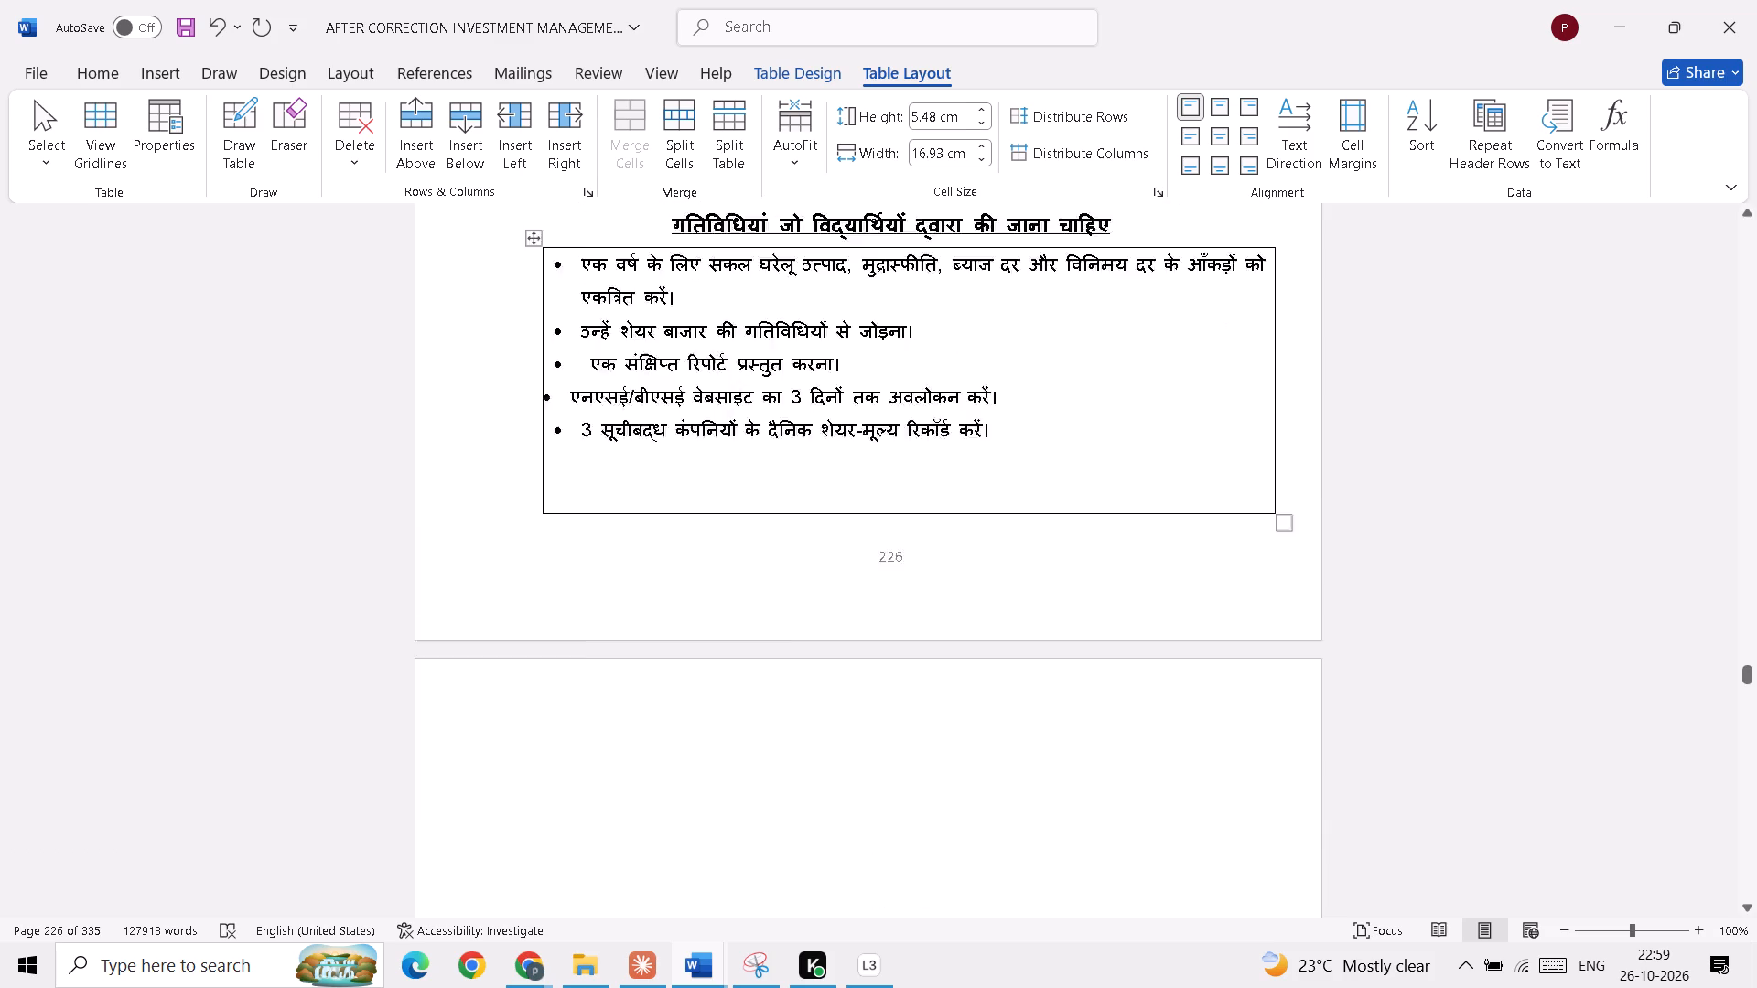
pyautogui.scroll(9, 814, 707)
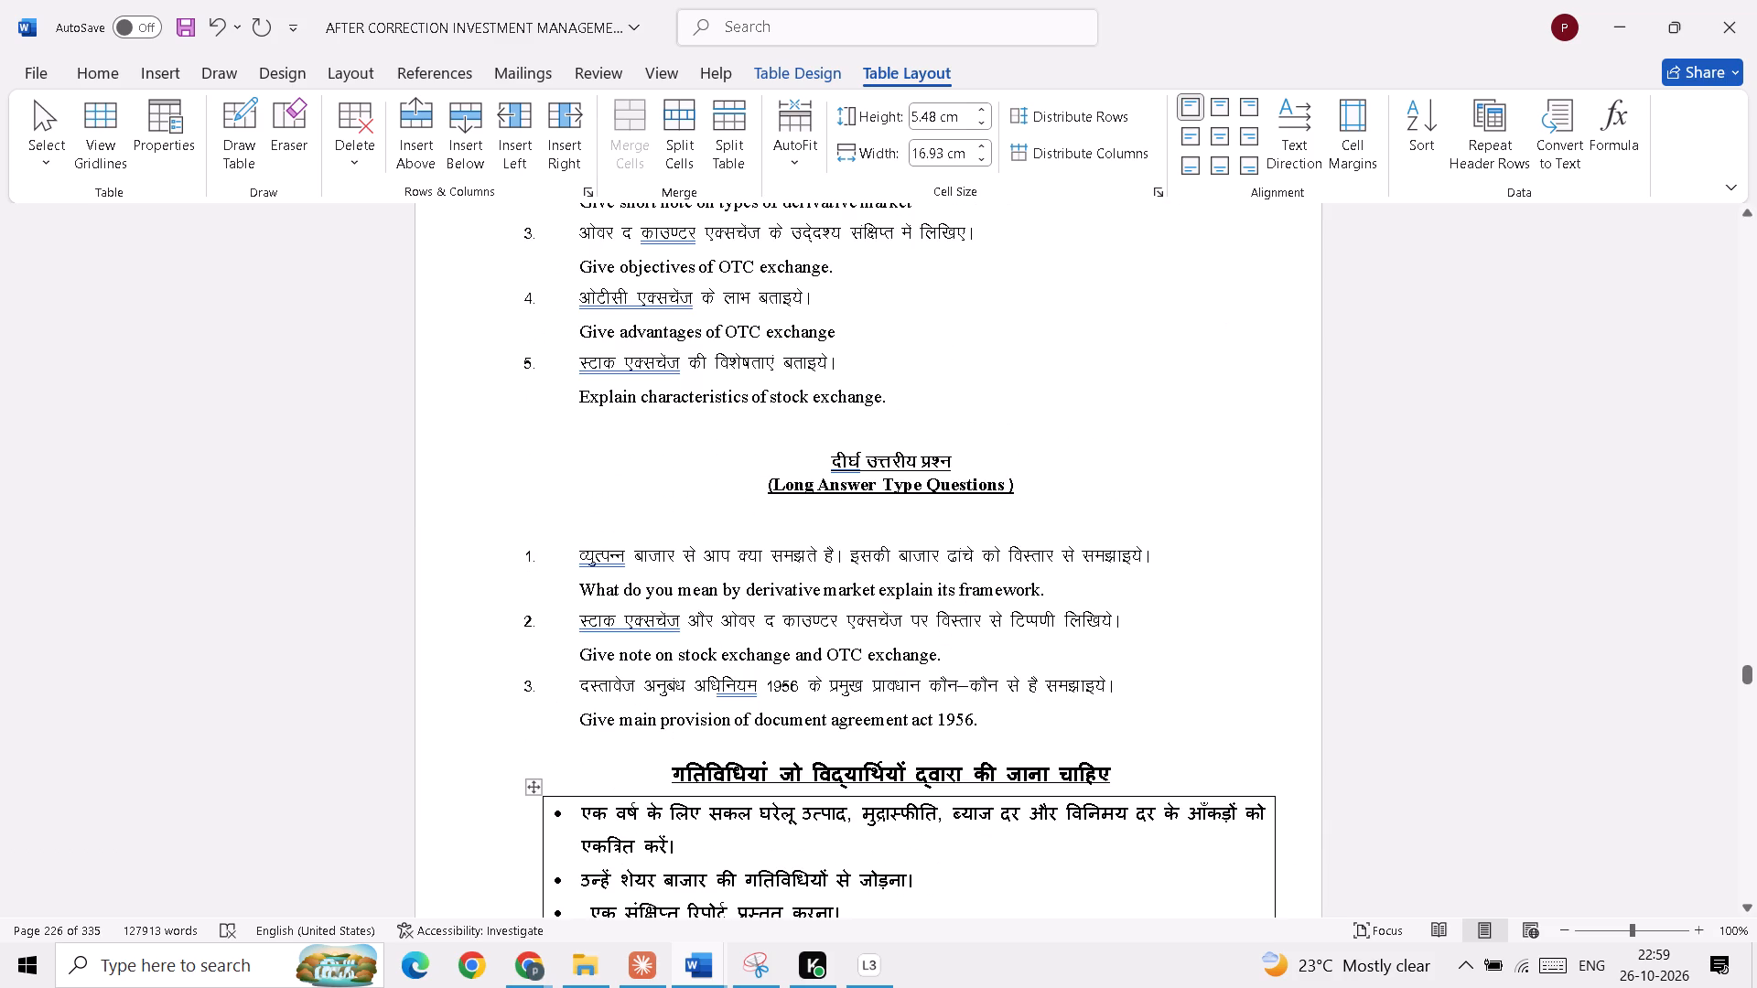
pyautogui.click(729, 521)
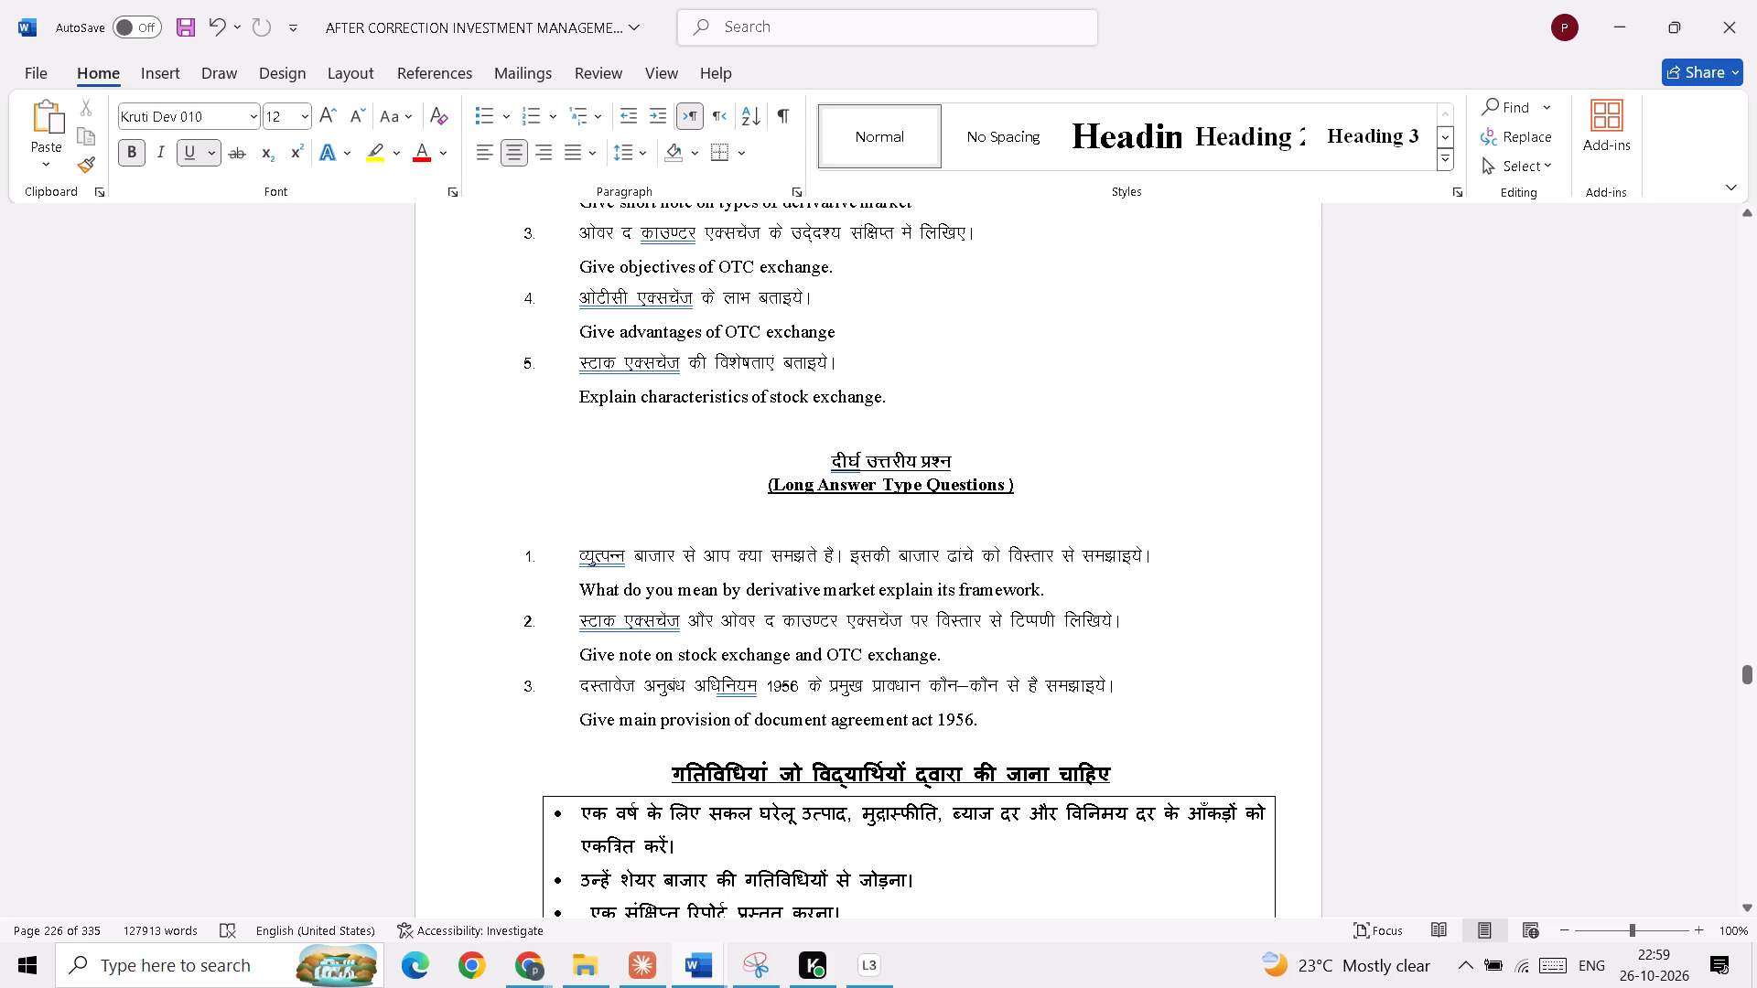
pyautogui.press('BackSpace')
pyautogui.press('BackSpace')
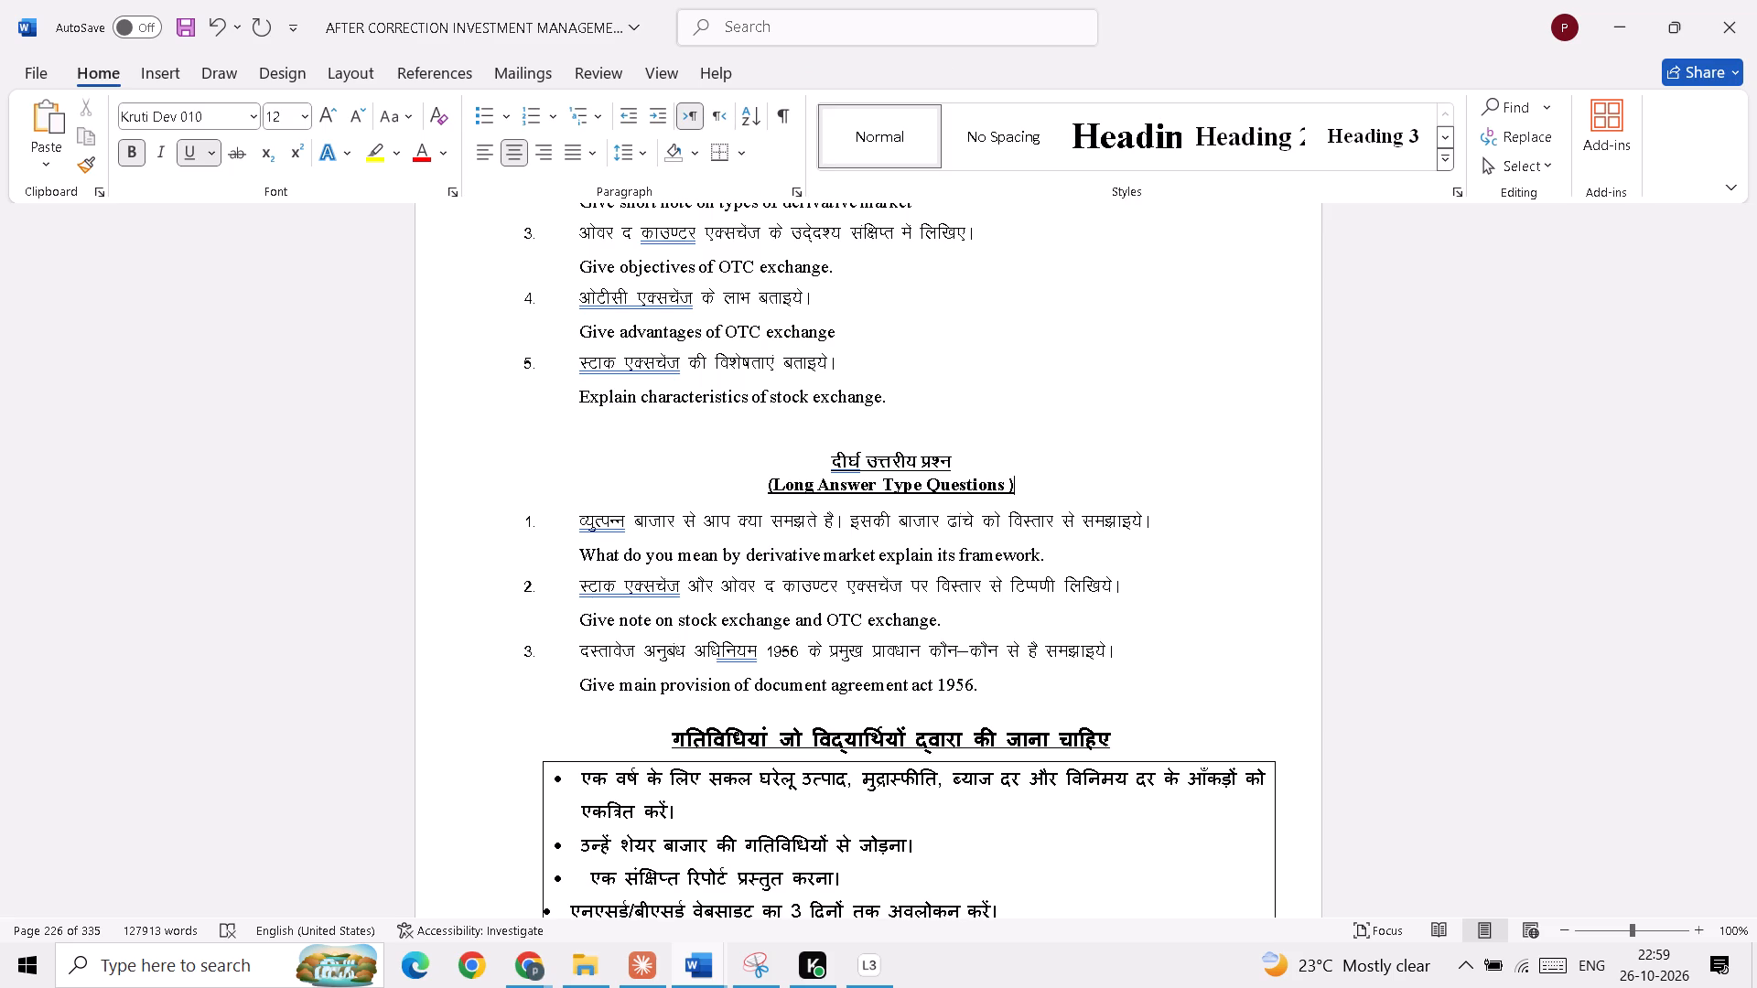
pyautogui.scroll(-7, 729, 521)
pyautogui.scroll(3, 635, 446)
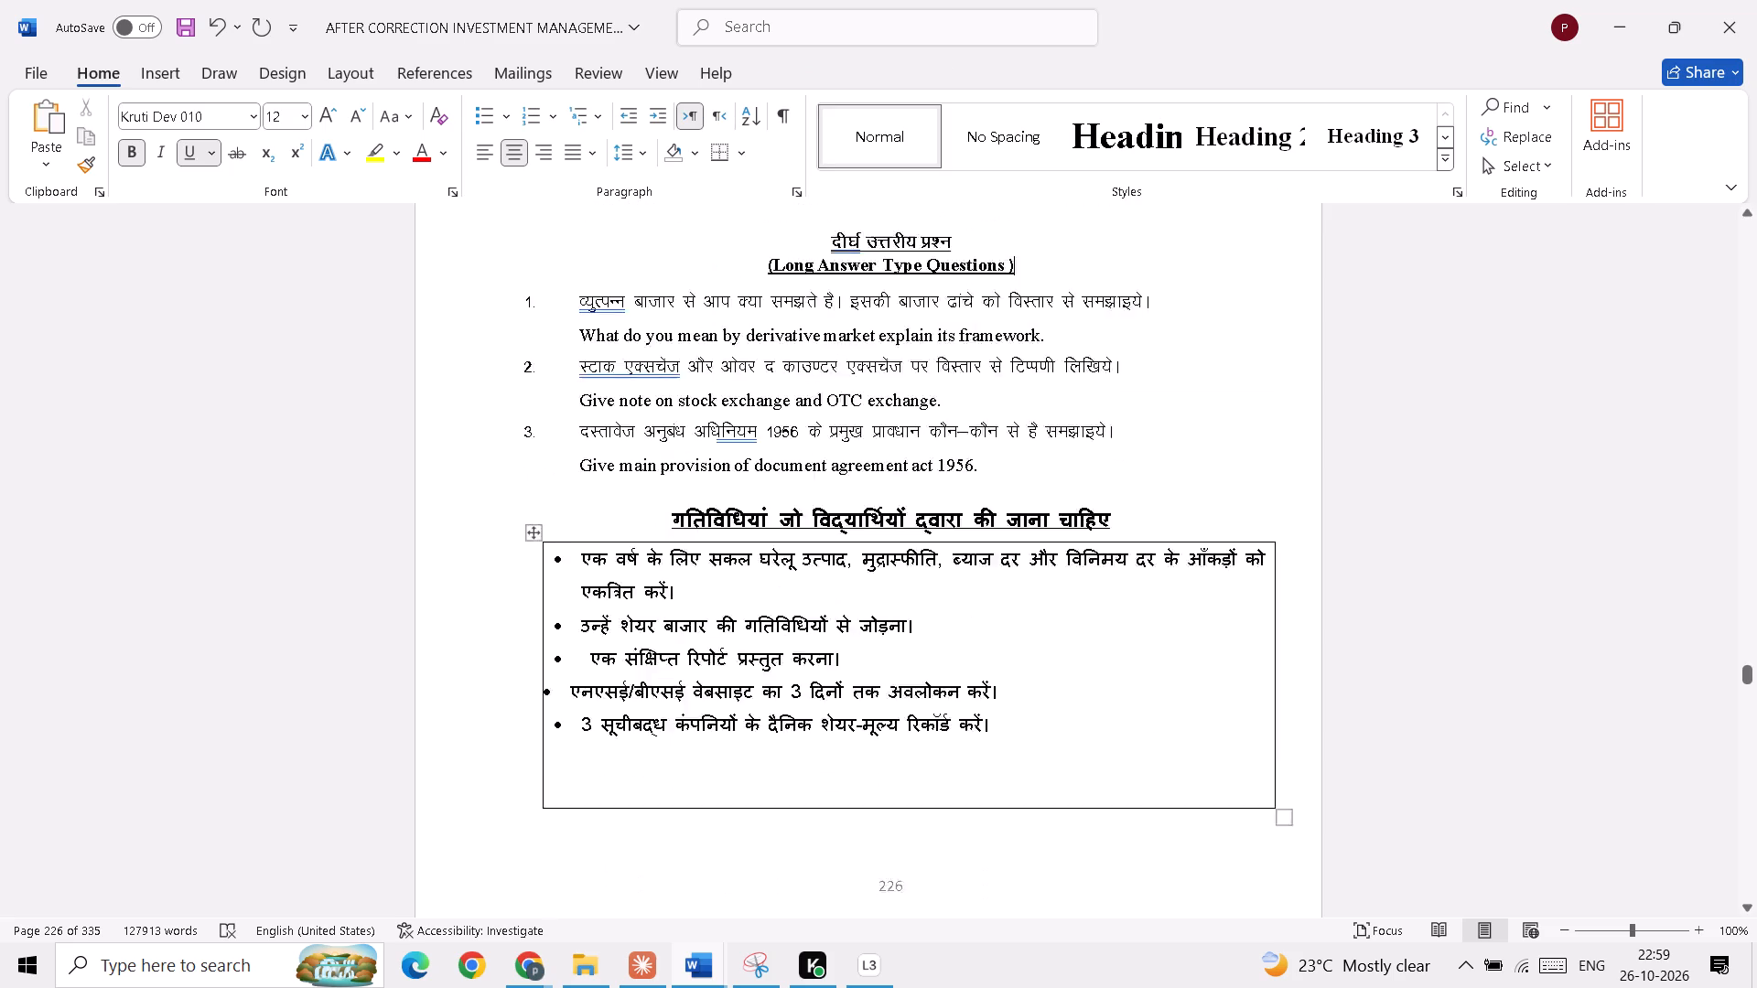
pyautogui.scroll(8, 635, 446)
pyautogui.click(683, 282)
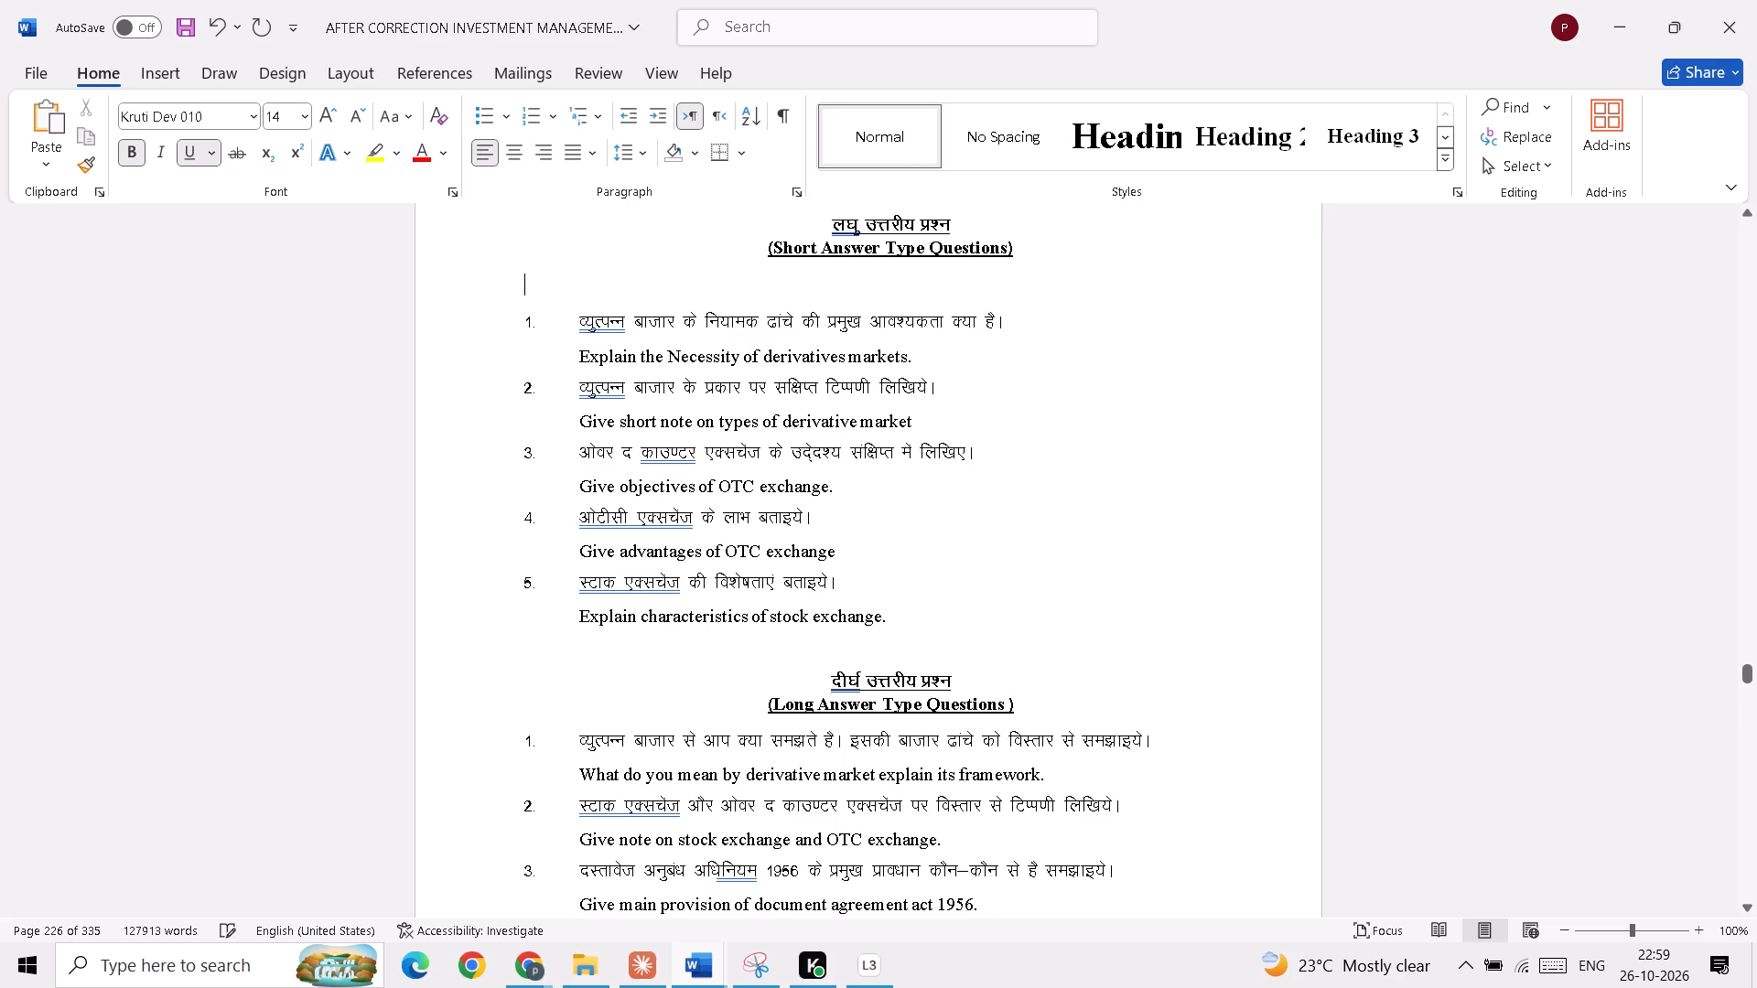
pyautogui.press('BackSpace')
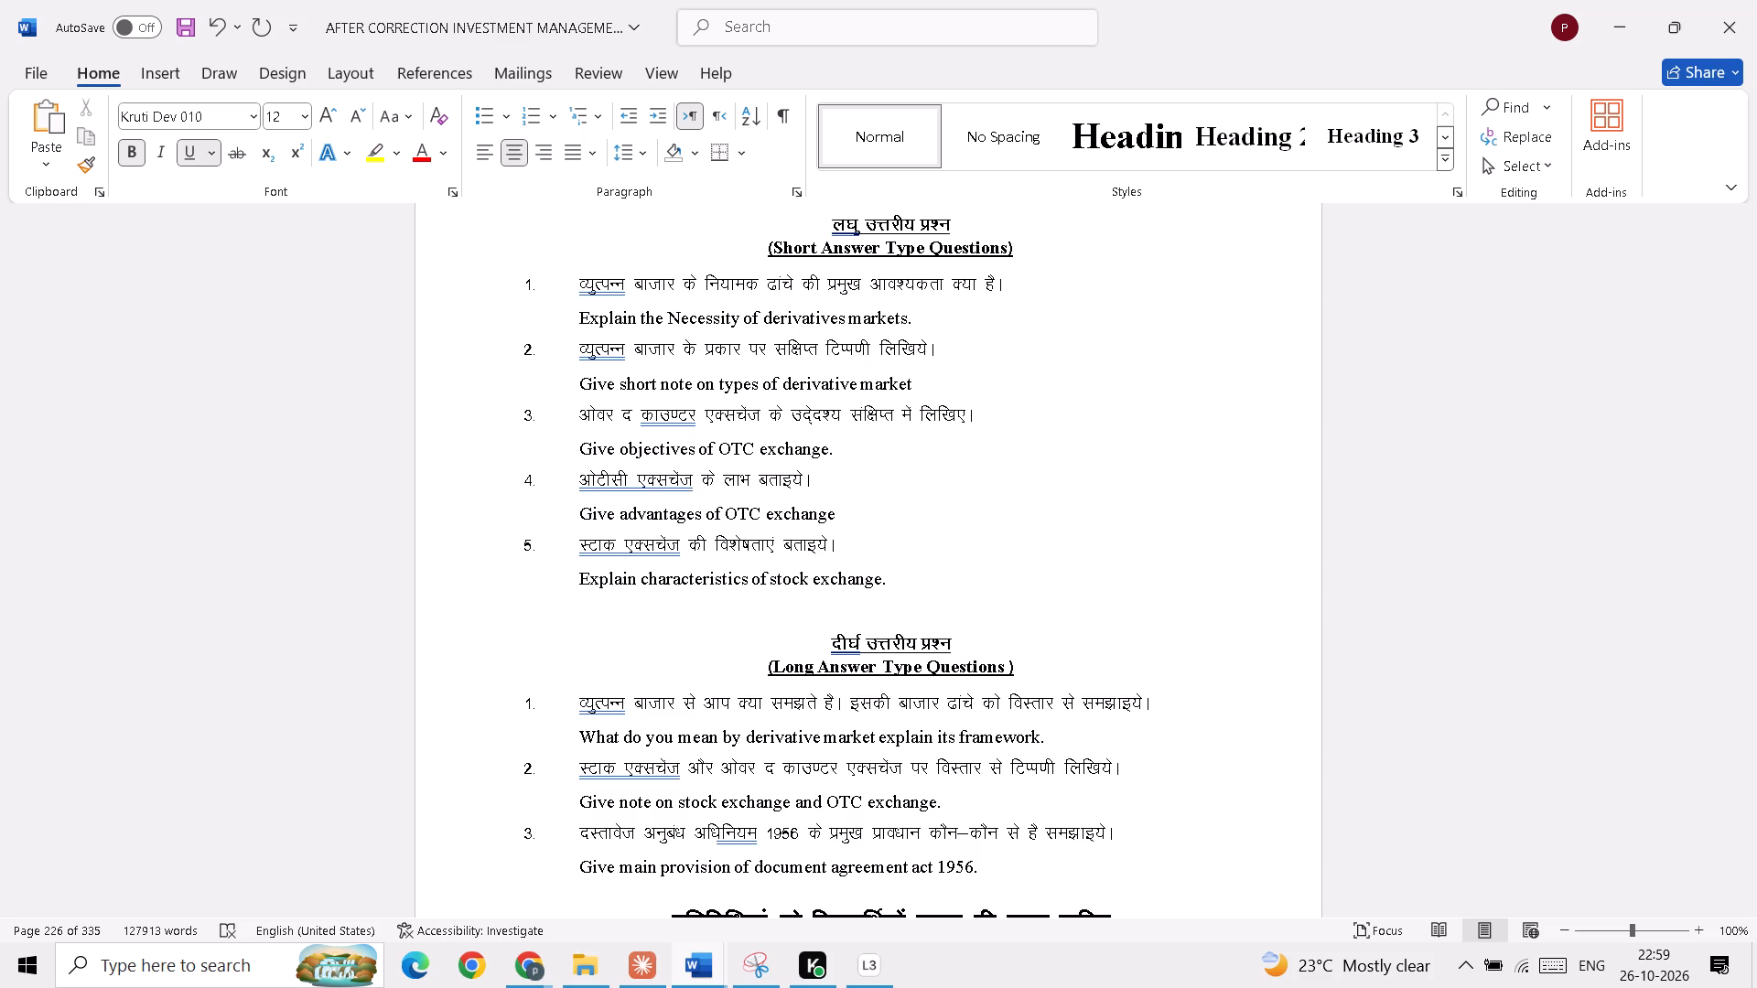
# Delete the blank line above the "दीर्घ उत्तरीय प्रश्न" heading, after the fifth short answer question.
pyautogui.scroll(-6, 683, 285)
pyautogui.scroll(-5, 667, 462)
pyautogui.scroll(6, 667, 462)
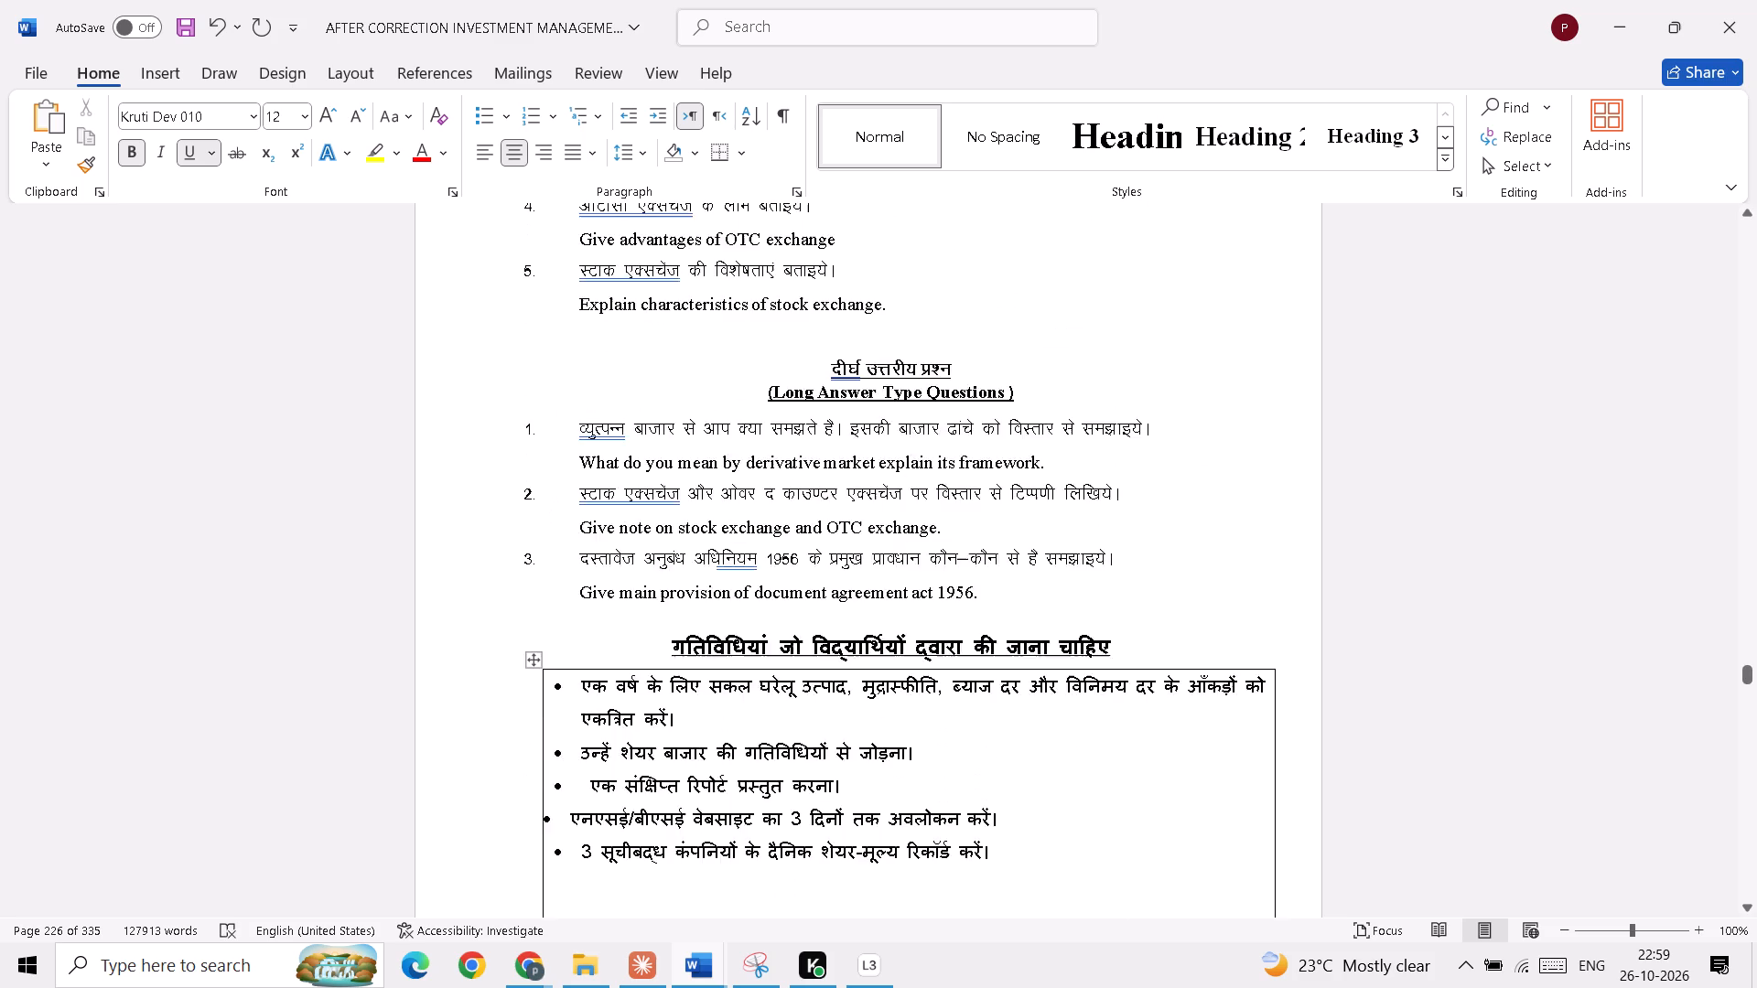
pyautogui.scroll(11, 667, 462)
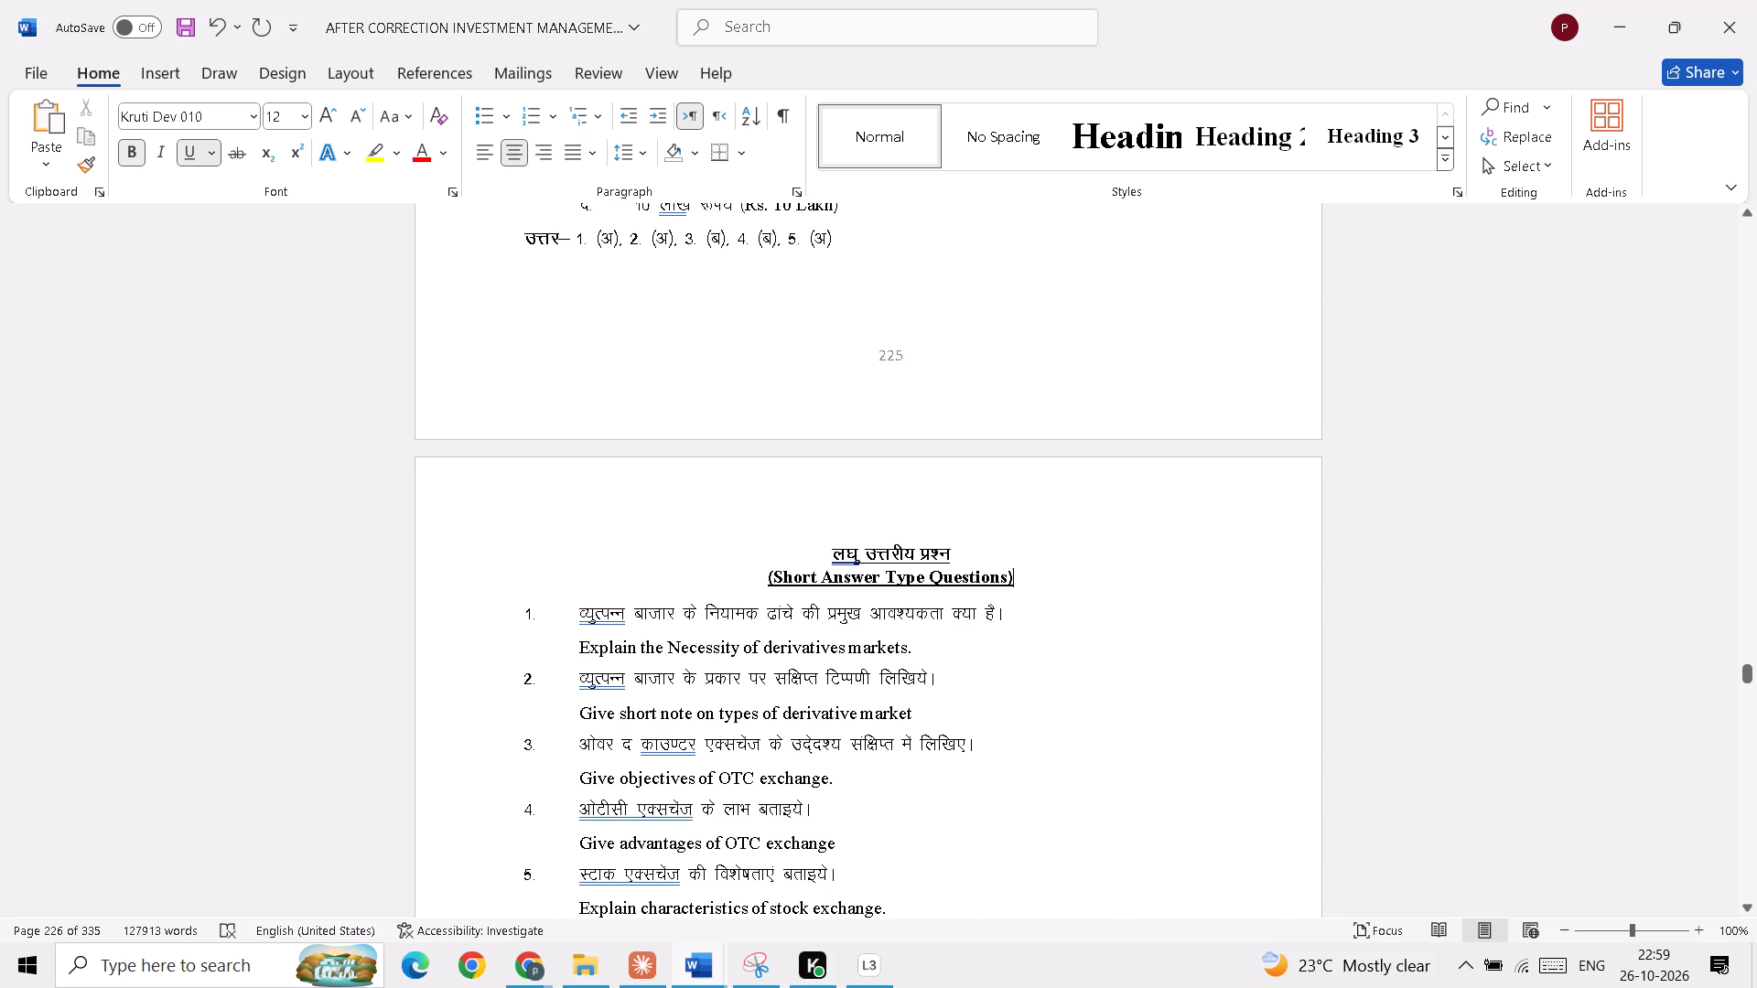
pyautogui.click(813, 533)
pyautogui.click(863, 521)
pyautogui.scroll(7, 815, 494)
pyautogui.scroll(-13, 815, 494)
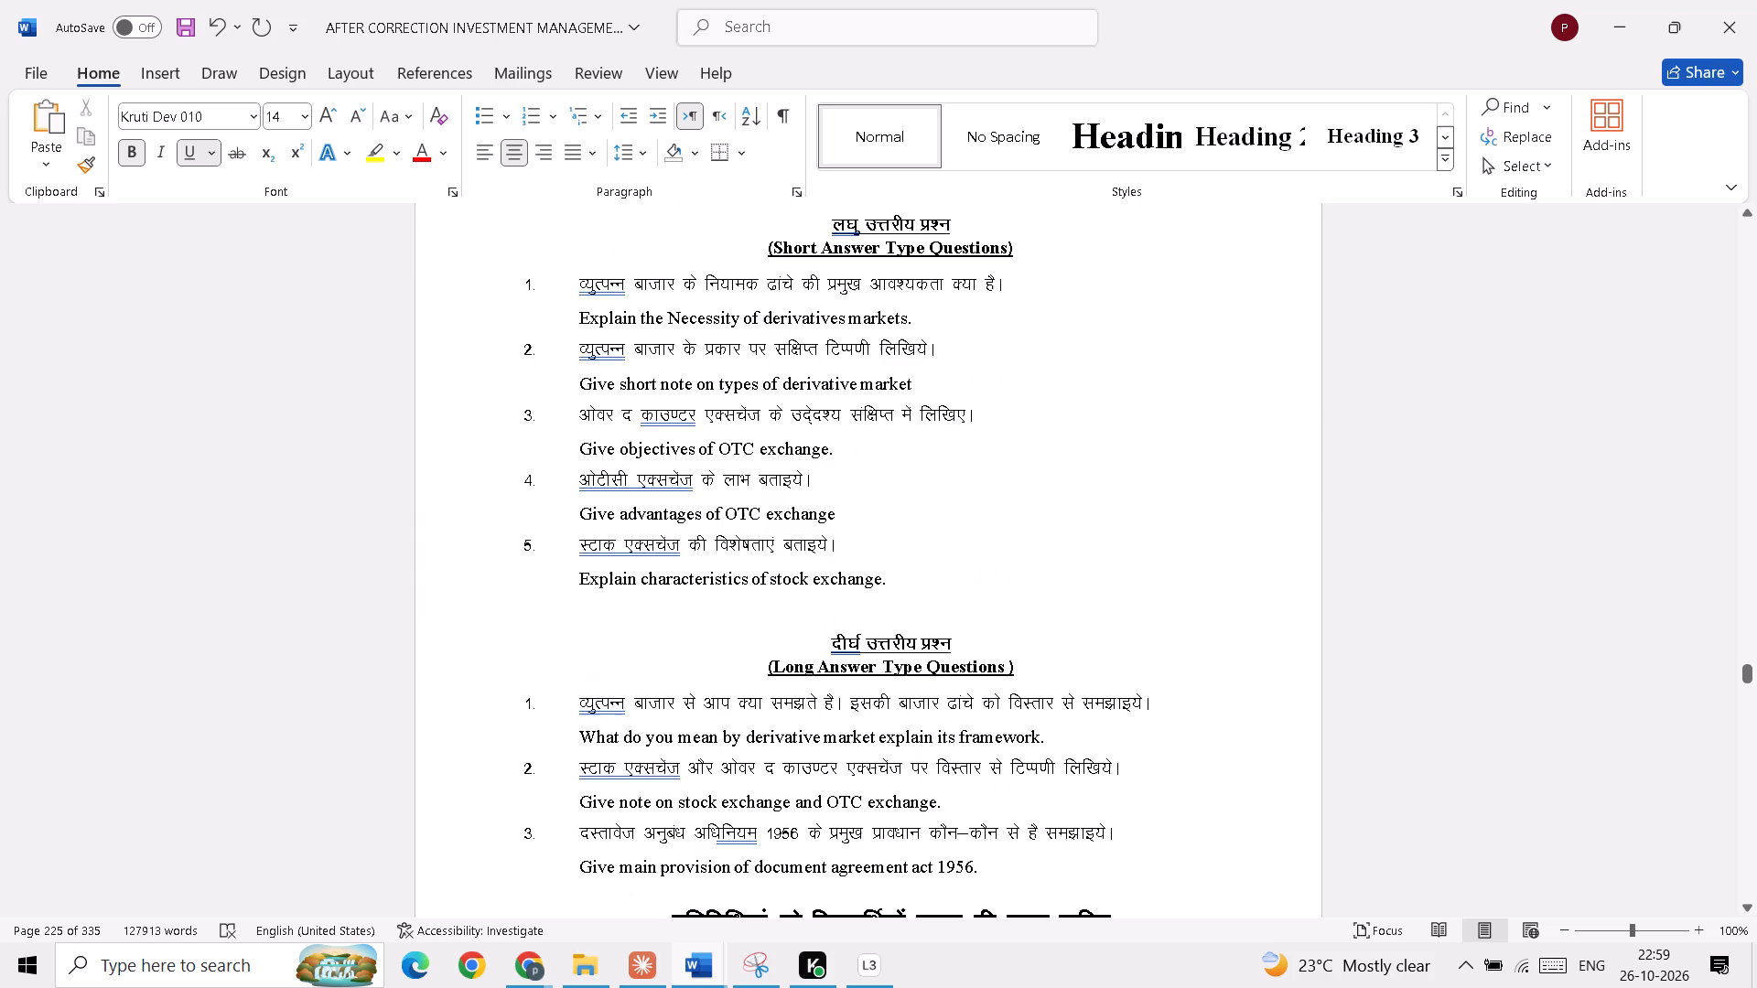
pyautogui.click(813, 617)
pyautogui.press('BackSpace')
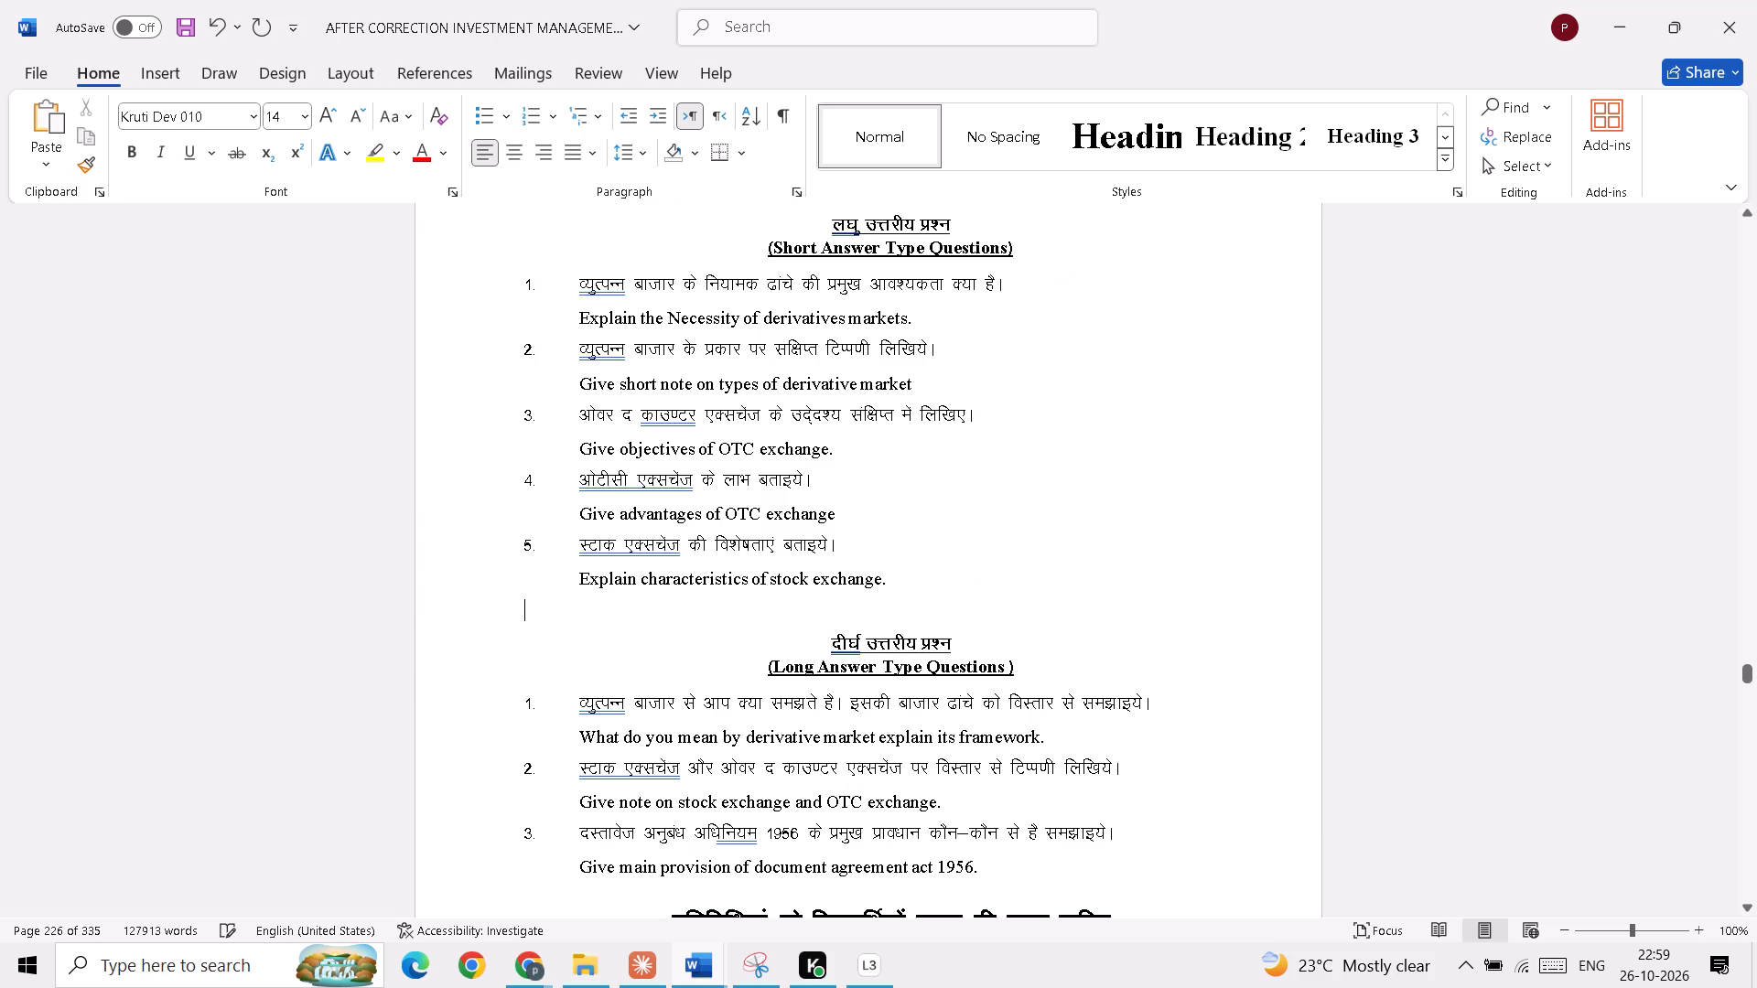
pyautogui.press('BackSpace')
# Delete the blank lines before the row of asterisks to pull it from page 227 up beneath the activities table.
pyautogui.scroll(-5, 804, 618)
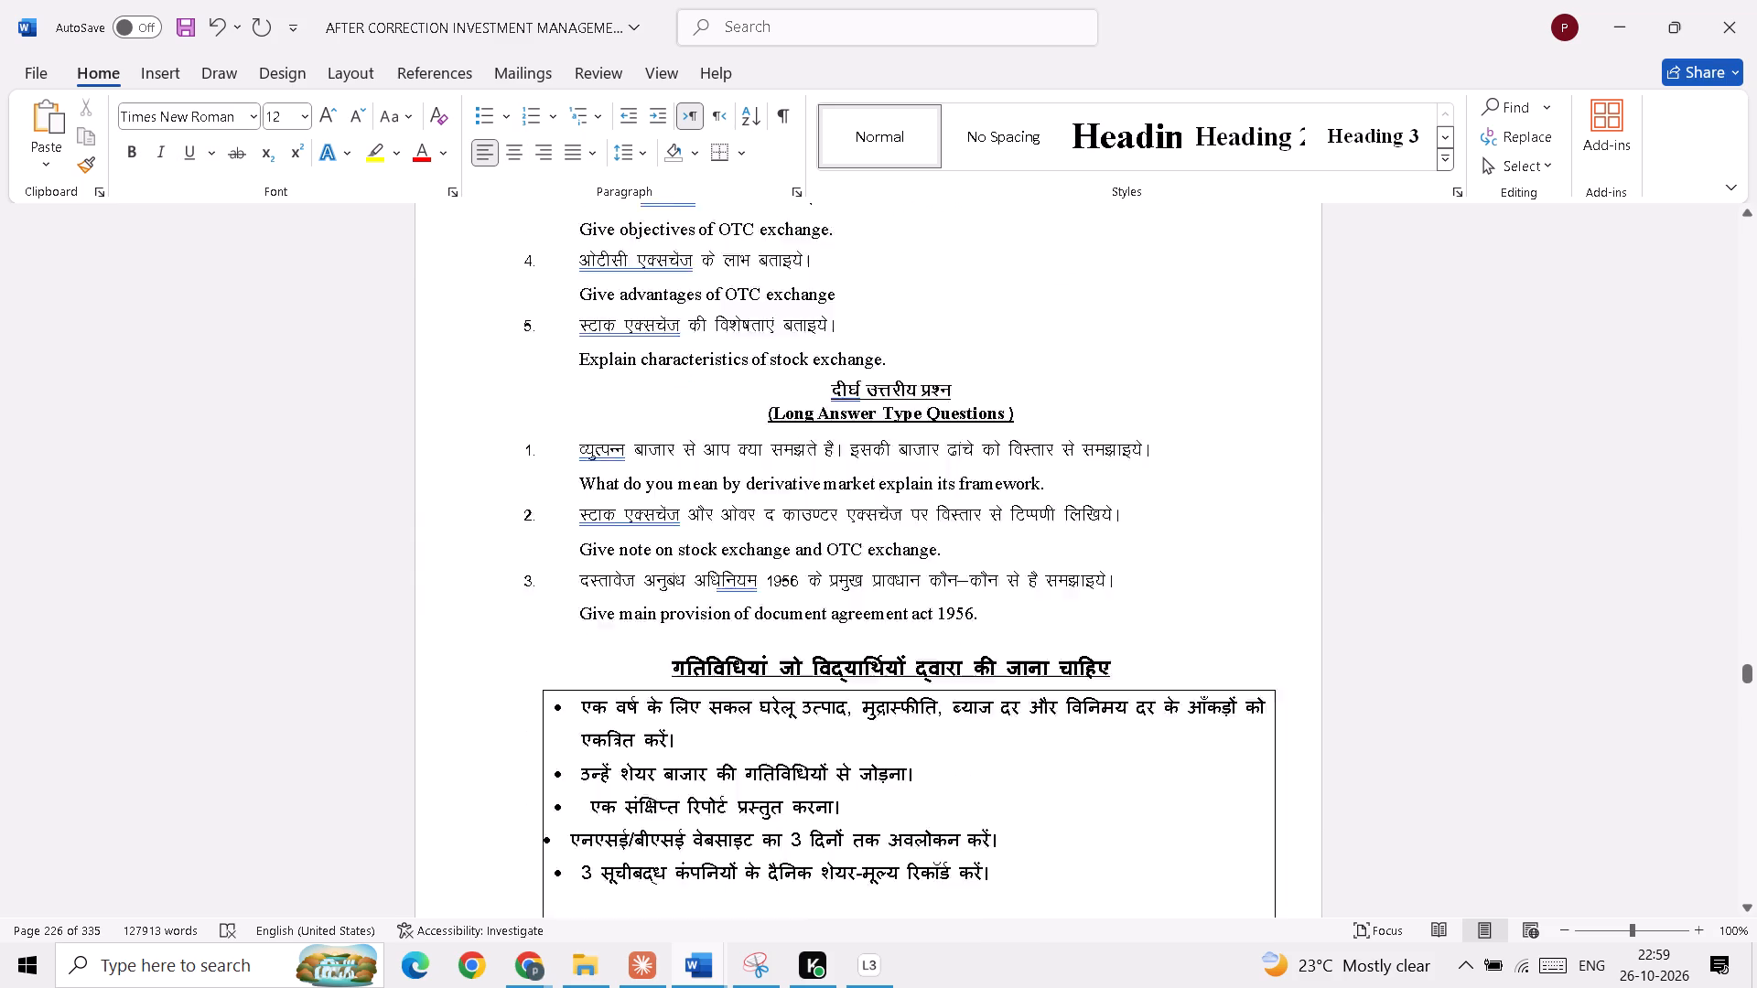
pyautogui.scroll(-6, 747, 650)
pyautogui.scroll(-6, 699, 805)
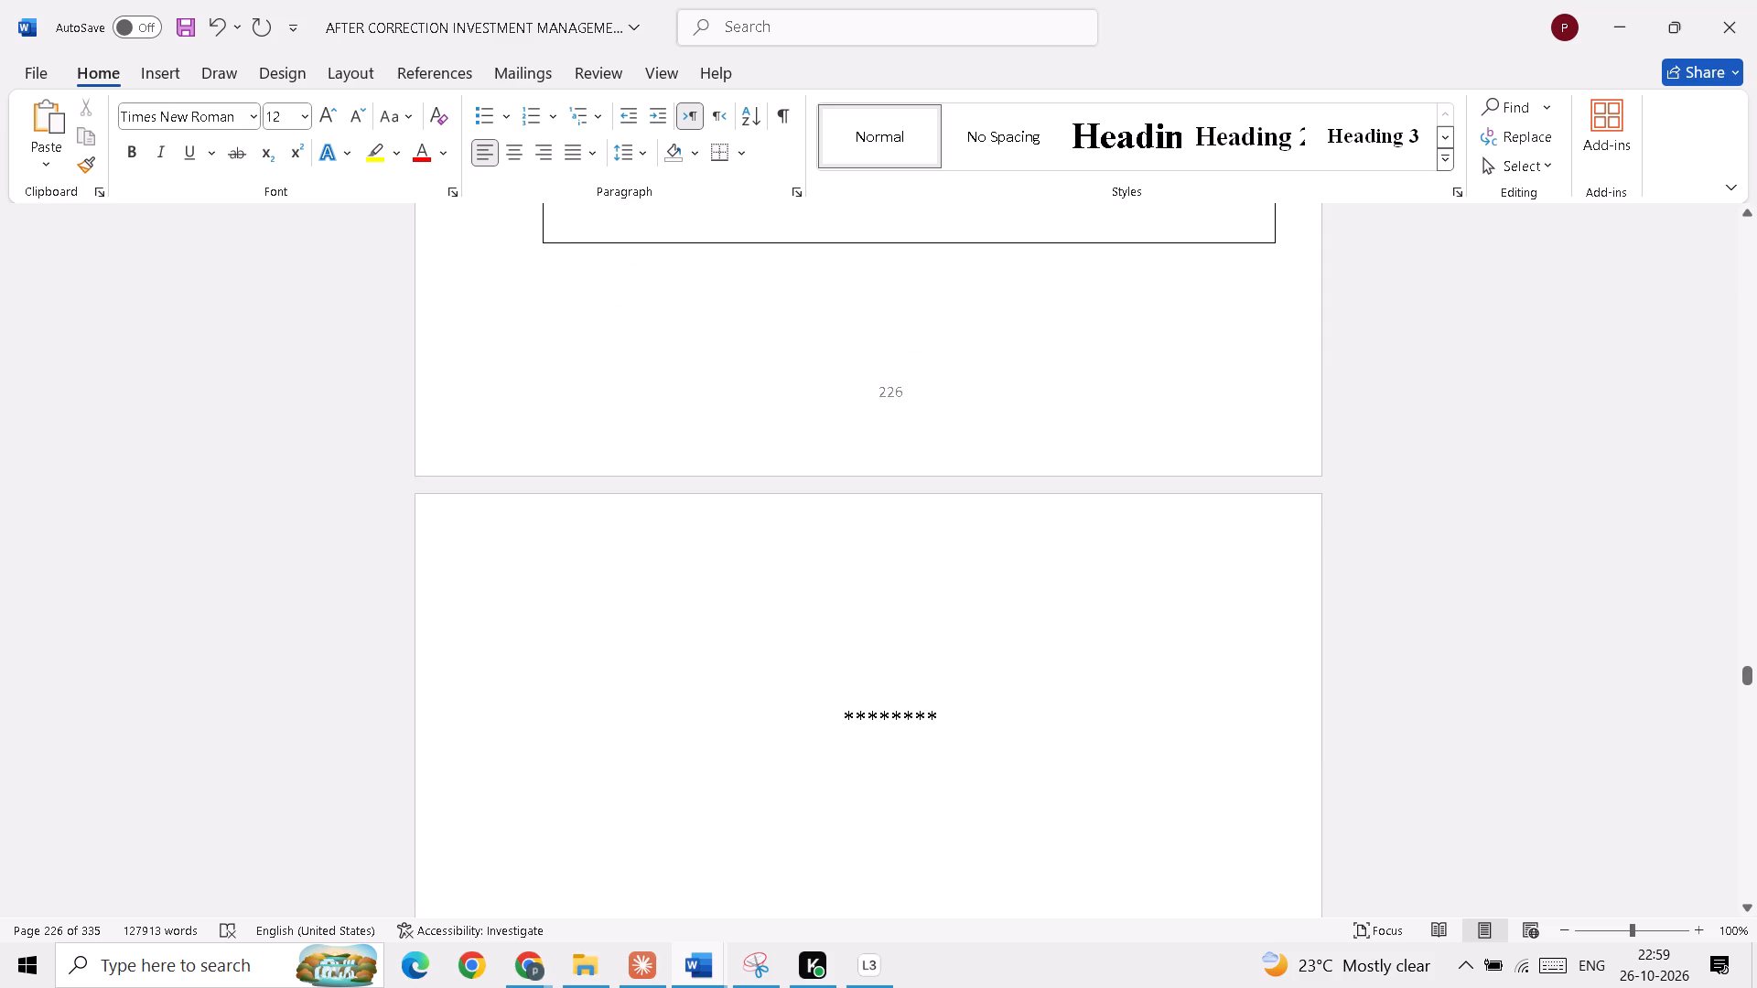
pyautogui.click(836, 722)
pyautogui.press('BackSpace')
pyautogui.press('BackSpace')
pyautogui.press('BackSpace')
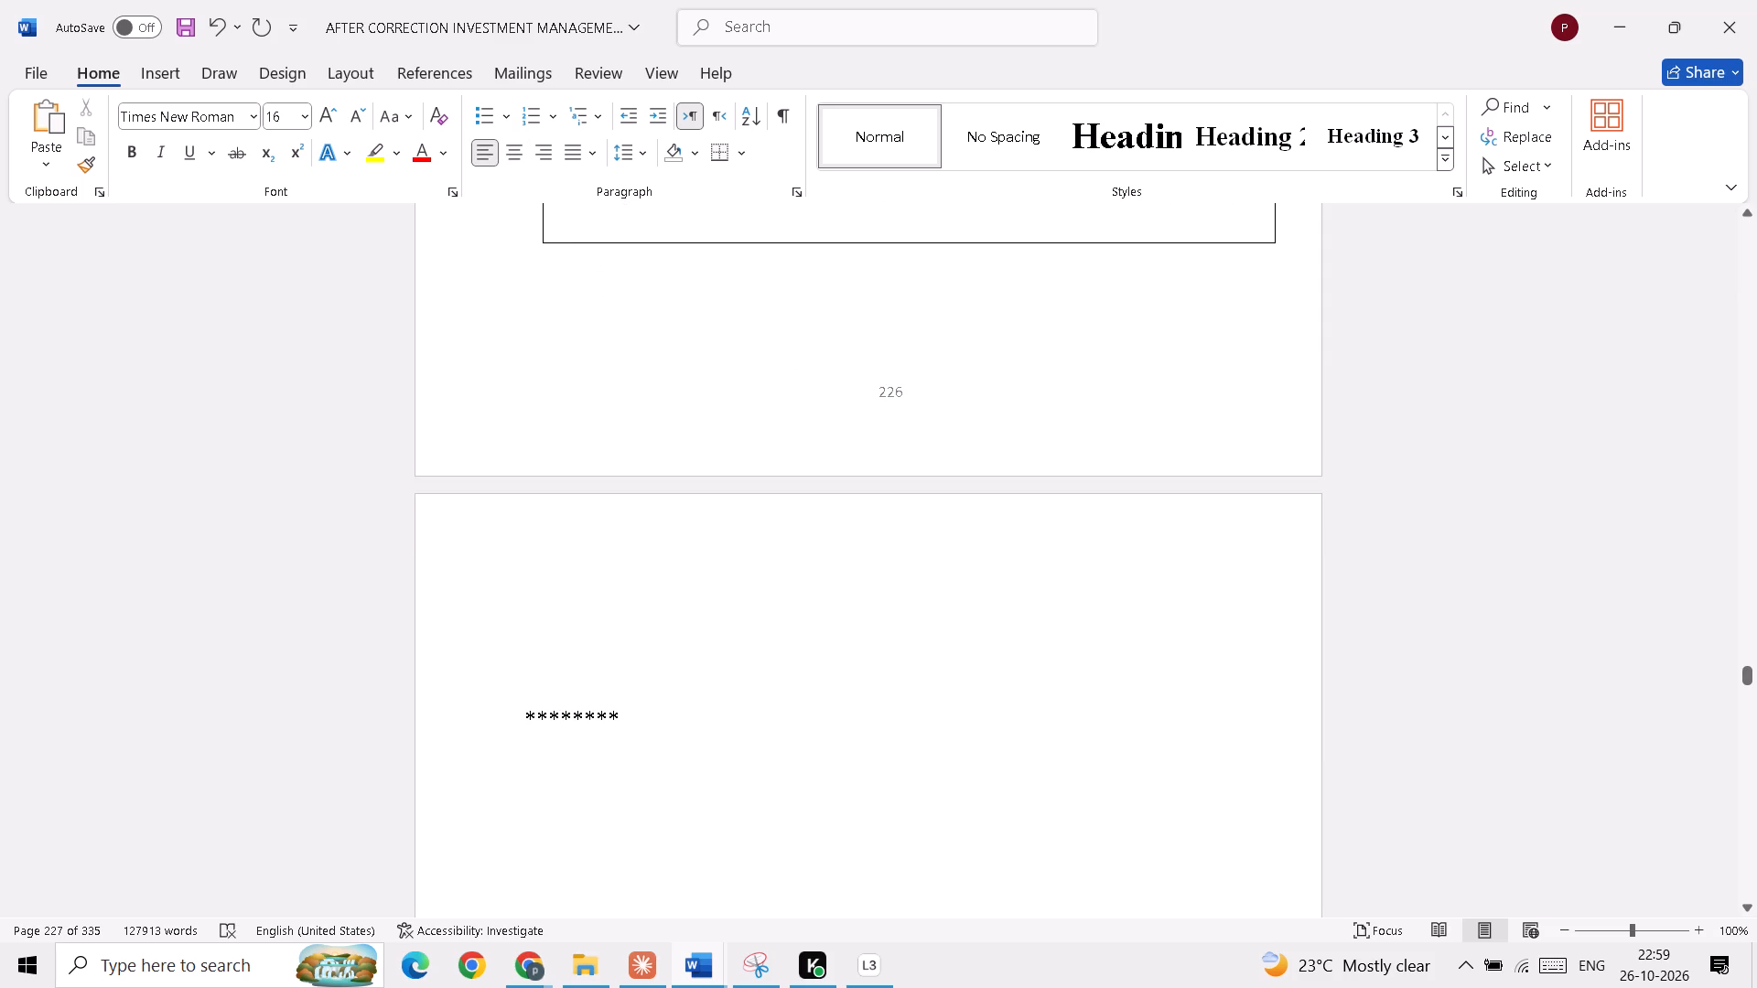
pyautogui.press('BackSpace')
pyautogui.press('BackSpace')
pyautogui.press('BackSpace')
# Insert spaces before the row of asterisks to shift it to about the middle of the line.
pyautogui.press('space')
pyautogui.press('space')
pyautogui.press('space')
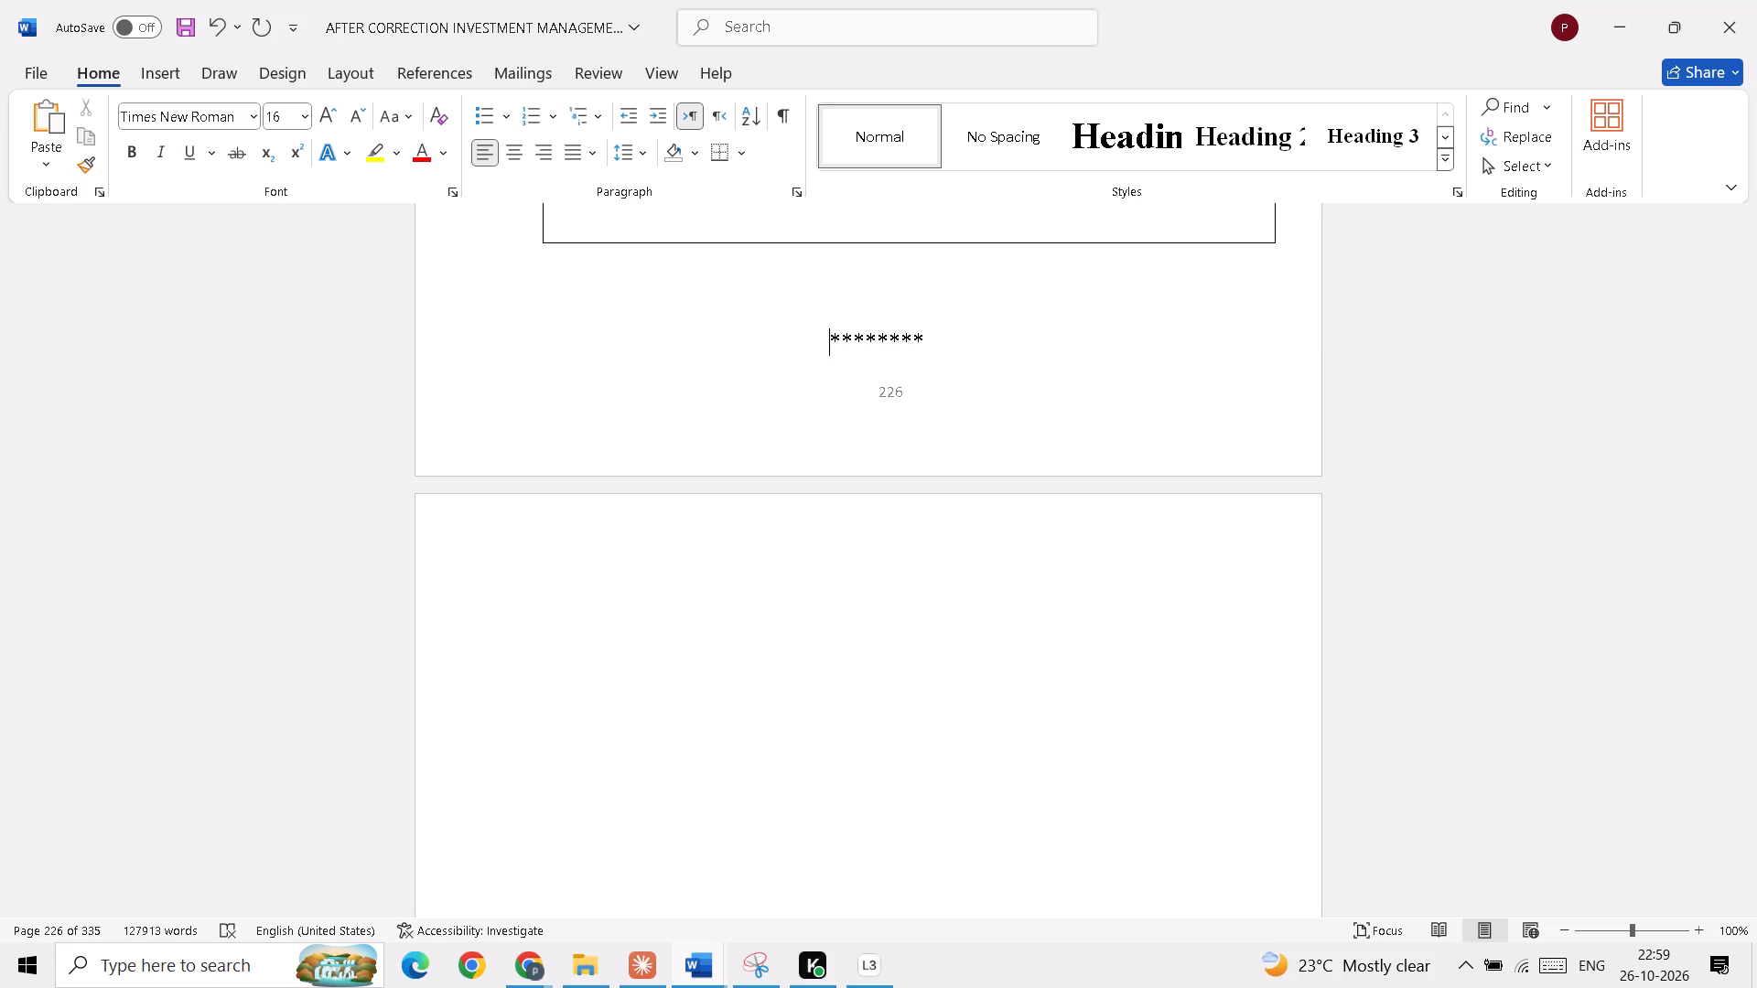
# Delete the blank lines above the "इकाई – चतुर्थ" heading to remove the empty page 227.
pyautogui.scroll(-6, 916, 711)
pyautogui.scroll(-7, 929, 891)
pyautogui.scroll(-6, 756, 823)
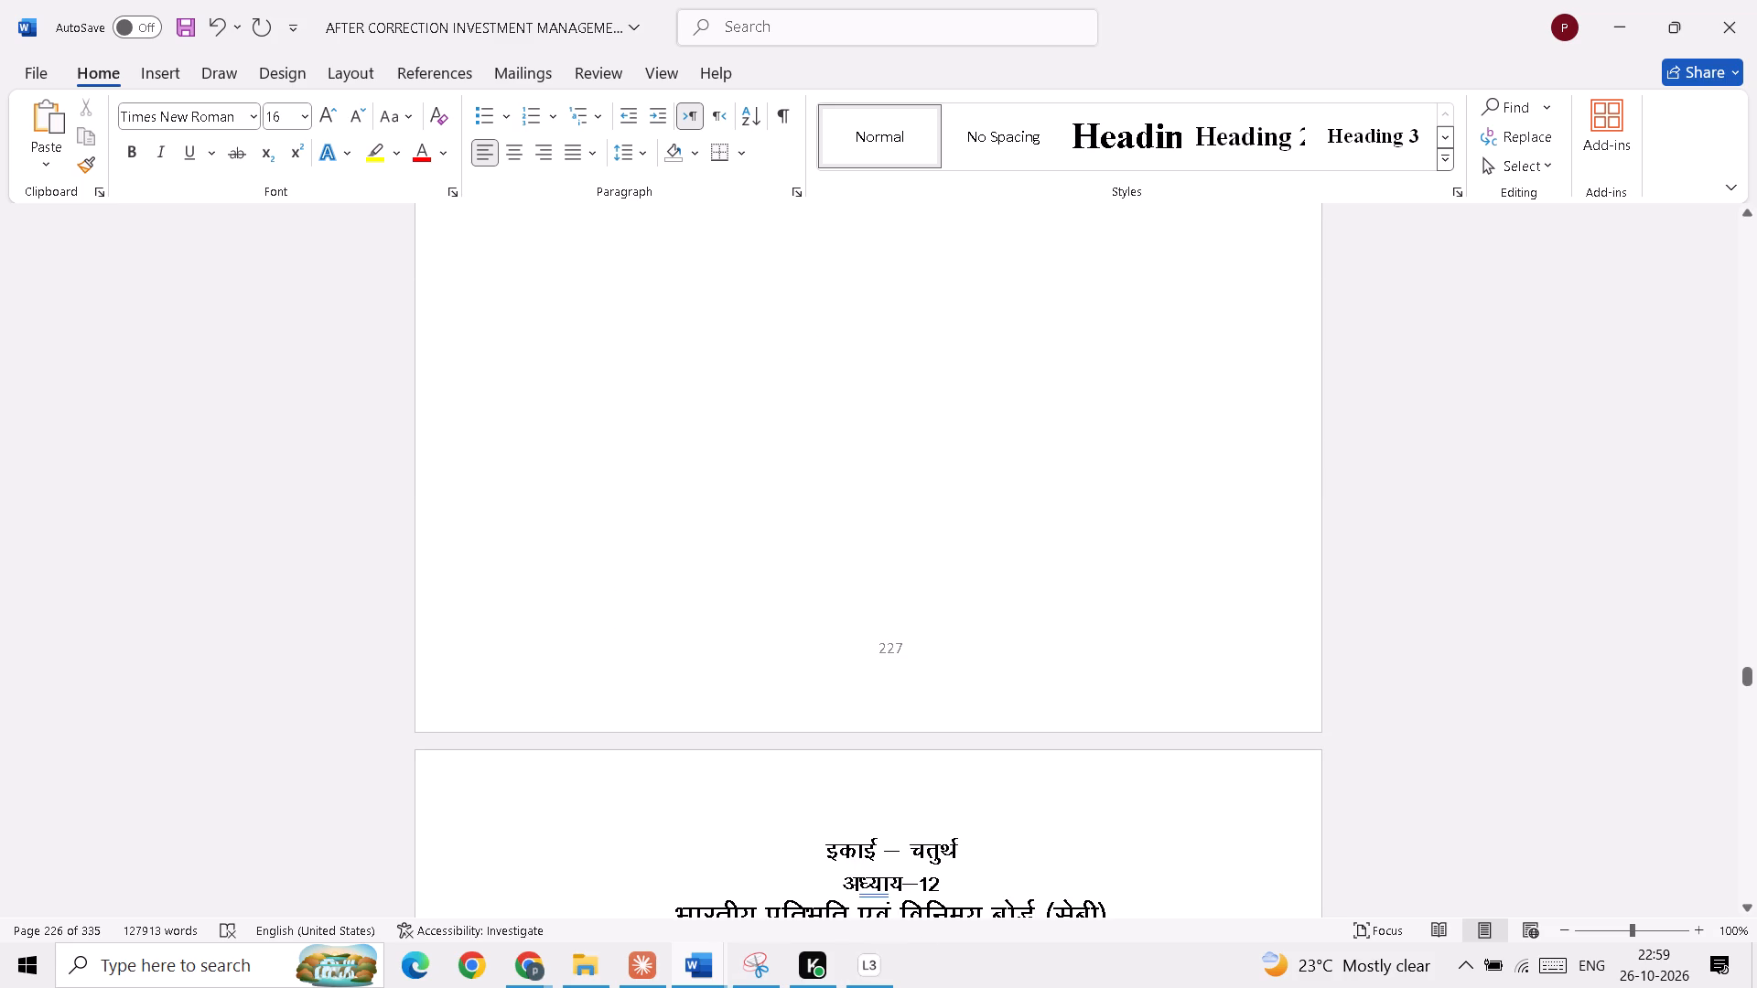
pyautogui.click(756, 823)
pyautogui.press('BackSpace')
pyautogui.press('BackSpace')
pyautogui.press('BackSpace')
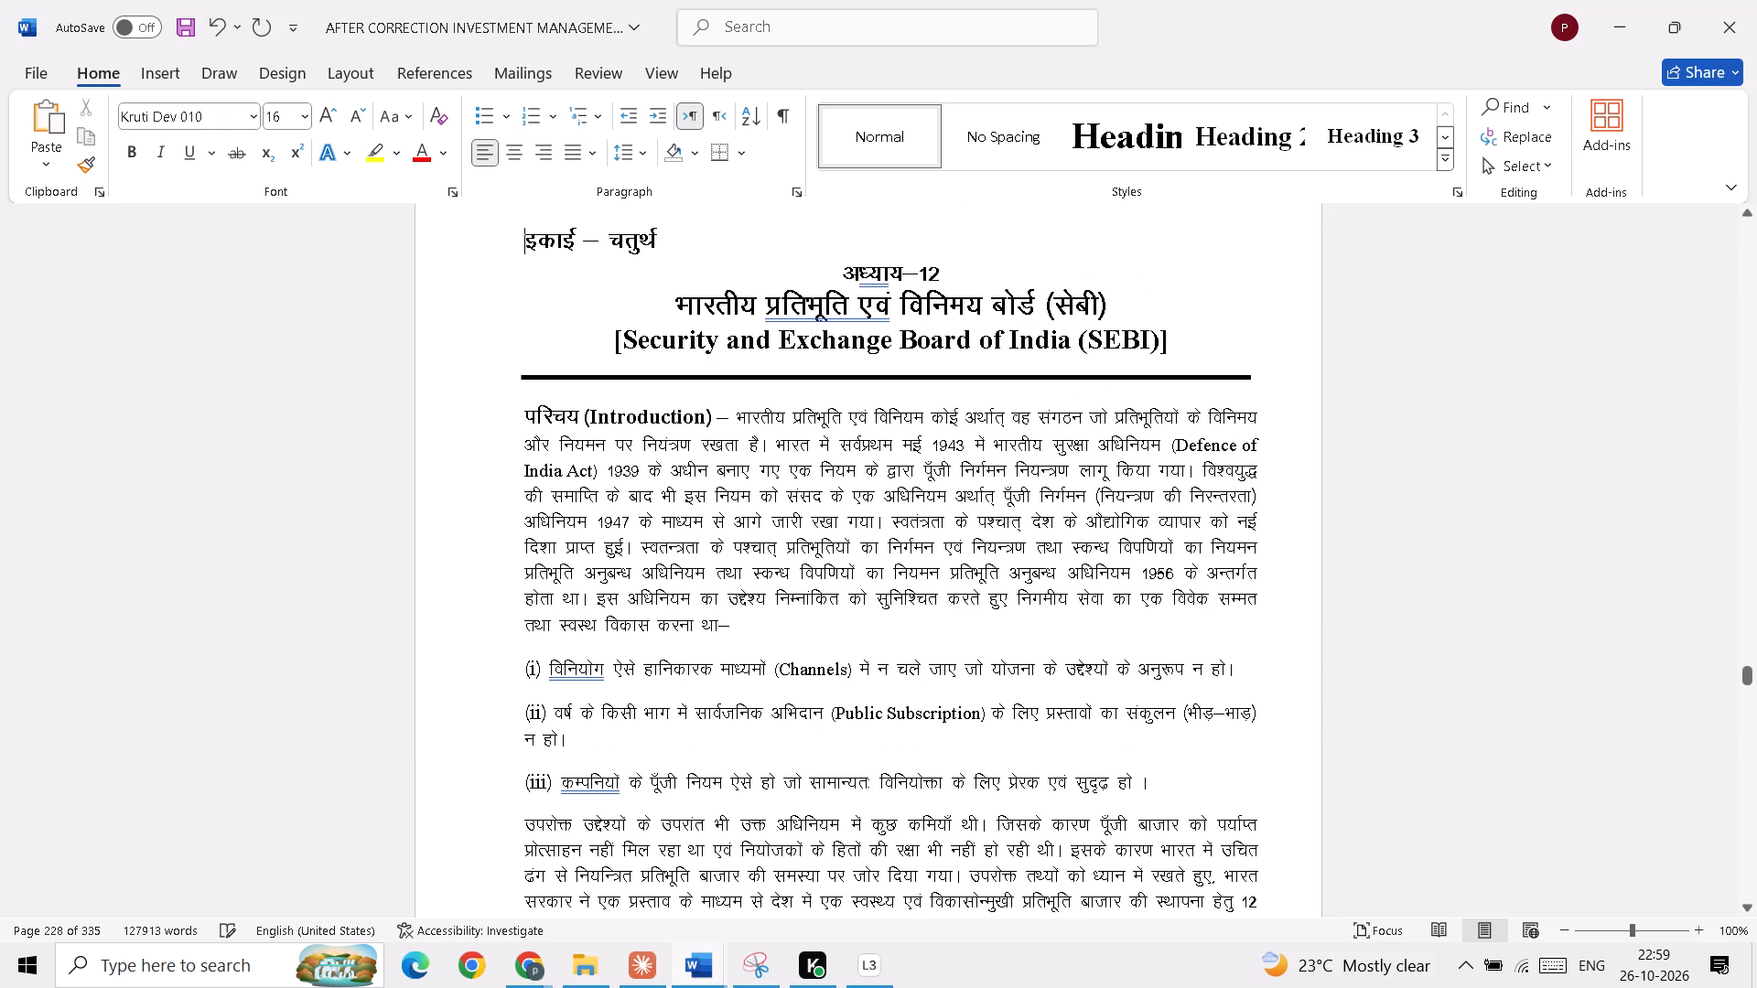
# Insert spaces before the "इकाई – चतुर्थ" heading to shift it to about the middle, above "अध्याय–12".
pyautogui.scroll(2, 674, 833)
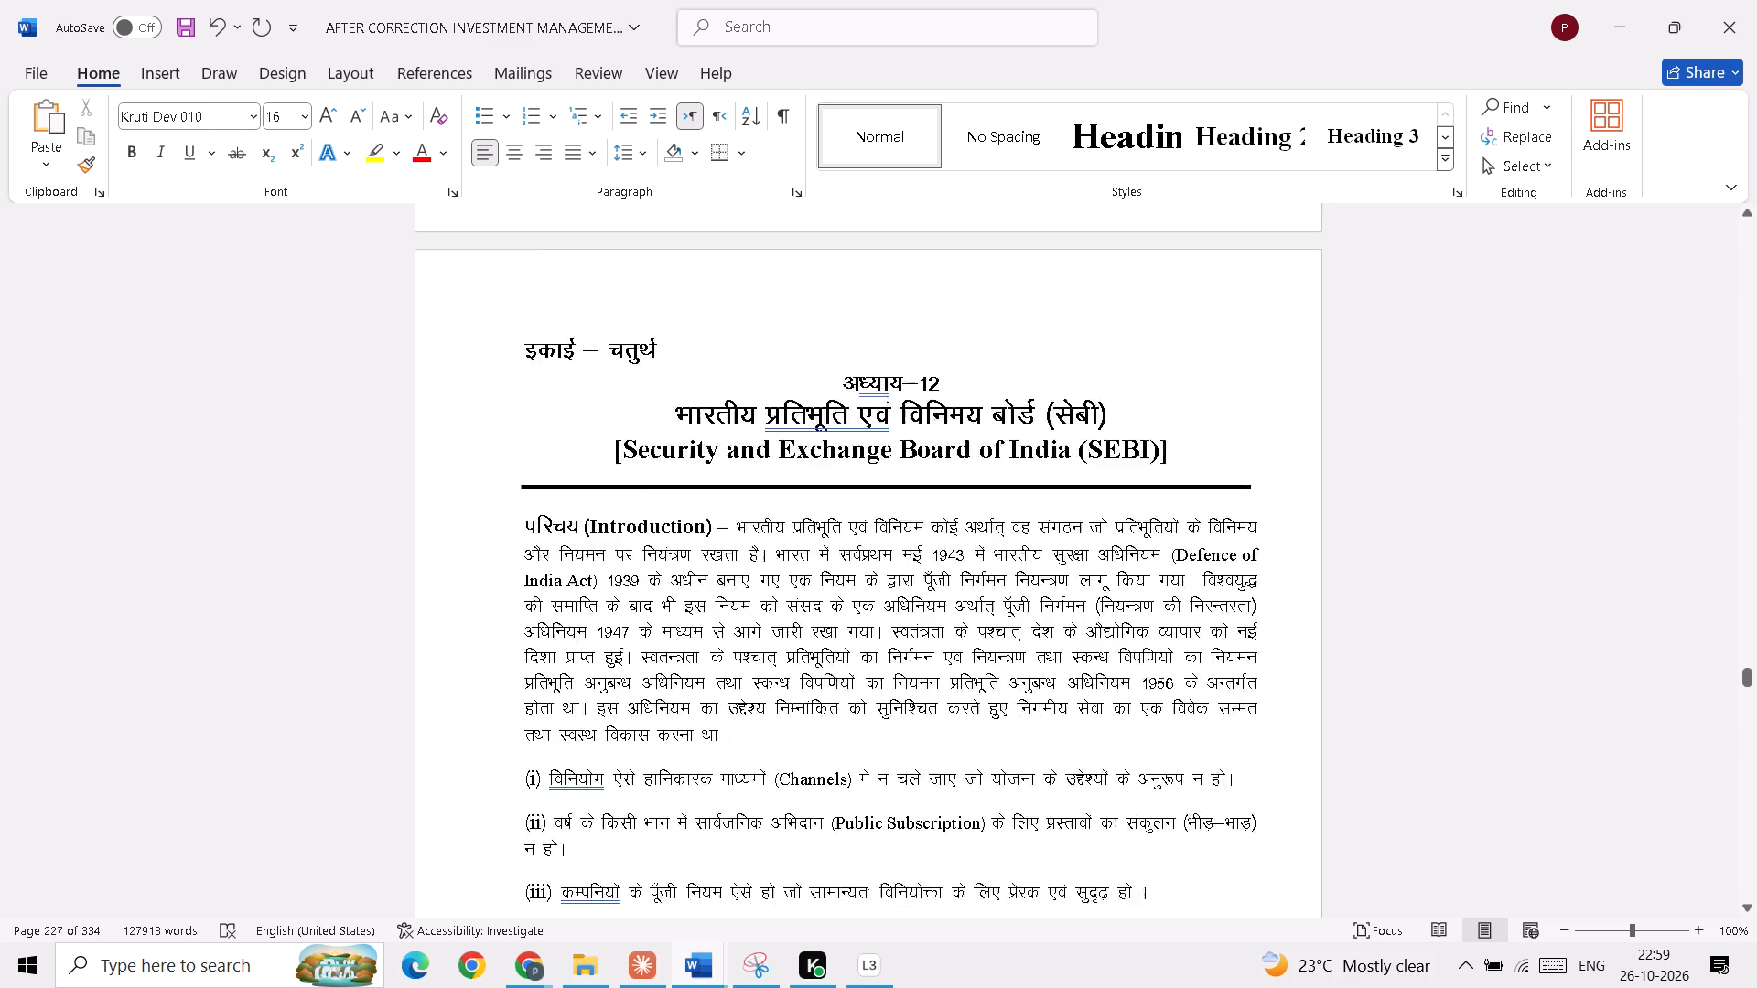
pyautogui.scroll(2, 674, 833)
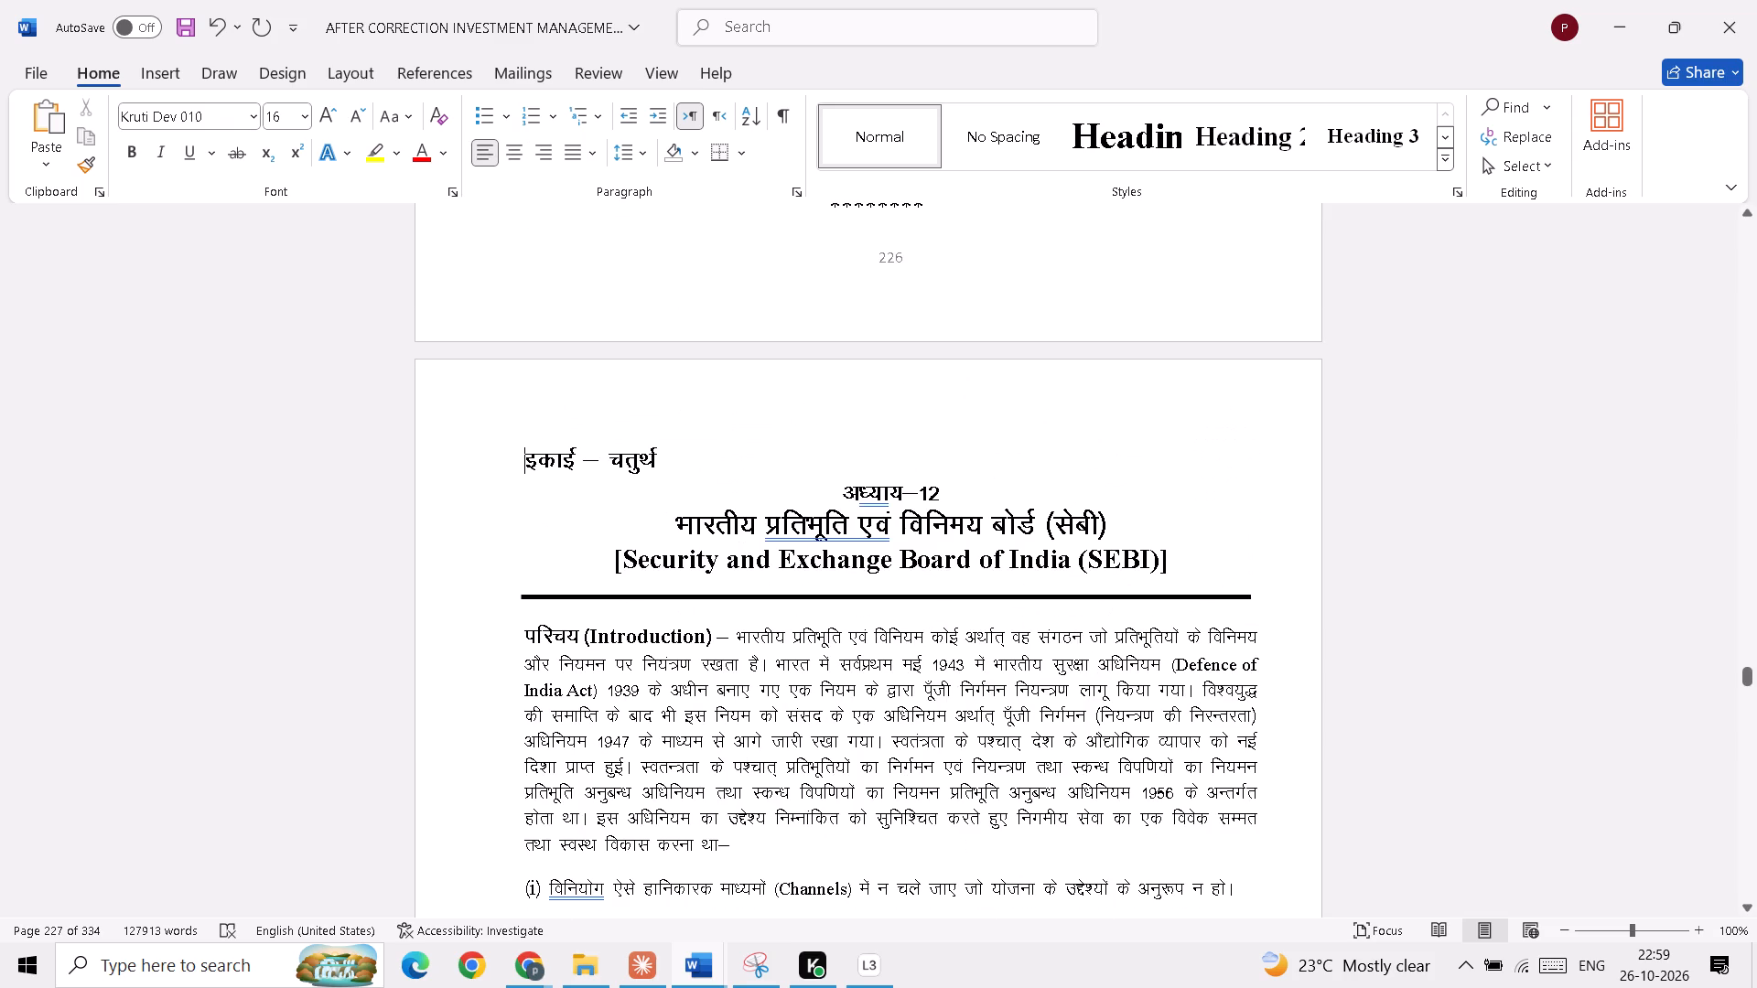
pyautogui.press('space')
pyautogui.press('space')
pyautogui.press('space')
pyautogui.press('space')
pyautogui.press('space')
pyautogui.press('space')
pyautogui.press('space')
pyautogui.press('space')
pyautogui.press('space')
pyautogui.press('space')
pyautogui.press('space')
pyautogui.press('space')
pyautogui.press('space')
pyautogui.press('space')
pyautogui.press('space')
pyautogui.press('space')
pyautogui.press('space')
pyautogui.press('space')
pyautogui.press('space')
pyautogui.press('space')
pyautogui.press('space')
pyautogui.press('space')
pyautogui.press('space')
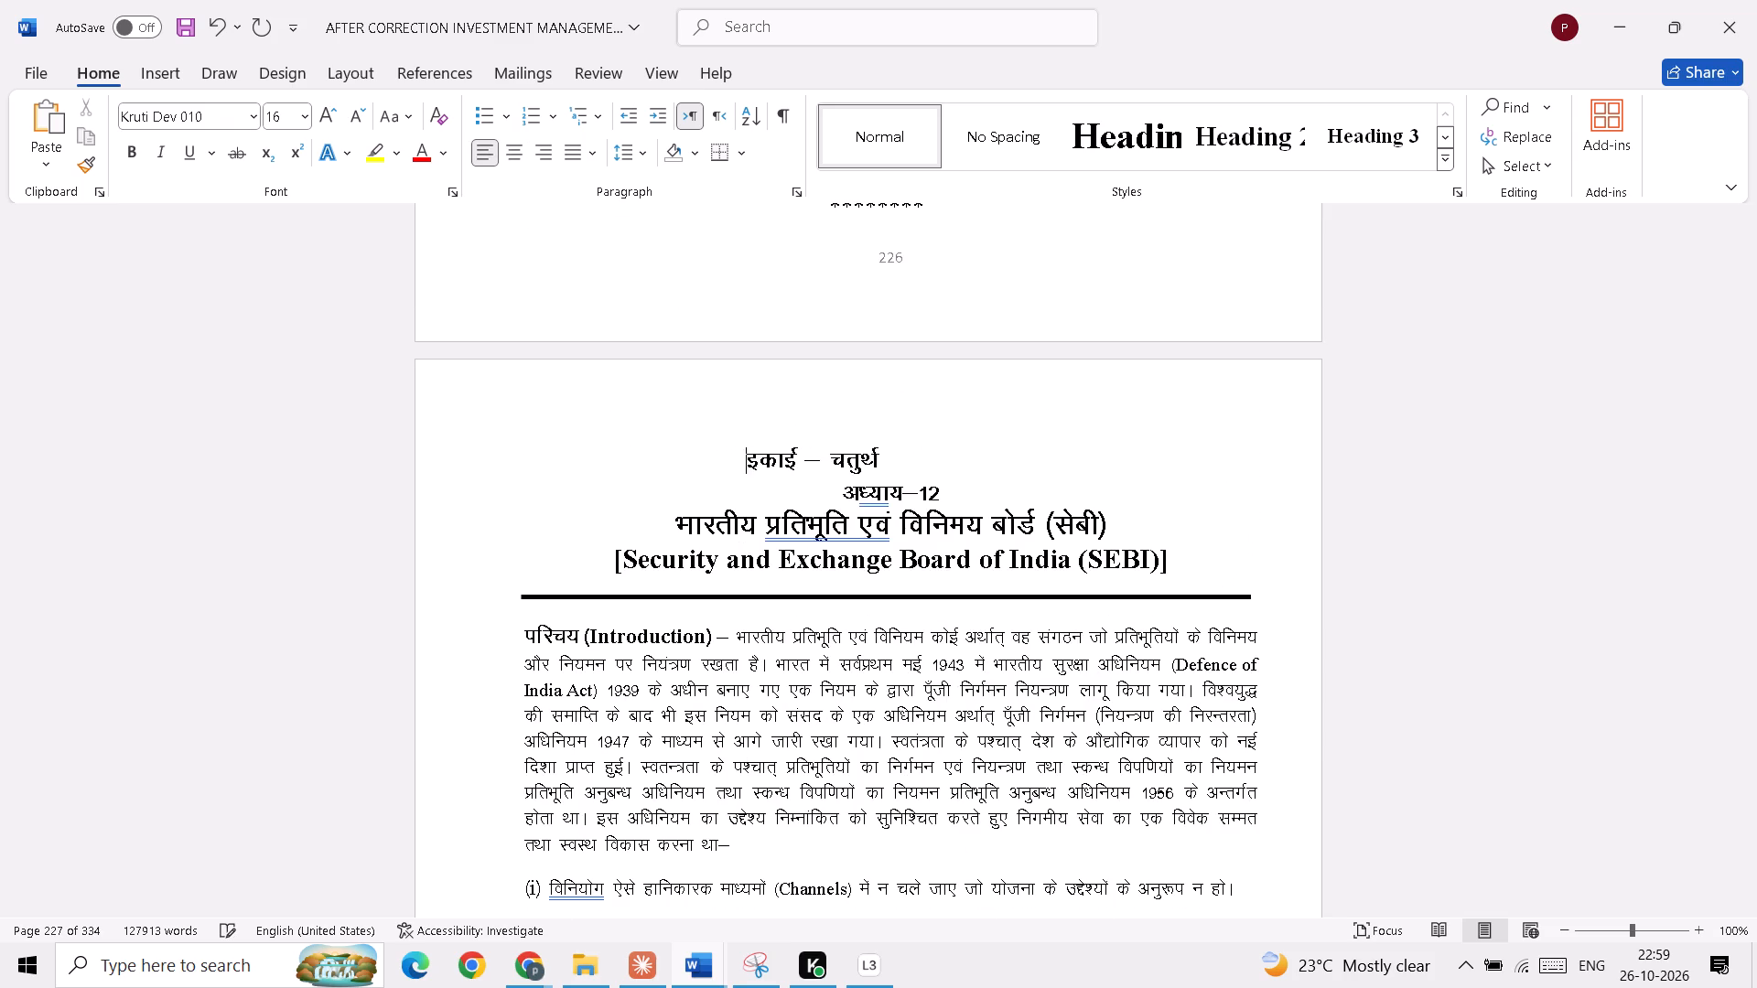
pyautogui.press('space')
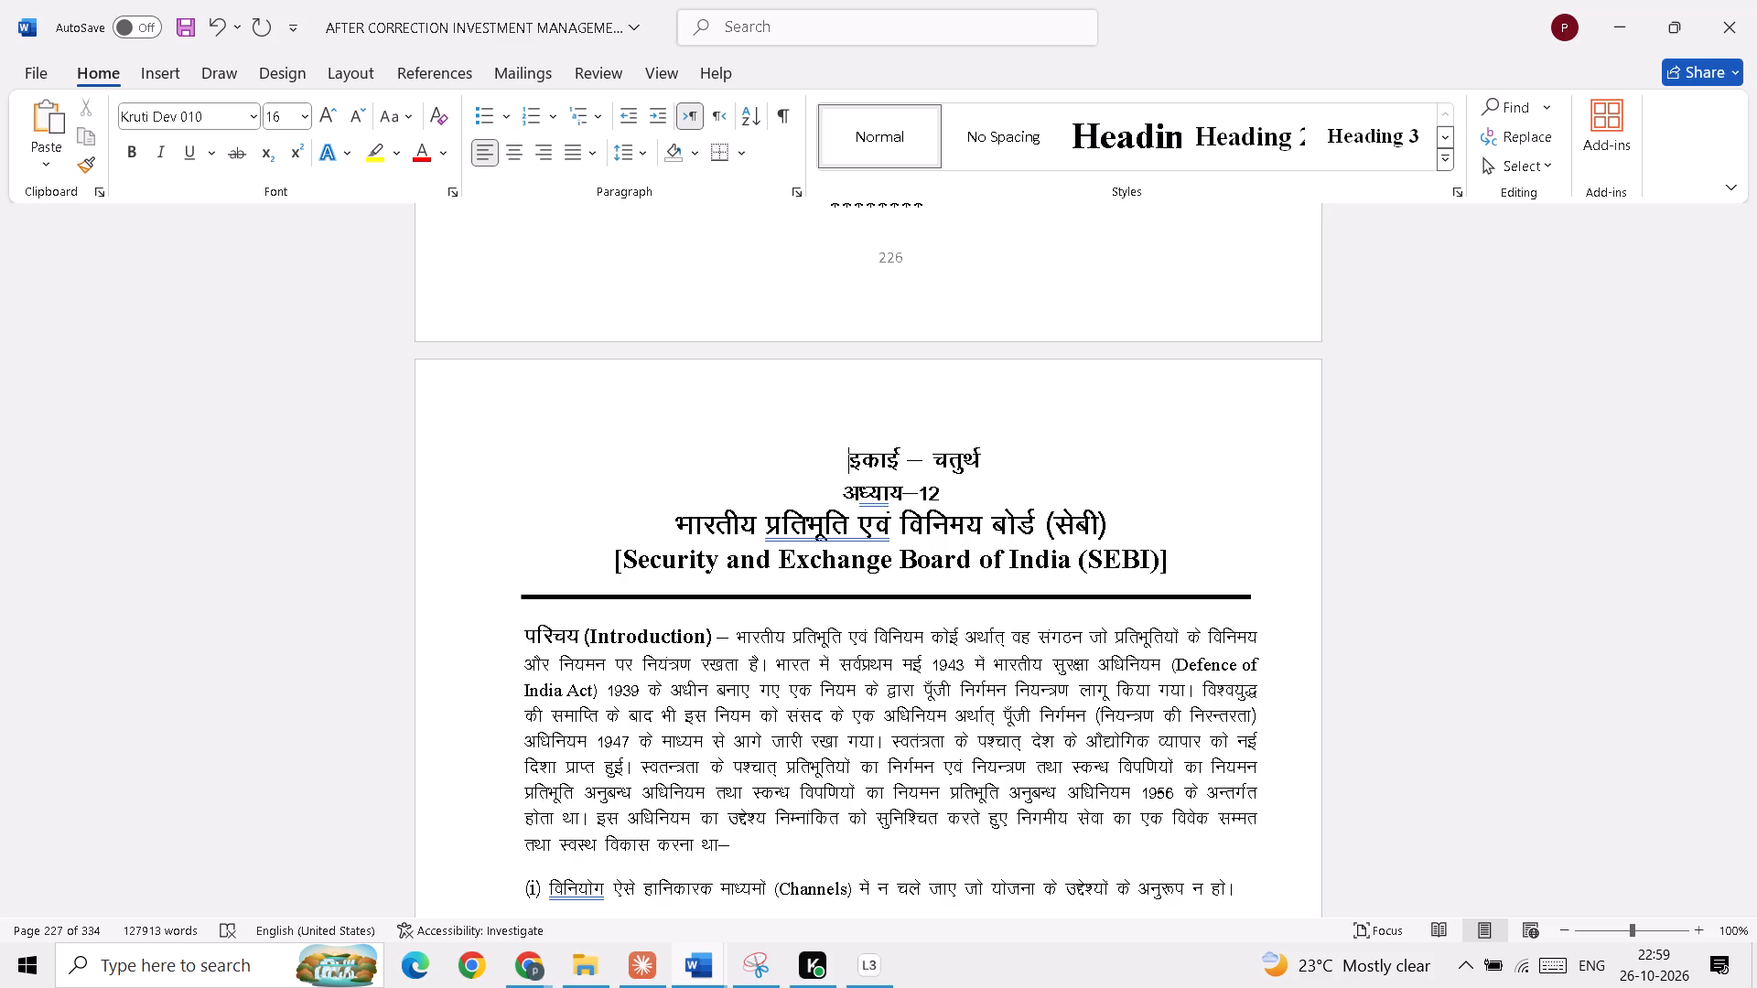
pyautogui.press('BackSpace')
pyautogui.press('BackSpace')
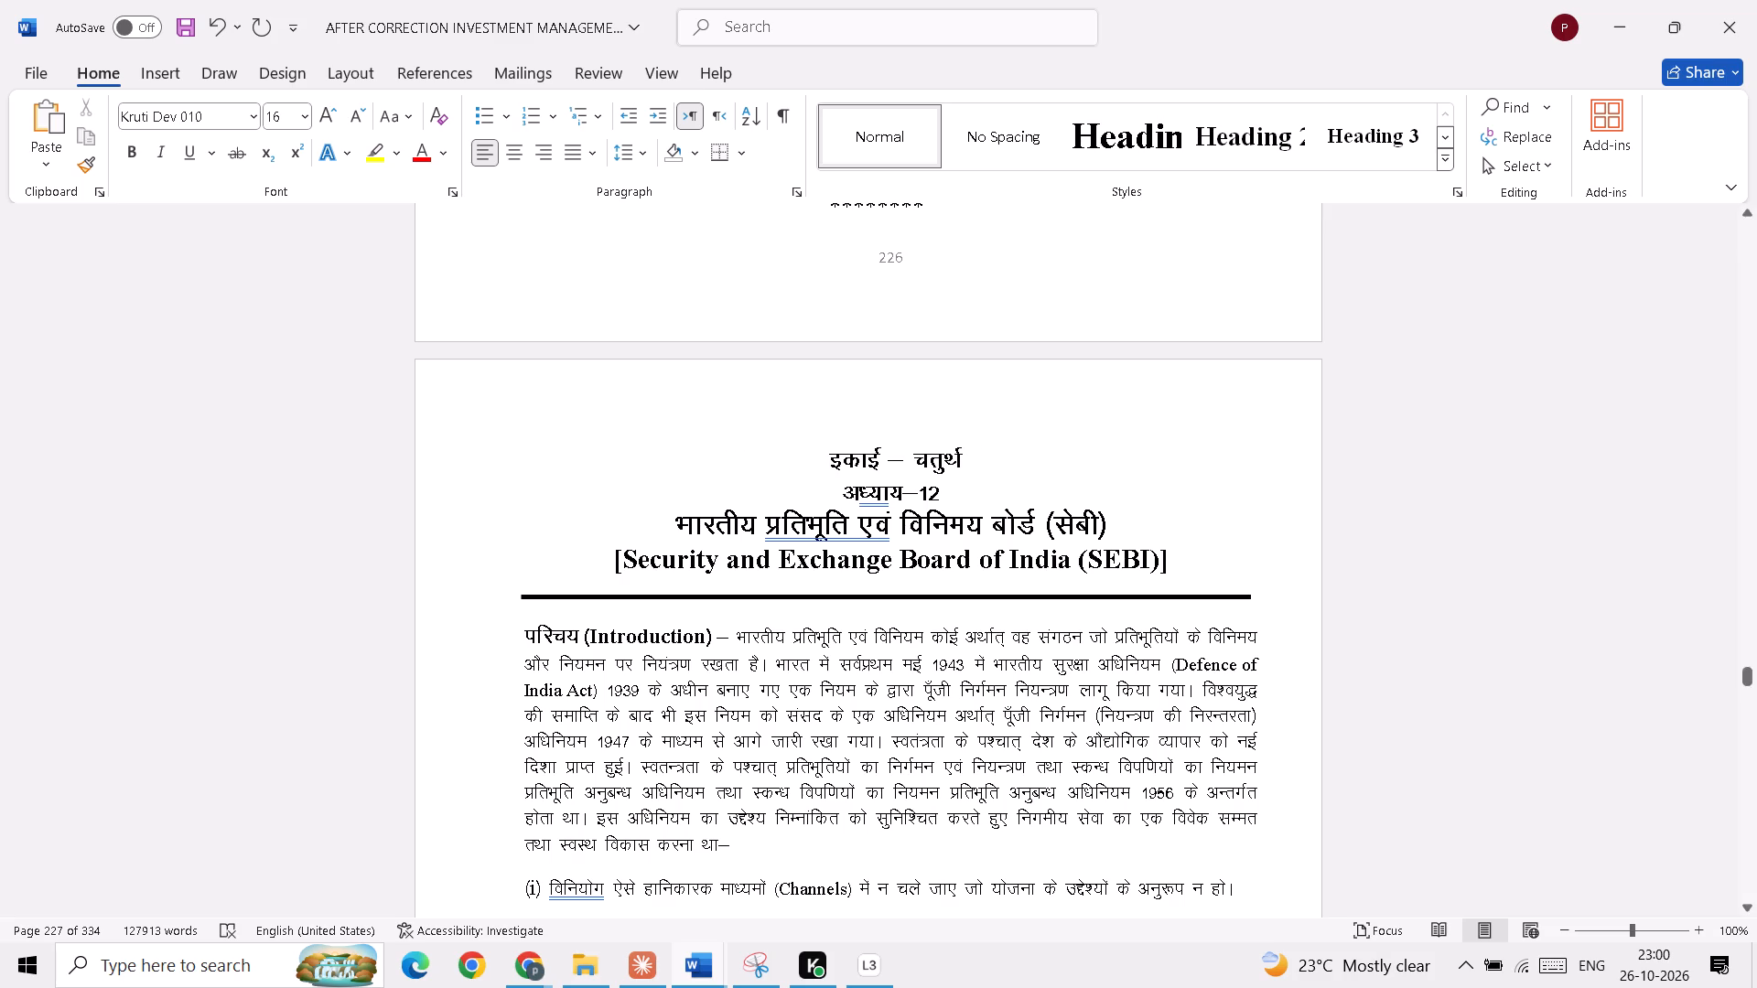
# Save the document.
pyautogui.click(192, 20)
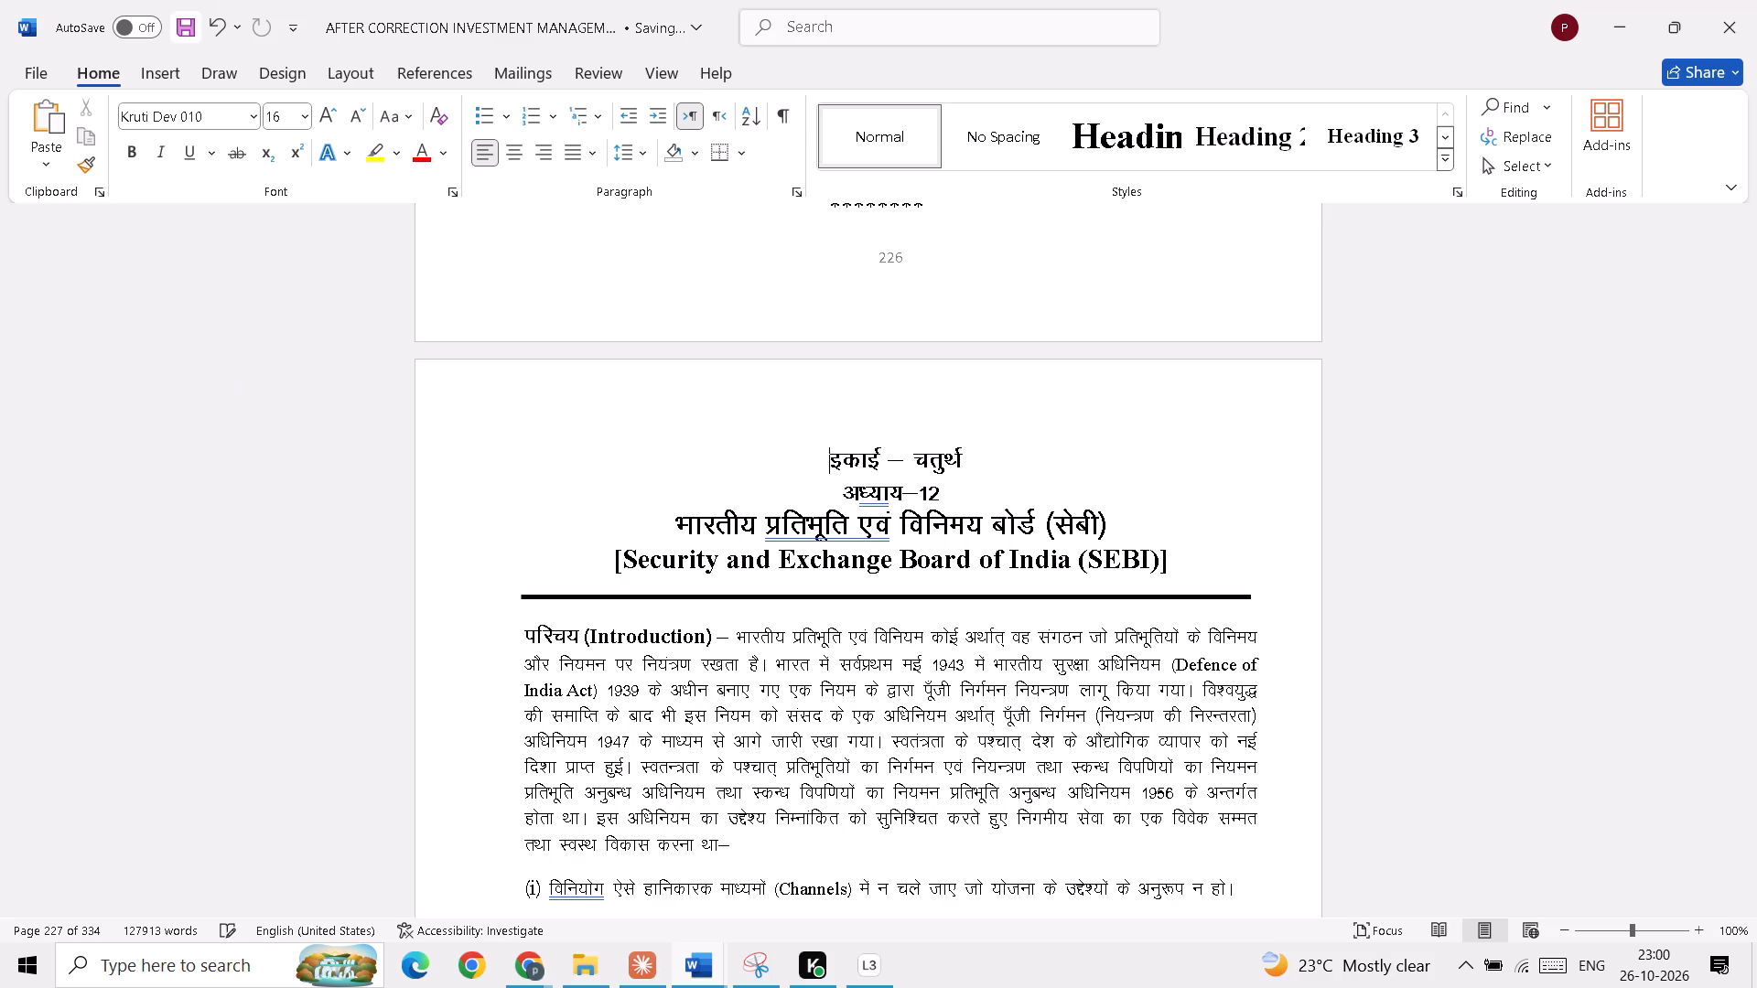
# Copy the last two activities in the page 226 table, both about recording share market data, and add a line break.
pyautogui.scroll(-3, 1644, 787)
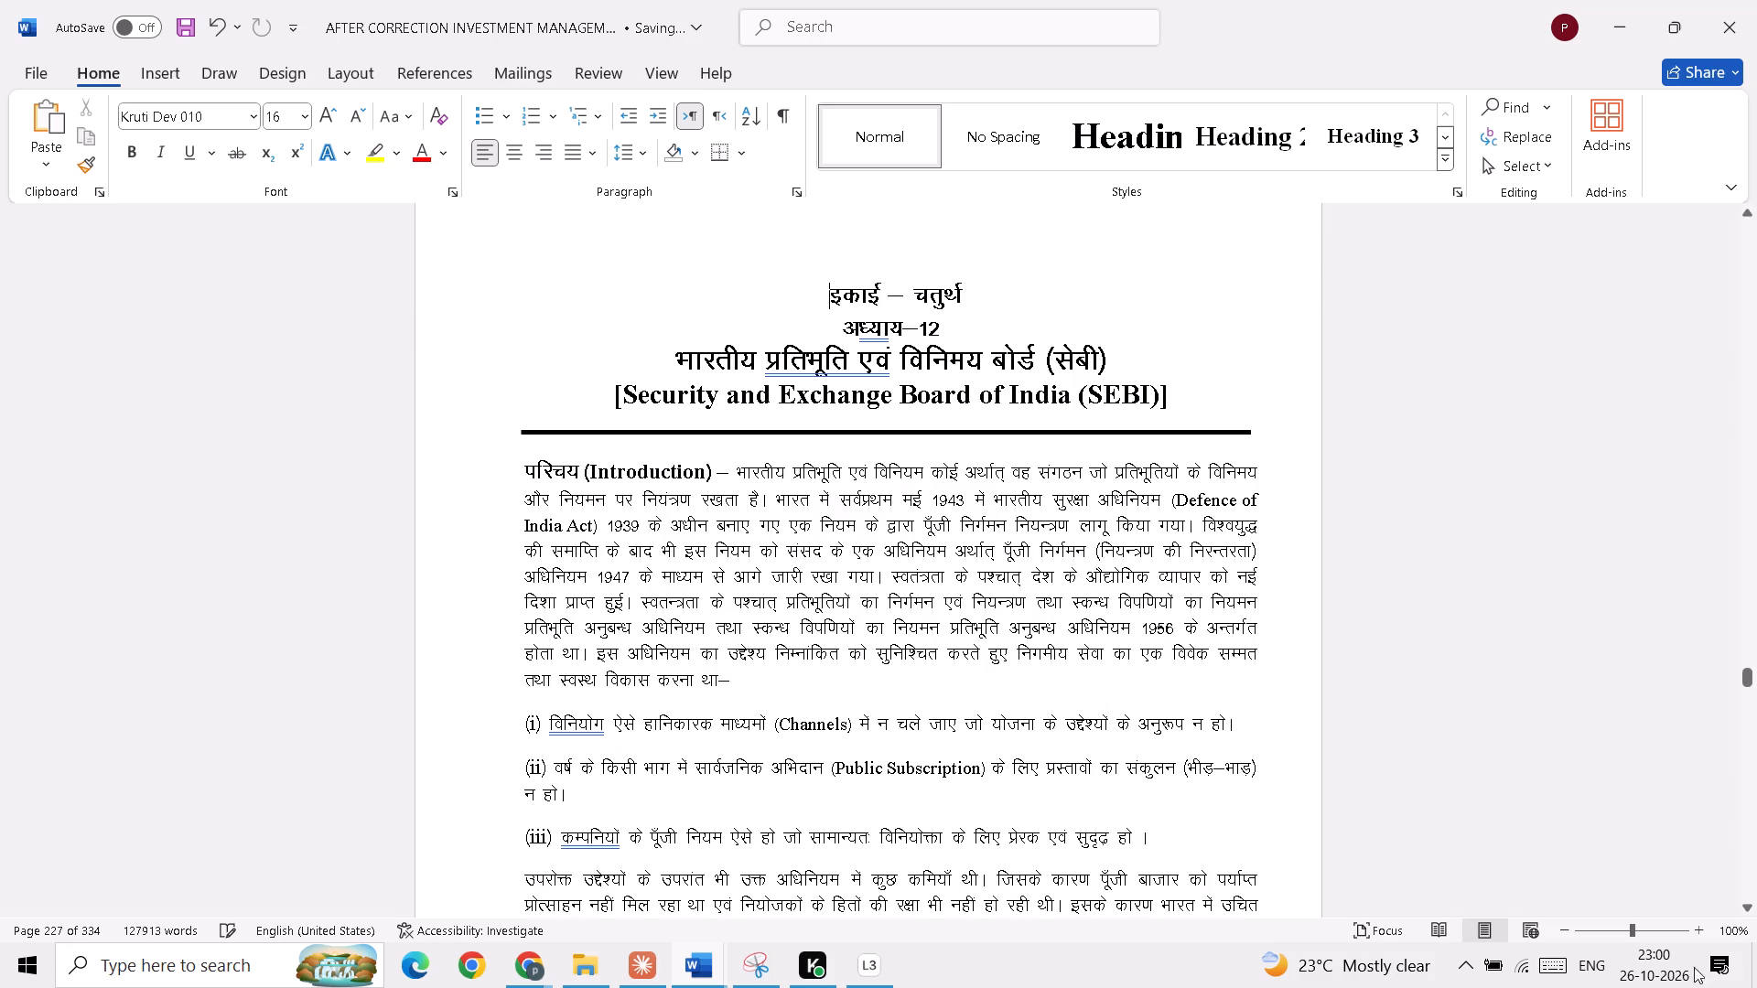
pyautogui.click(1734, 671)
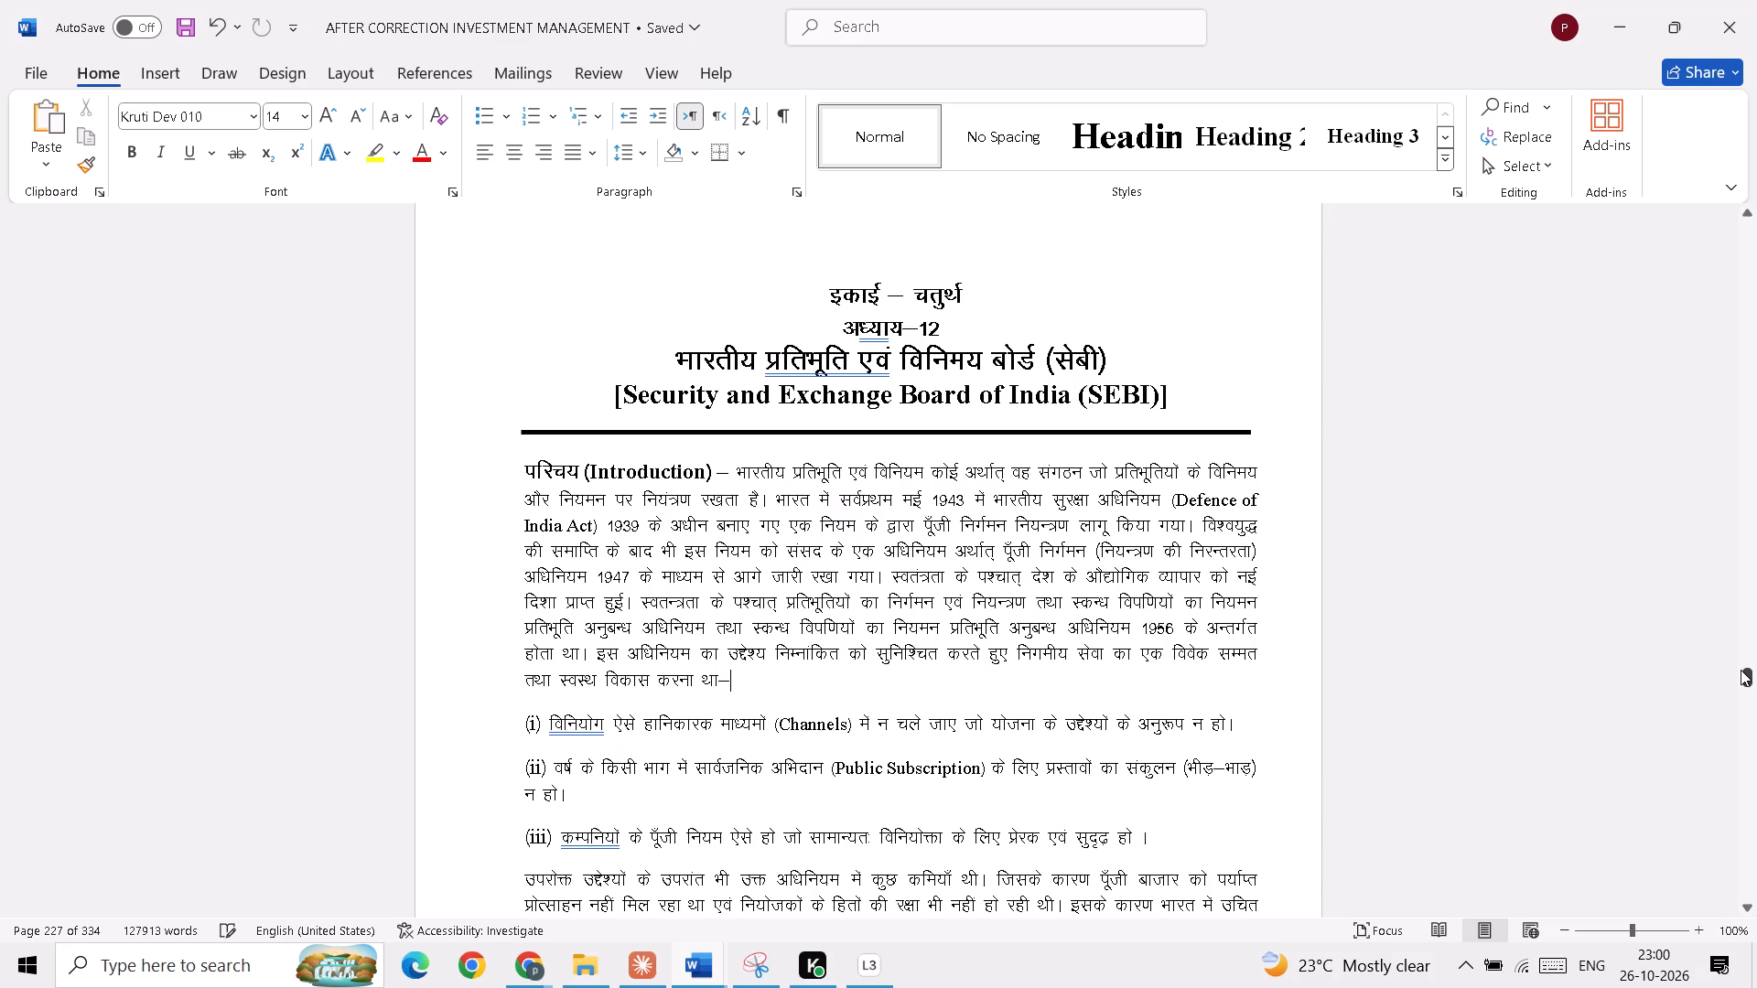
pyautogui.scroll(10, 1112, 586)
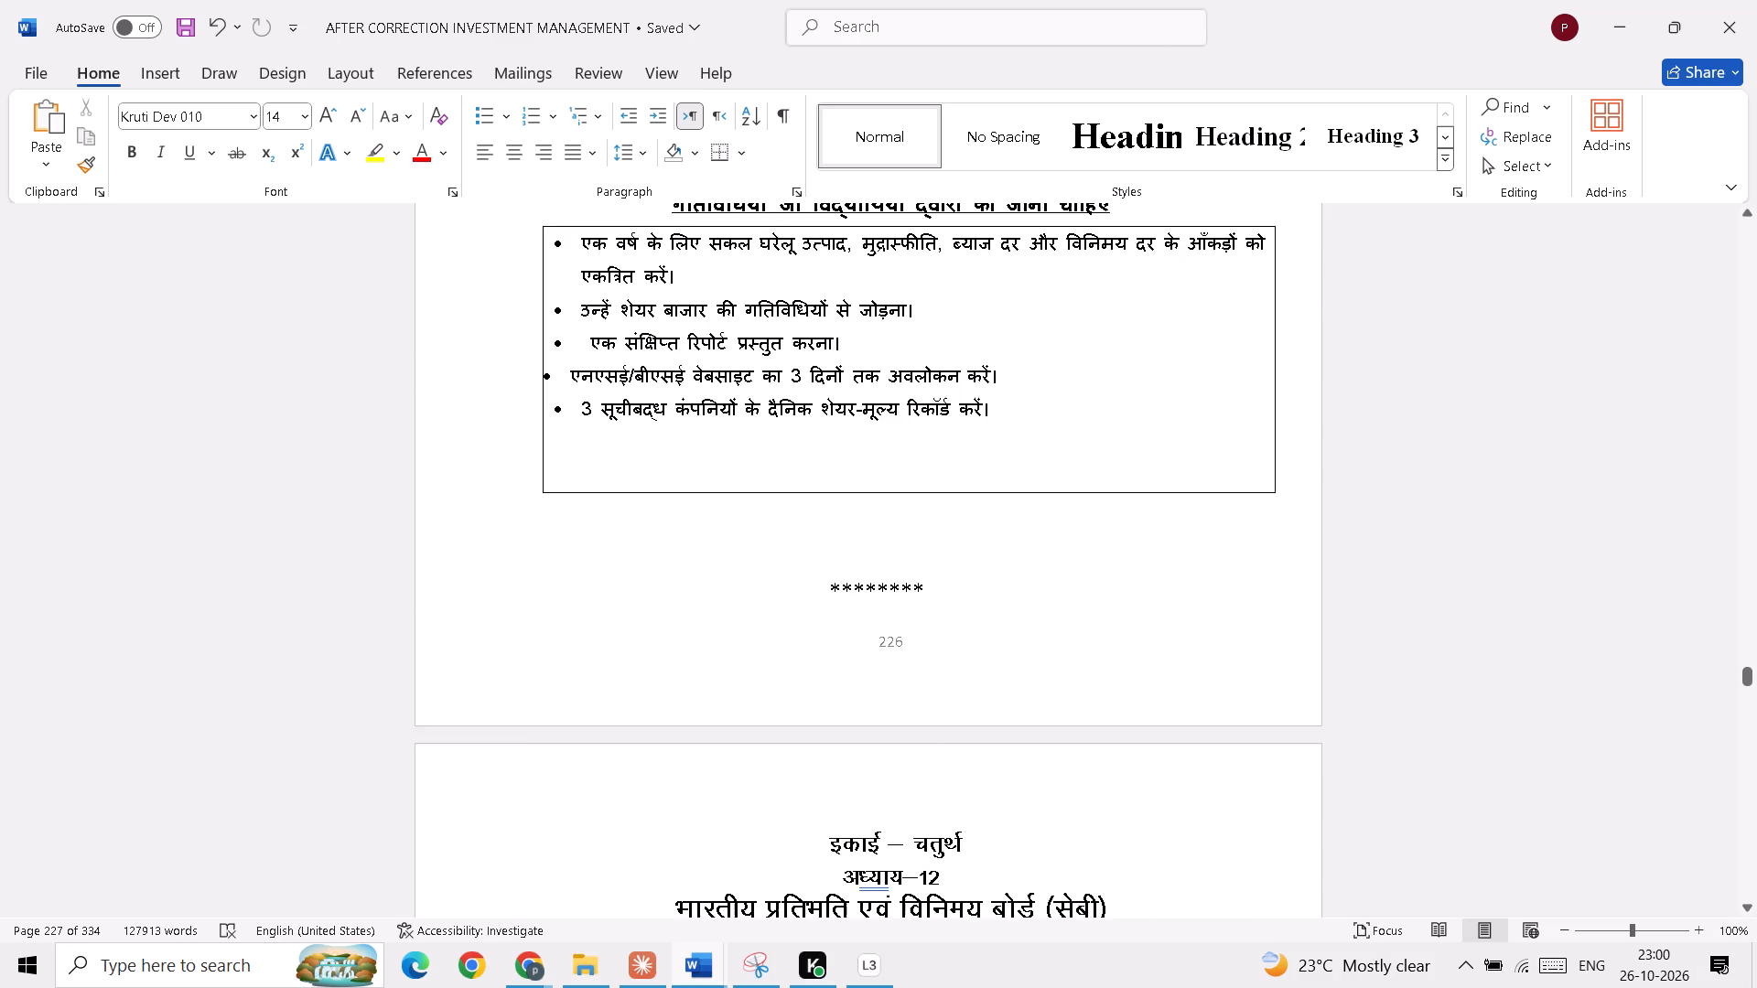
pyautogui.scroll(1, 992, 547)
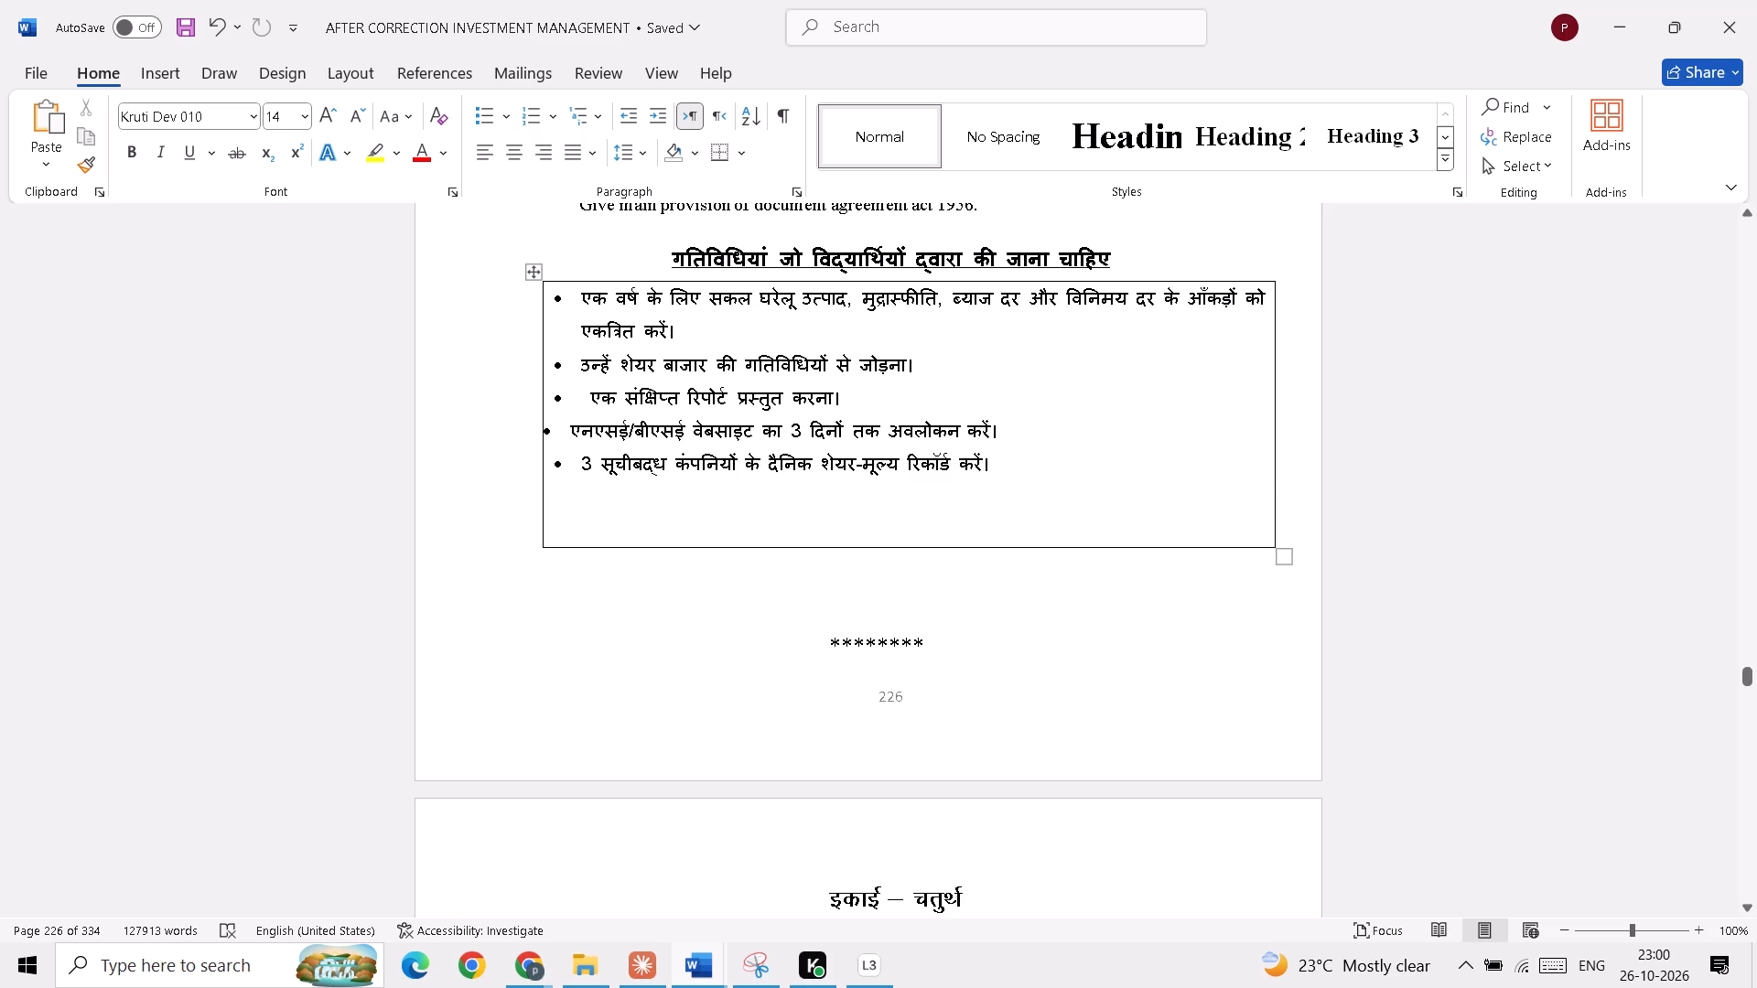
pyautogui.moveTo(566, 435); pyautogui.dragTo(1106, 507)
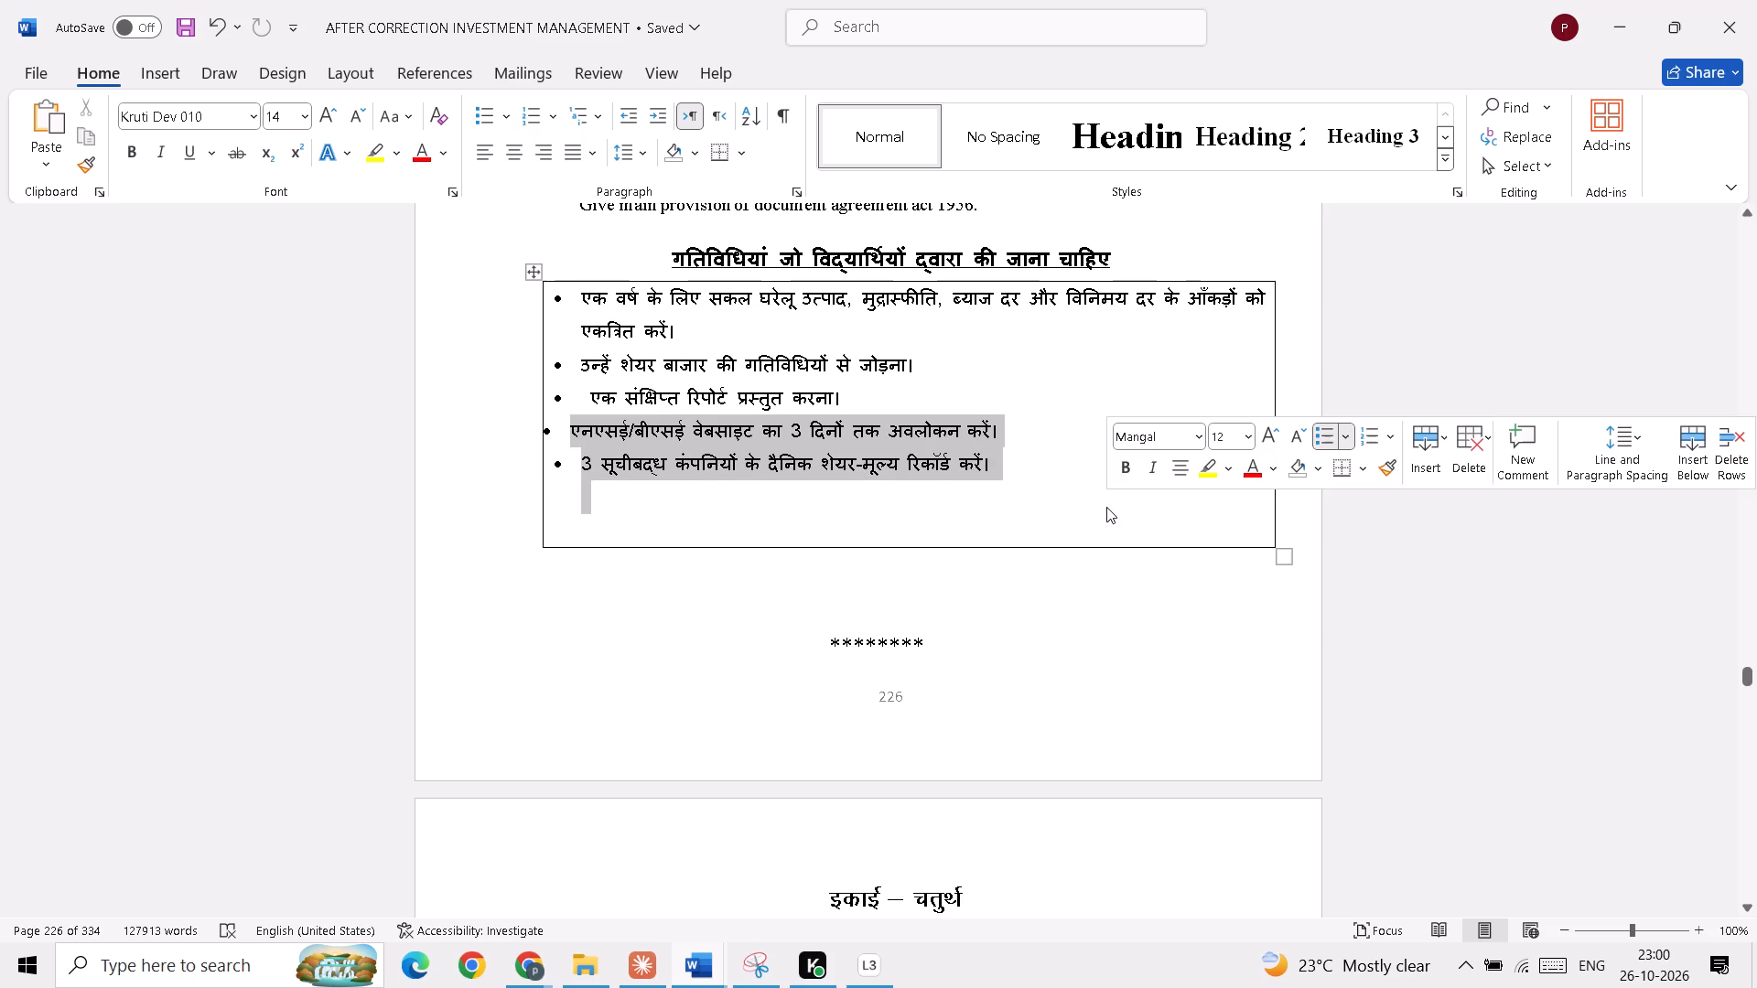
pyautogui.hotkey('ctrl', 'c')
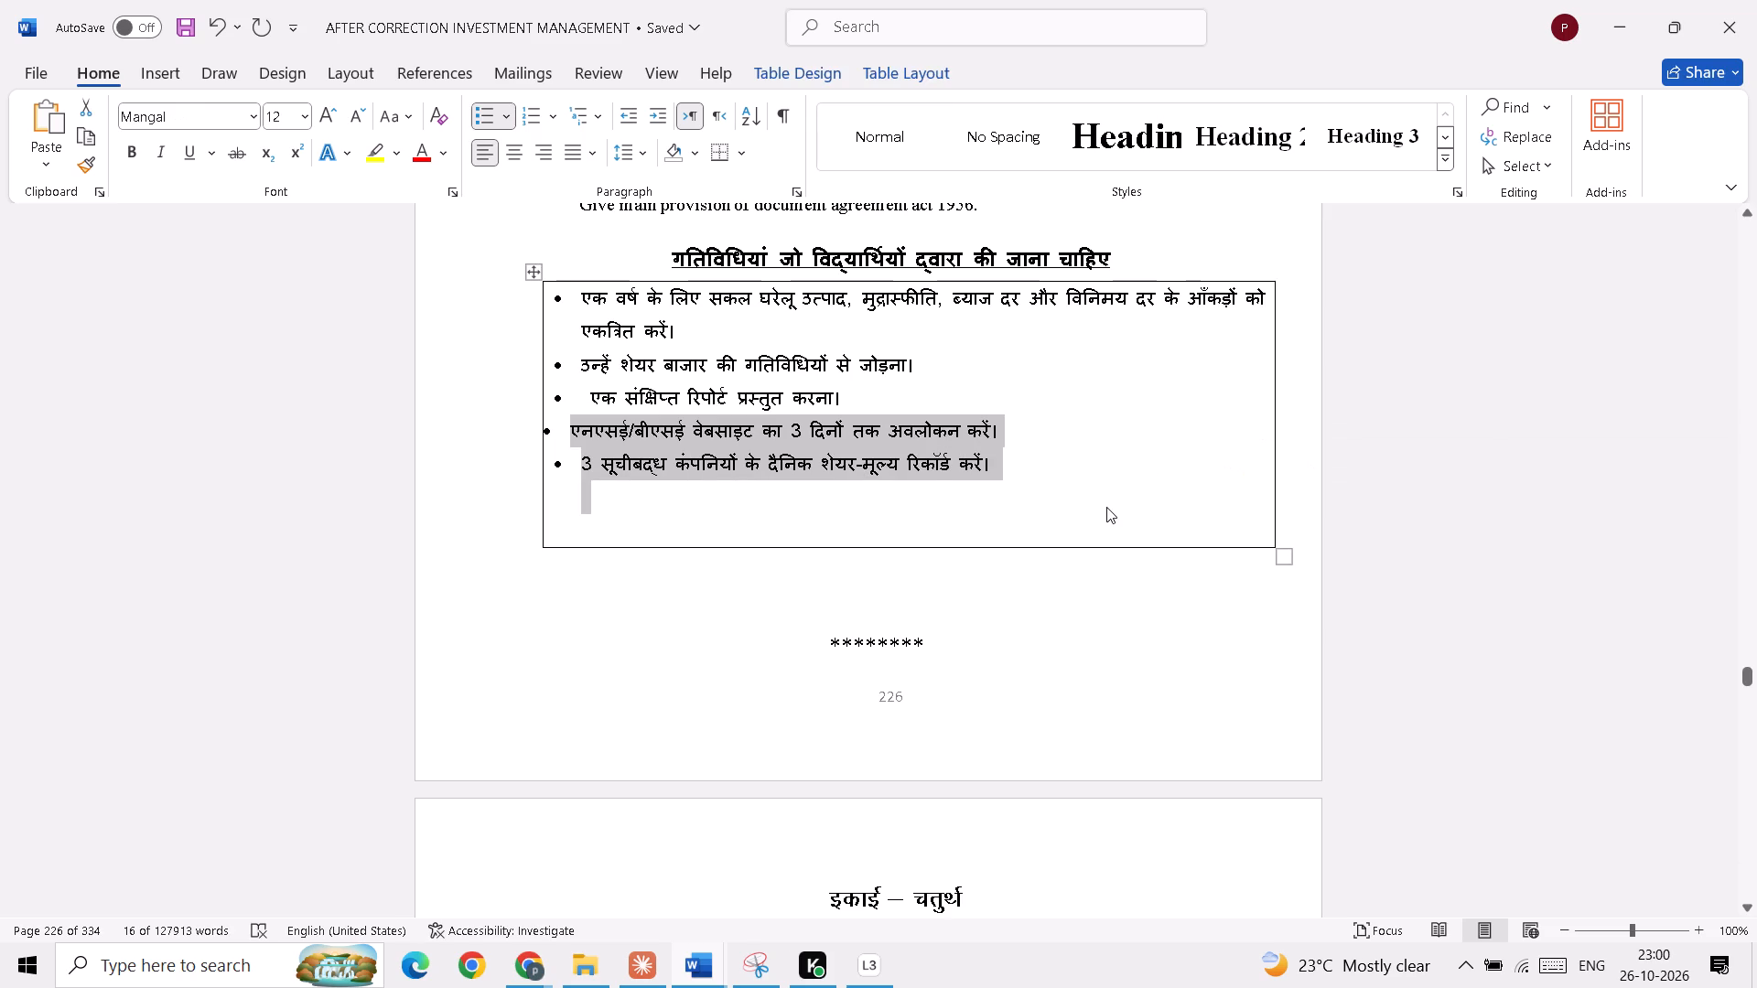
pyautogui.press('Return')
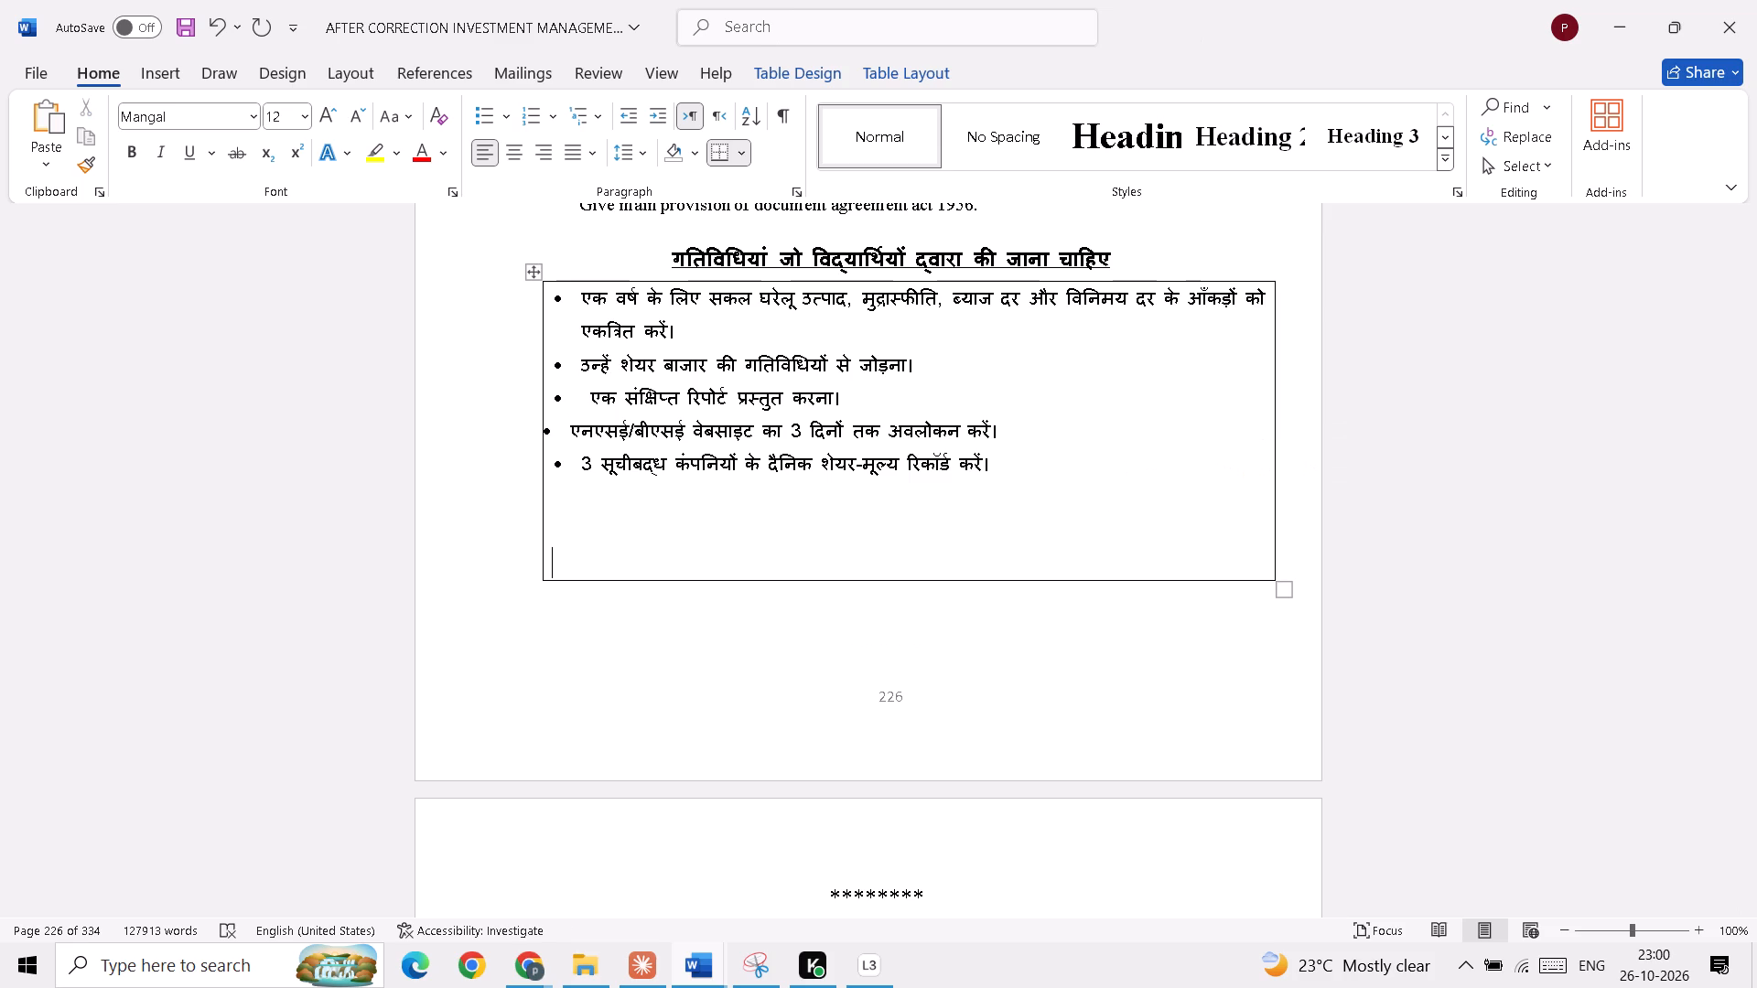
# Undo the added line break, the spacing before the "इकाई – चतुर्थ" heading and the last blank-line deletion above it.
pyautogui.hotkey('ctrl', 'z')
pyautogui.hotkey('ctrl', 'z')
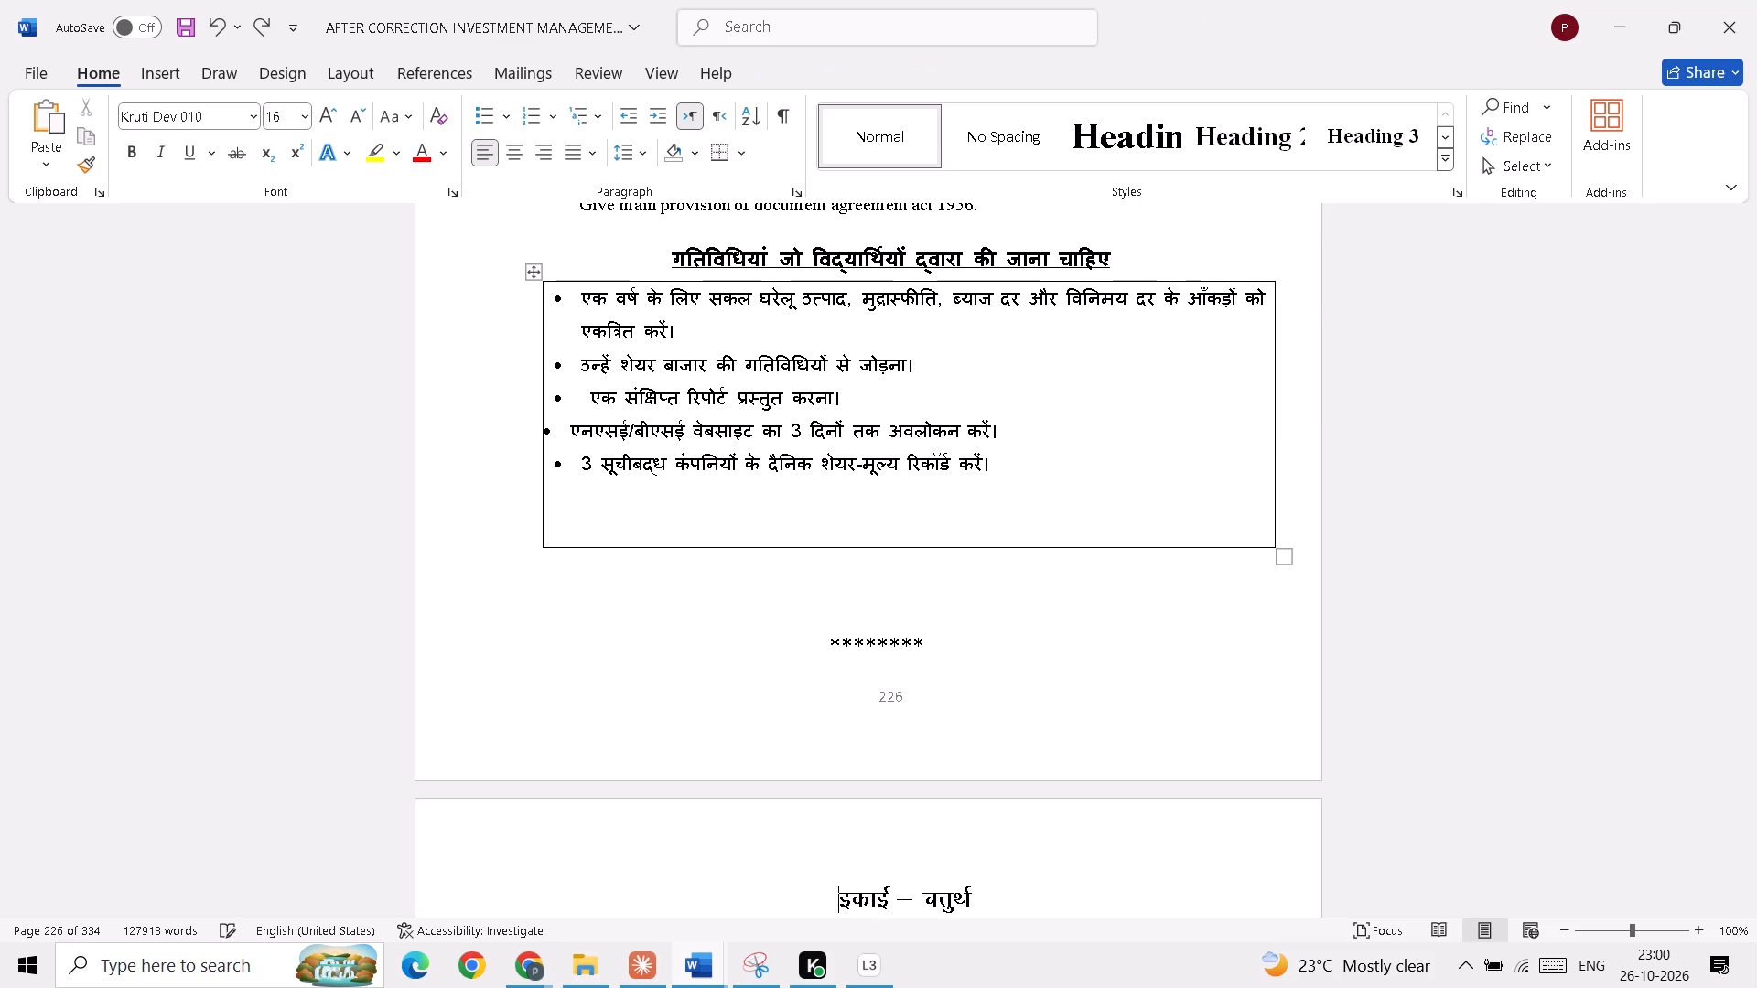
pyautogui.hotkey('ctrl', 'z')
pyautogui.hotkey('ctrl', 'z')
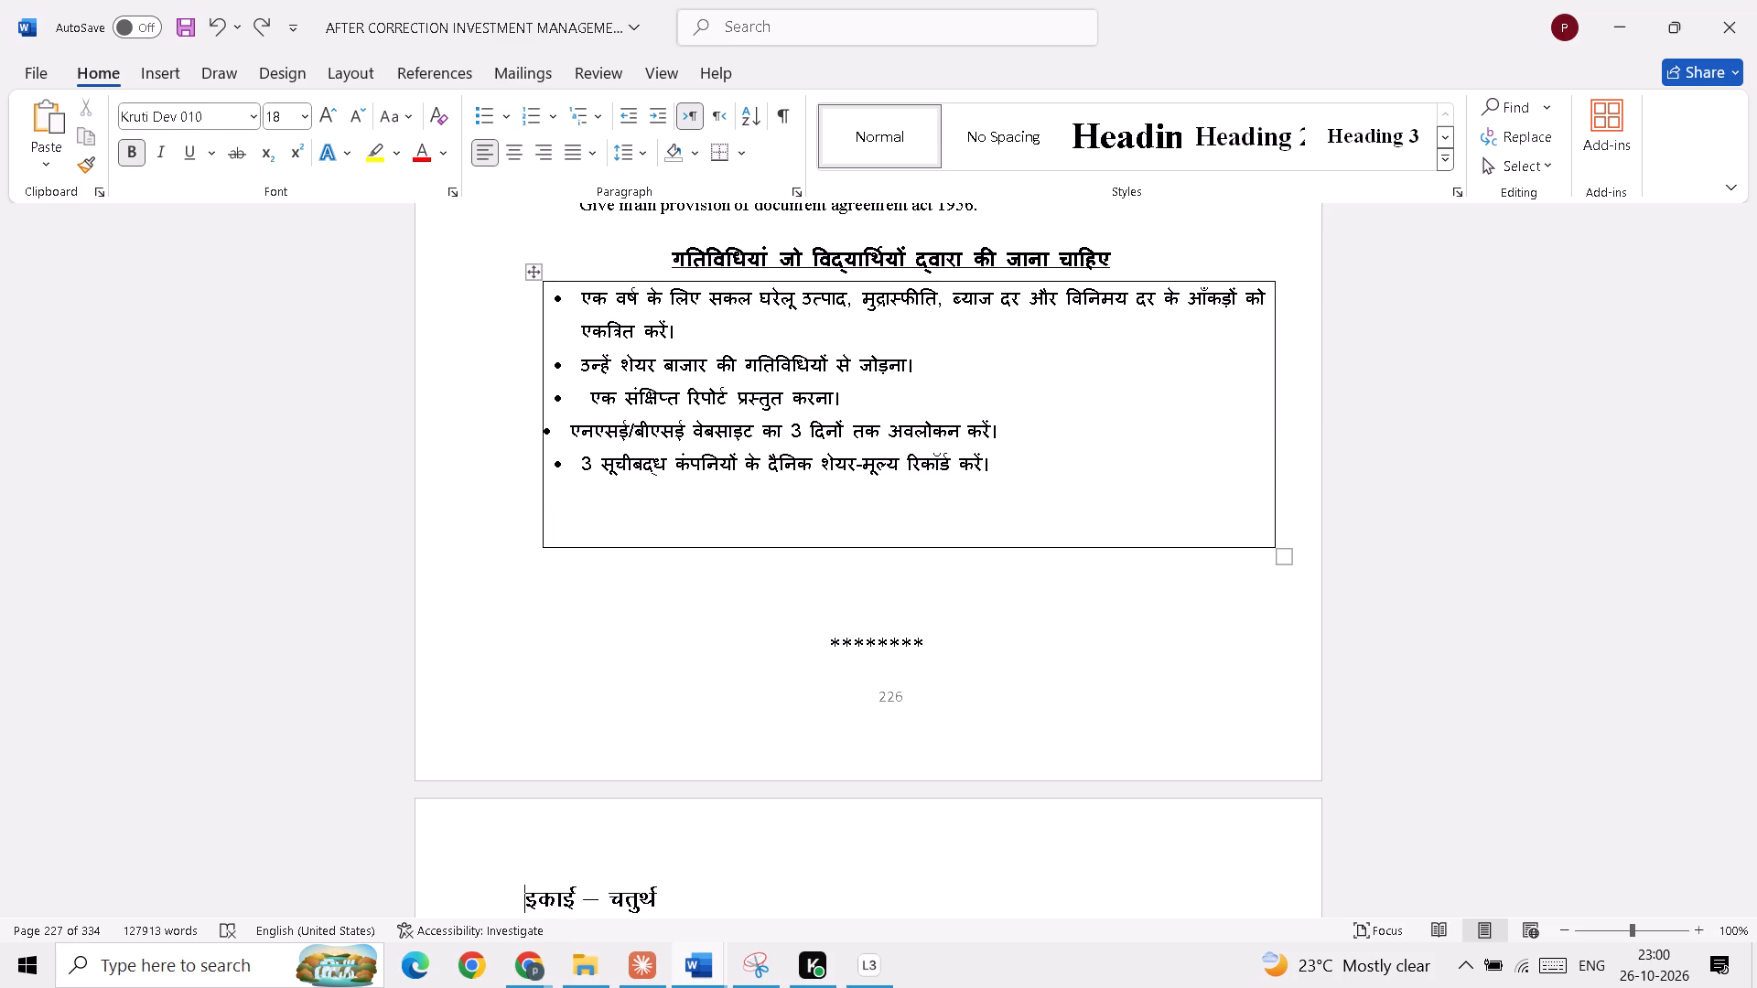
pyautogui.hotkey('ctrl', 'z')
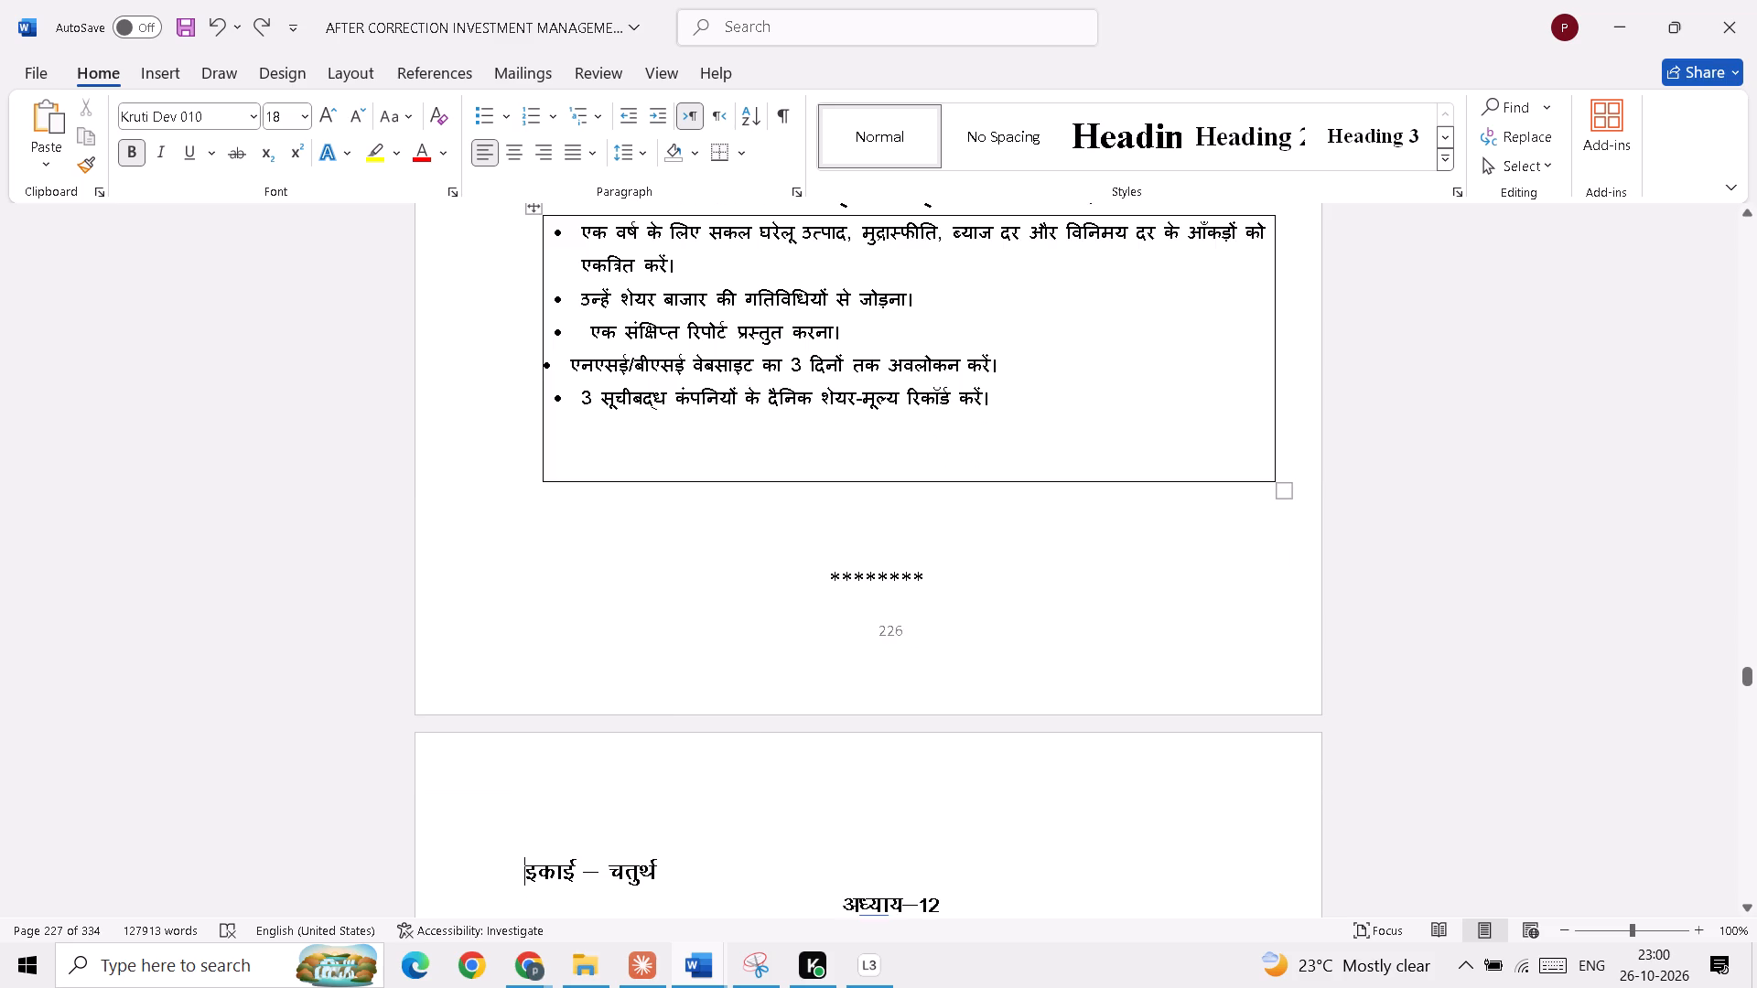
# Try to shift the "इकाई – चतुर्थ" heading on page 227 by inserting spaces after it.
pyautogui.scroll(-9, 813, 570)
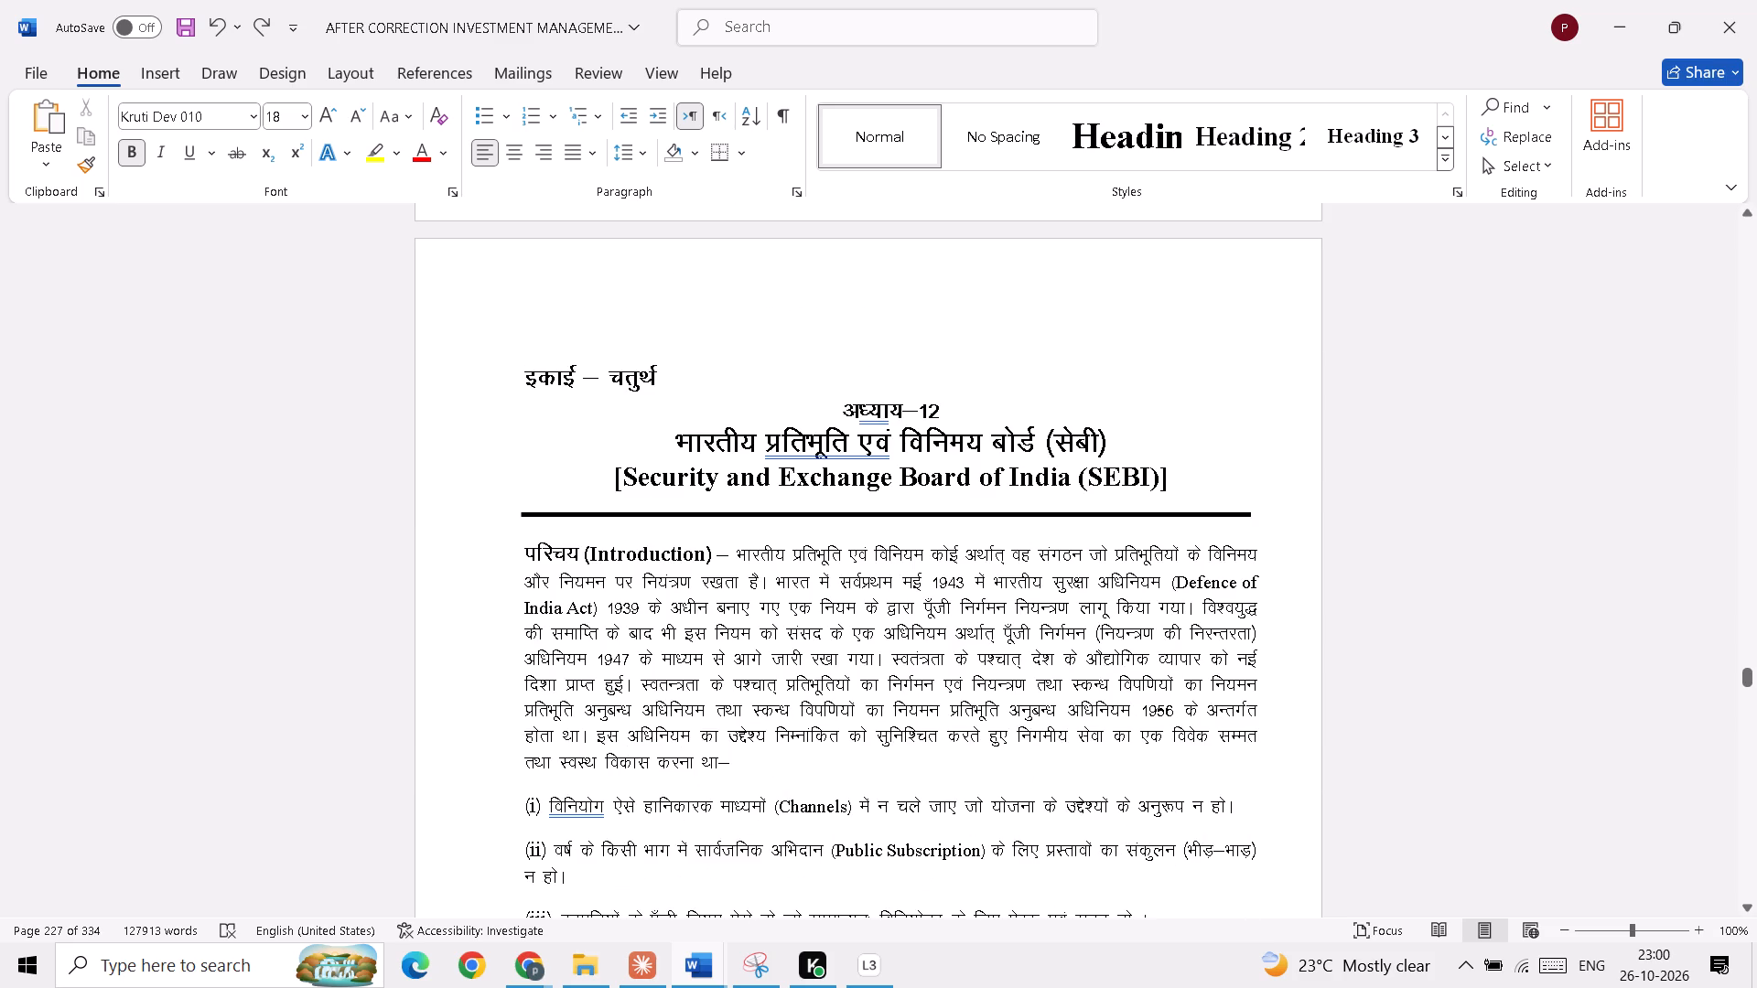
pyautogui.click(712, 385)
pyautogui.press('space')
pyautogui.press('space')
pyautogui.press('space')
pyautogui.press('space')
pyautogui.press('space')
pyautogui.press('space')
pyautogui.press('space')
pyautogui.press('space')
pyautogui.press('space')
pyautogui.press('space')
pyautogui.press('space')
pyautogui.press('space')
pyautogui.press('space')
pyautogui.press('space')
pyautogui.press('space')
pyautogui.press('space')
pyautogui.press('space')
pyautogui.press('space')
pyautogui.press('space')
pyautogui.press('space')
# Insert spaces before the "इकाई – चतुर्थ" heading on page 227 to bring it roughly centred above "अध्याय–12".
pyautogui.click(520, 351)
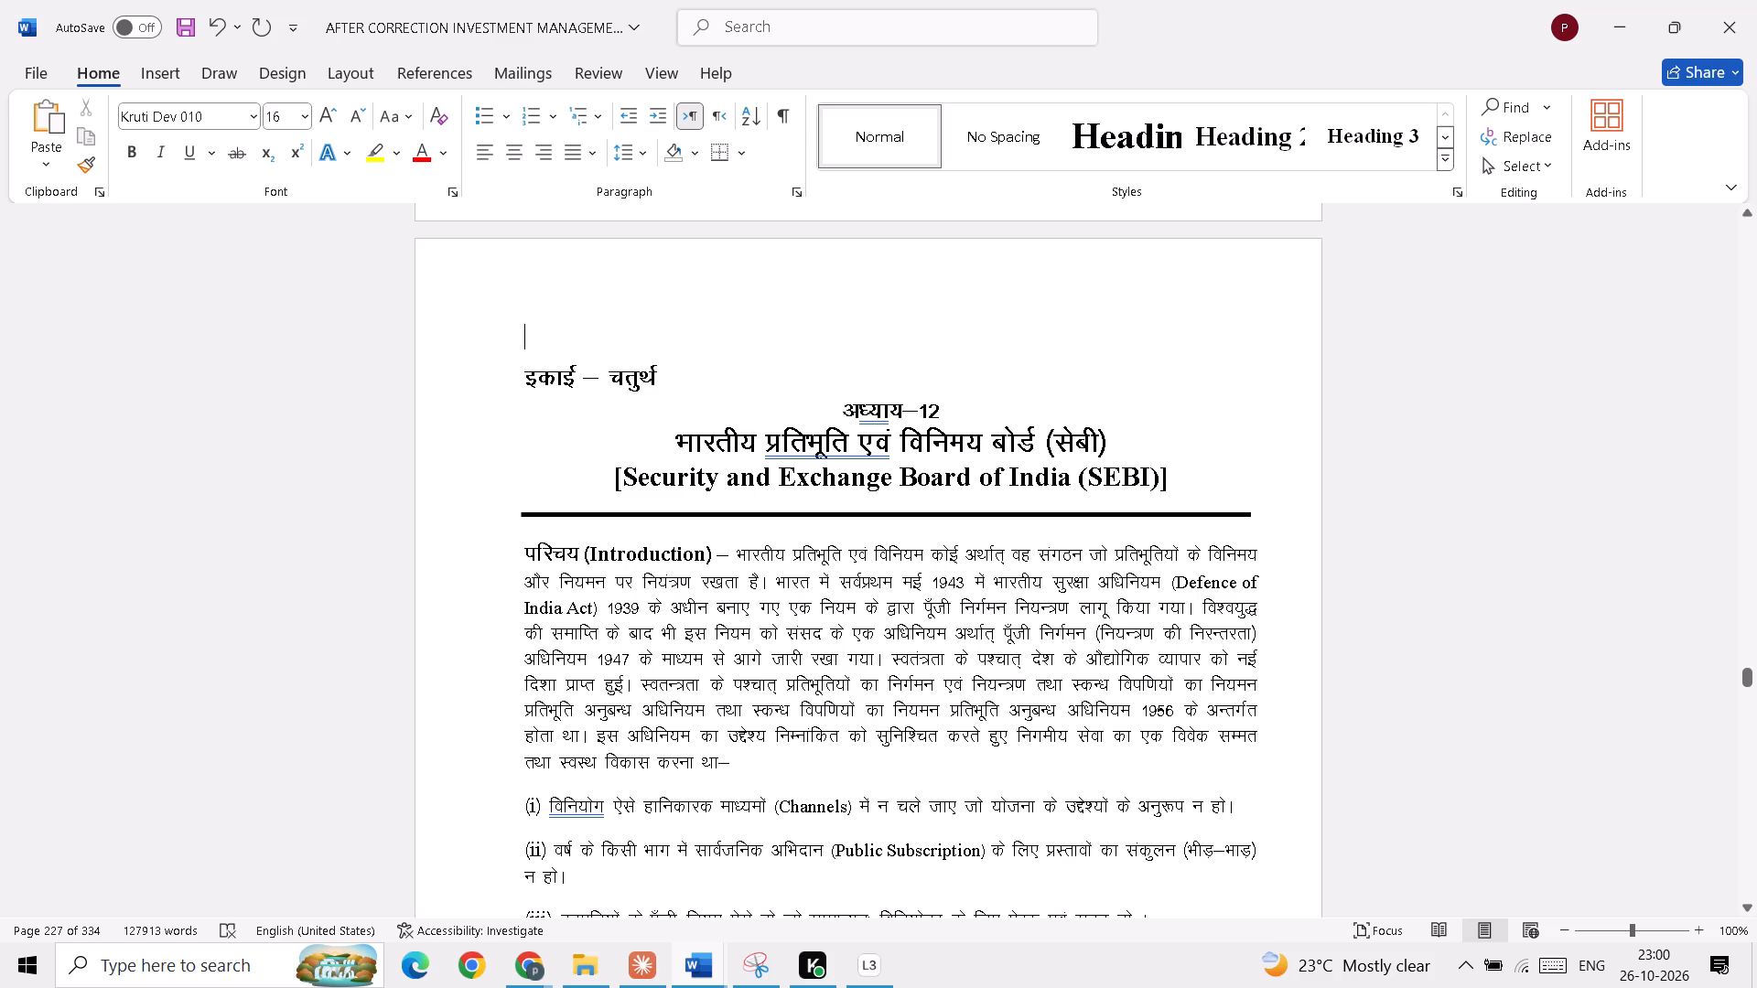
pyautogui.click(514, 389)
pyautogui.press('space')
pyautogui.press('space')
pyautogui.press('space')
pyautogui.press('space')
pyautogui.press('space')
pyautogui.press('space')
pyautogui.press('space')
pyautogui.press('space')
pyautogui.press('space')
pyautogui.press('space')
pyautogui.press('space')
pyautogui.press('space')
pyautogui.press('space')
pyautogui.press('space')
pyautogui.press('space')
pyautogui.press('space')
pyautogui.press('space')
pyautogui.press('space')
pyautogui.press('space')
pyautogui.press('space')
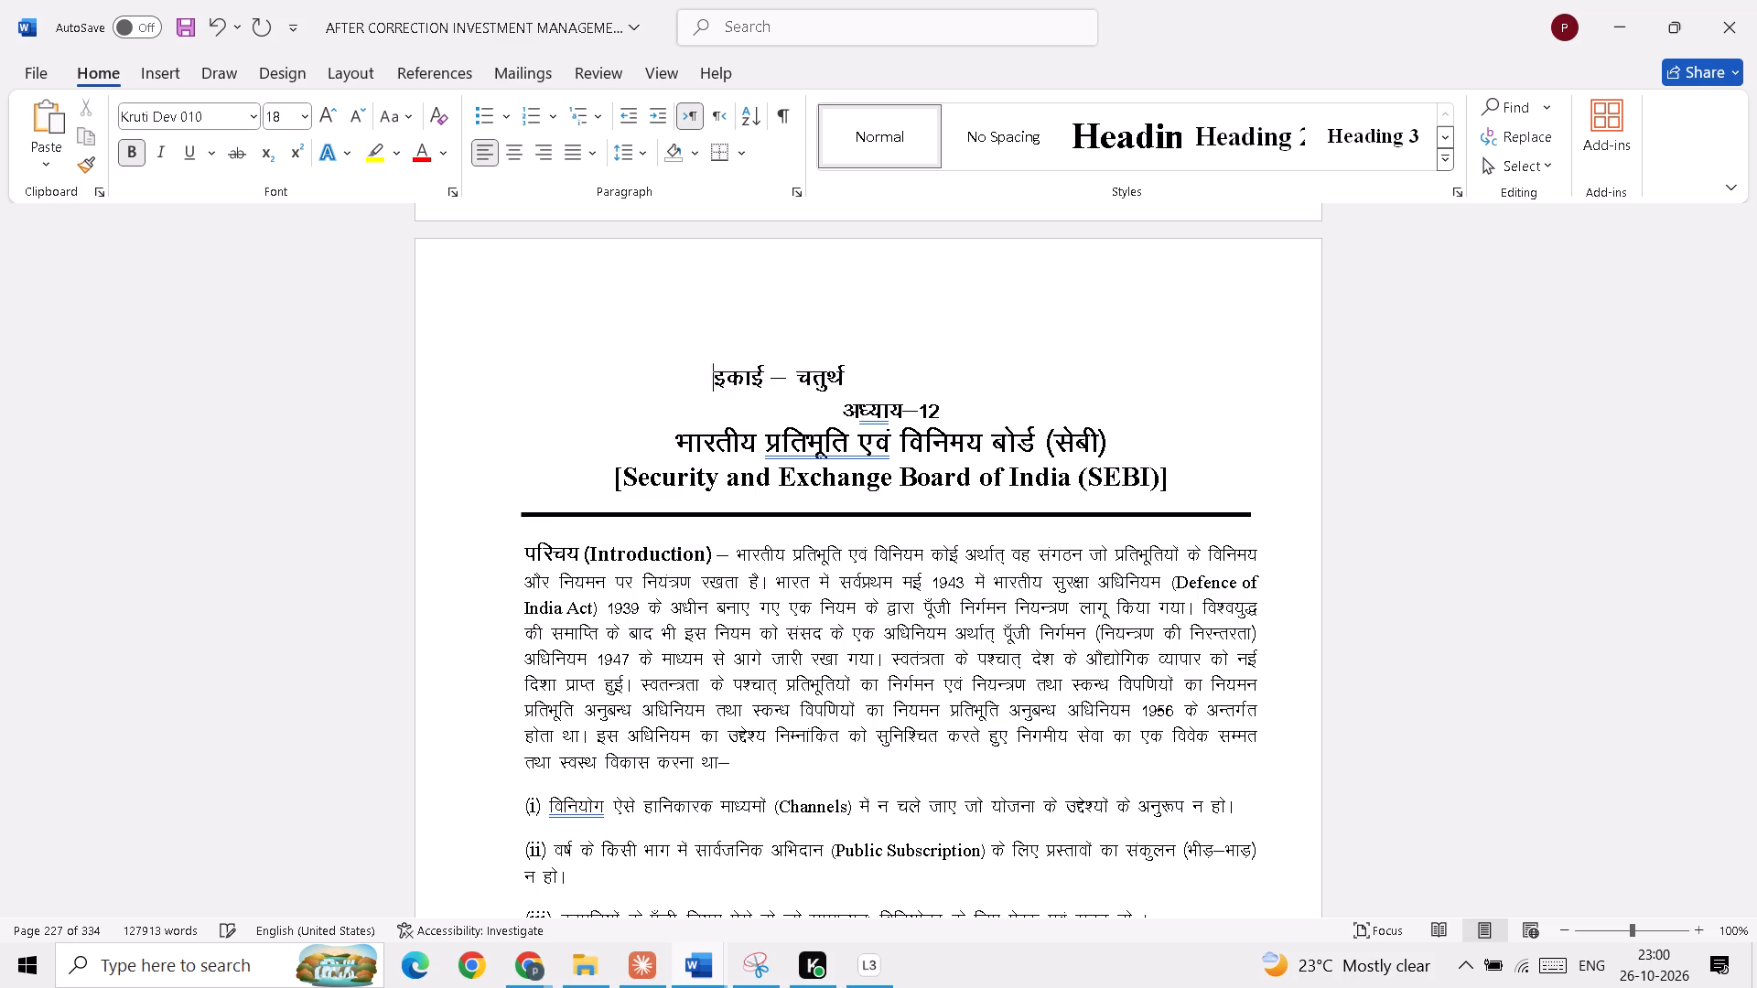
pyautogui.press('space')
pyautogui.press('space')
pyautogui.press('space')
pyautogui.press('space')
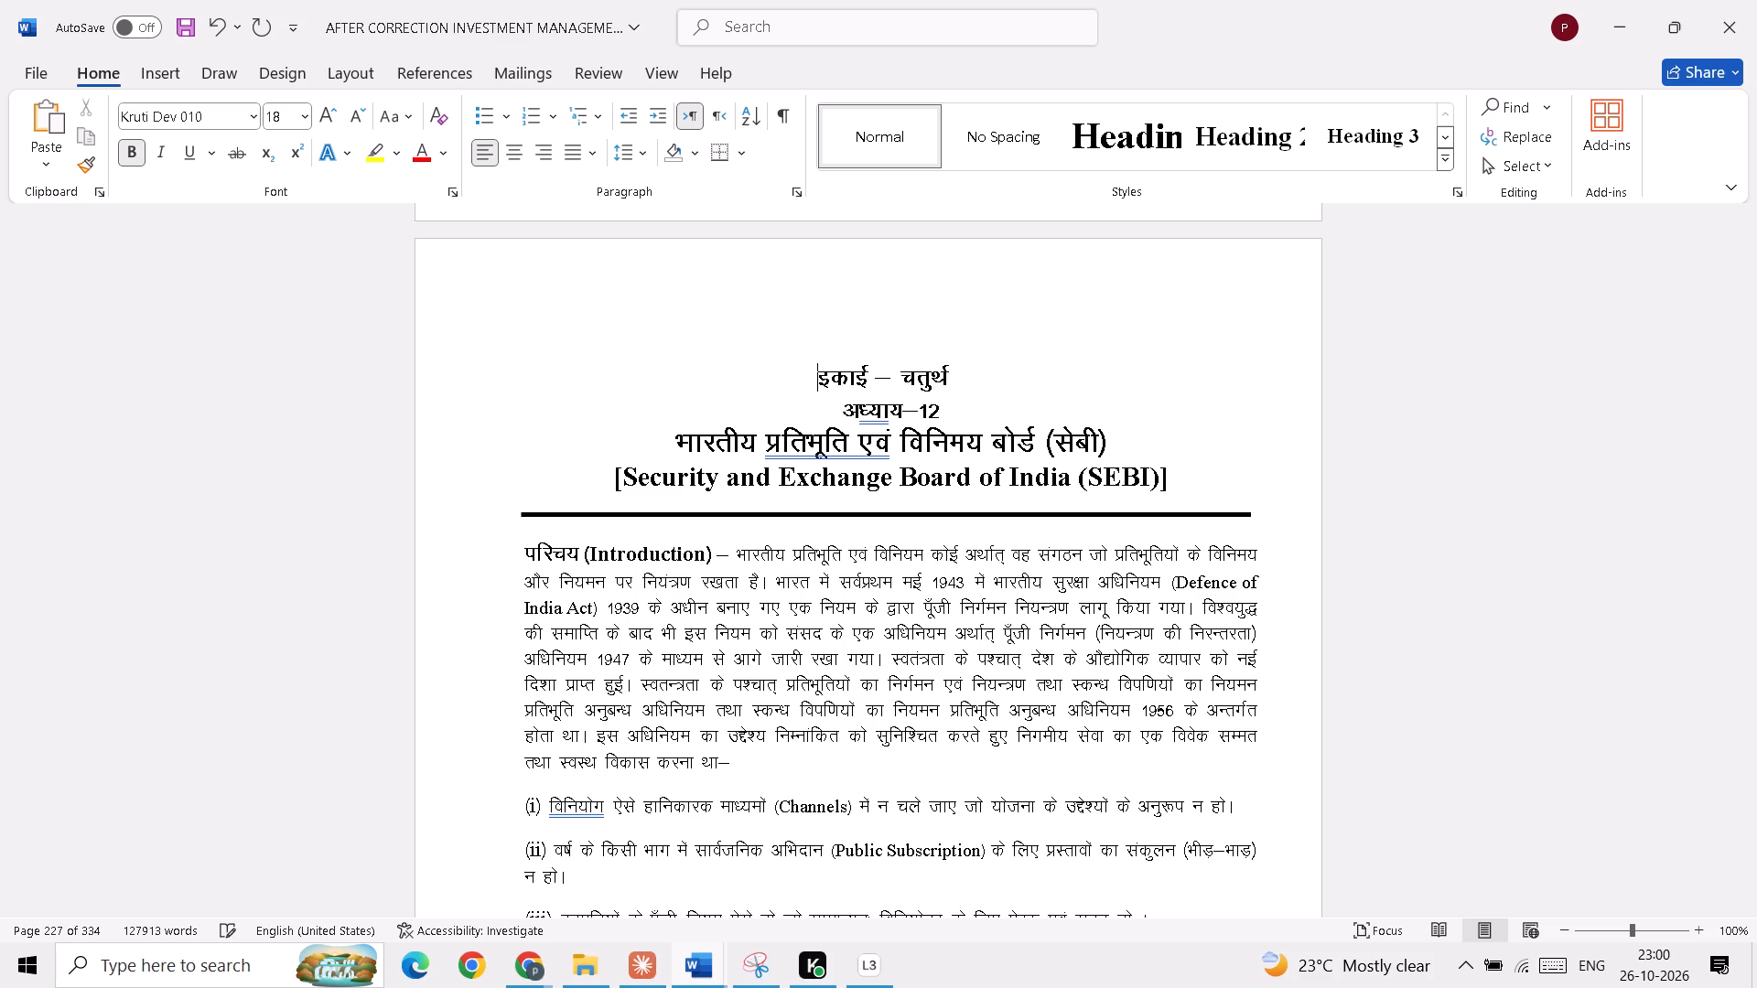
# Copy the last two activities in the page 226 table, the एनएसई/बीएसई website and share-price record bullets, and delete them there.
pyautogui.scroll(12, 322, 347)
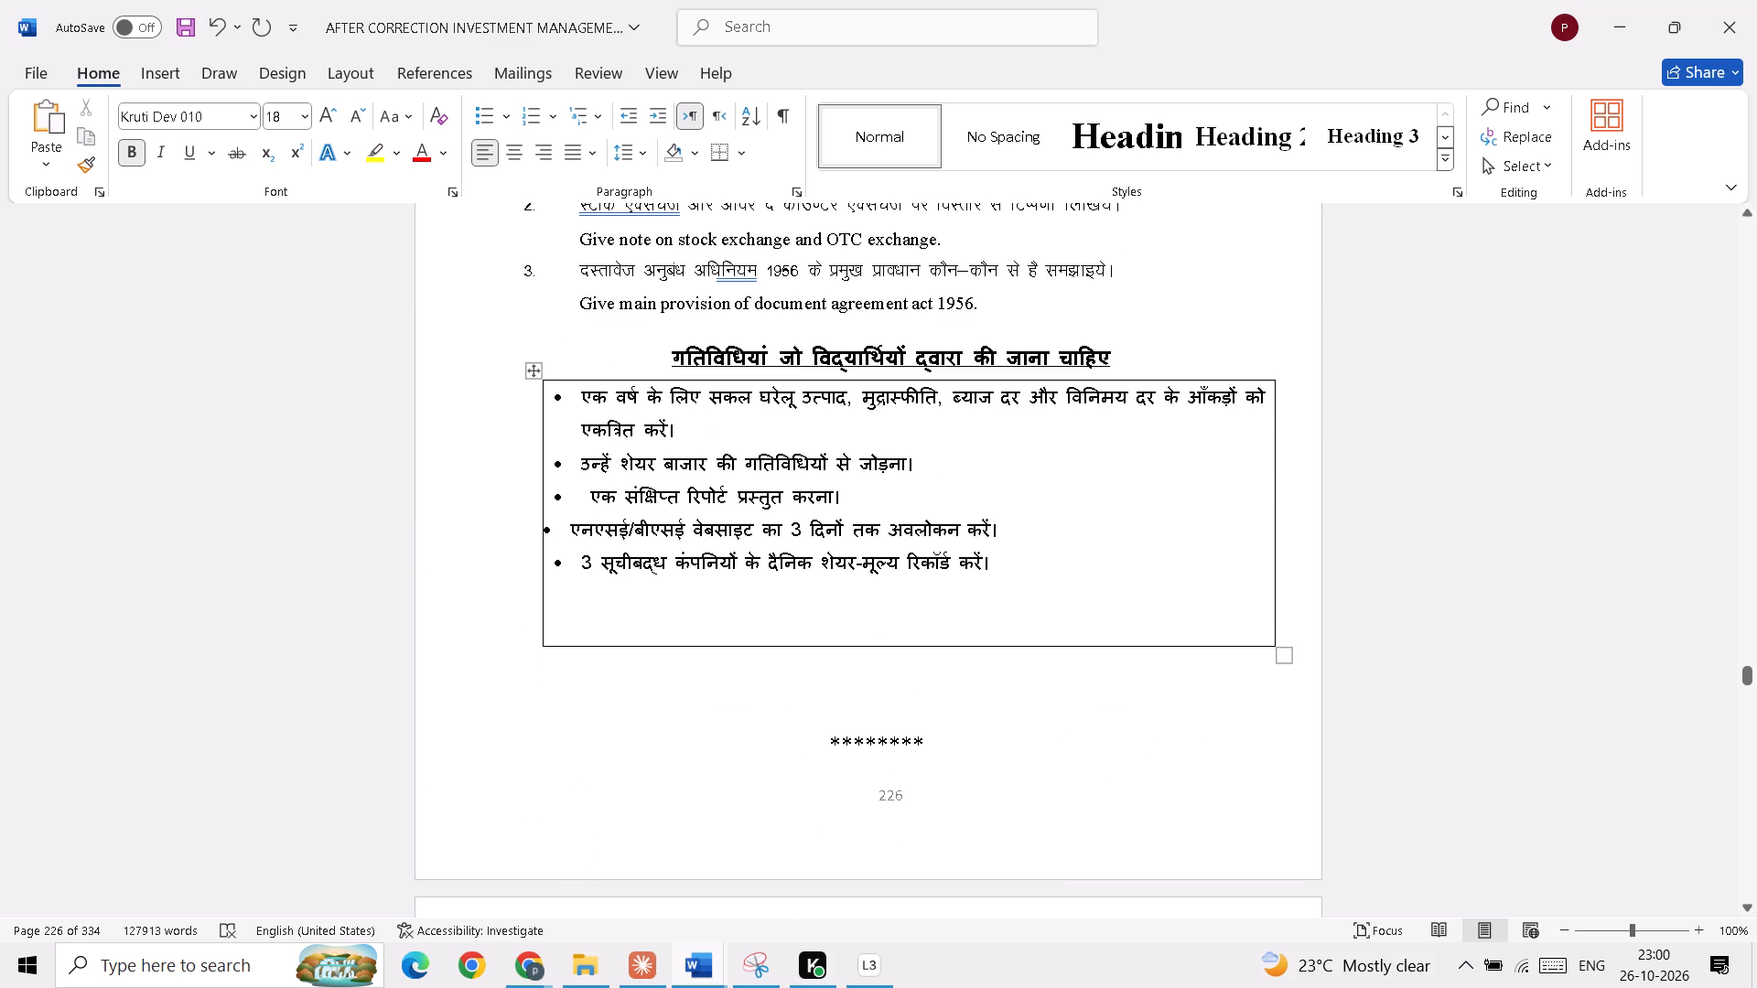
pyautogui.moveTo(577, 521); pyautogui.dragTo(1040, 575)
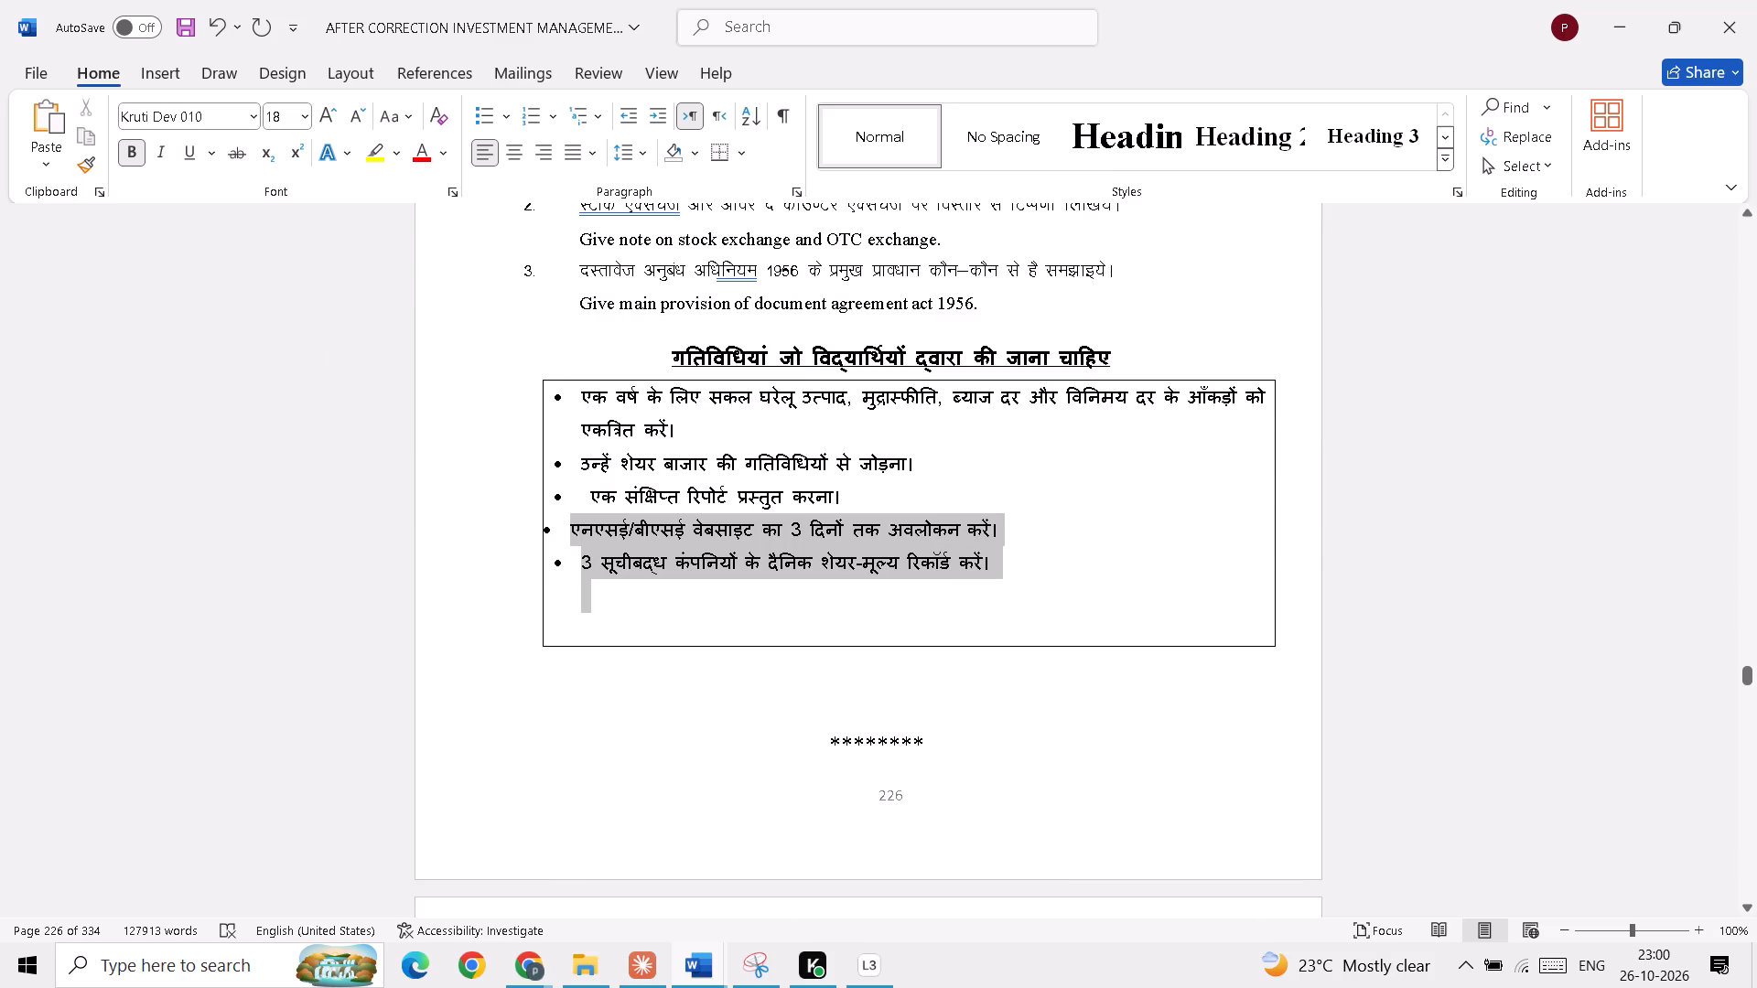
pyautogui.moveTo(1040, 575); pyautogui.dragTo(1040, 575)
pyautogui.hotkey('ctrl', 'c')
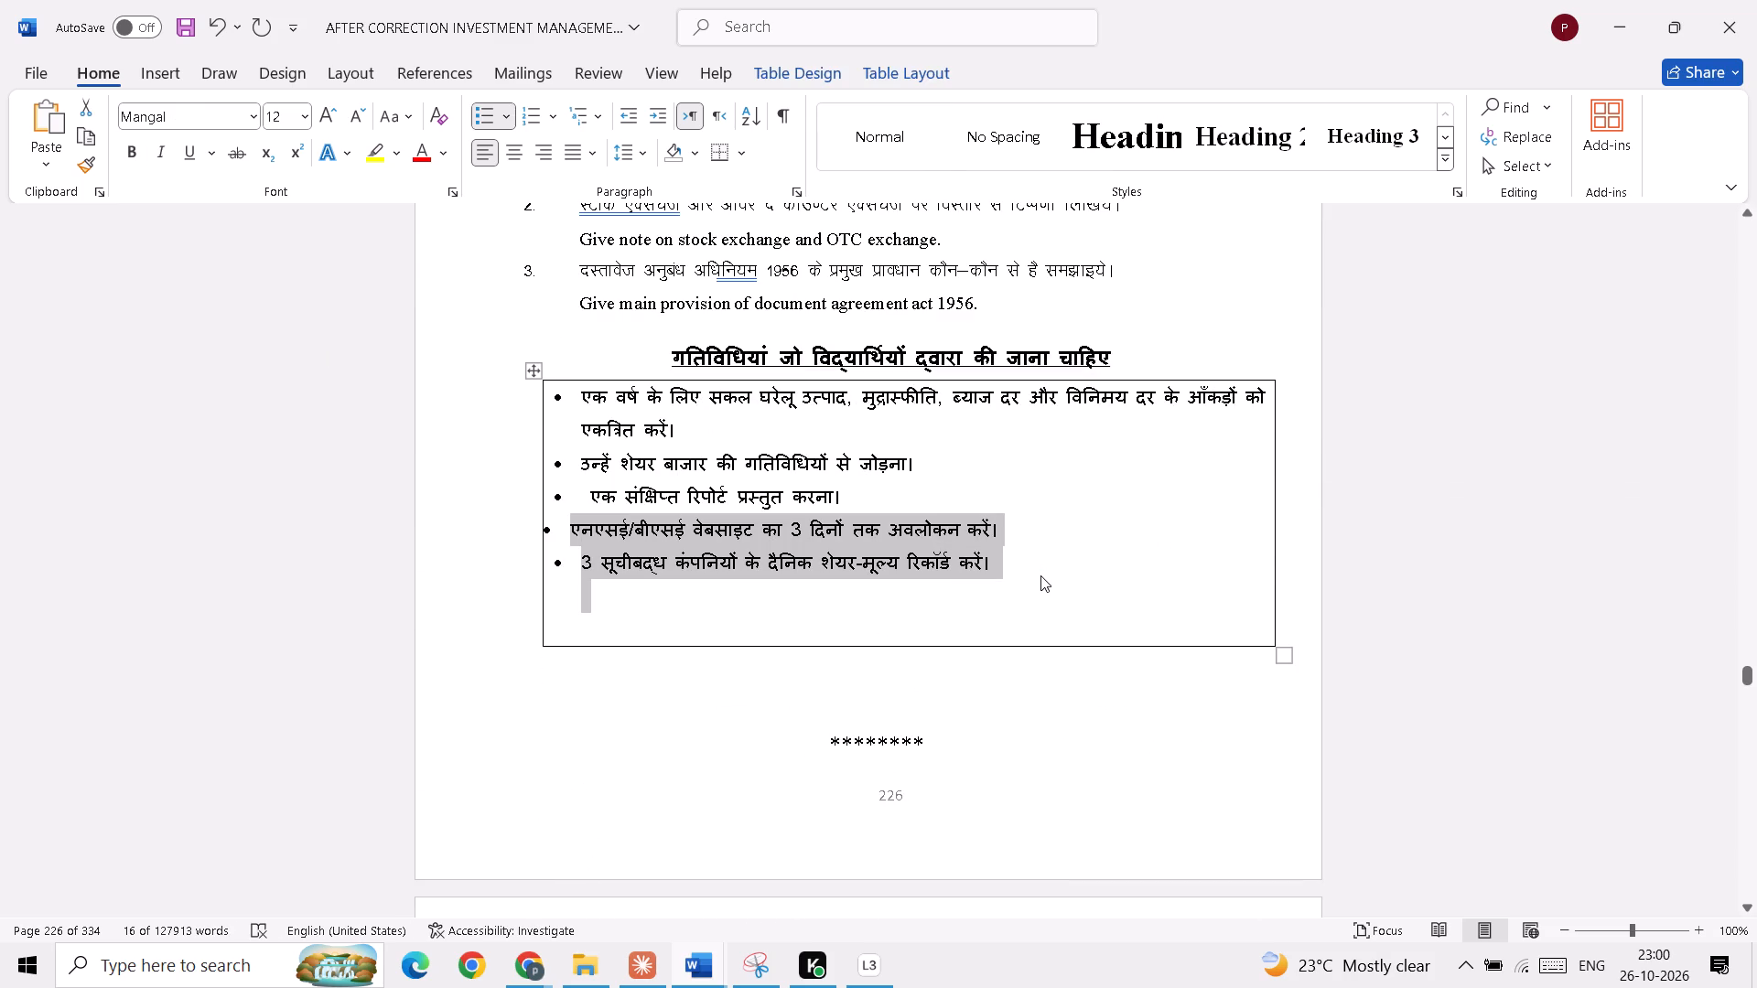
pyautogui.press('BackSpace')
pyautogui.press('BackSpace')
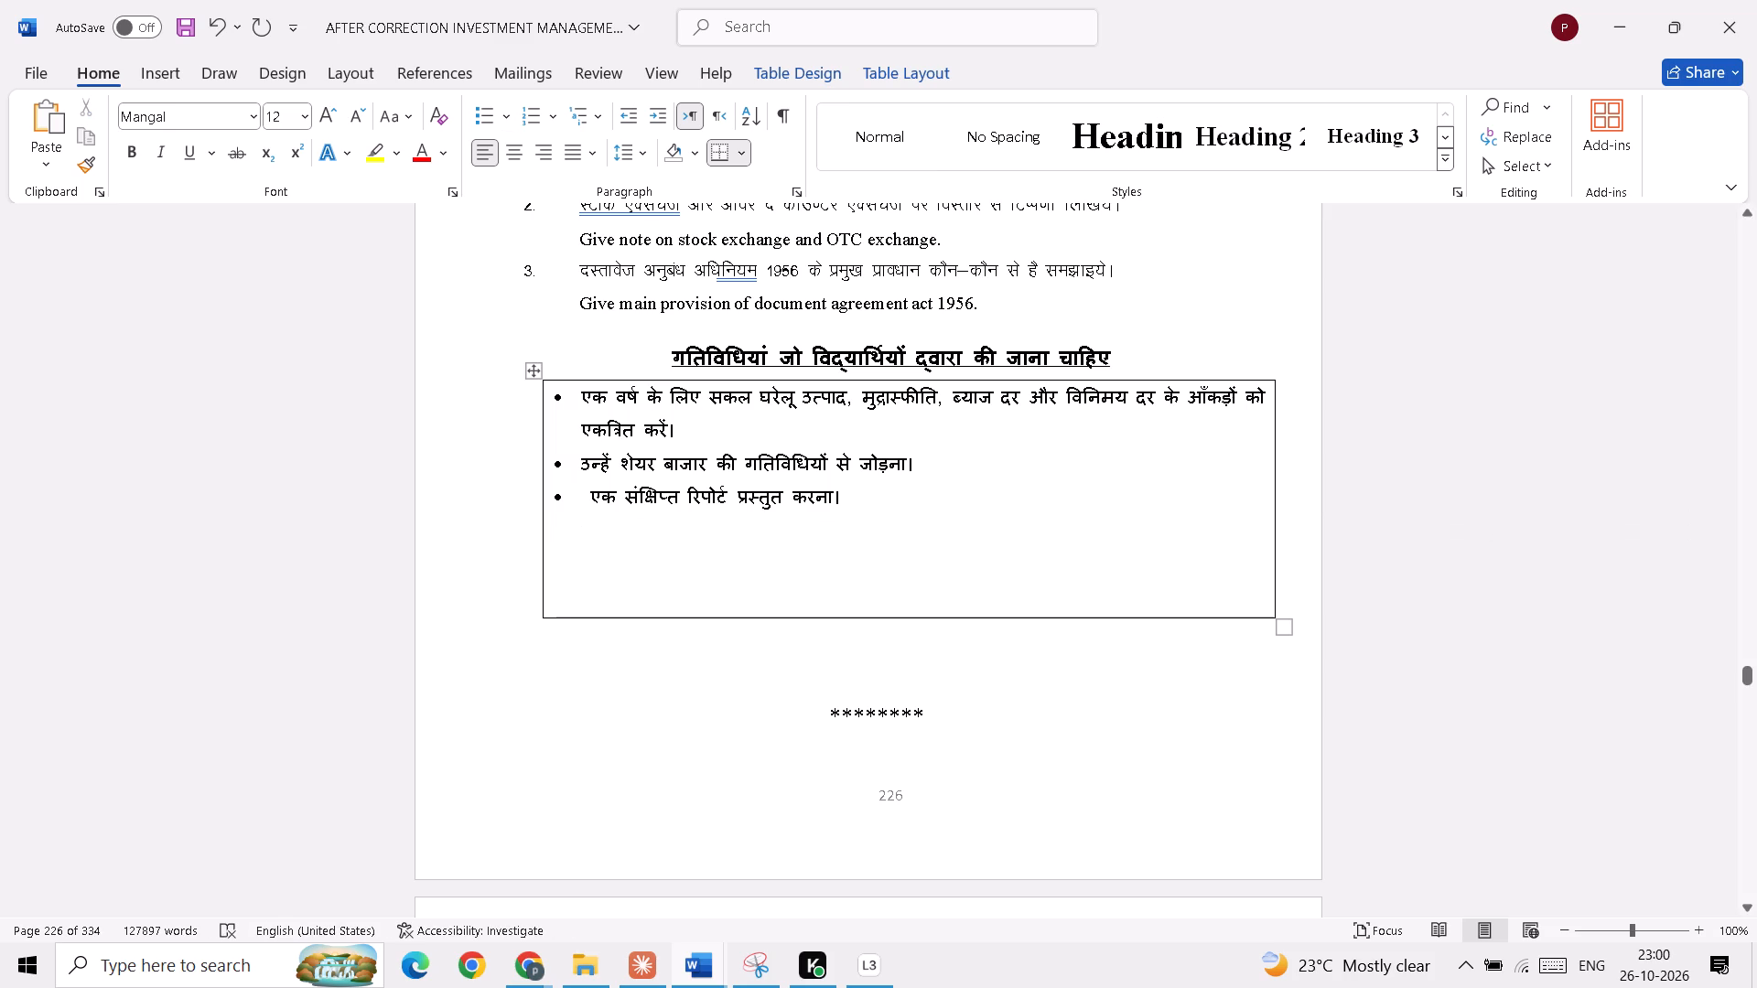
# Raise the bottom border of the page 226 activities table to reduce the empty space beneath its last bullet.
pyautogui.click(1270, 619)
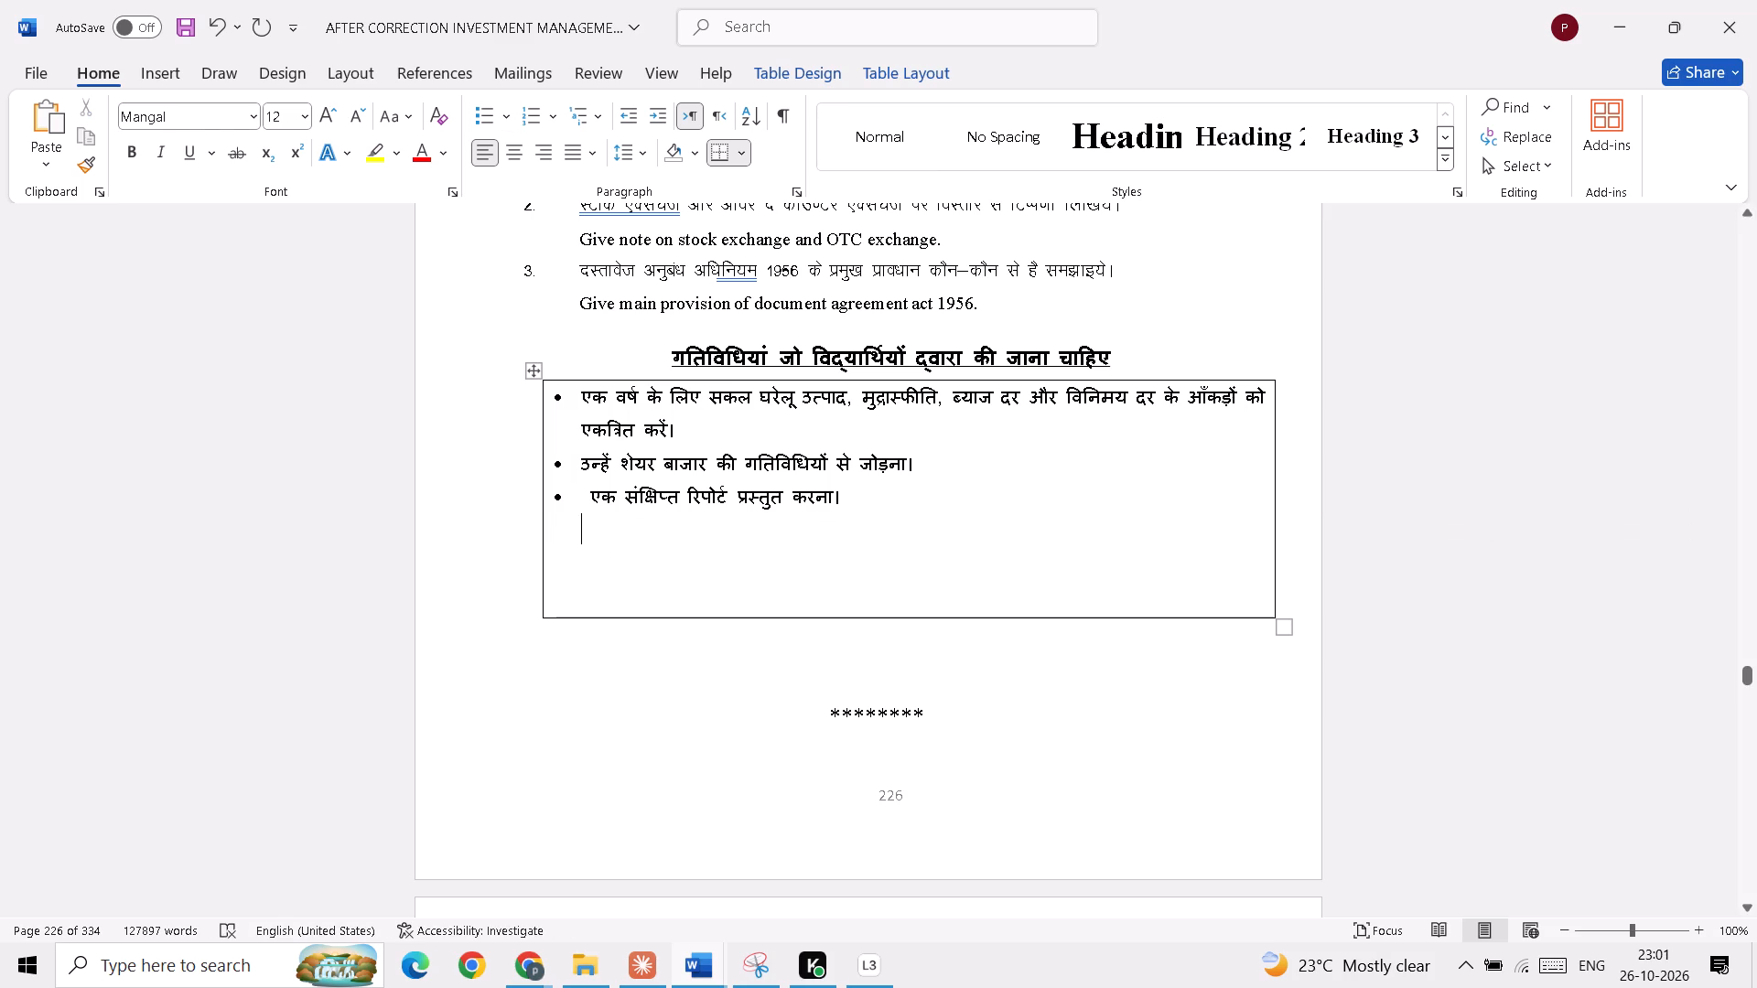
pyautogui.click(1275, 617)
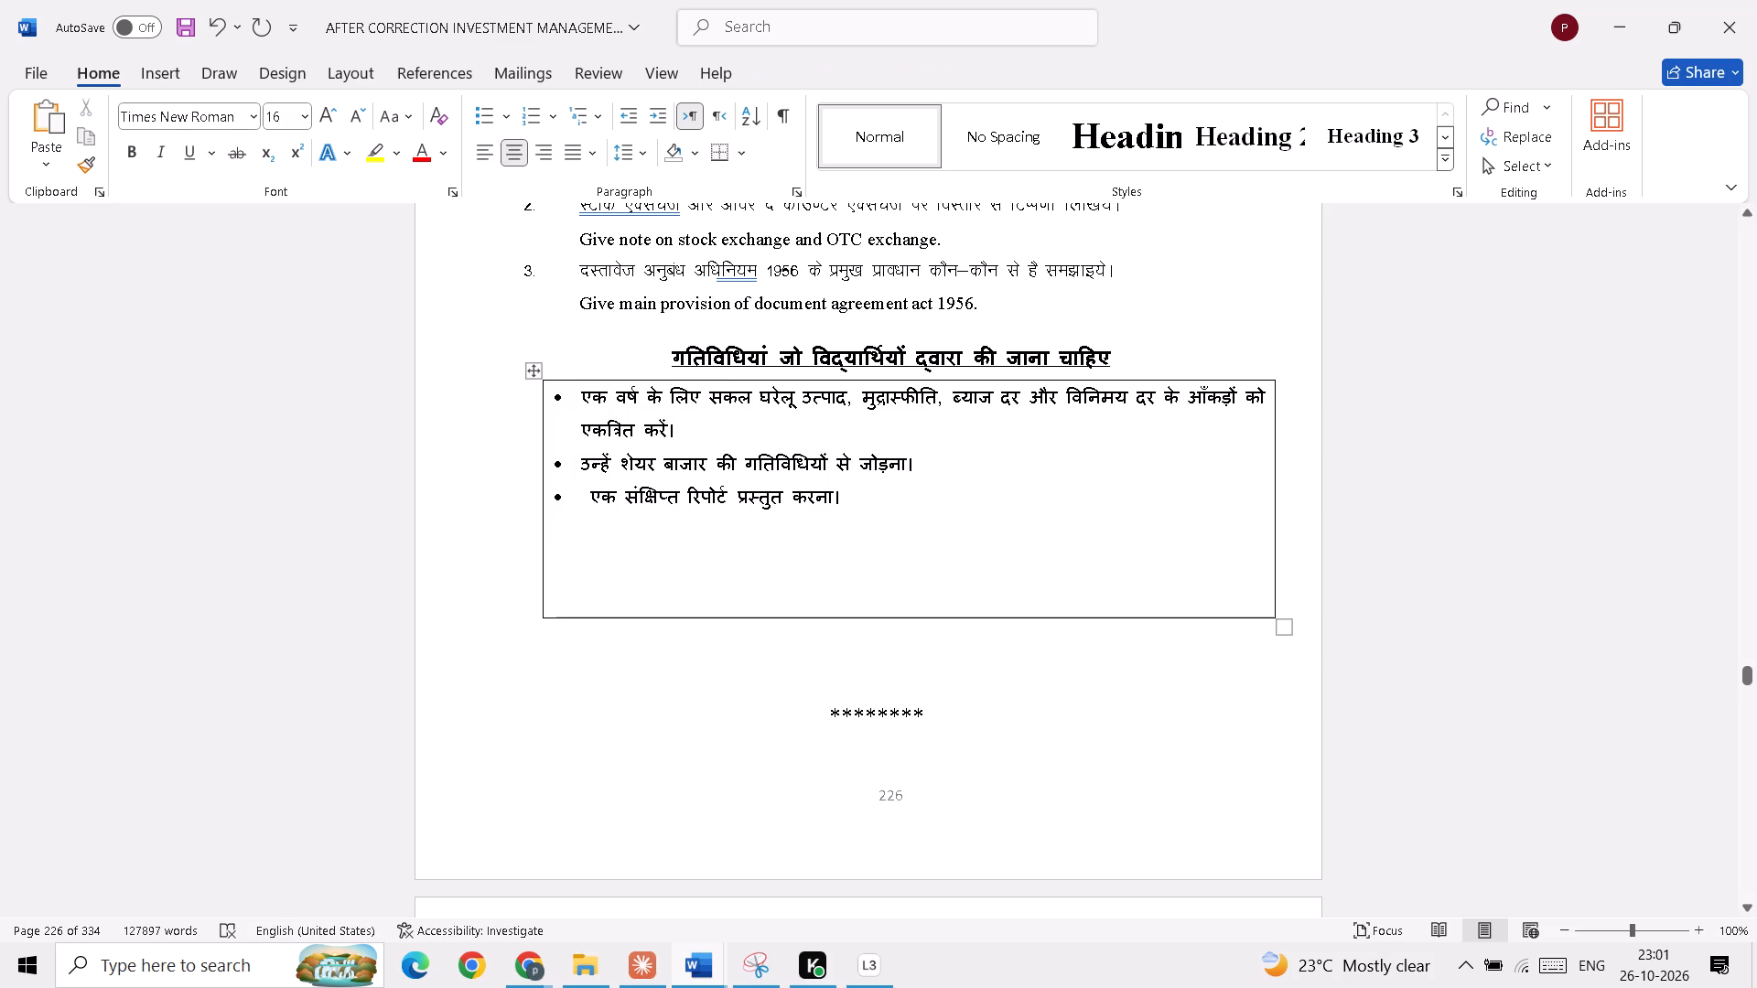
pyautogui.click(1277, 615)
pyautogui.moveTo(1275, 615); pyautogui.dragTo(1248, 617)
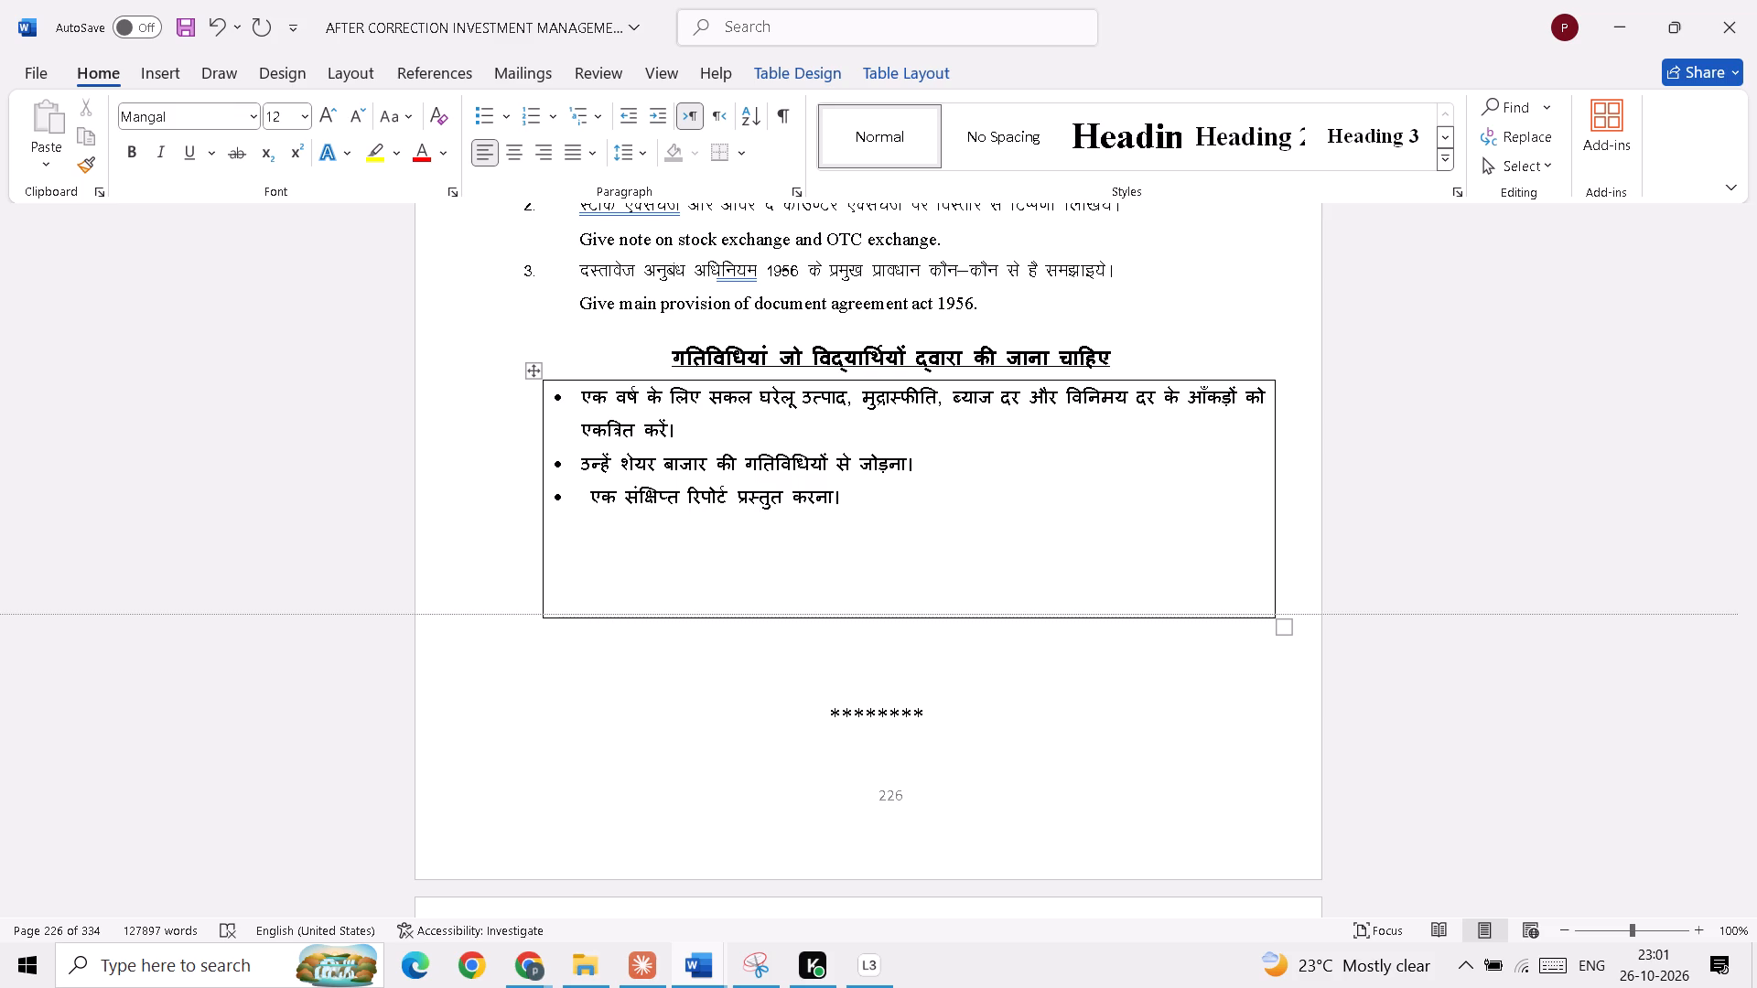
pyautogui.moveTo(1248, 617); pyautogui.dragTo(1244, 617)
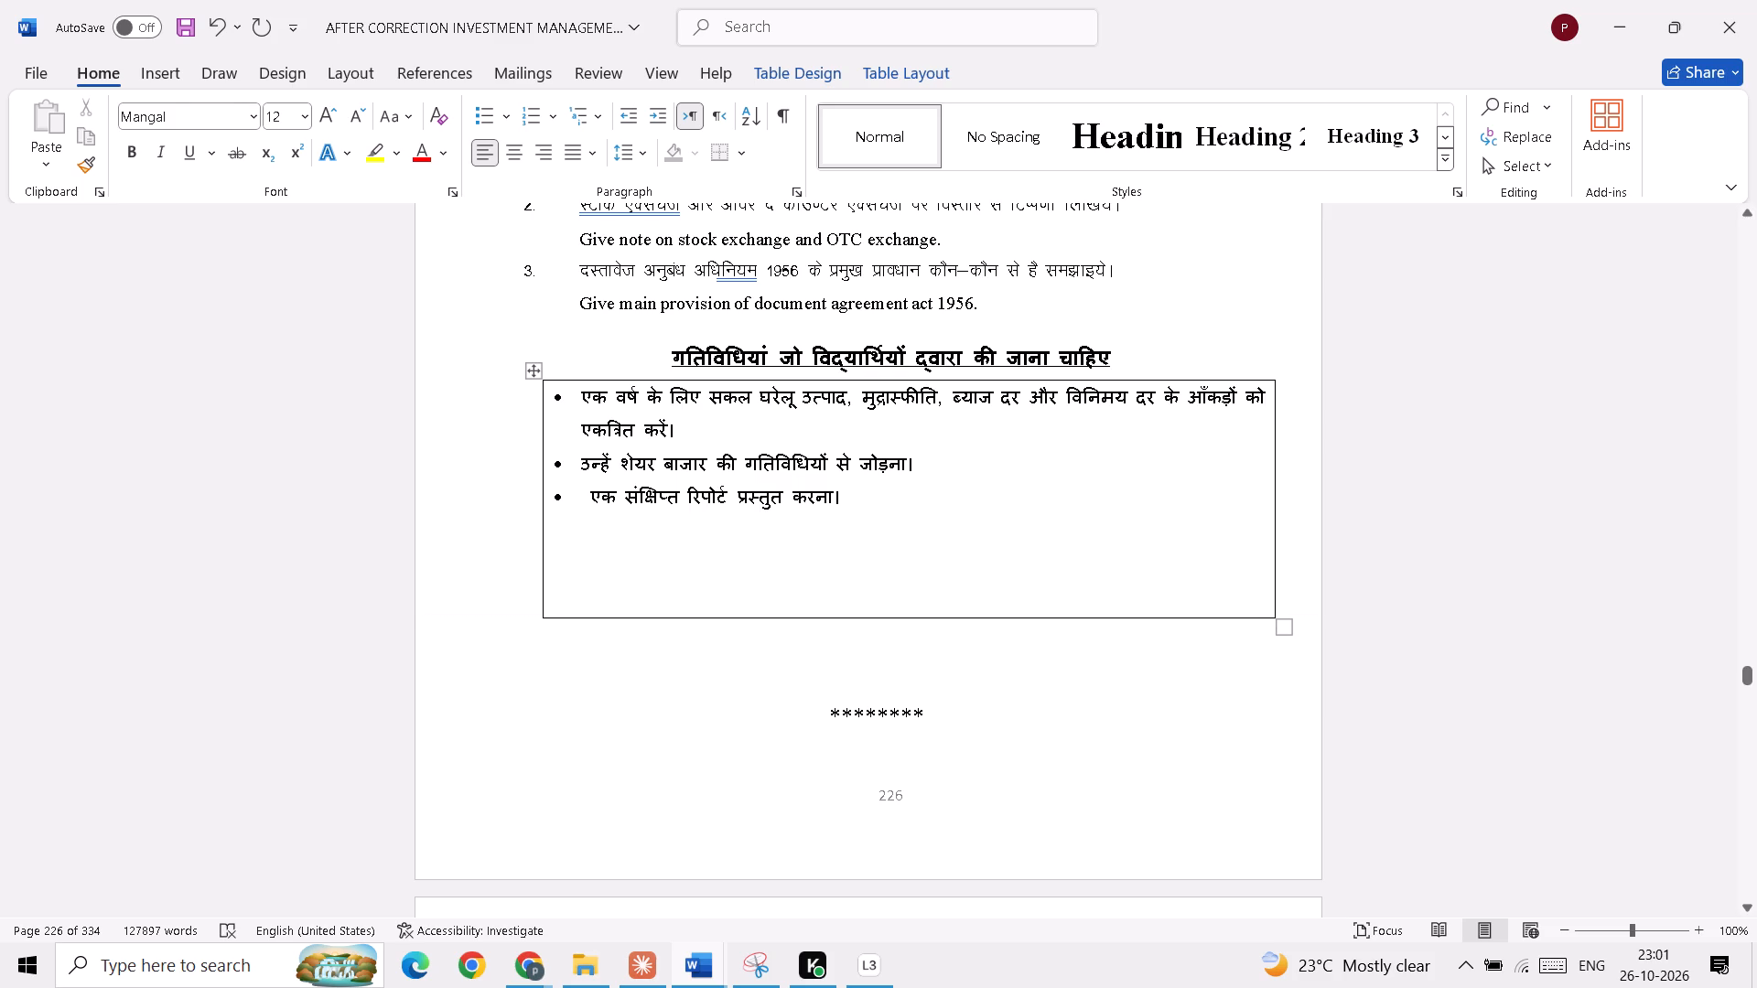
pyautogui.click(1240, 618)
pyautogui.moveTo(1241, 616); pyautogui.dragTo(1249, 575)
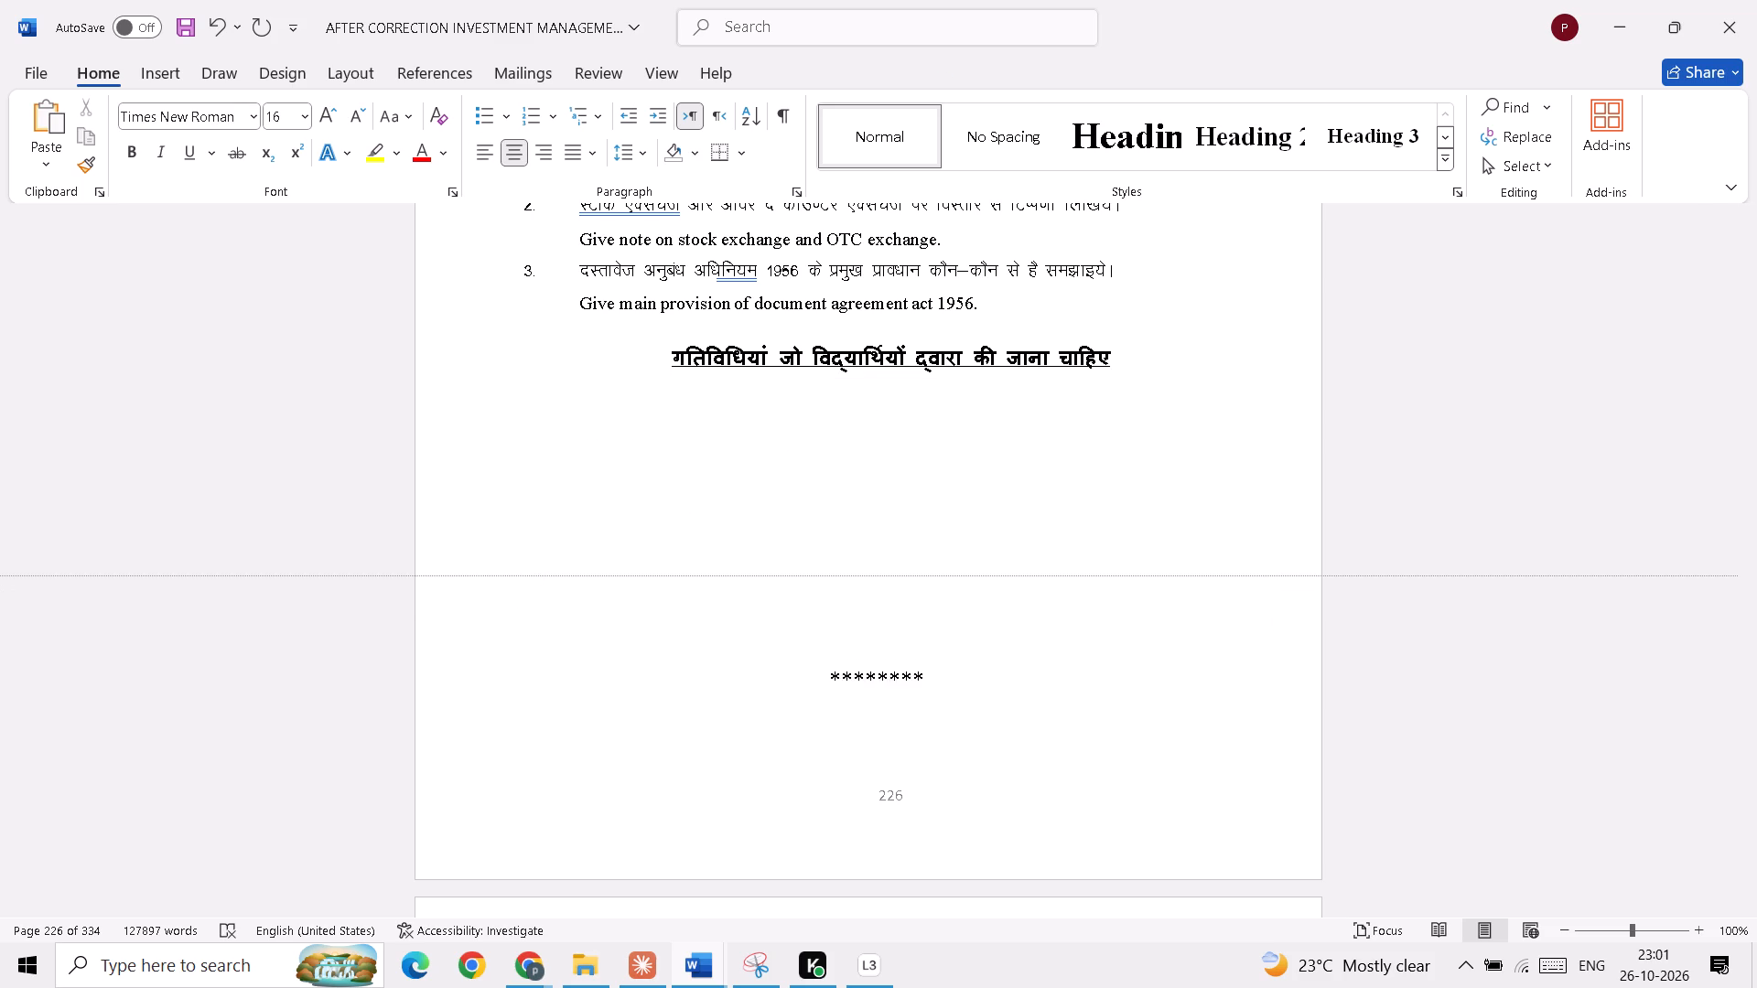
pyautogui.moveTo(1249, 575); pyautogui.dragTo(1248, 567)
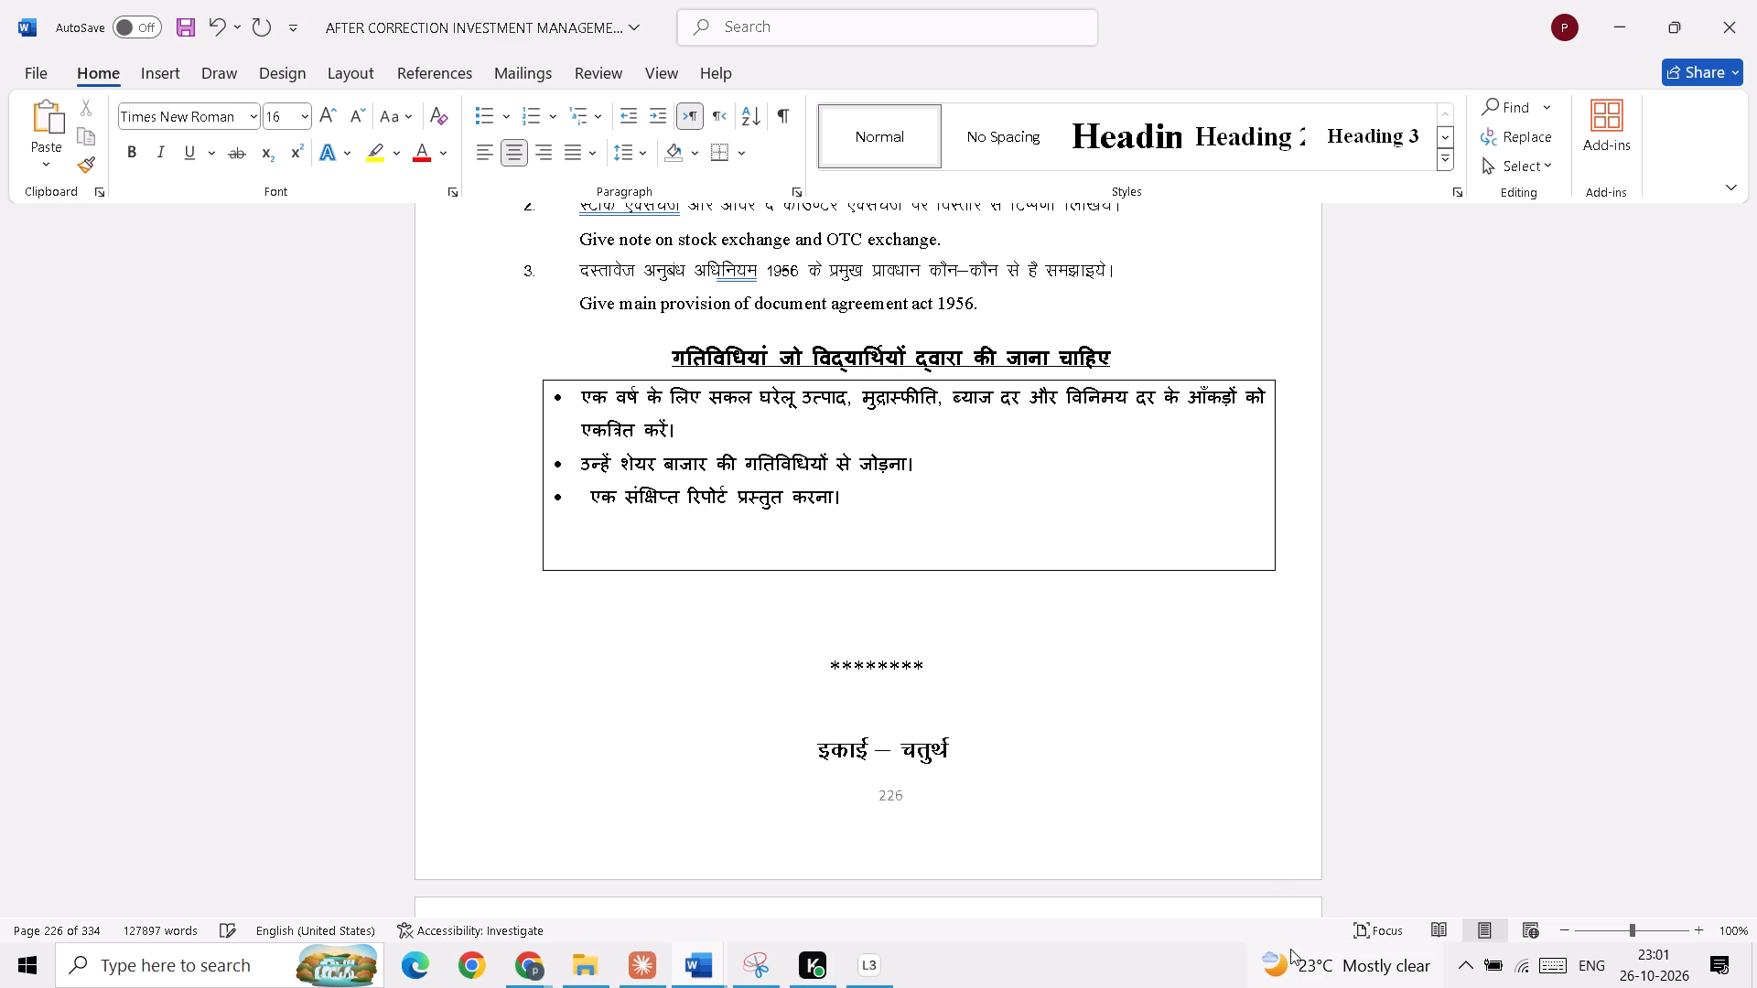
# Move the "इकाई – चतुर्थ" heading from the bottom of page 226 to page 227, spacing it to sit roughly centred above "अध्याय–12".
pyautogui.click(820, 755)
pyautogui.press('Return')
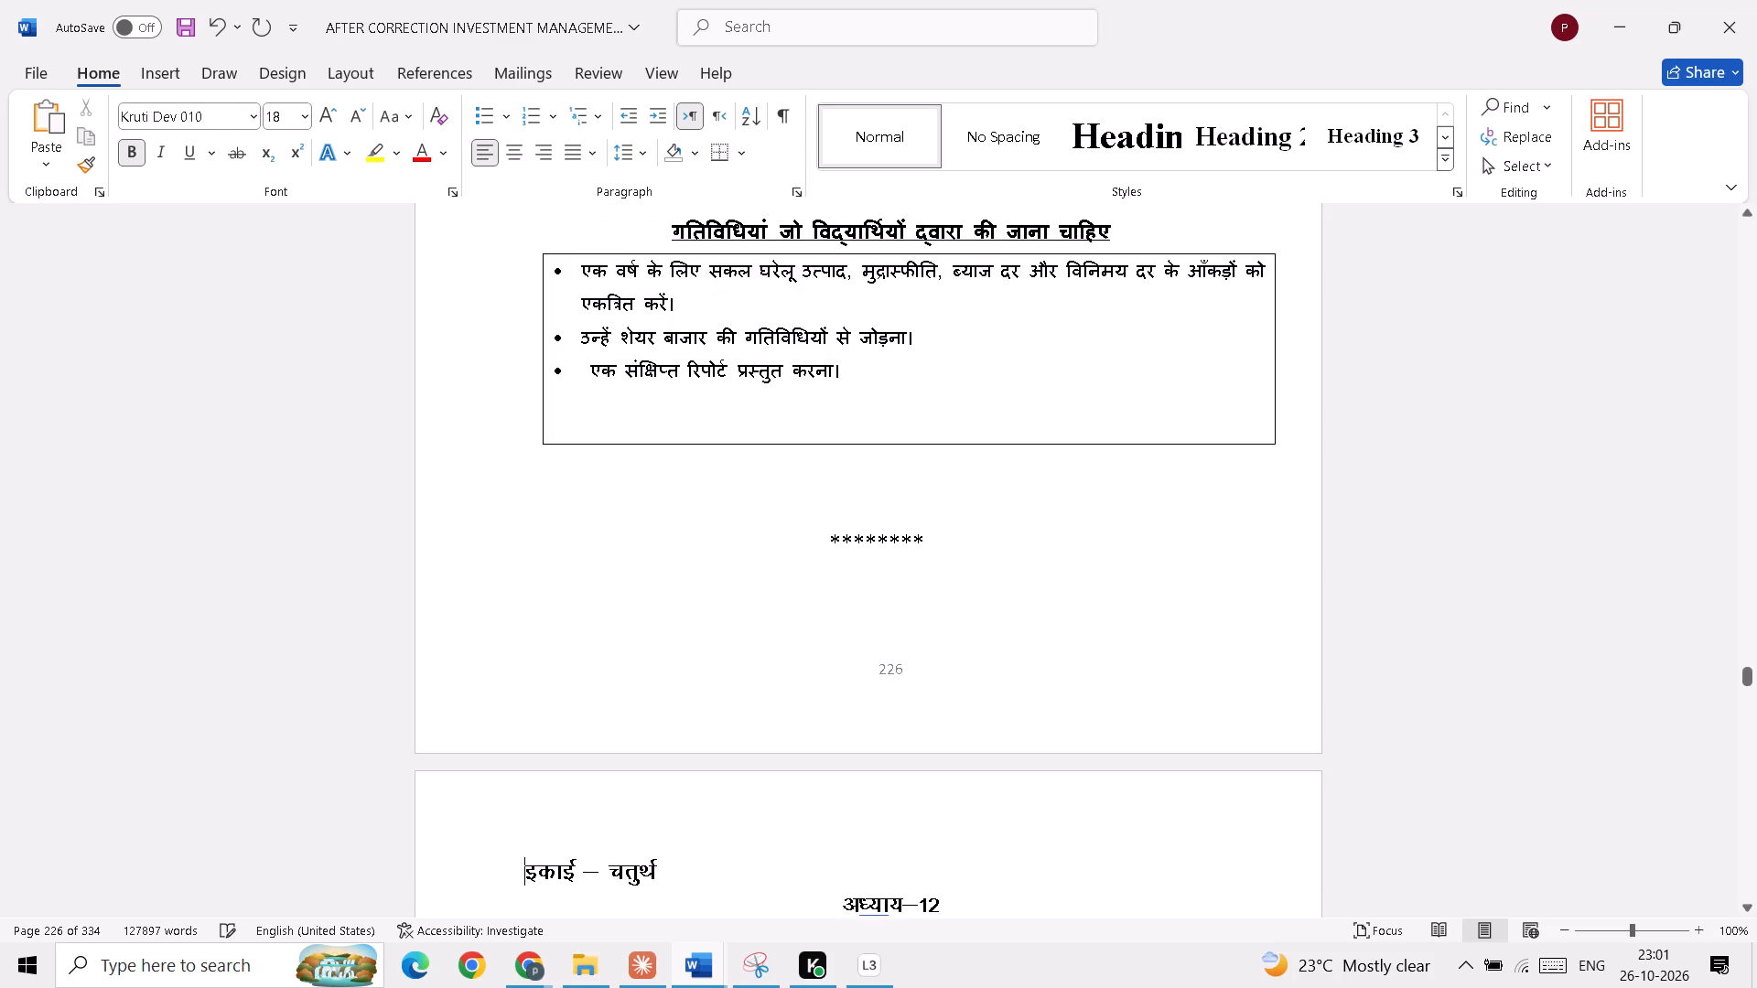
pyautogui.press('space')
pyautogui.press('space')
pyautogui.press('space')
pyautogui.press('space')
pyautogui.press('space')
pyautogui.press('space')
pyautogui.press('space')
pyautogui.press('space')
pyautogui.press('space')
pyautogui.press('space')
pyautogui.press('space')
pyautogui.press('space')
pyautogui.press('space')
pyautogui.press('space')
pyautogui.press('space')
pyautogui.press('space')
pyautogui.press('space')
pyautogui.press('space')
pyautogui.press('space')
pyautogui.press('space')
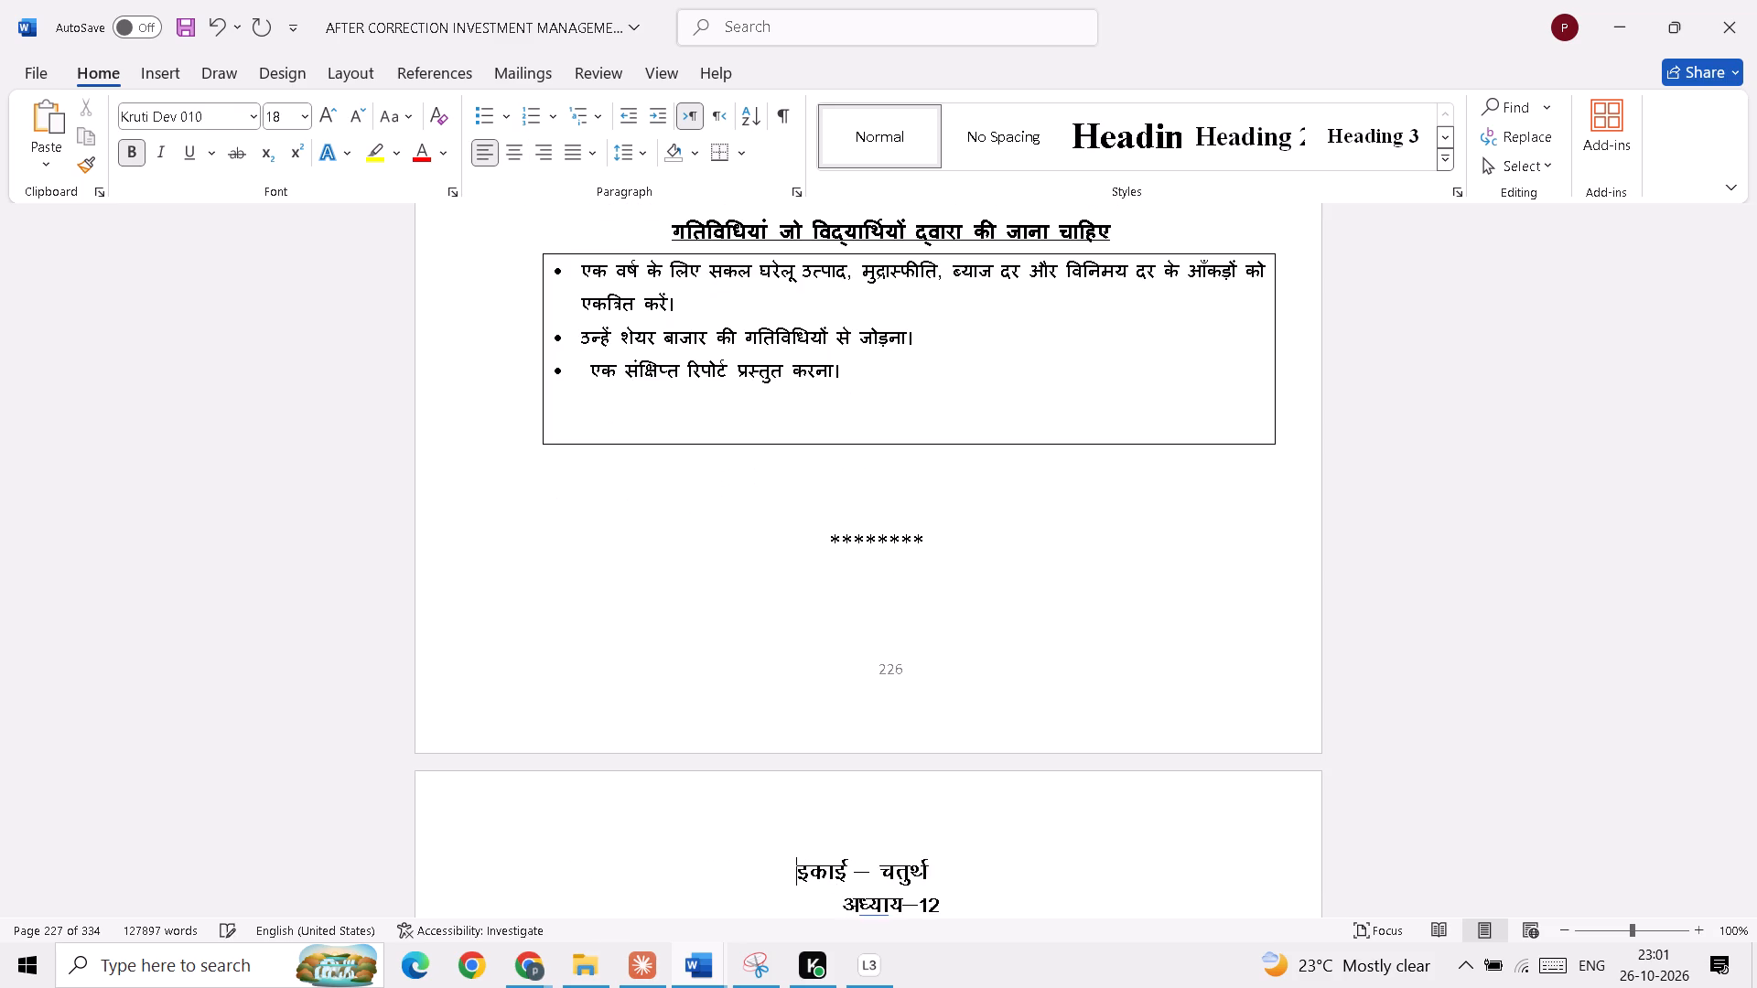
pyautogui.press('space')
pyautogui.press('space')
pyautogui.press('space')
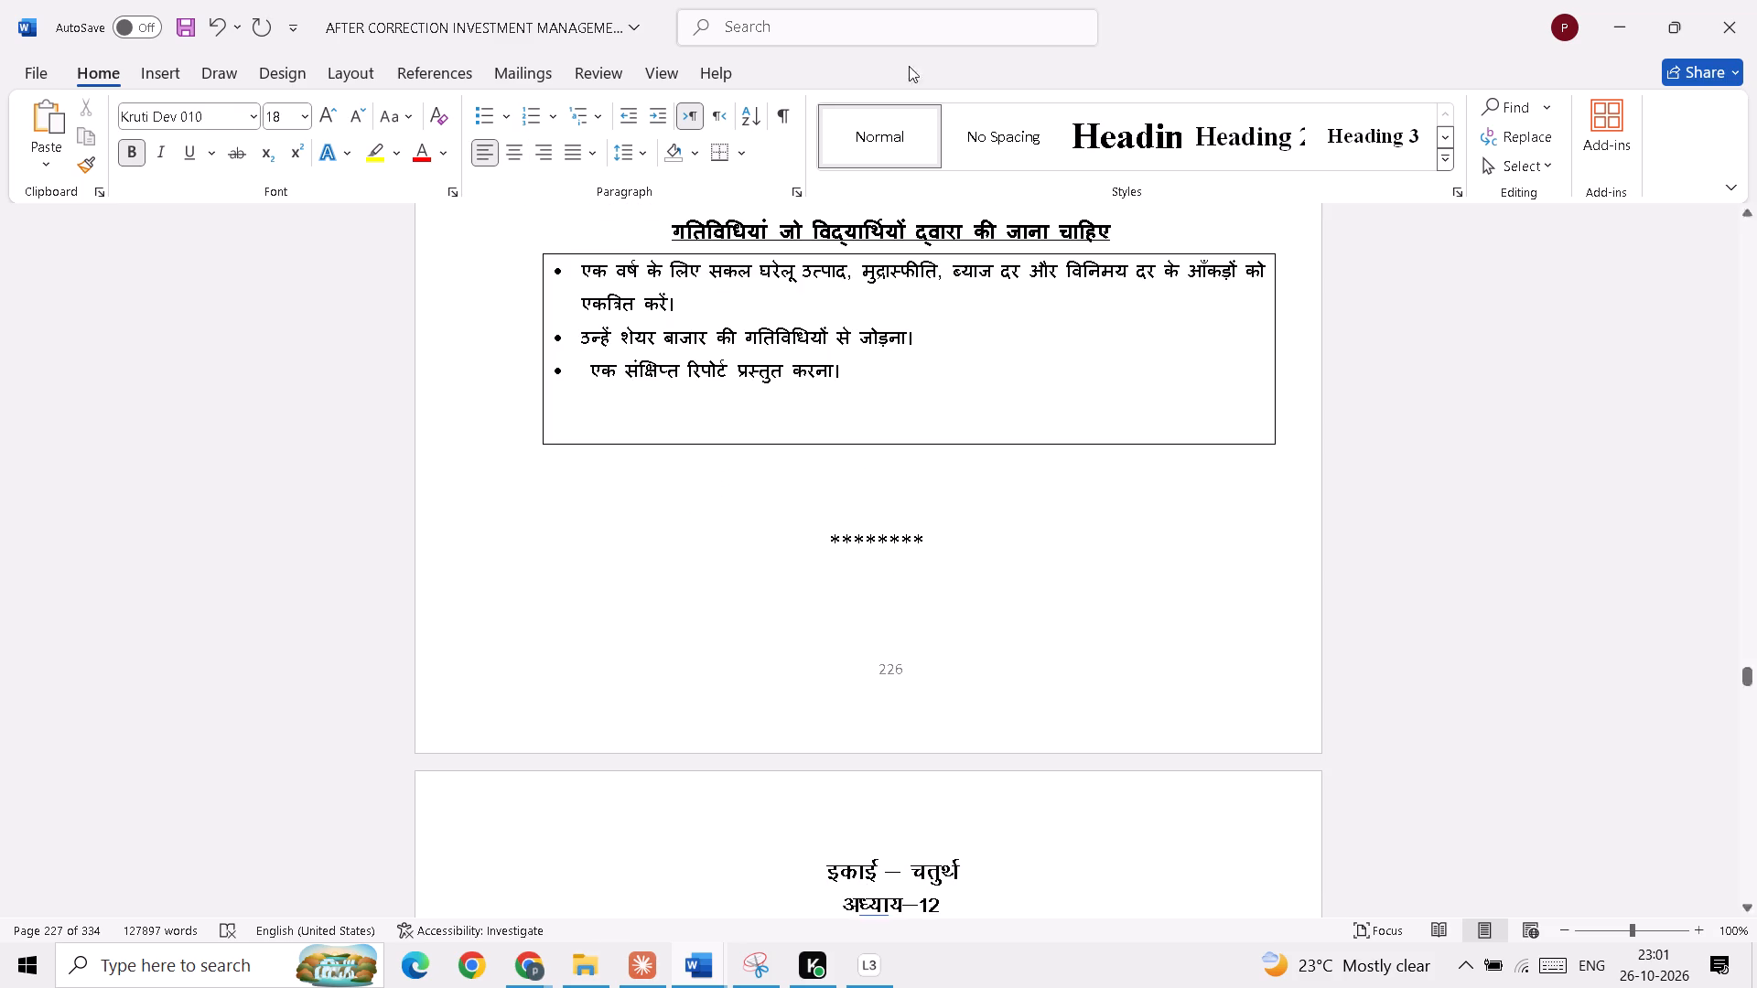
# Save the document.
pyautogui.click(178, 29)
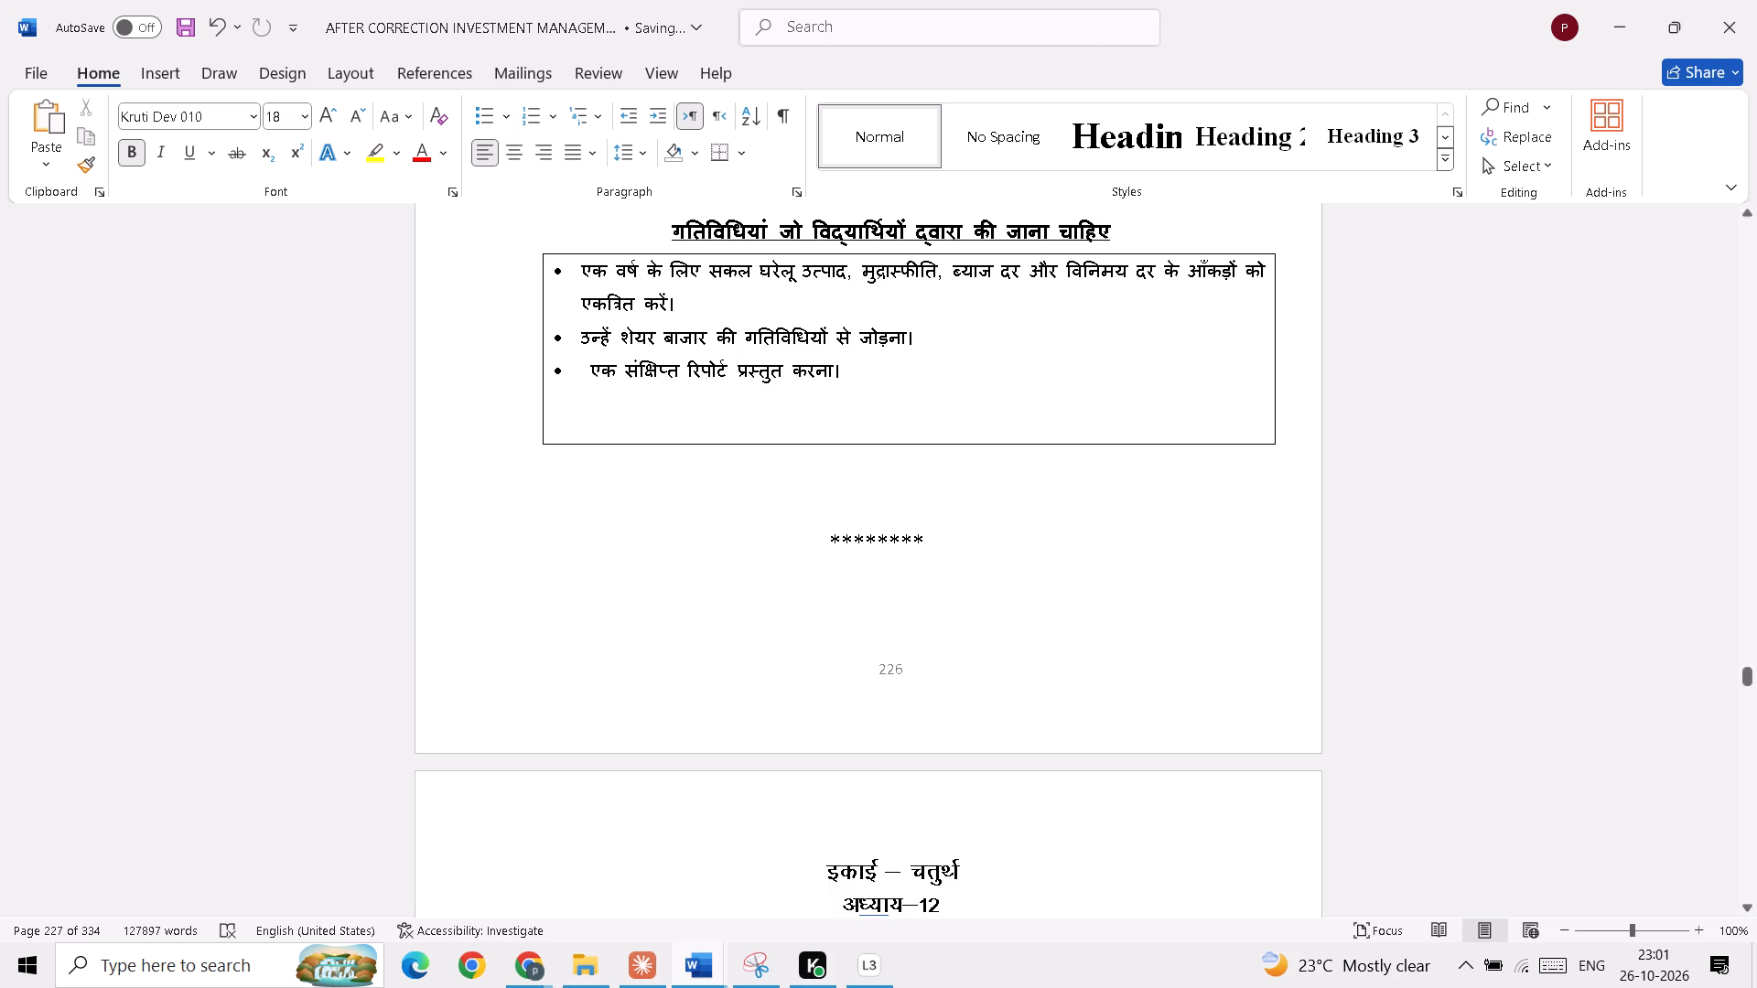
# Insert nine blank lines above the closing asterisks on page 275, at the end of the unit before "इकाई – पंचम".
pyautogui.scroll(-5, 1399, 889)
pyautogui.scroll(-12, 1095, 754)
pyautogui.scroll(-17, 1115, 728)
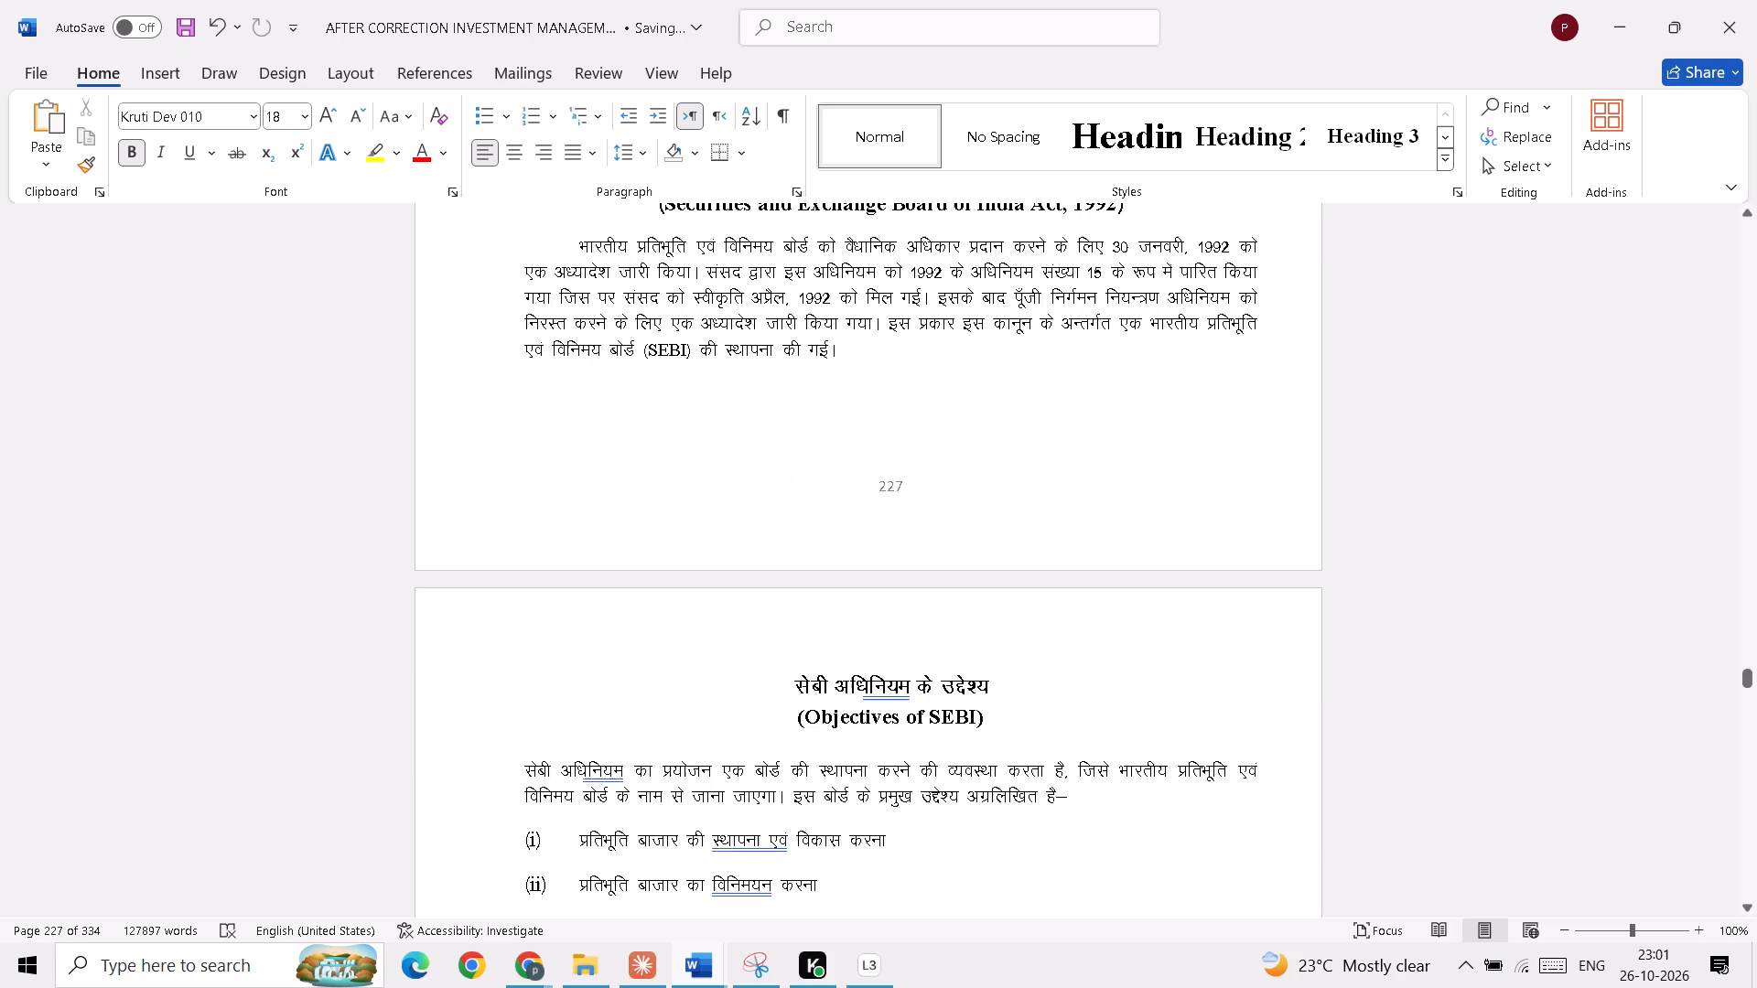
pyautogui.scroll(-9, 1140, 702)
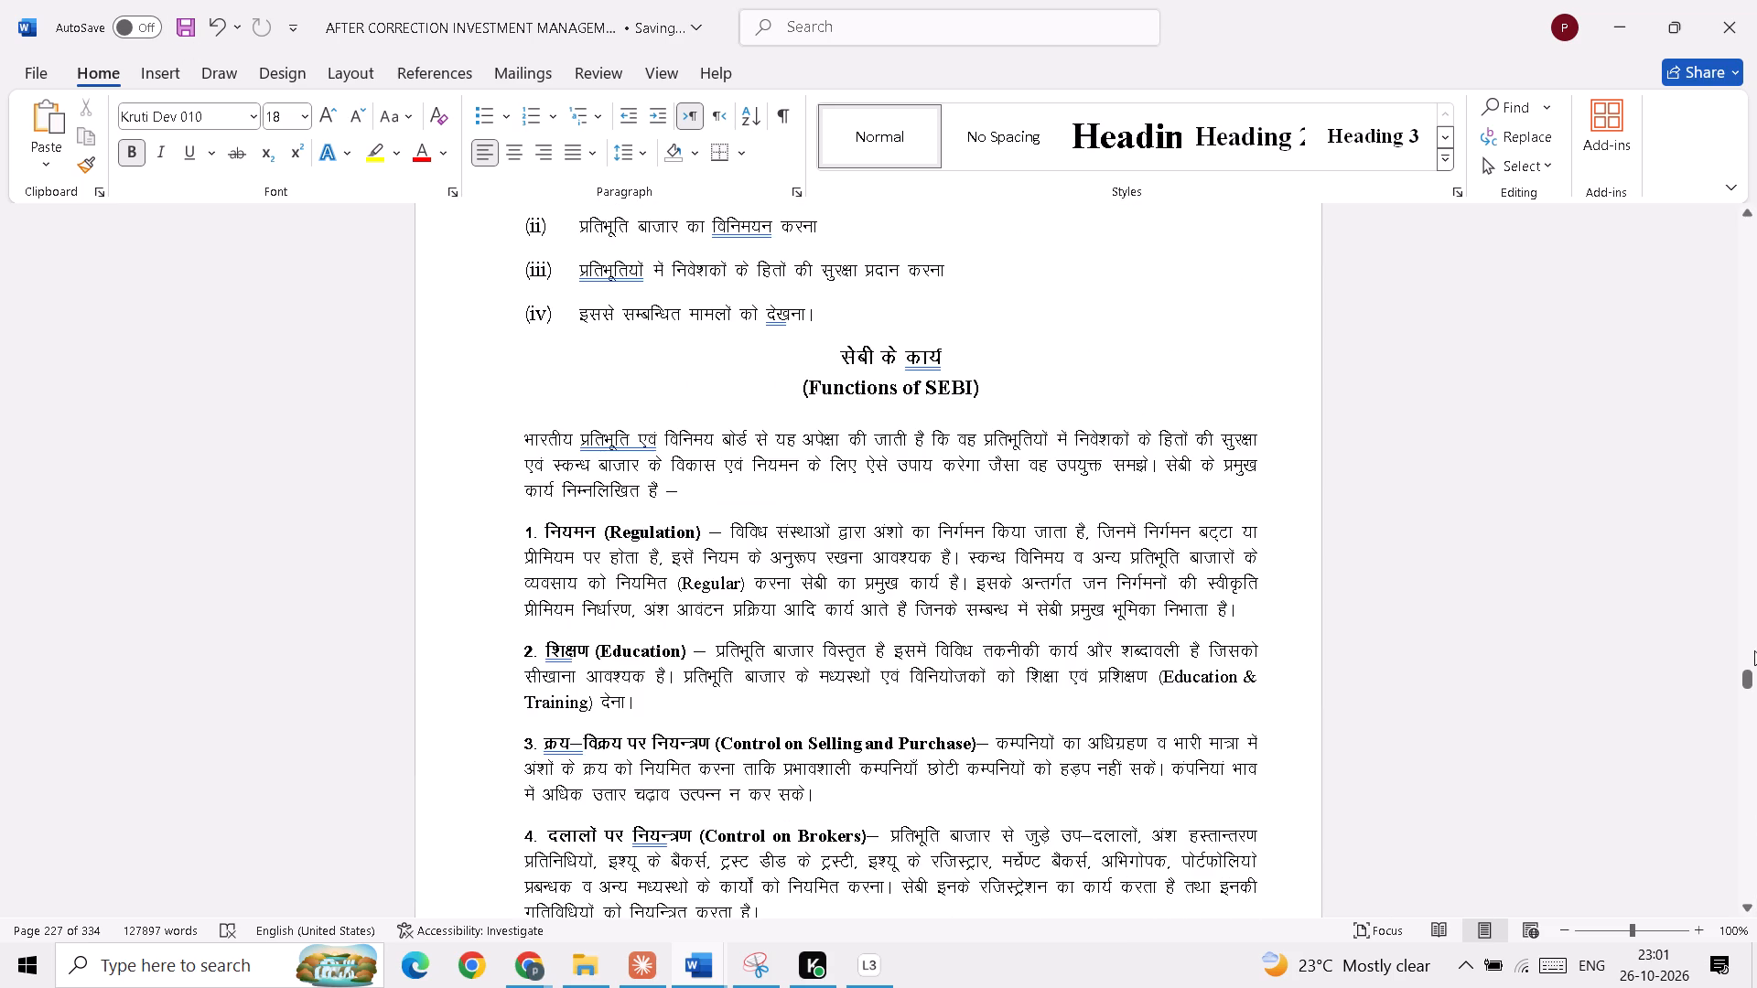
pyautogui.moveTo(1746, 670); pyautogui.dragTo(1746, 721)
pyautogui.scroll(-5, 1734, 701)
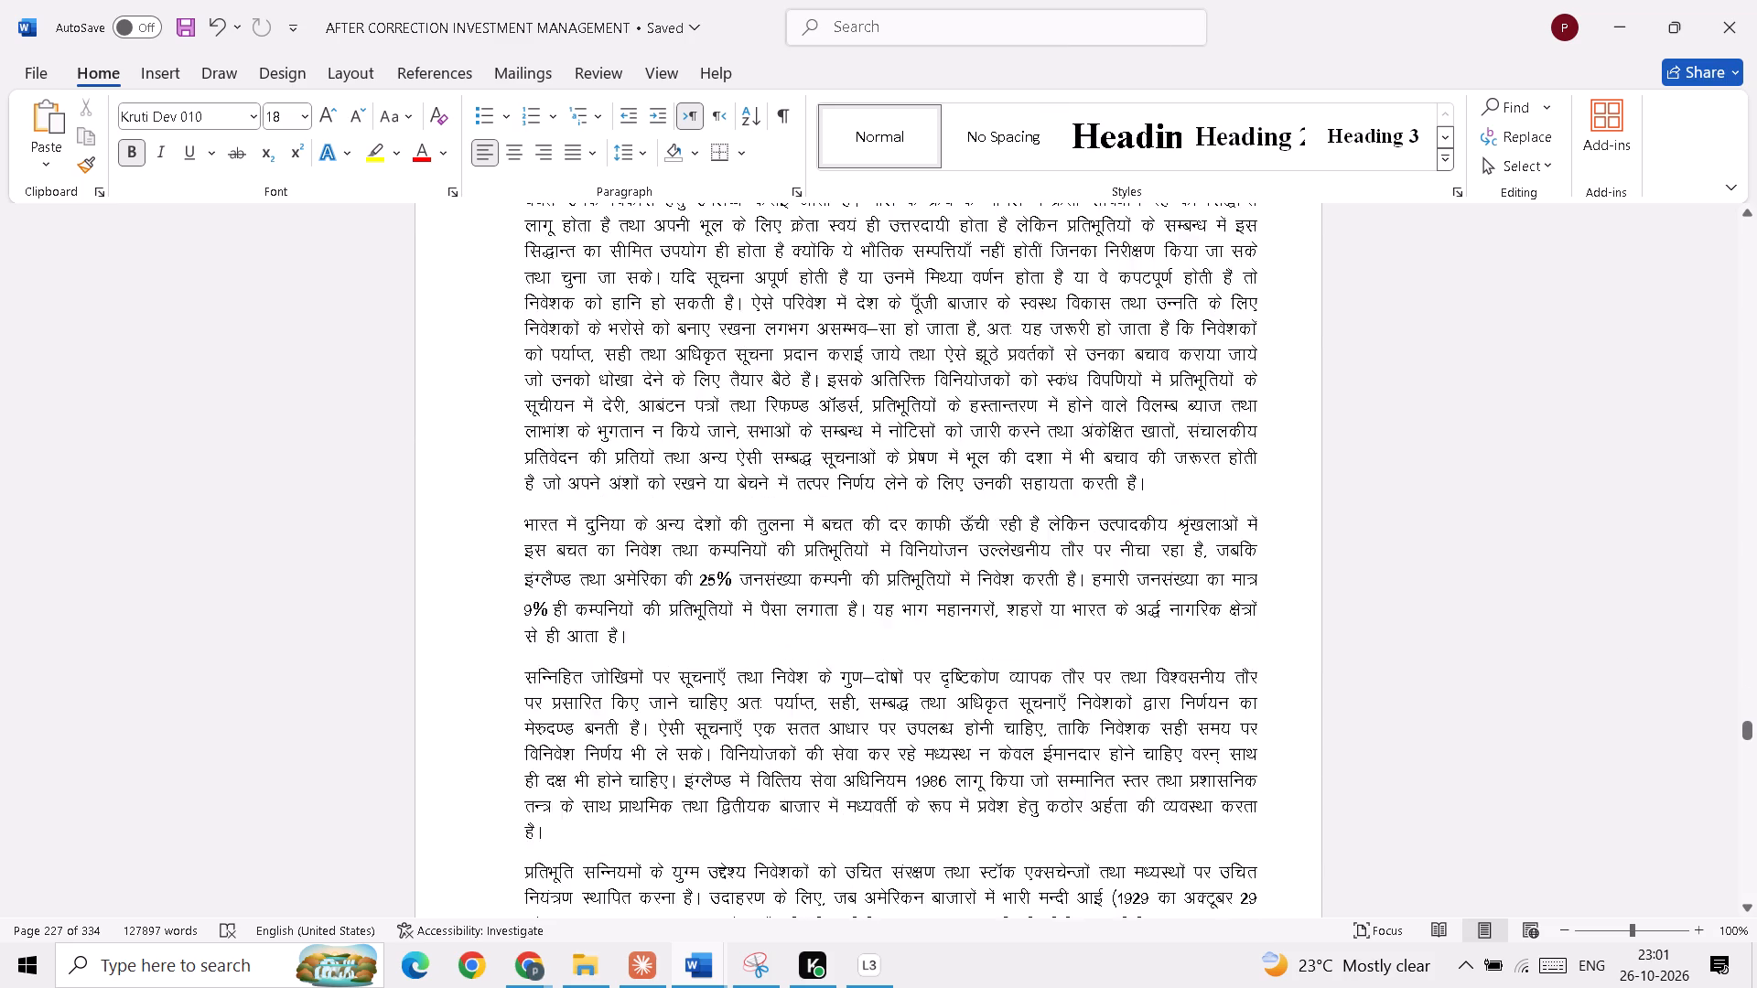
pyautogui.scroll(-20, 1734, 701)
pyautogui.scroll(-20, 1734, 701)
pyautogui.scroll(-1, 1734, 701)
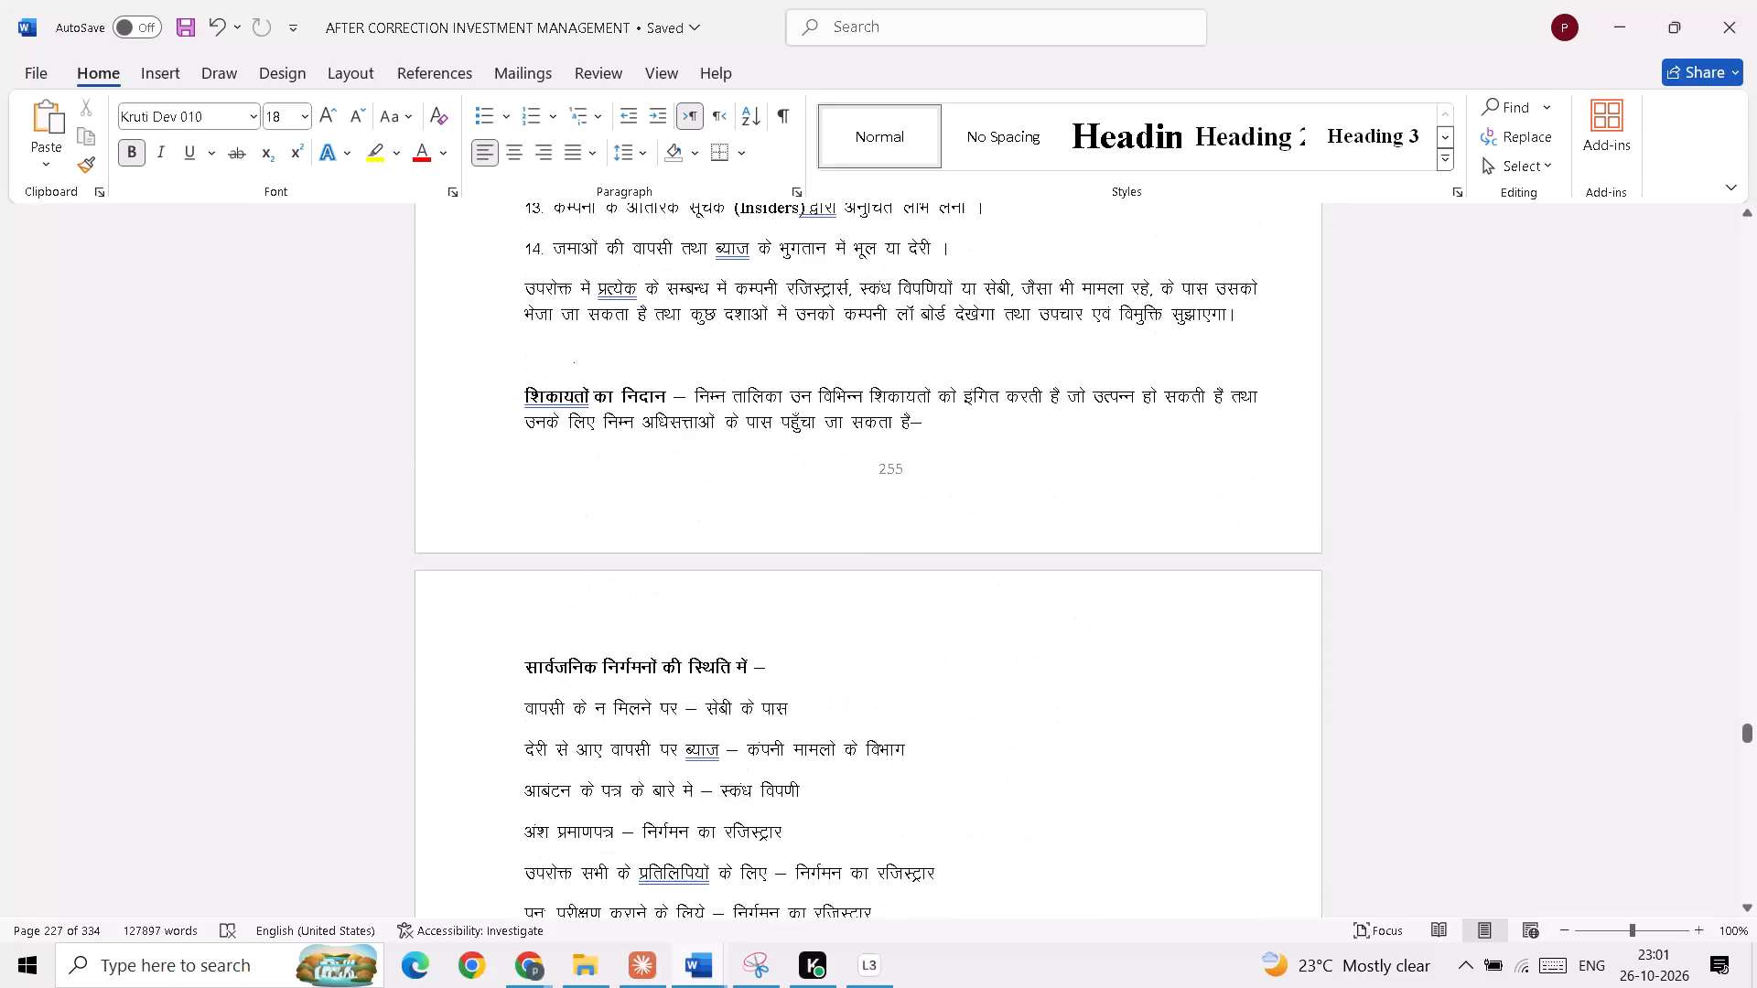
pyautogui.scroll(-20, 1734, 701)
pyautogui.scroll(-20, 1734, 701)
pyautogui.scroll(-2, 1734, 701)
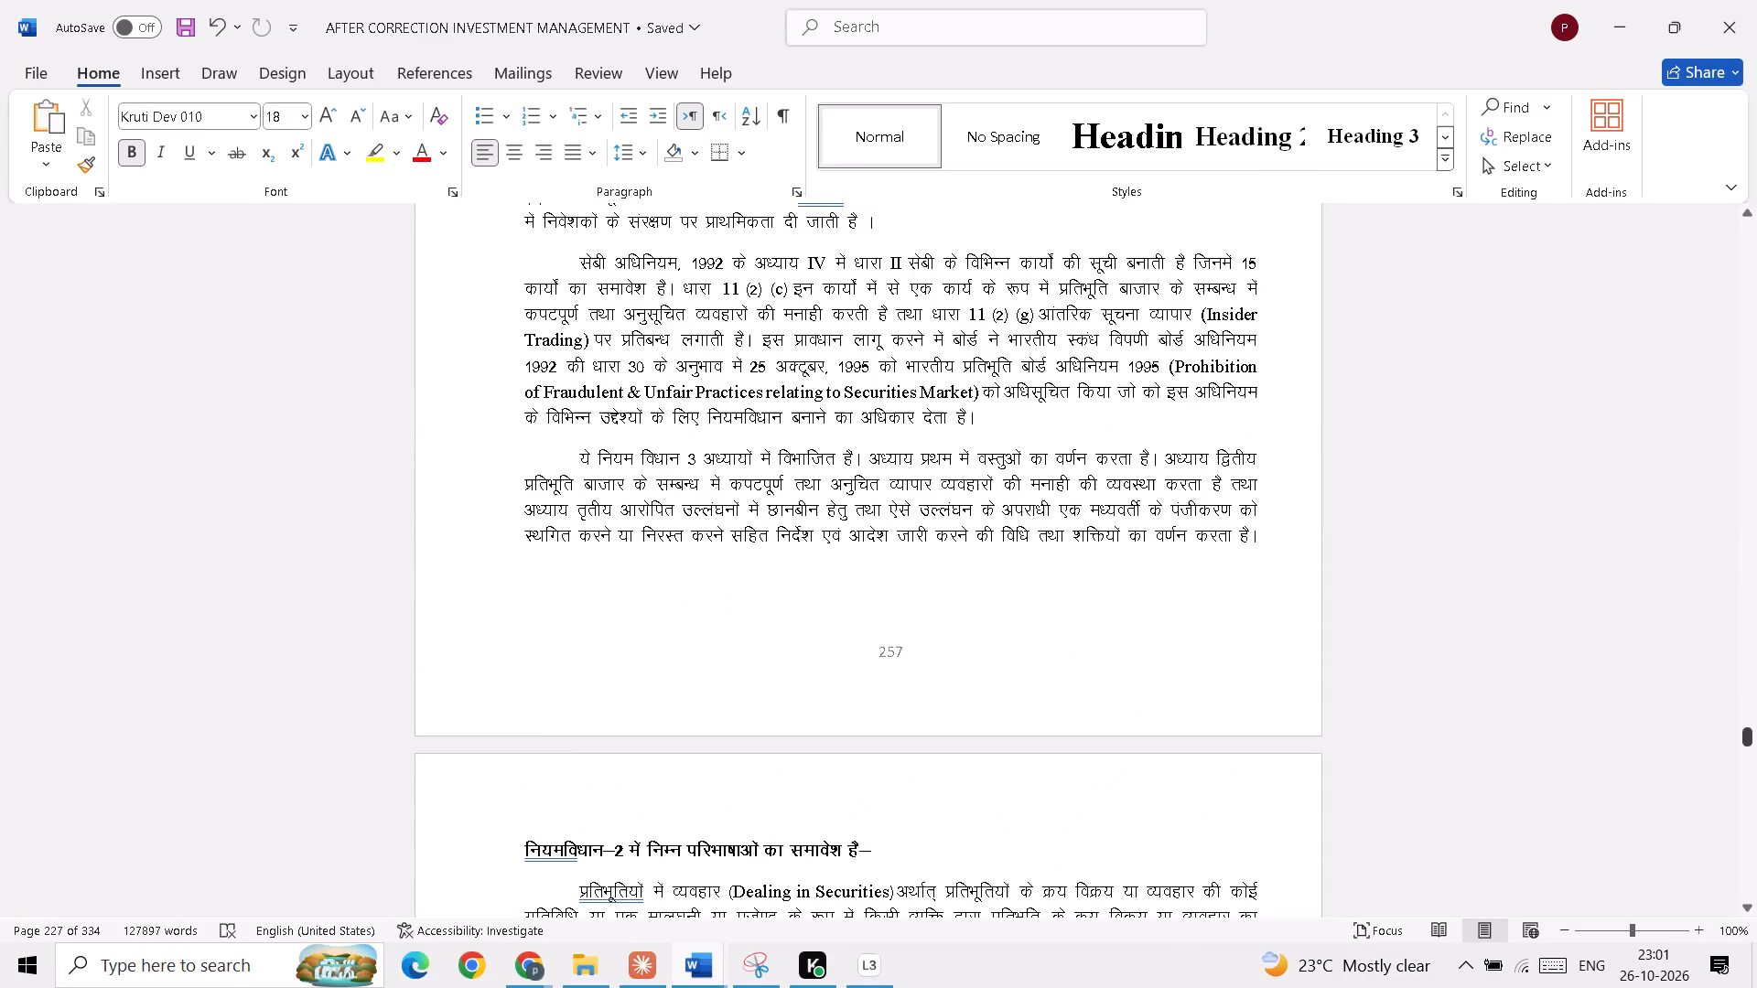
pyautogui.press('Down')
pyautogui.press('Down')
pyautogui.press('Down')
pyautogui.press('Down')
pyautogui.press('Down')
pyautogui.press('Down')
pyautogui.press('Down')
pyautogui.press('Down')
pyautogui.press('Down')
pyautogui.press('Down')
pyautogui.press('Down')
pyautogui.press('Down')
pyautogui.press('Down')
pyautogui.press('Down')
pyautogui.press('Down')
pyautogui.press('Down')
pyautogui.press('Down')
pyautogui.press('Down')
pyautogui.press('Down')
pyautogui.press('Down')
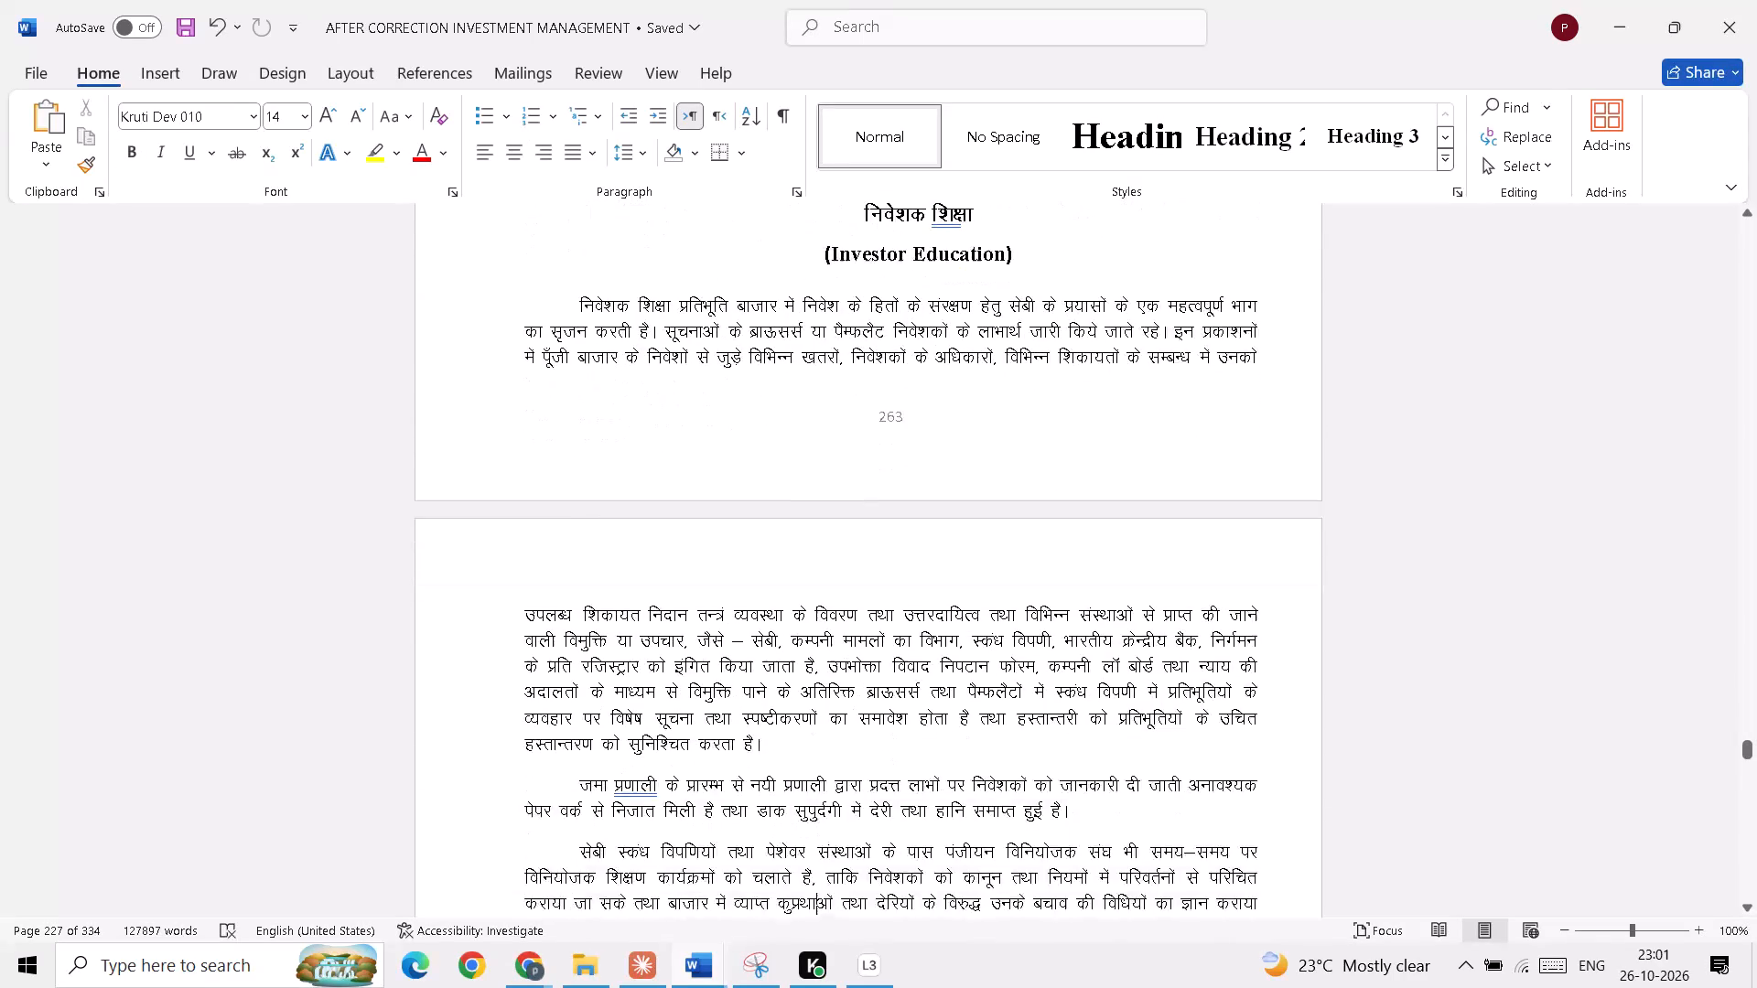
pyautogui.press('Down')
pyautogui.press('Down')
pyautogui.press('Down')
pyautogui.press('Down')
pyautogui.press('Down')
pyautogui.press('Down')
pyautogui.press('Down')
pyautogui.press('Down')
pyautogui.press('Down')
pyautogui.press('Down')
pyautogui.press('Down')
pyautogui.press('Down')
pyautogui.press('Down')
pyautogui.press('Down')
pyautogui.press('Down')
pyautogui.press('Down')
pyautogui.press('Down')
pyautogui.press('Down')
pyautogui.press('Down')
pyautogui.press('Down')
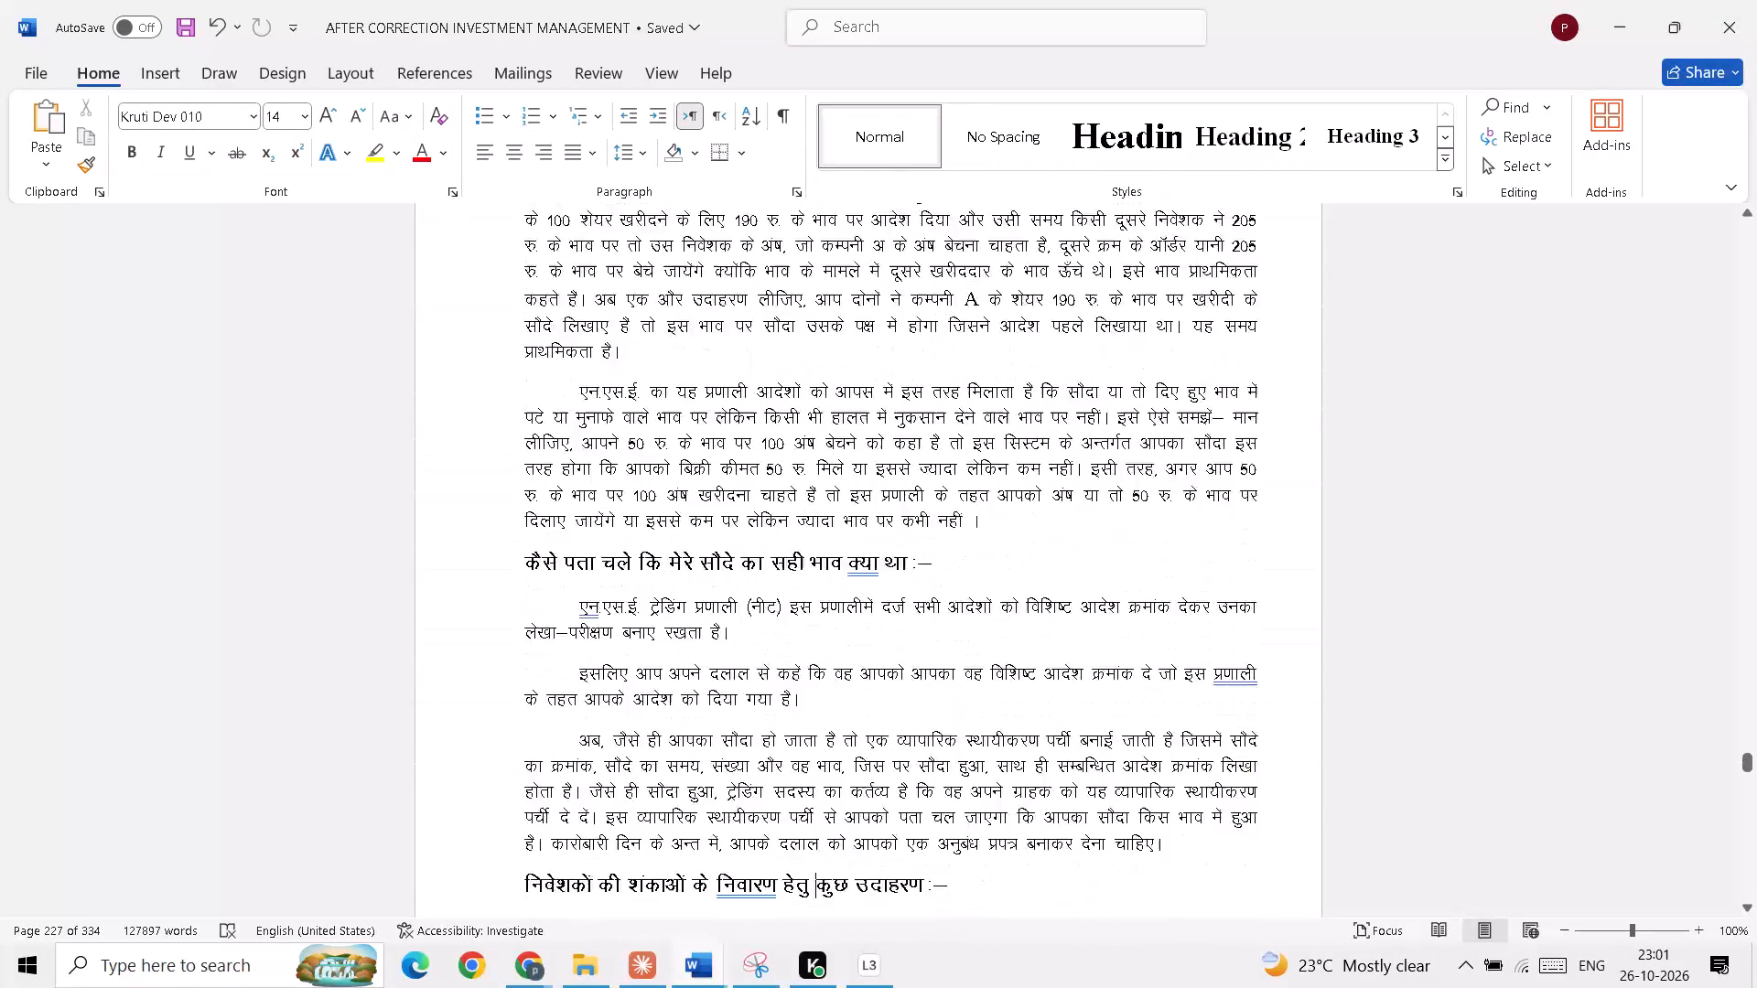
pyautogui.press('Down')
pyautogui.press('Down')
pyautogui.press('Down')
pyautogui.press('Down')
pyautogui.press('Down')
pyautogui.press('Down')
pyautogui.press('Down')
pyautogui.press('Down')
pyautogui.press('Down')
pyautogui.press('Down')
pyautogui.press('Down')
pyautogui.press('Down')
pyautogui.press('Down')
pyautogui.press('Down')
pyautogui.press('Down')
pyautogui.press('Down')
pyautogui.press('Down')
pyautogui.press('Down')
pyautogui.press('Down')
pyautogui.press('Down')
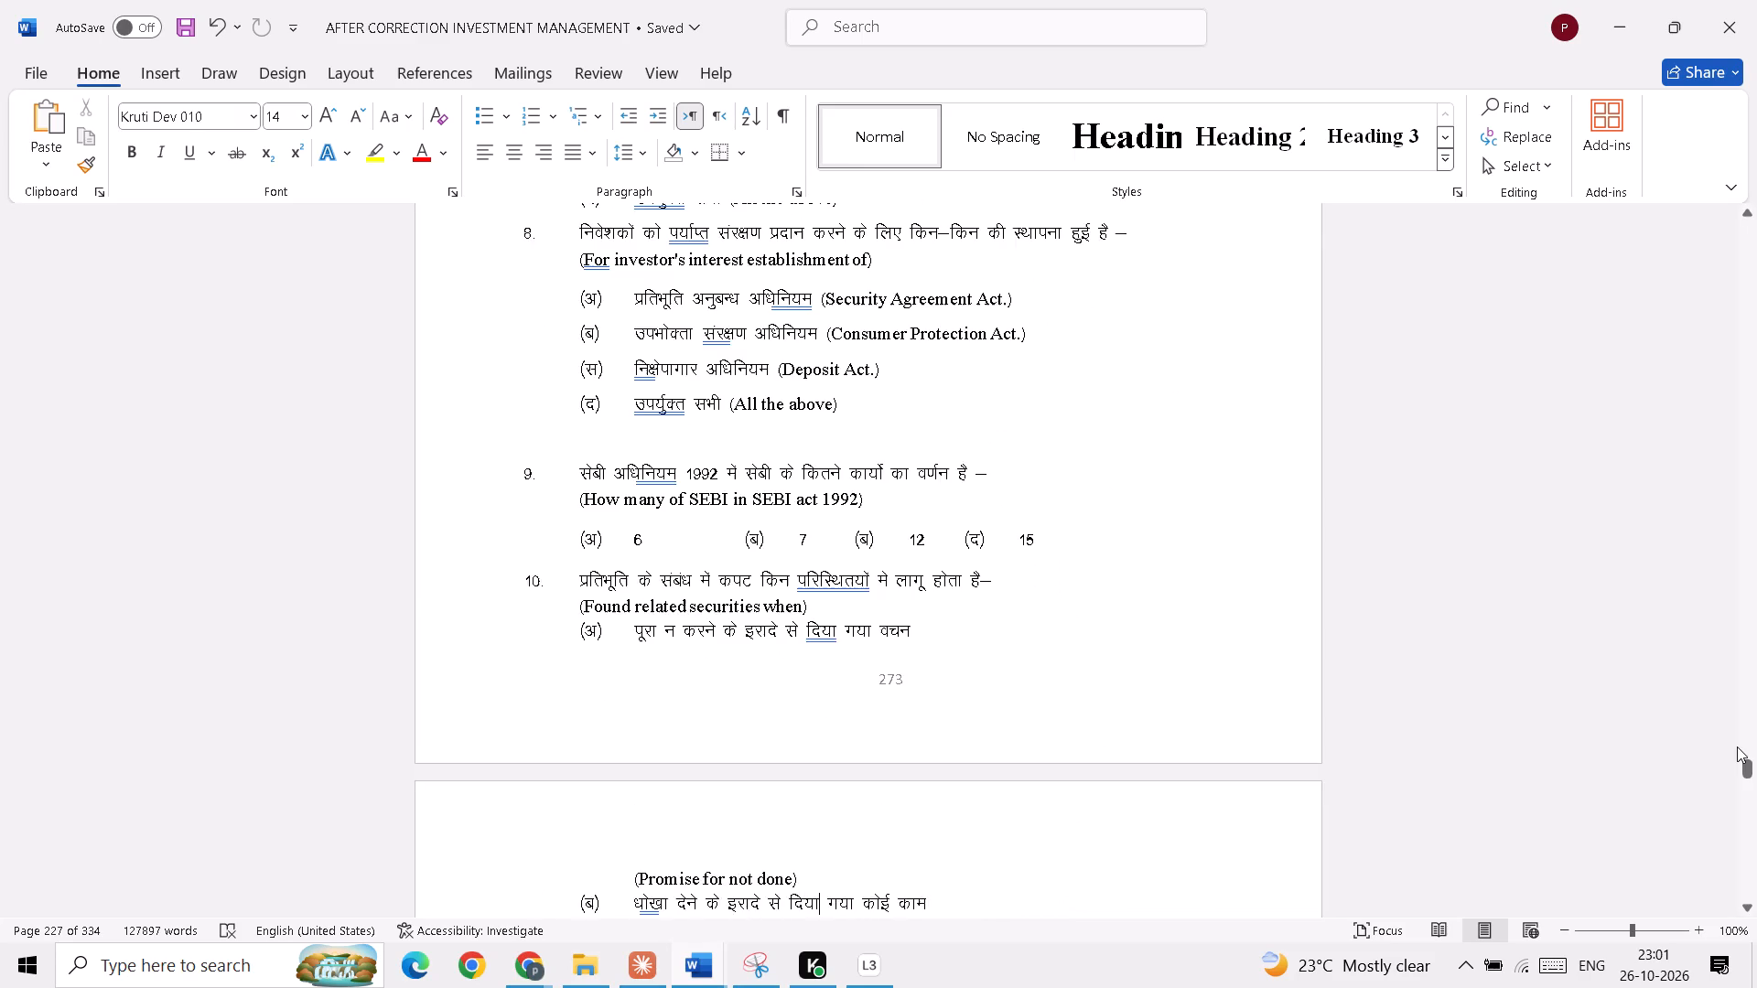
pyautogui.press('Down')
pyautogui.press('Down')
pyautogui.press('Down')
pyautogui.press('Down')
pyautogui.press('Down')
pyautogui.press('Down')
pyautogui.press('Down')
pyautogui.press('Down')
pyautogui.press('Down')
pyautogui.press('Down')
pyautogui.press('Down')
pyautogui.press('Down')
pyautogui.press('Down')
pyautogui.press('Down')
pyautogui.press('Down')
pyautogui.press('Down')
pyautogui.press('Down')
pyautogui.press('Down')
pyautogui.press('Down')
pyautogui.press('Down')
pyautogui.press('Down')
pyautogui.press('Down')
pyautogui.press('Down')
pyautogui.press('Down')
pyautogui.press('Down')
pyautogui.press('Down')
pyautogui.press('Down')
pyautogui.press('Down')
pyautogui.press('Down')
pyautogui.press('Down')
pyautogui.press('Down')
pyautogui.press('Down')
pyautogui.press('Down')
pyautogui.press('Down')
pyautogui.press('Down')
pyautogui.press('Down')
pyautogui.press('Down')
pyautogui.press('Down')
pyautogui.press('Down')
pyautogui.press('Down')
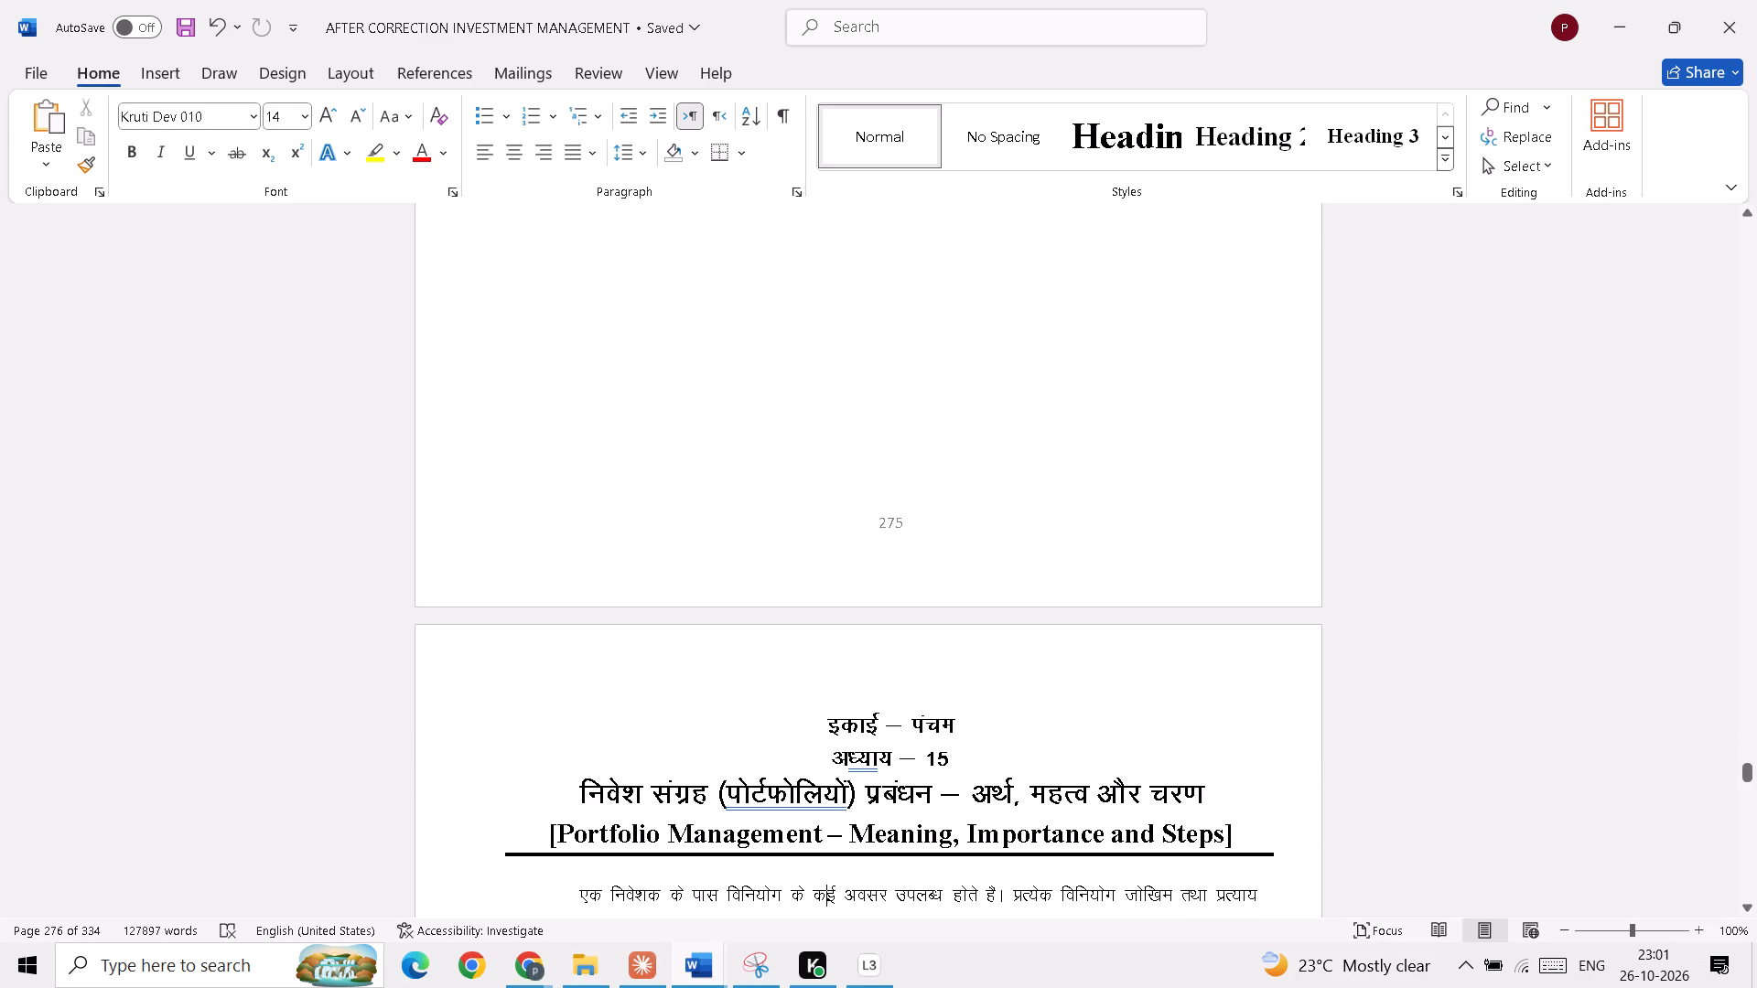
pyautogui.scroll(12, 1756, 680)
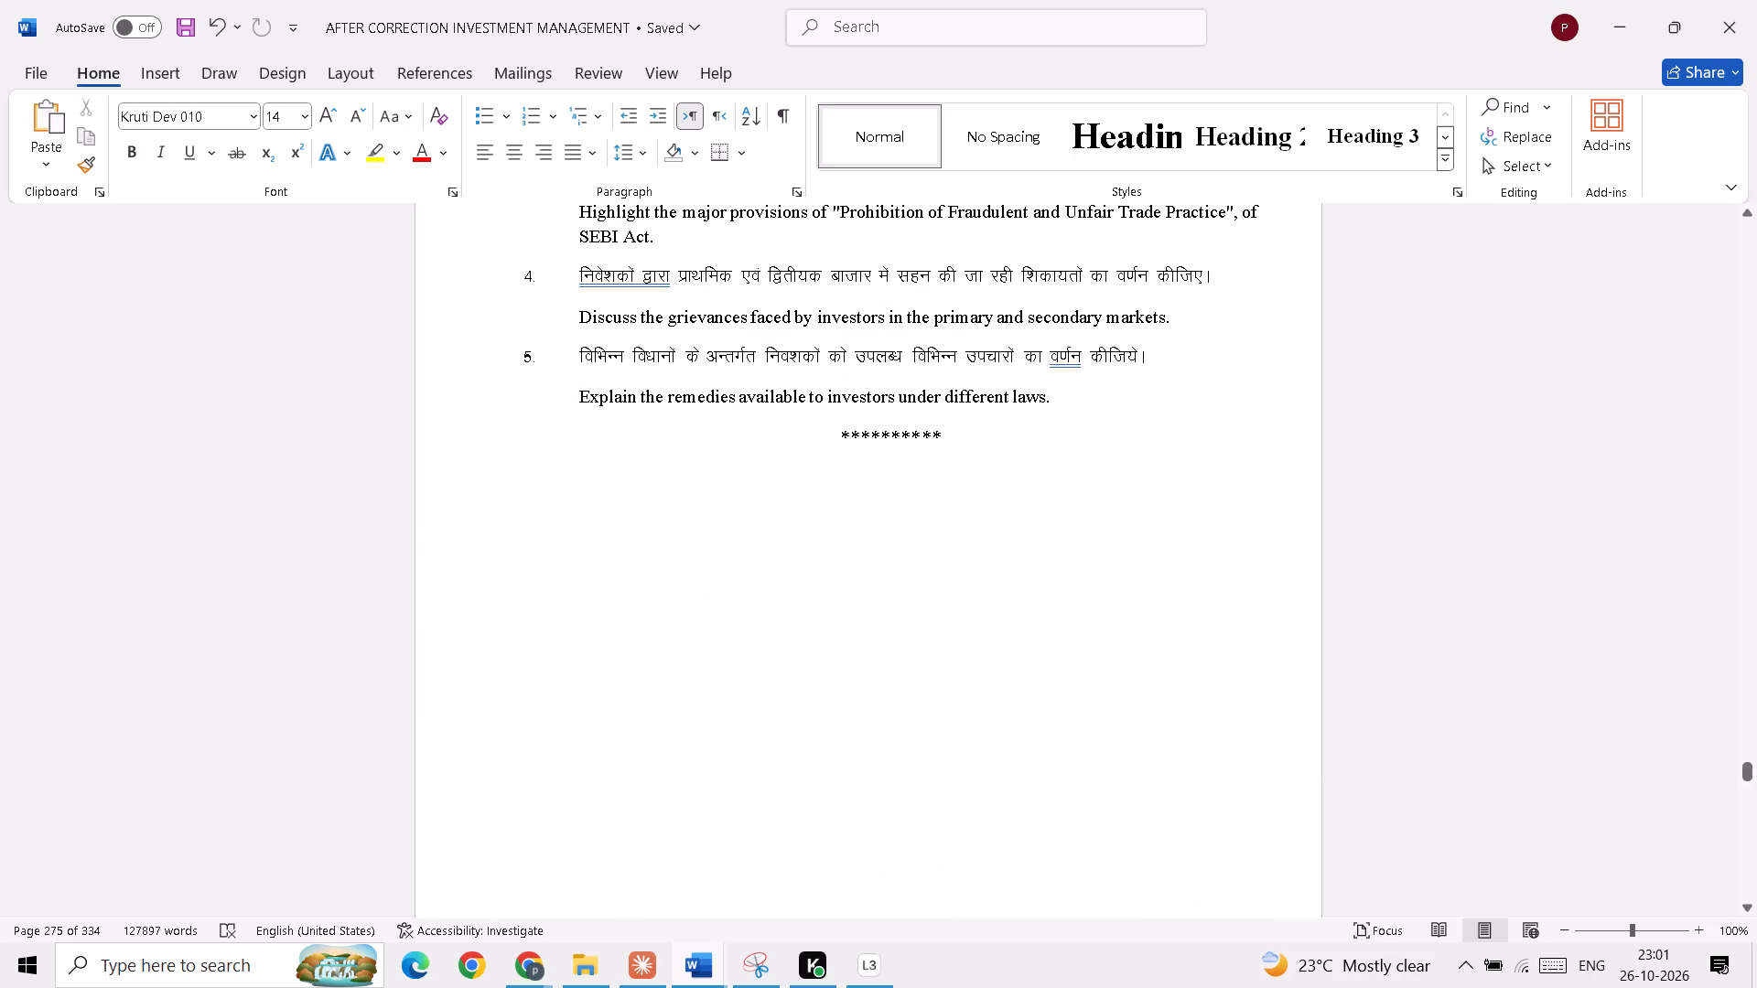
pyautogui.click(816, 446)
pyautogui.press('Return')
pyautogui.press('Return')
pyautogui.press('Return')
pyautogui.press('Return')
pyautogui.press('Return')
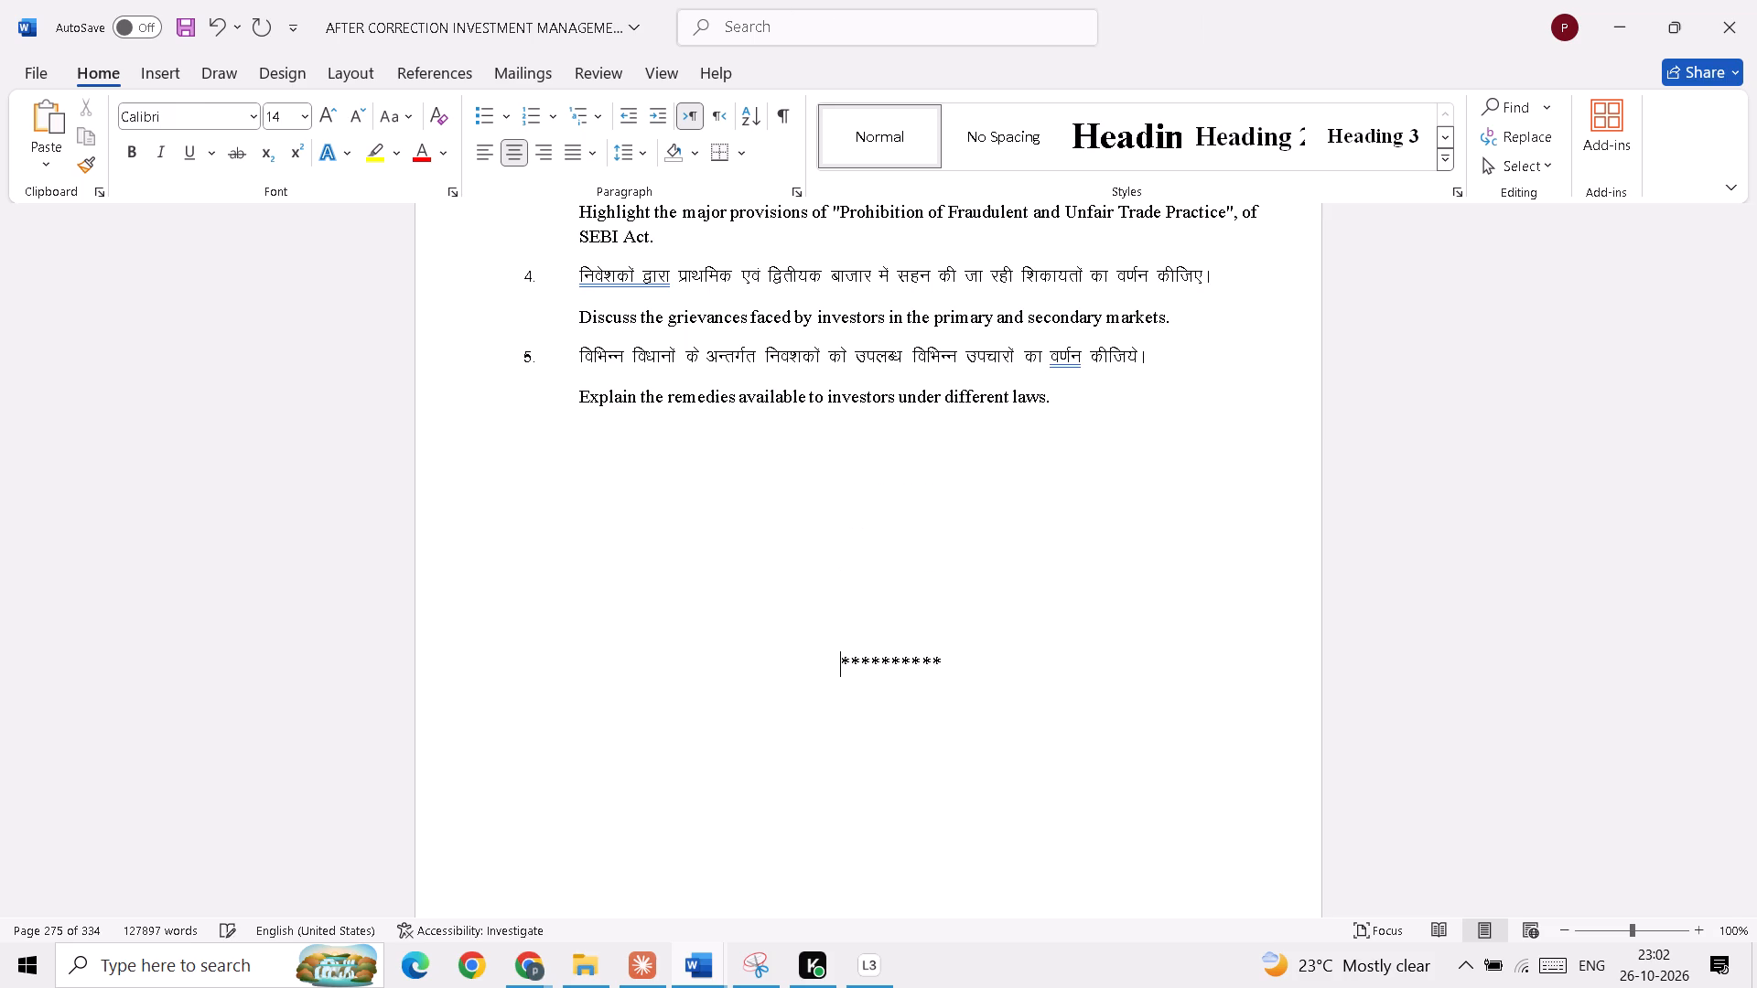
pyautogui.press('Return')
pyautogui.press('Return')
pyautogui.press('Return')
pyautogui.press('Return')
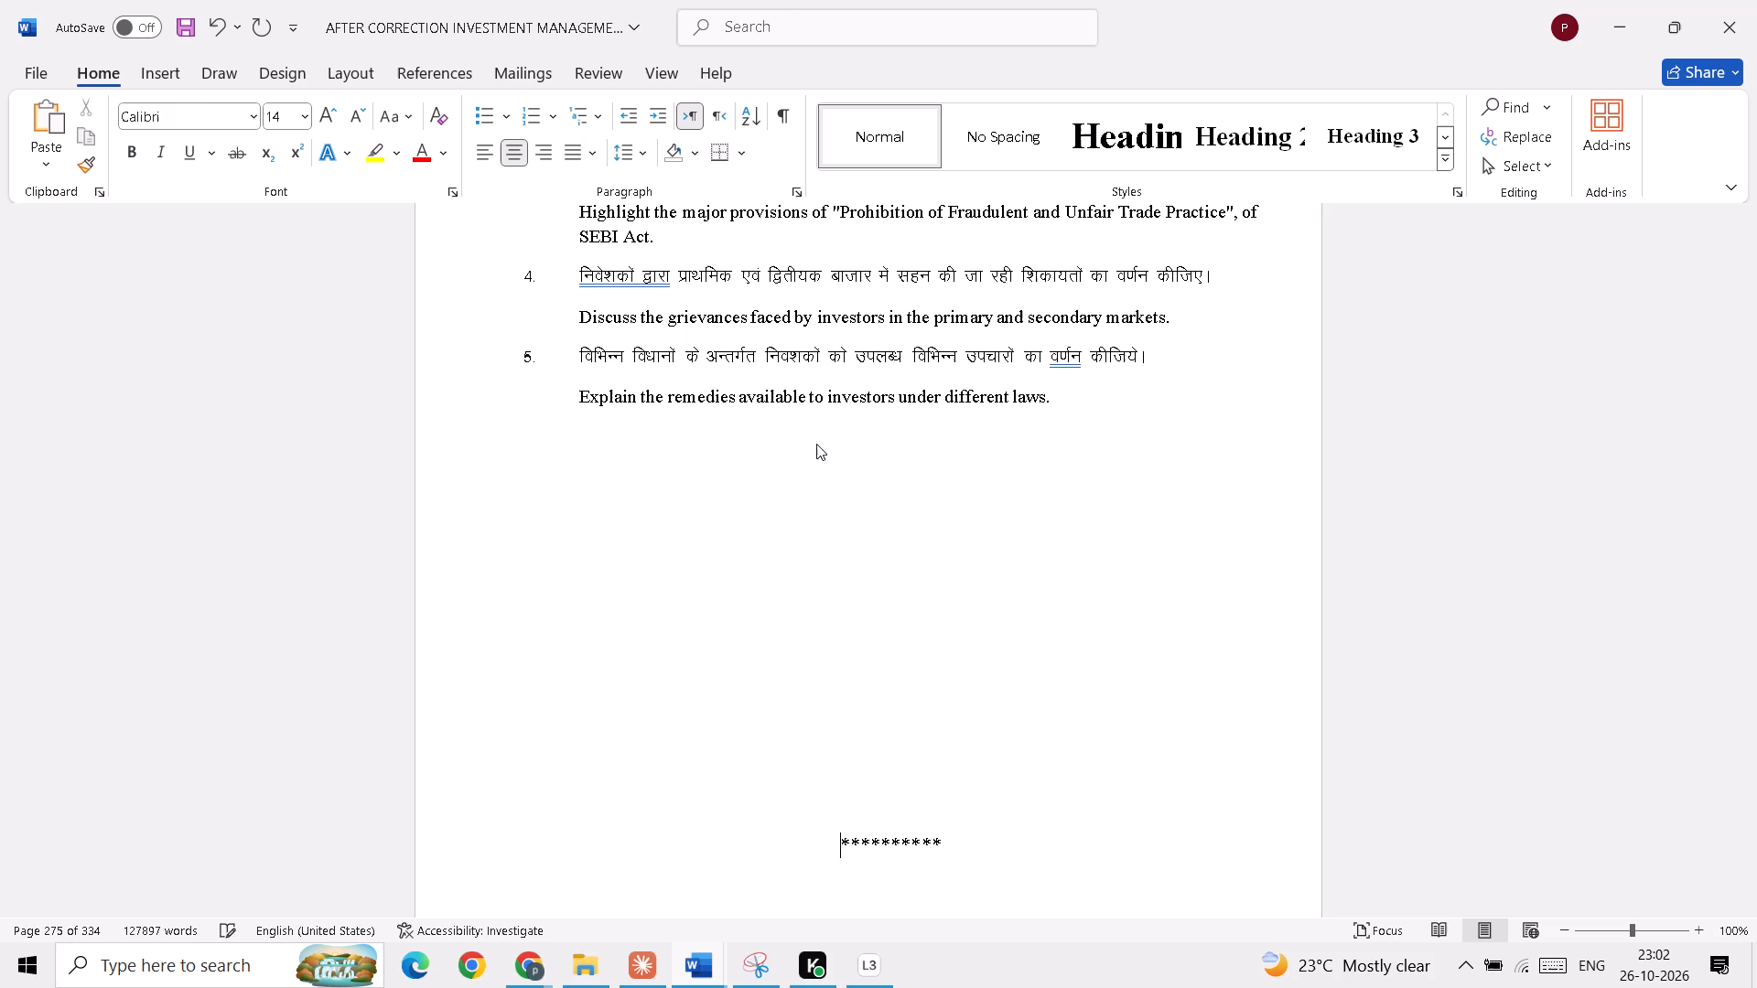
# Paste the copied एनएसई/बीएसई website and share-price record bullets into the blank space above the asterisks on page 275.
pyautogui.click(680, 571)
pyautogui.hotkey('ctrl', 'v')
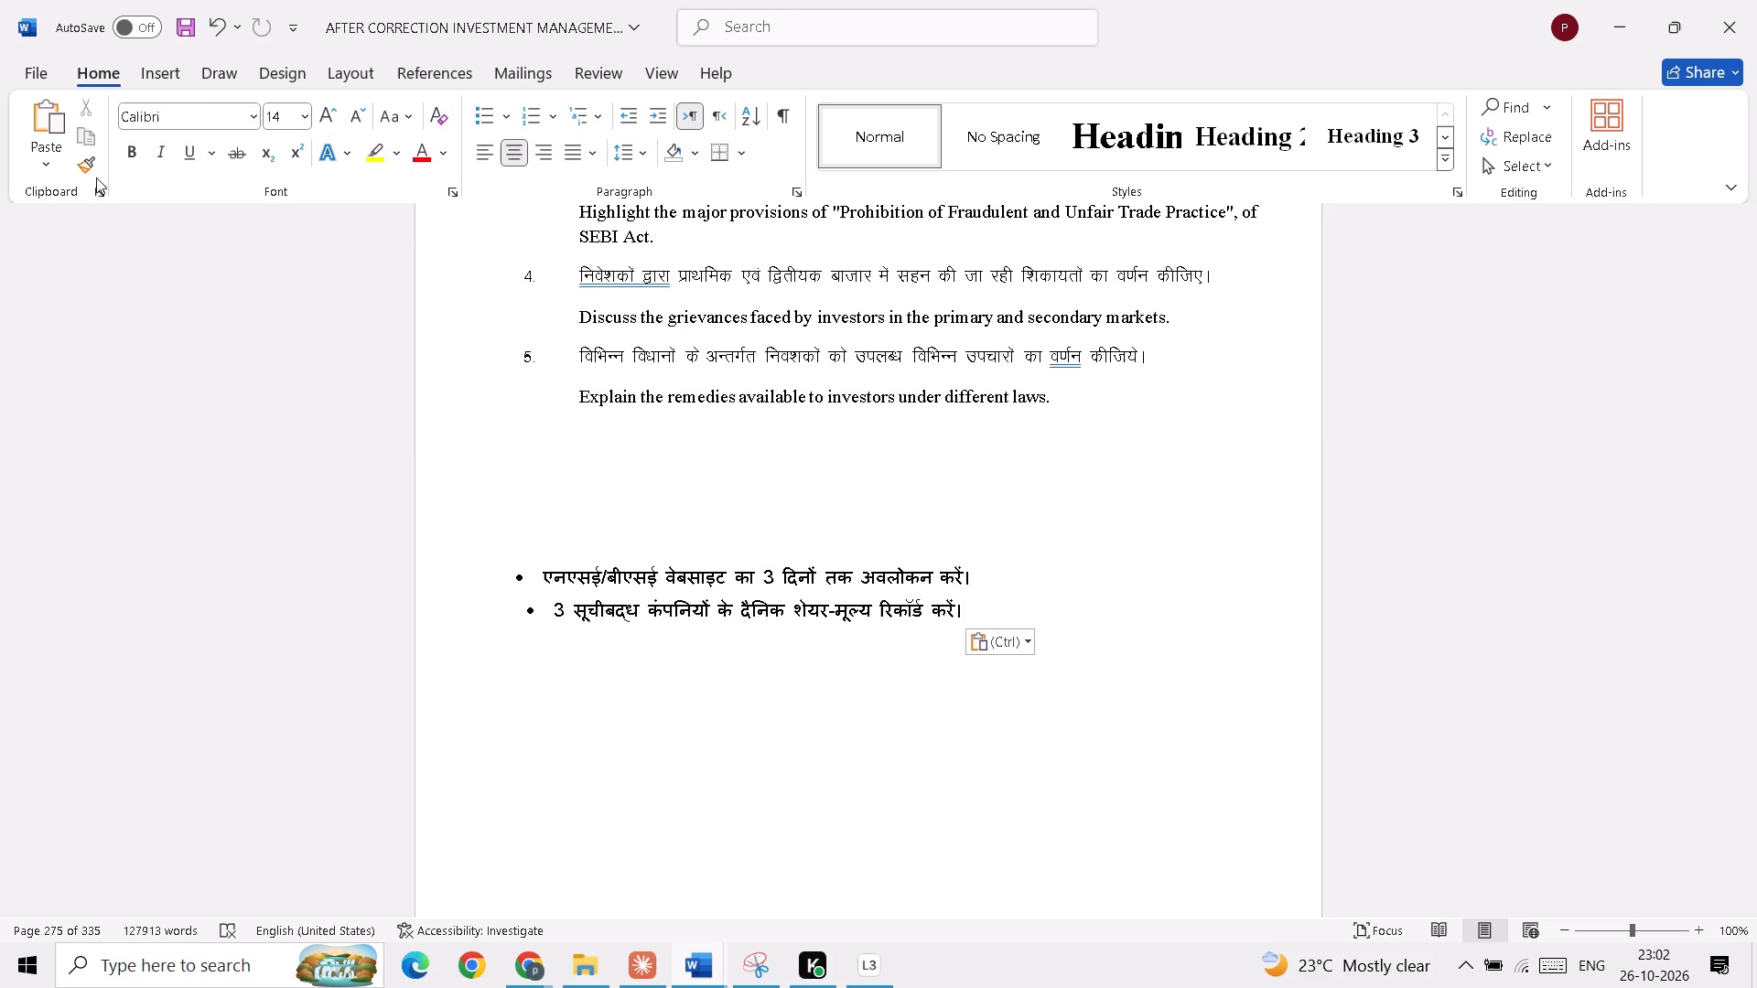
# Draw a single-cell table about 12.19 cm wide and 3.49 cm high around the two activity bullets on page 275.
pyautogui.click(158, 67)
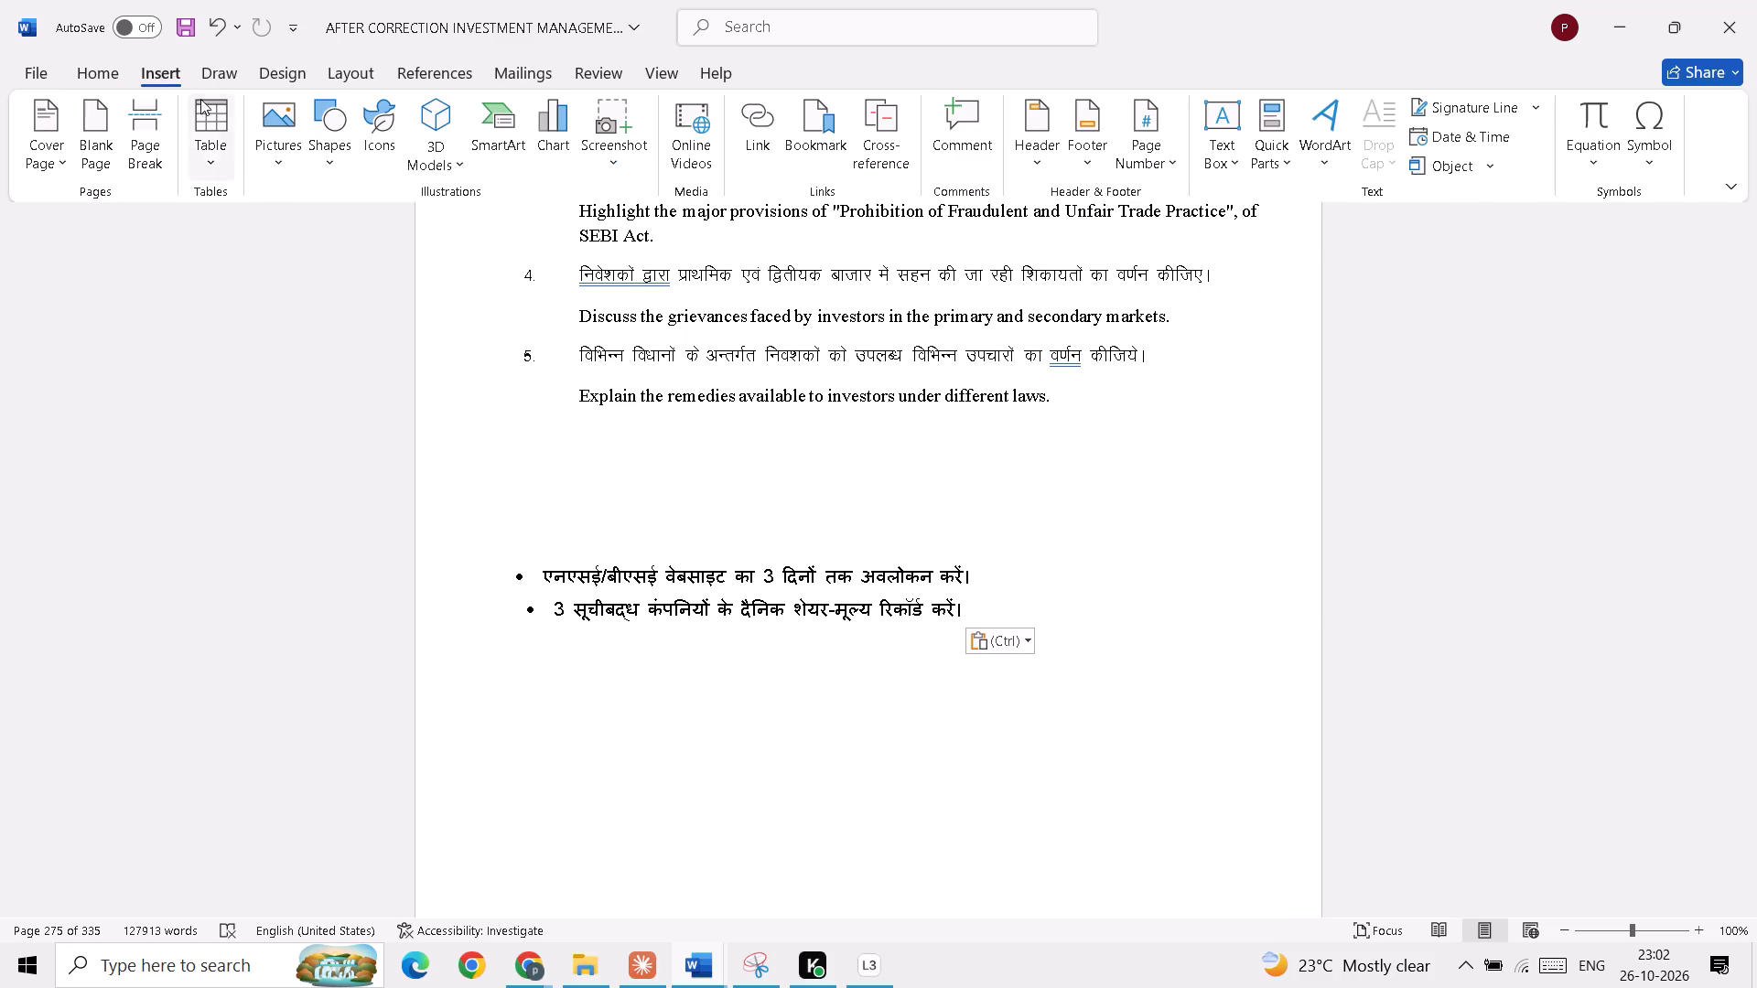
pyautogui.click(210, 157)
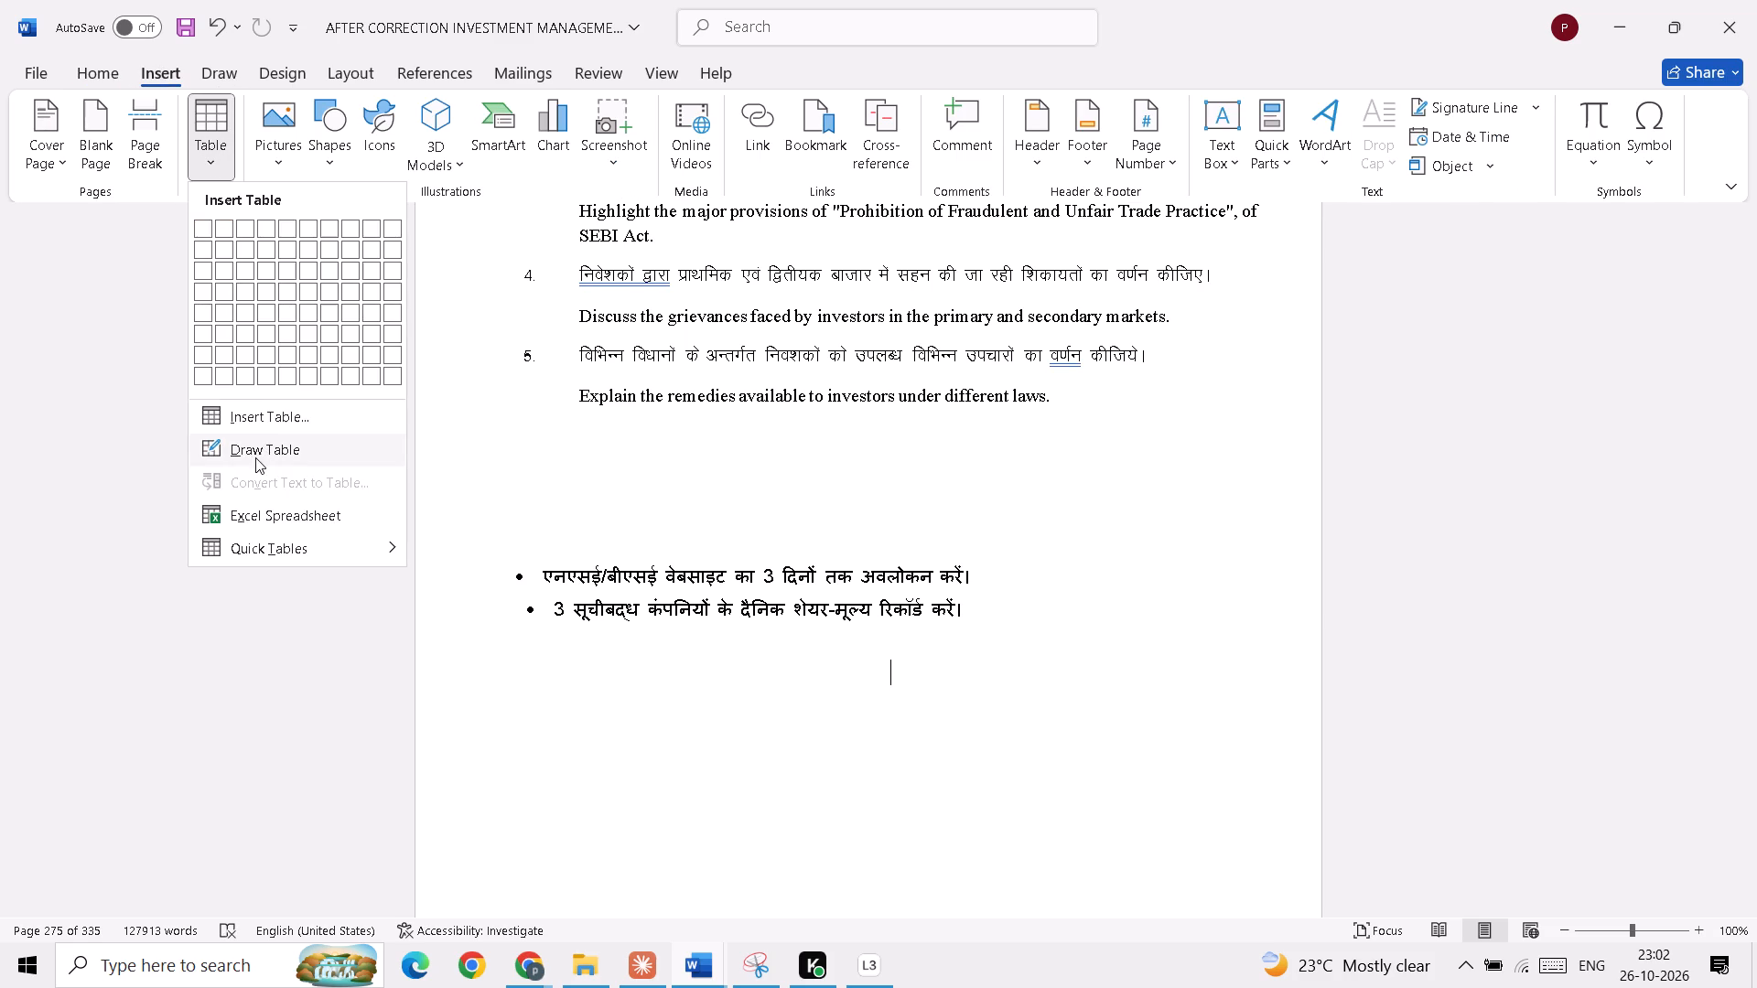
pyautogui.click(255, 457)
pyautogui.moveTo(507, 521); pyautogui.dragTo(1018, 608)
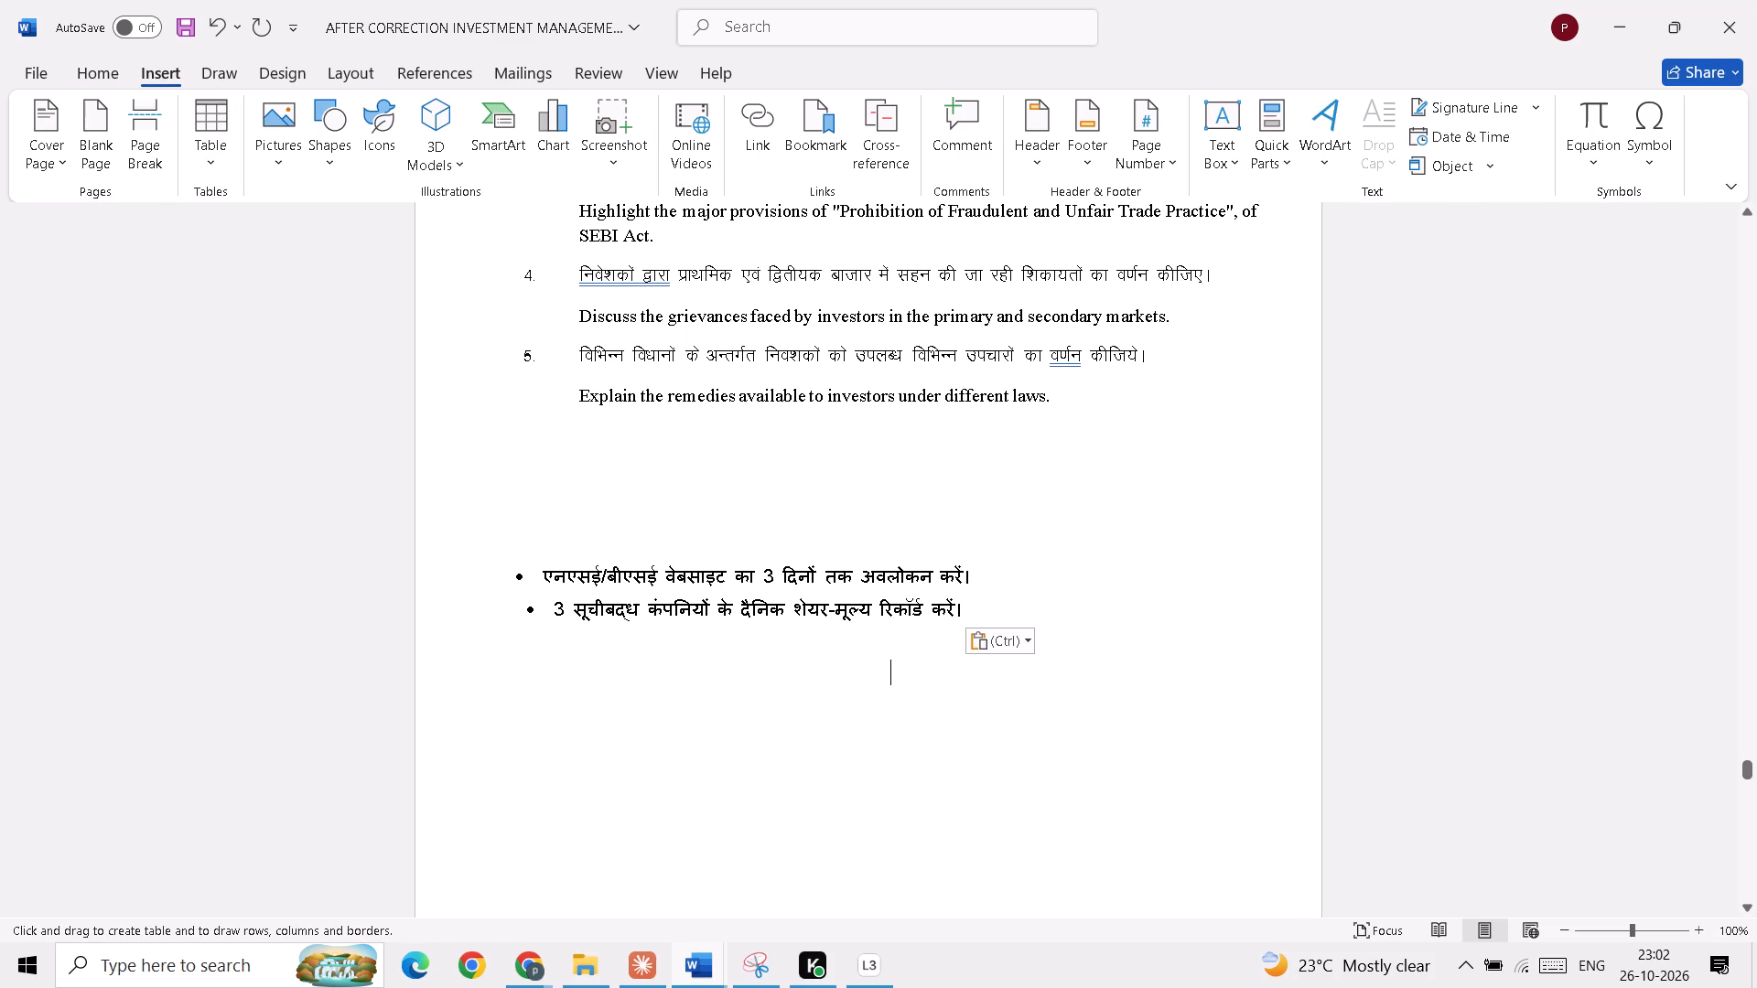
pyautogui.moveTo(1018, 608); pyautogui.dragTo(1034, 671)
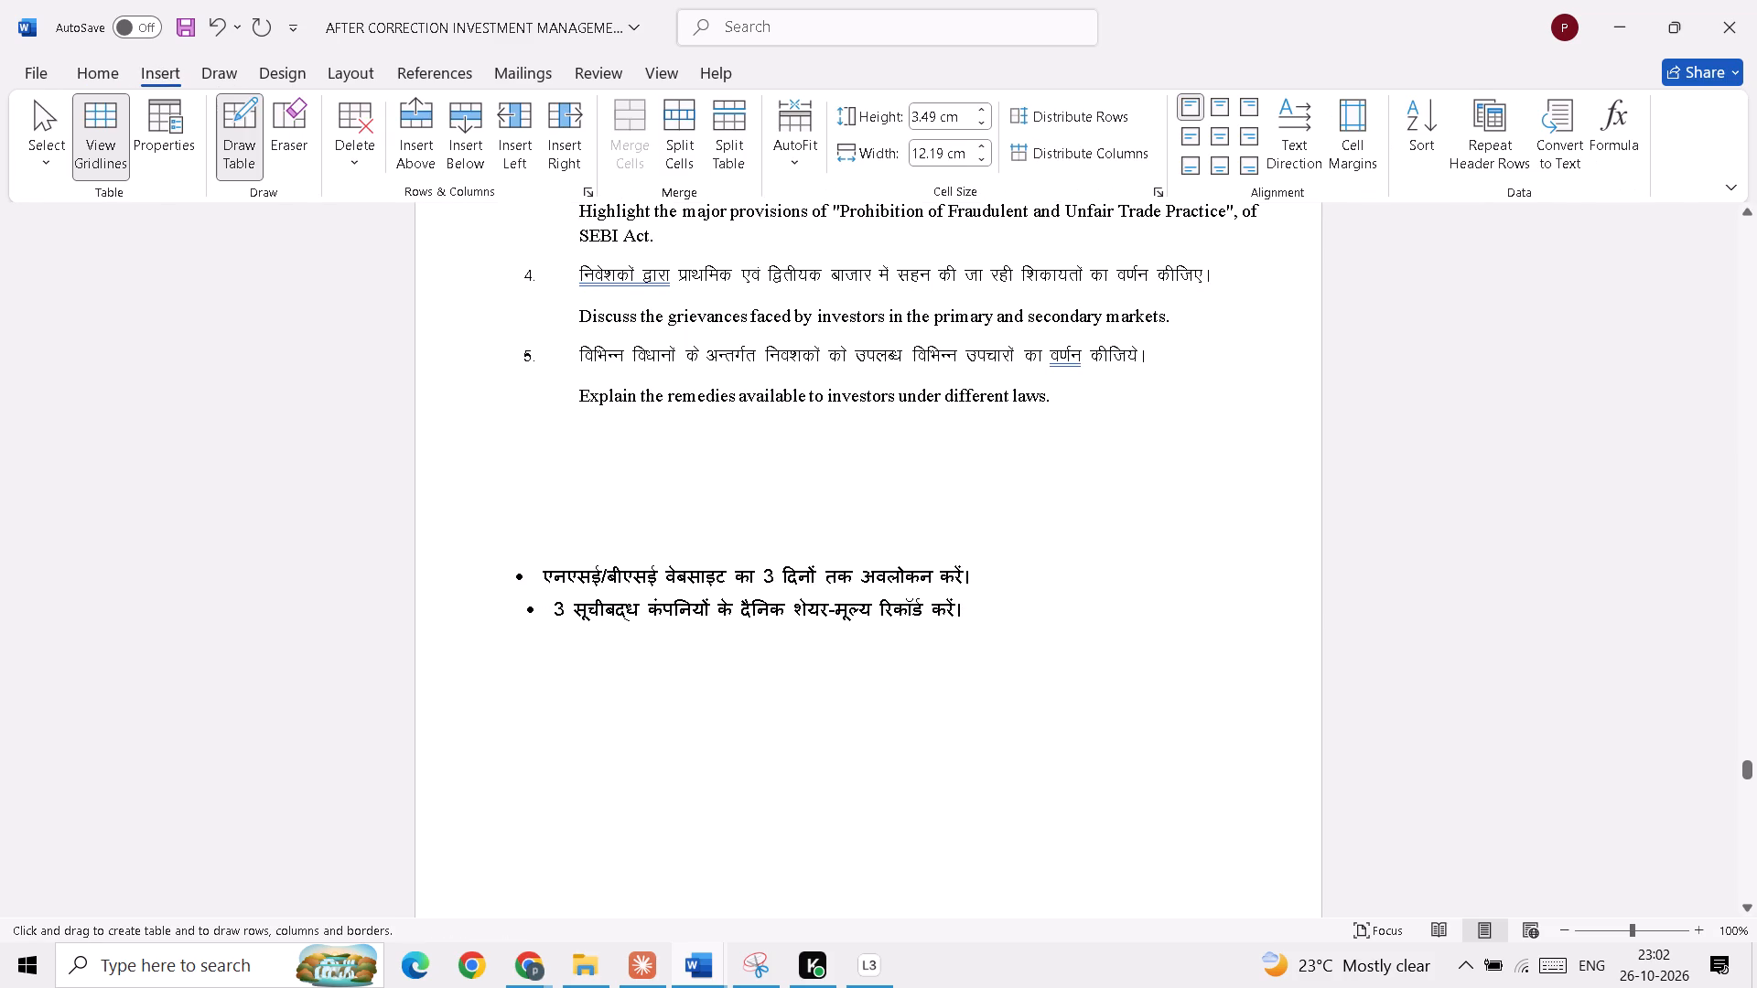
pyautogui.click(891, 786)
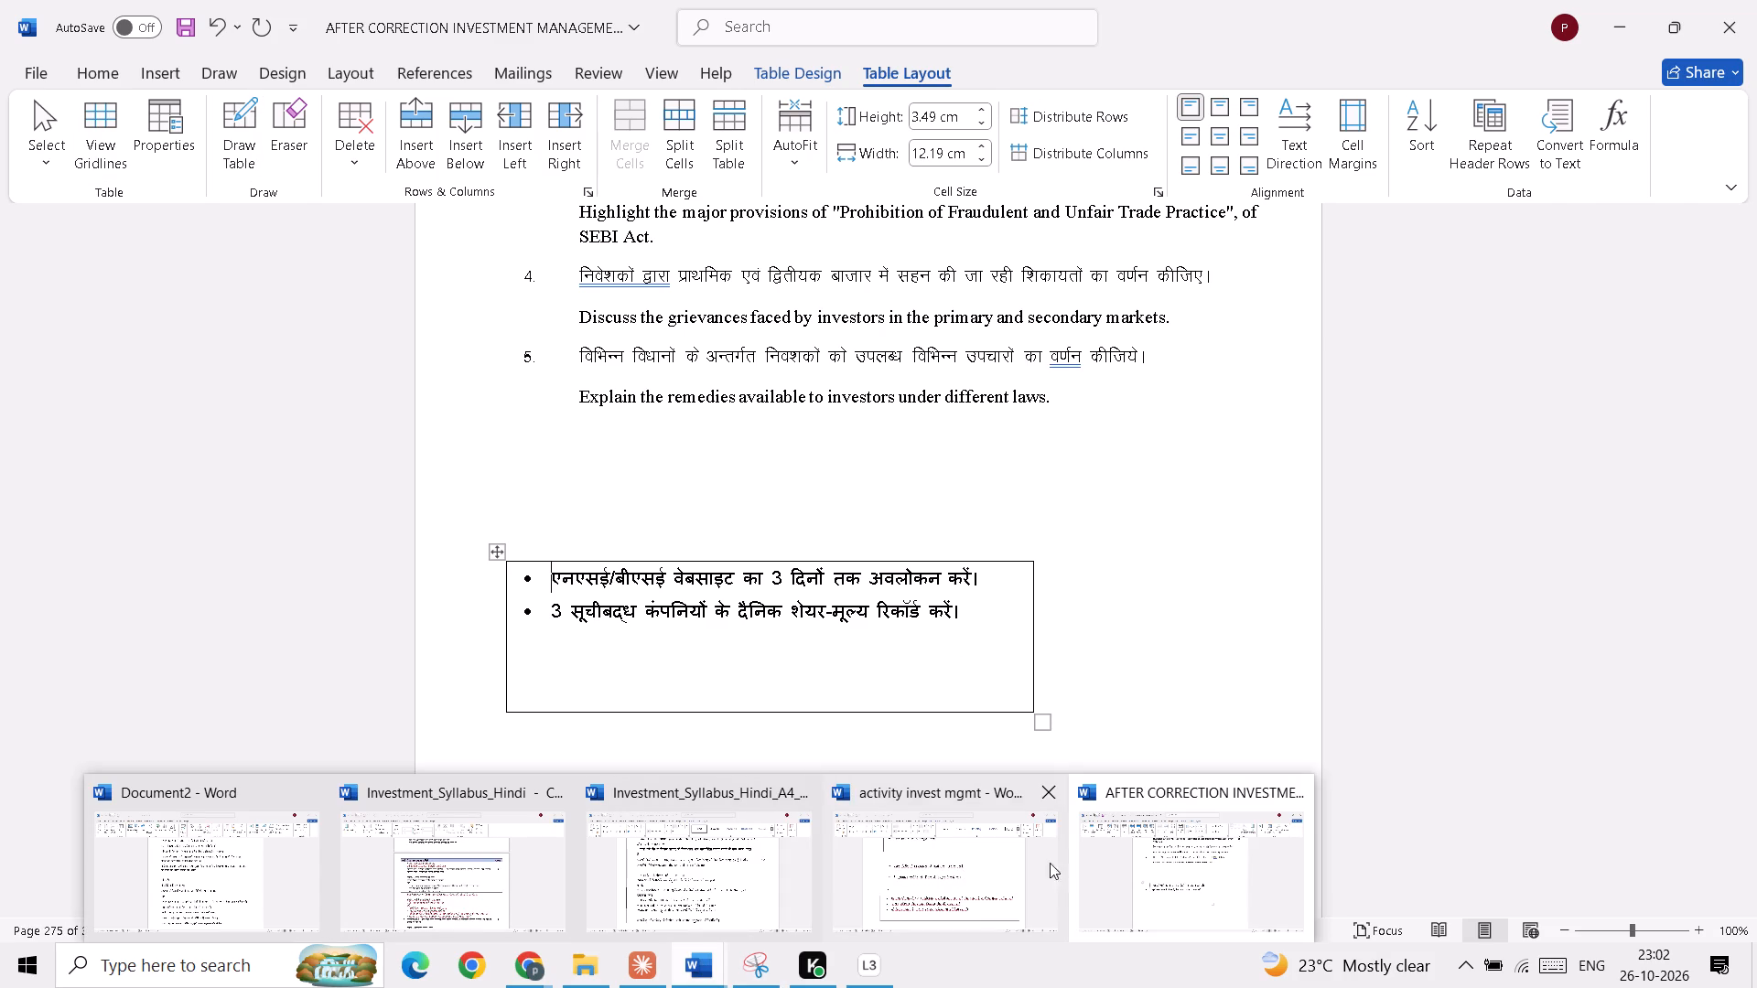
# Copy the heading "गतिविधियां जो विद्यार्थियों द्वारा की जाना चाहिए" above the activity box on page 193.
pyautogui.click(1132, 881)
pyautogui.scroll(10, 1043, 587)
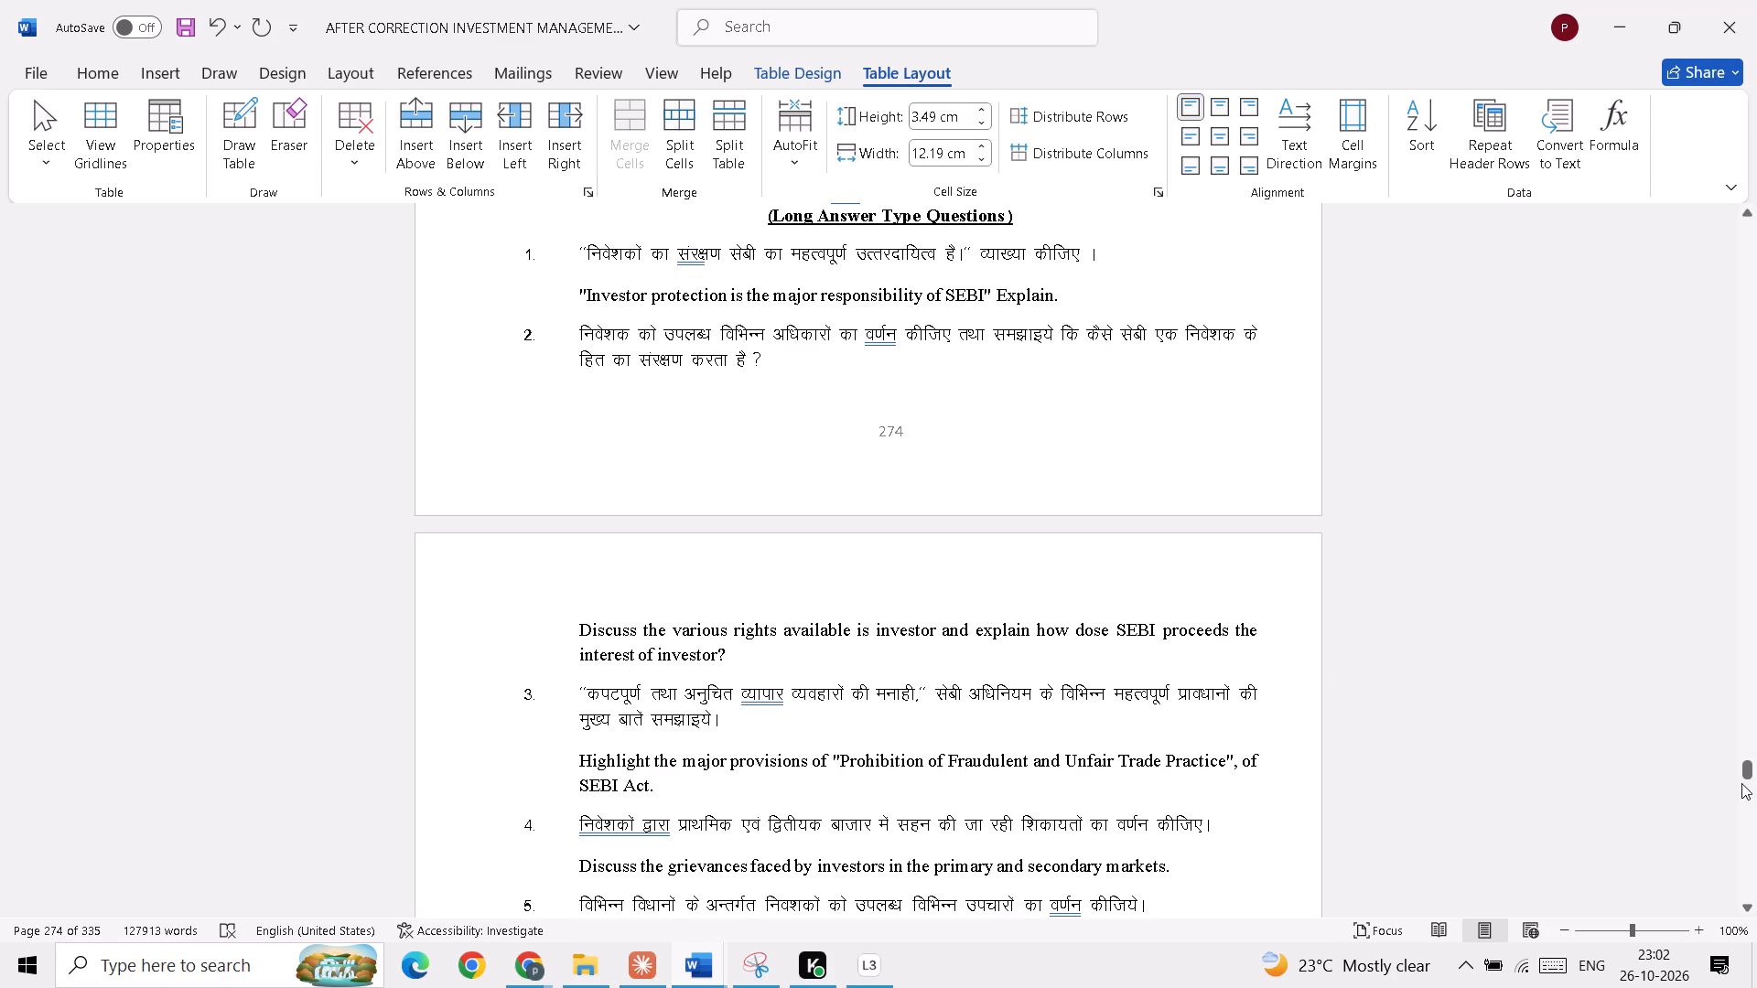
pyautogui.moveTo(1747, 773); pyautogui.dragTo(1749, 674)
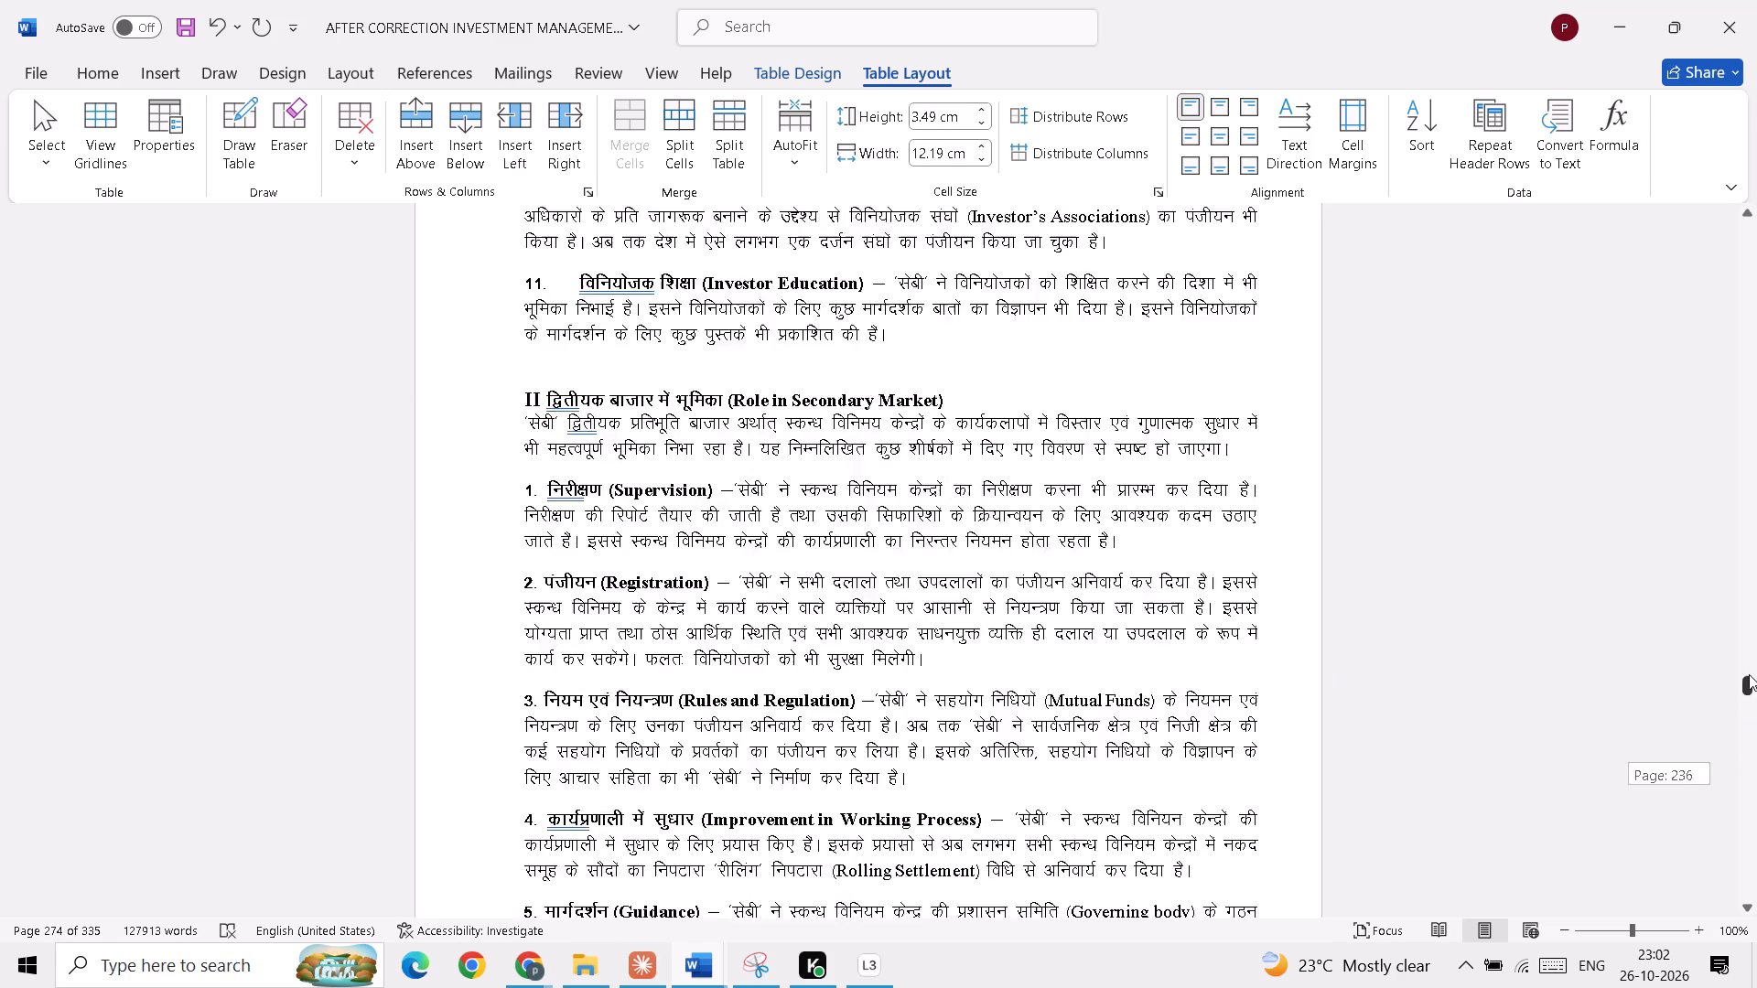
pyautogui.moveTo(1749, 674); pyautogui.dragTo(1752, 639)
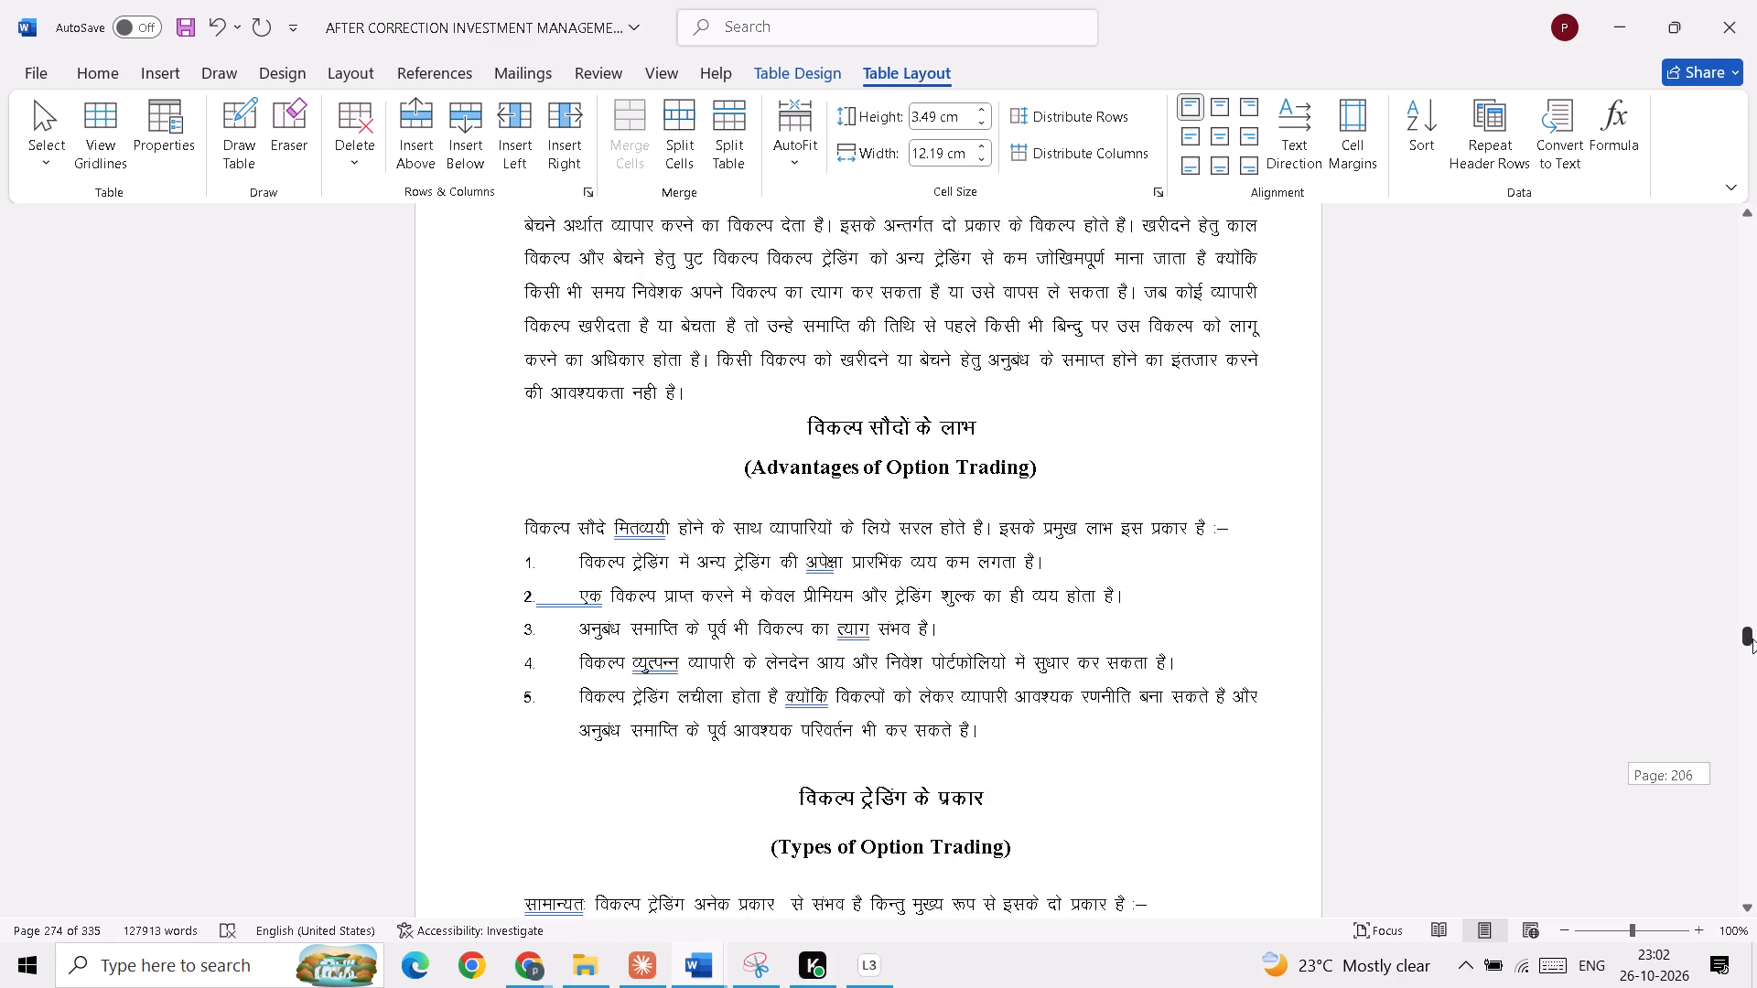
pyautogui.moveTo(1752, 639); pyautogui.dragTo(1752, 615)
pyautogui.scroll(6, 1371, 500)
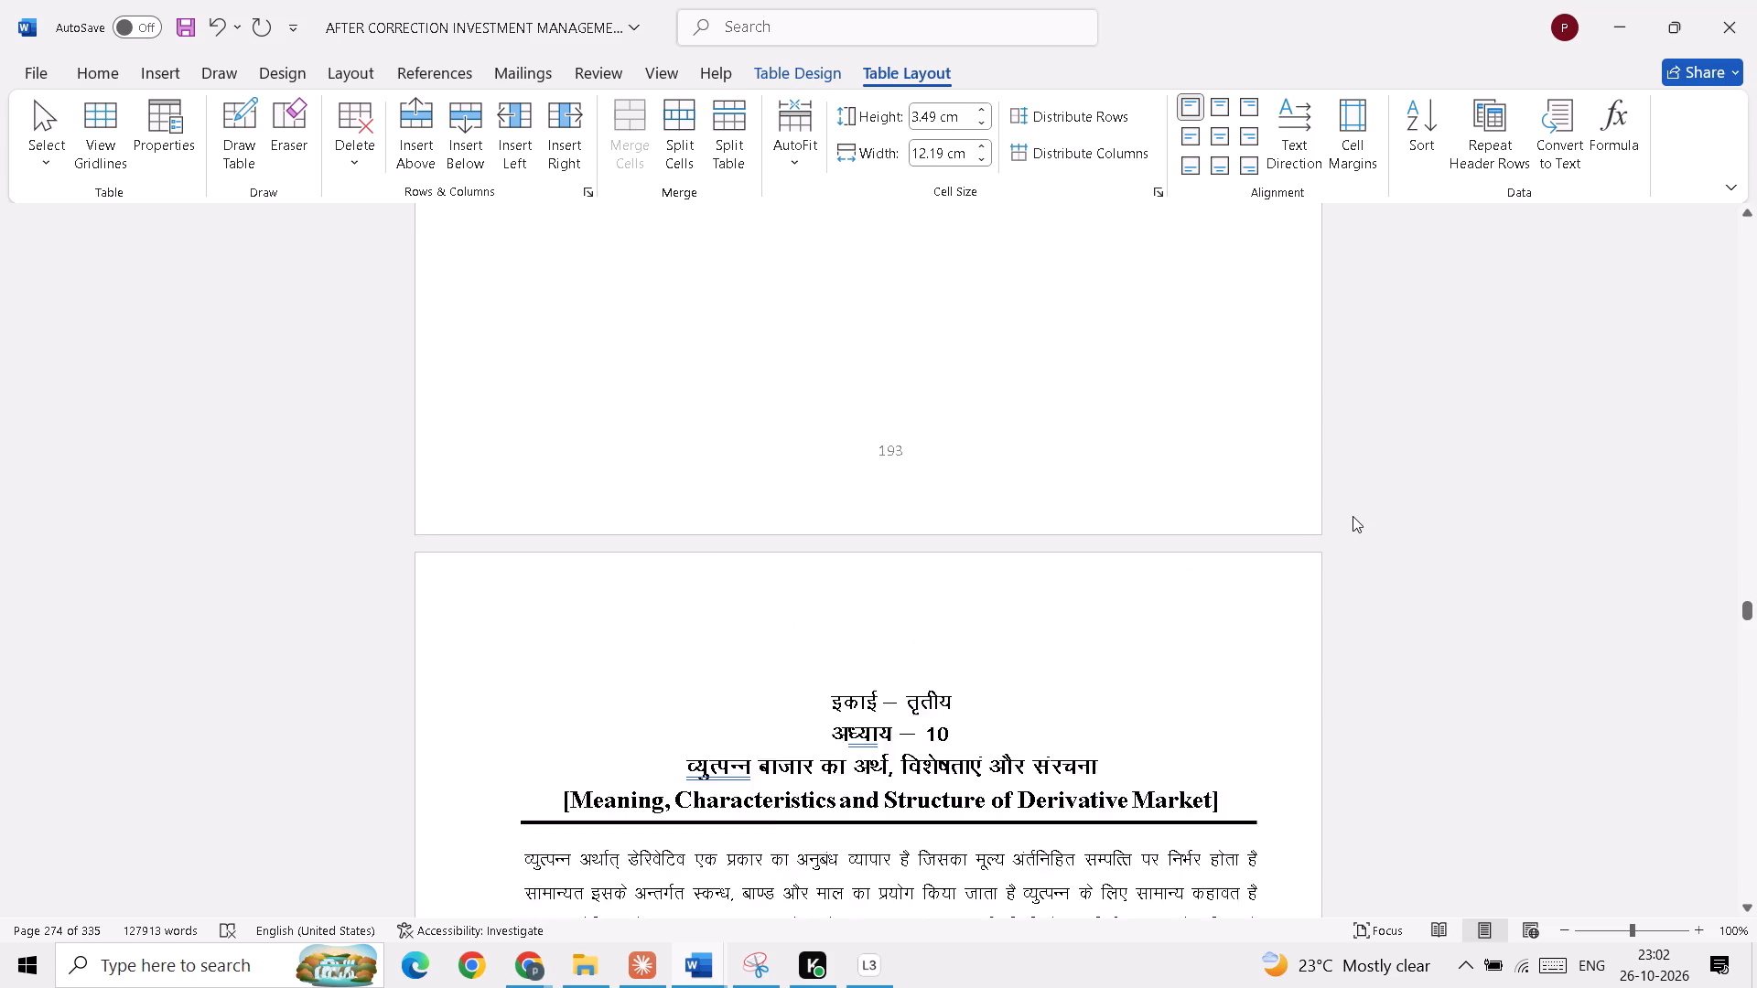
pyautogui.scroll(14, 1353, 516)
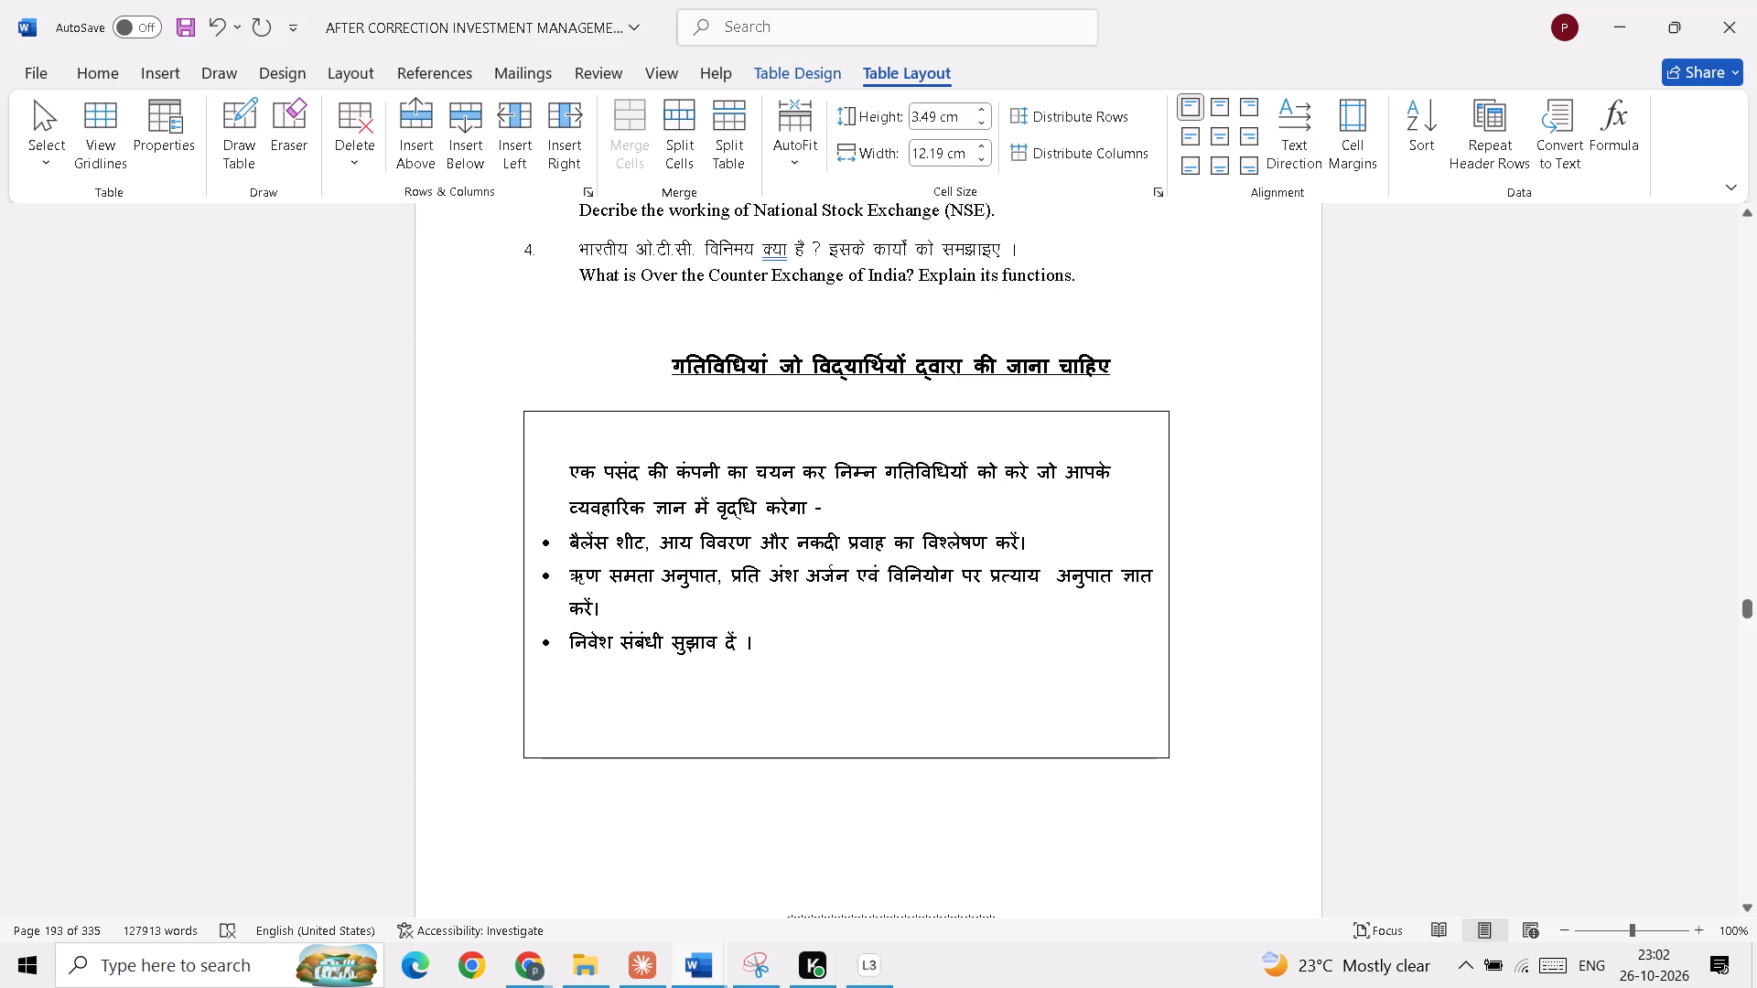
pyautogui.moveTo(656, 371); pyautogui.dragTo(1180, 381)
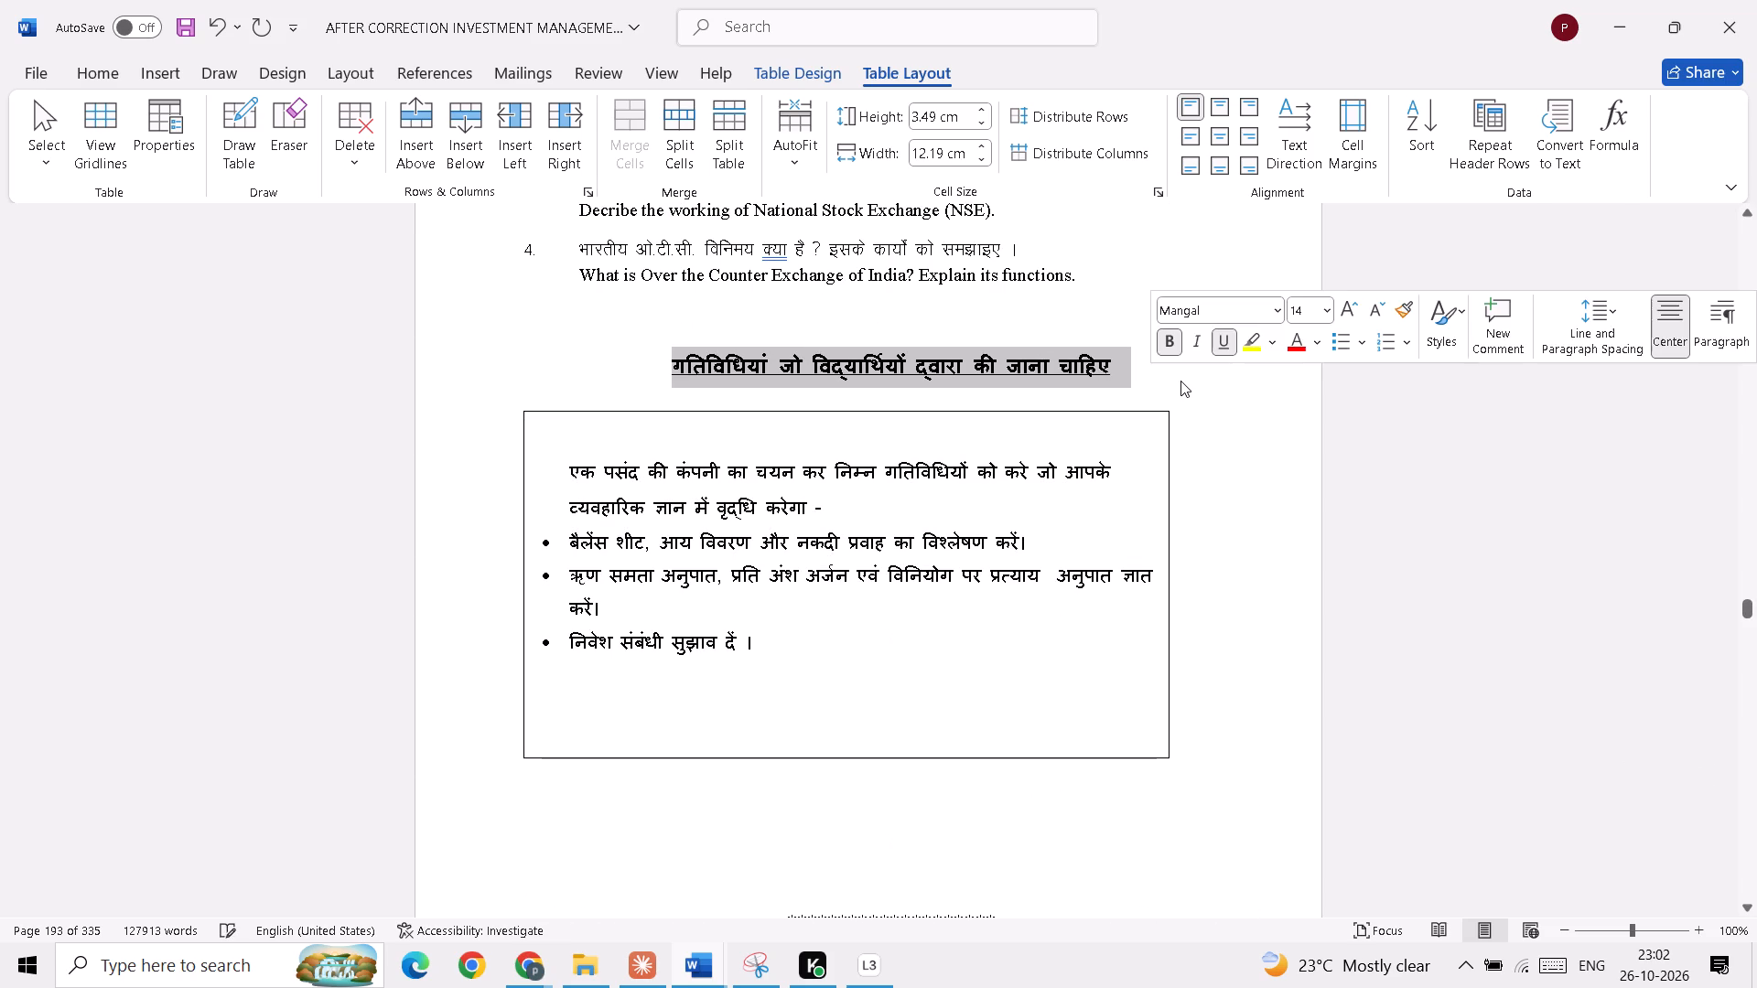
pyautogui.hotkey('ctrl', 'c')
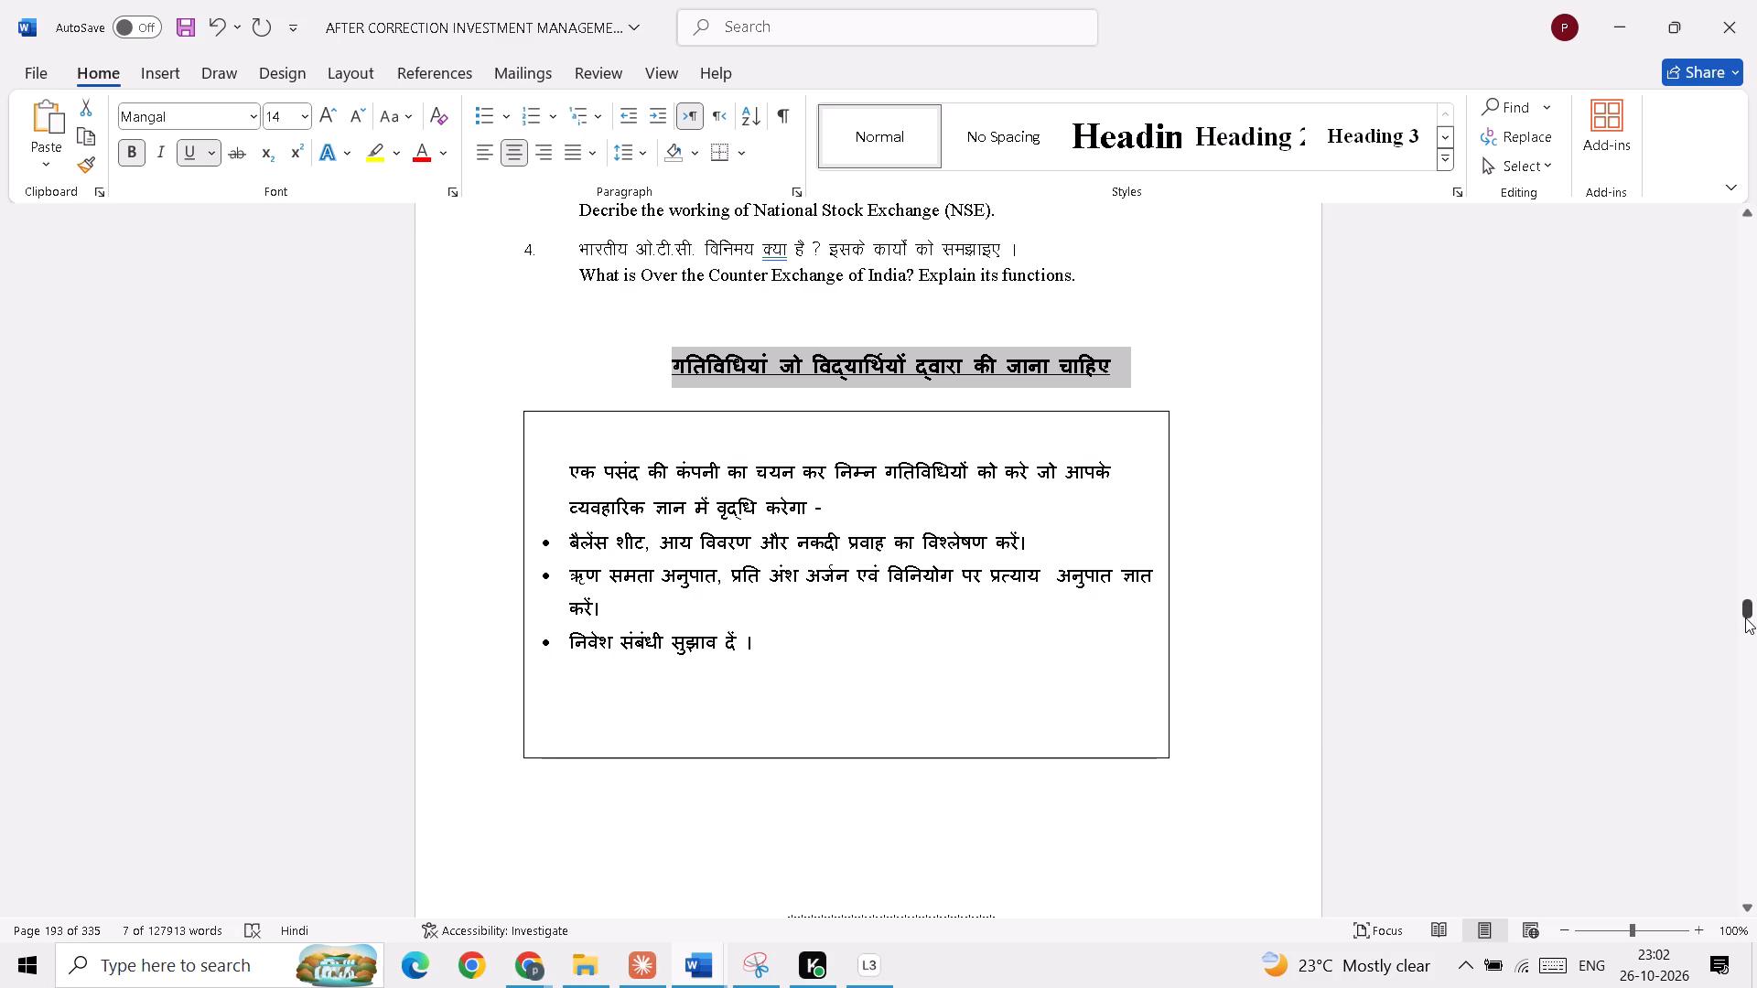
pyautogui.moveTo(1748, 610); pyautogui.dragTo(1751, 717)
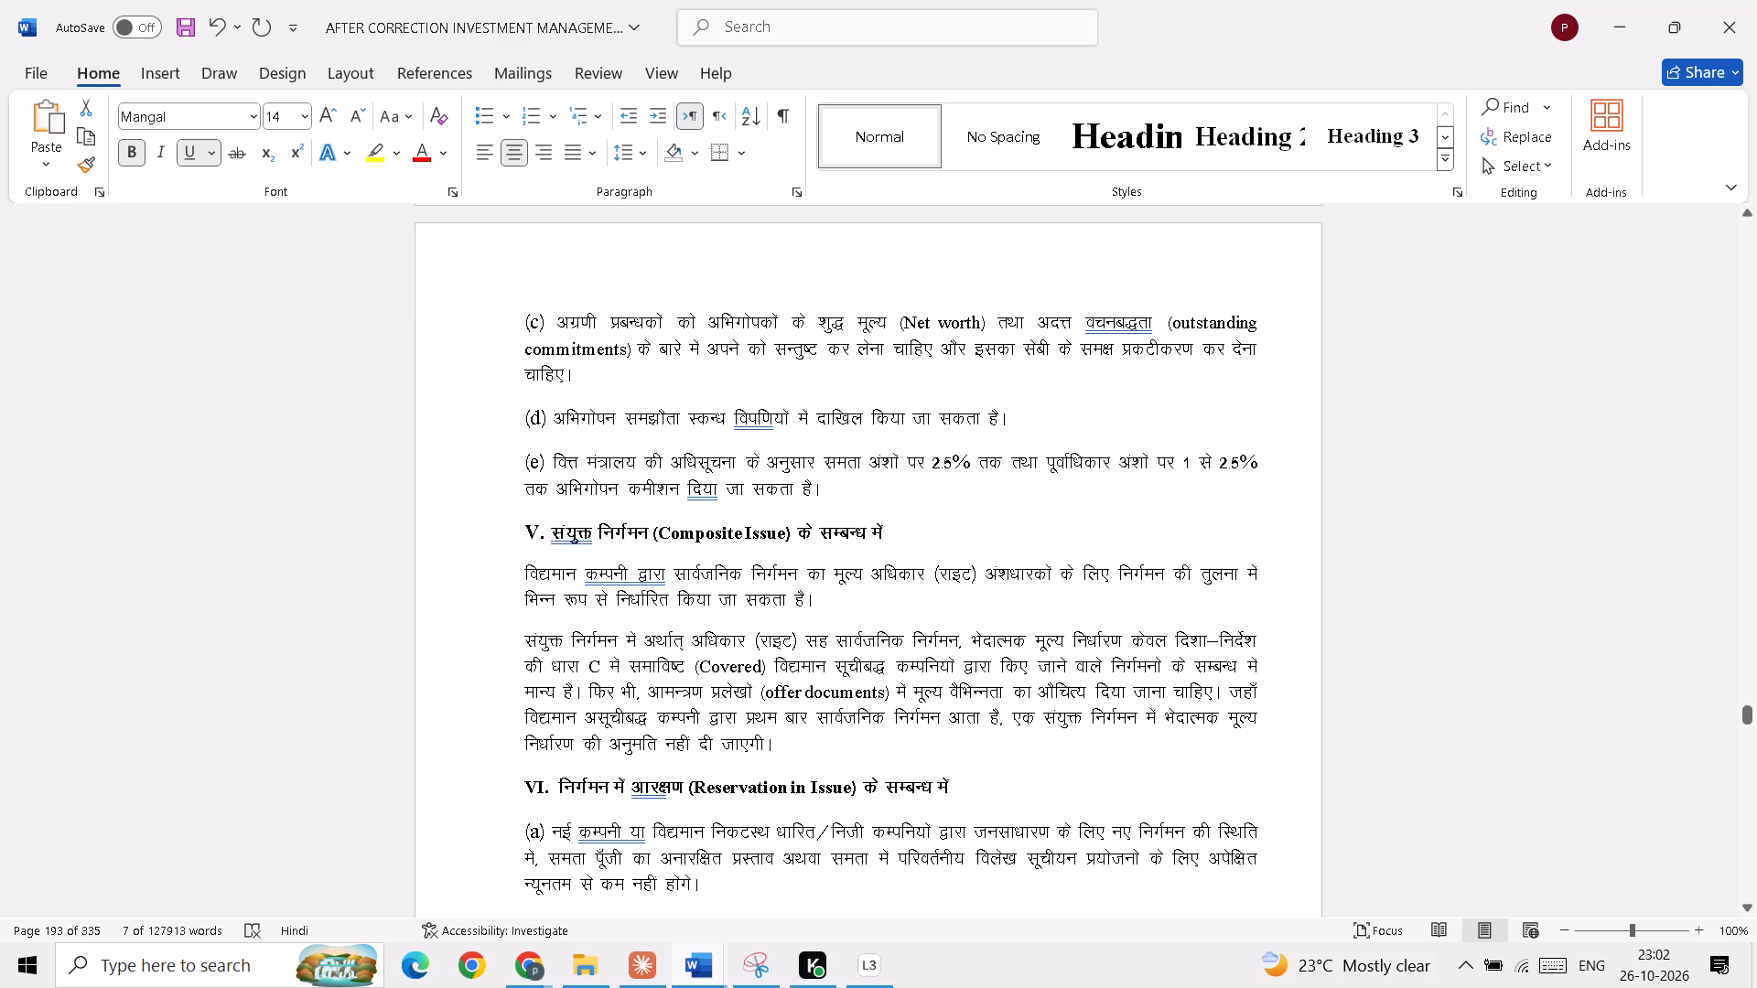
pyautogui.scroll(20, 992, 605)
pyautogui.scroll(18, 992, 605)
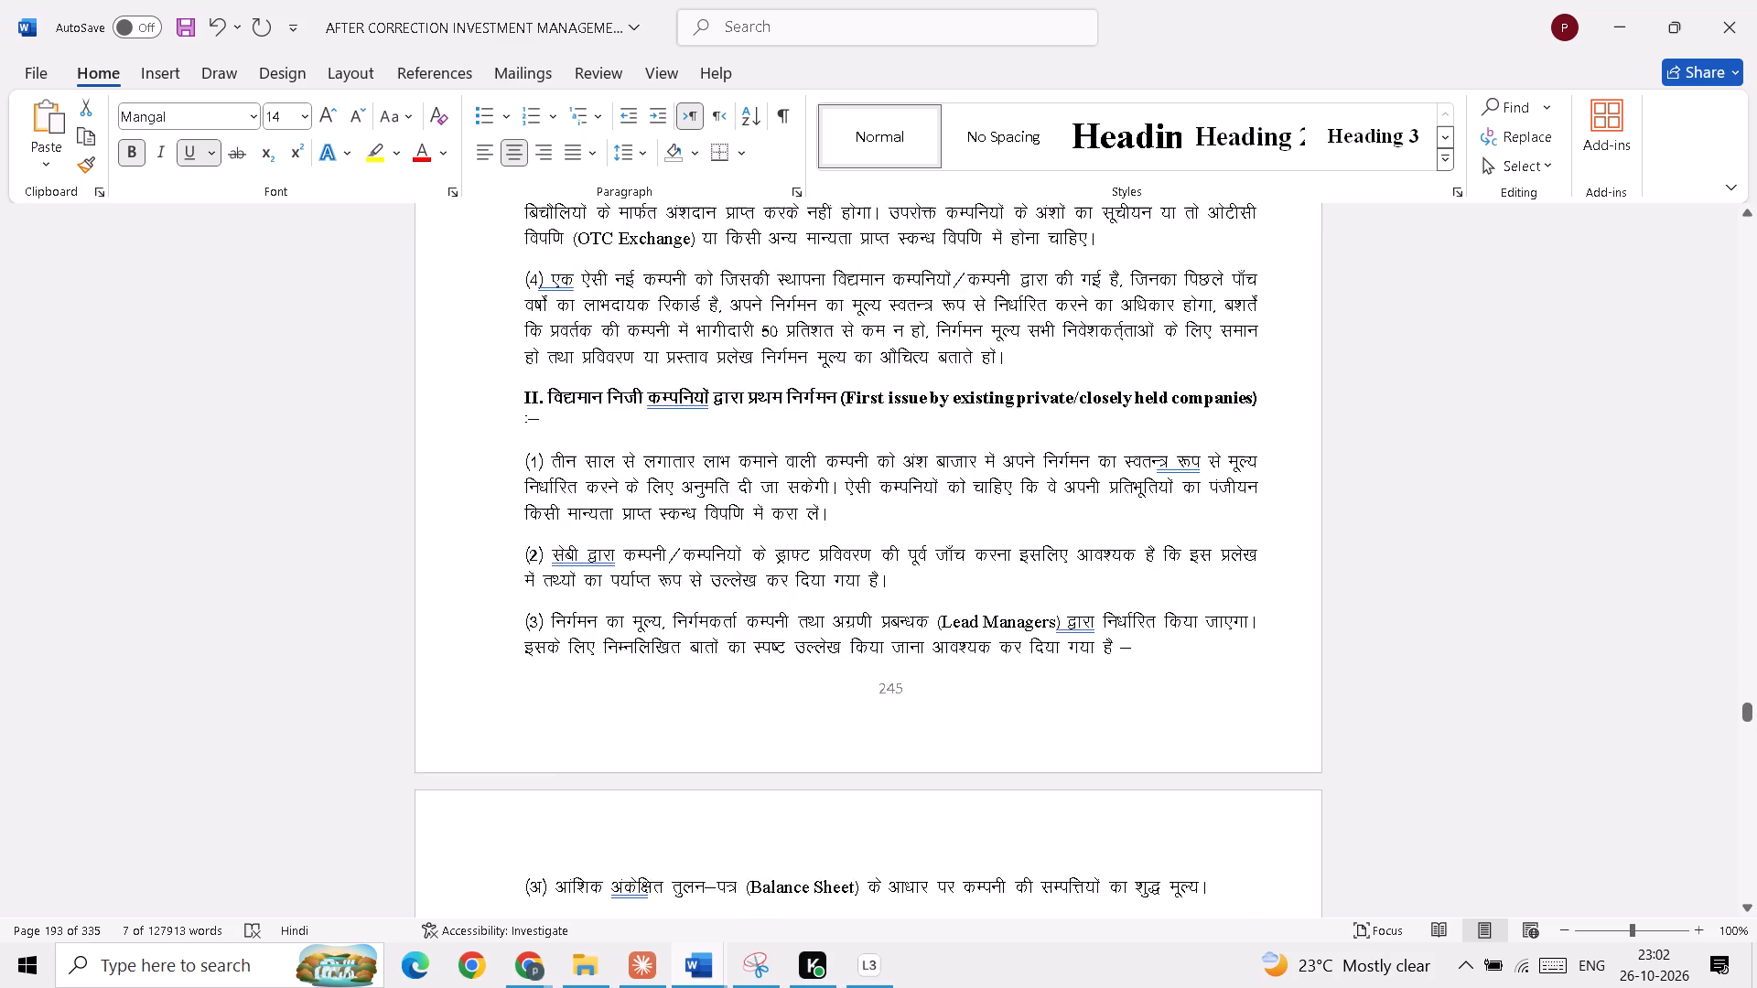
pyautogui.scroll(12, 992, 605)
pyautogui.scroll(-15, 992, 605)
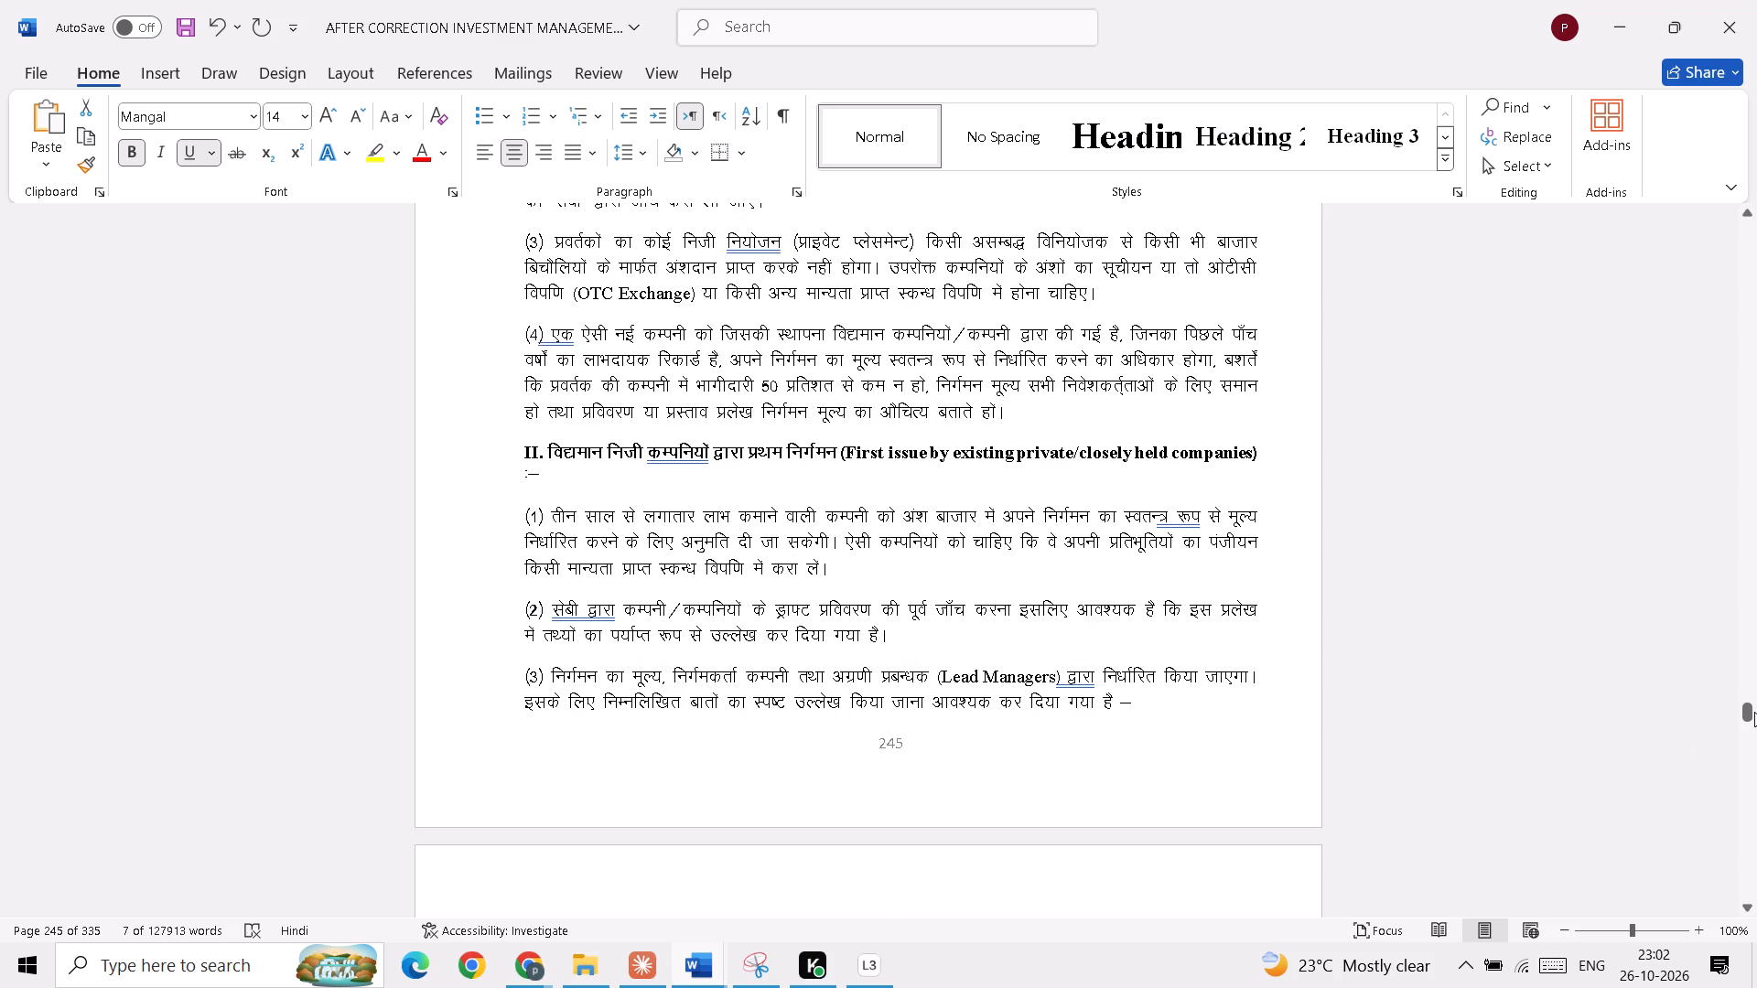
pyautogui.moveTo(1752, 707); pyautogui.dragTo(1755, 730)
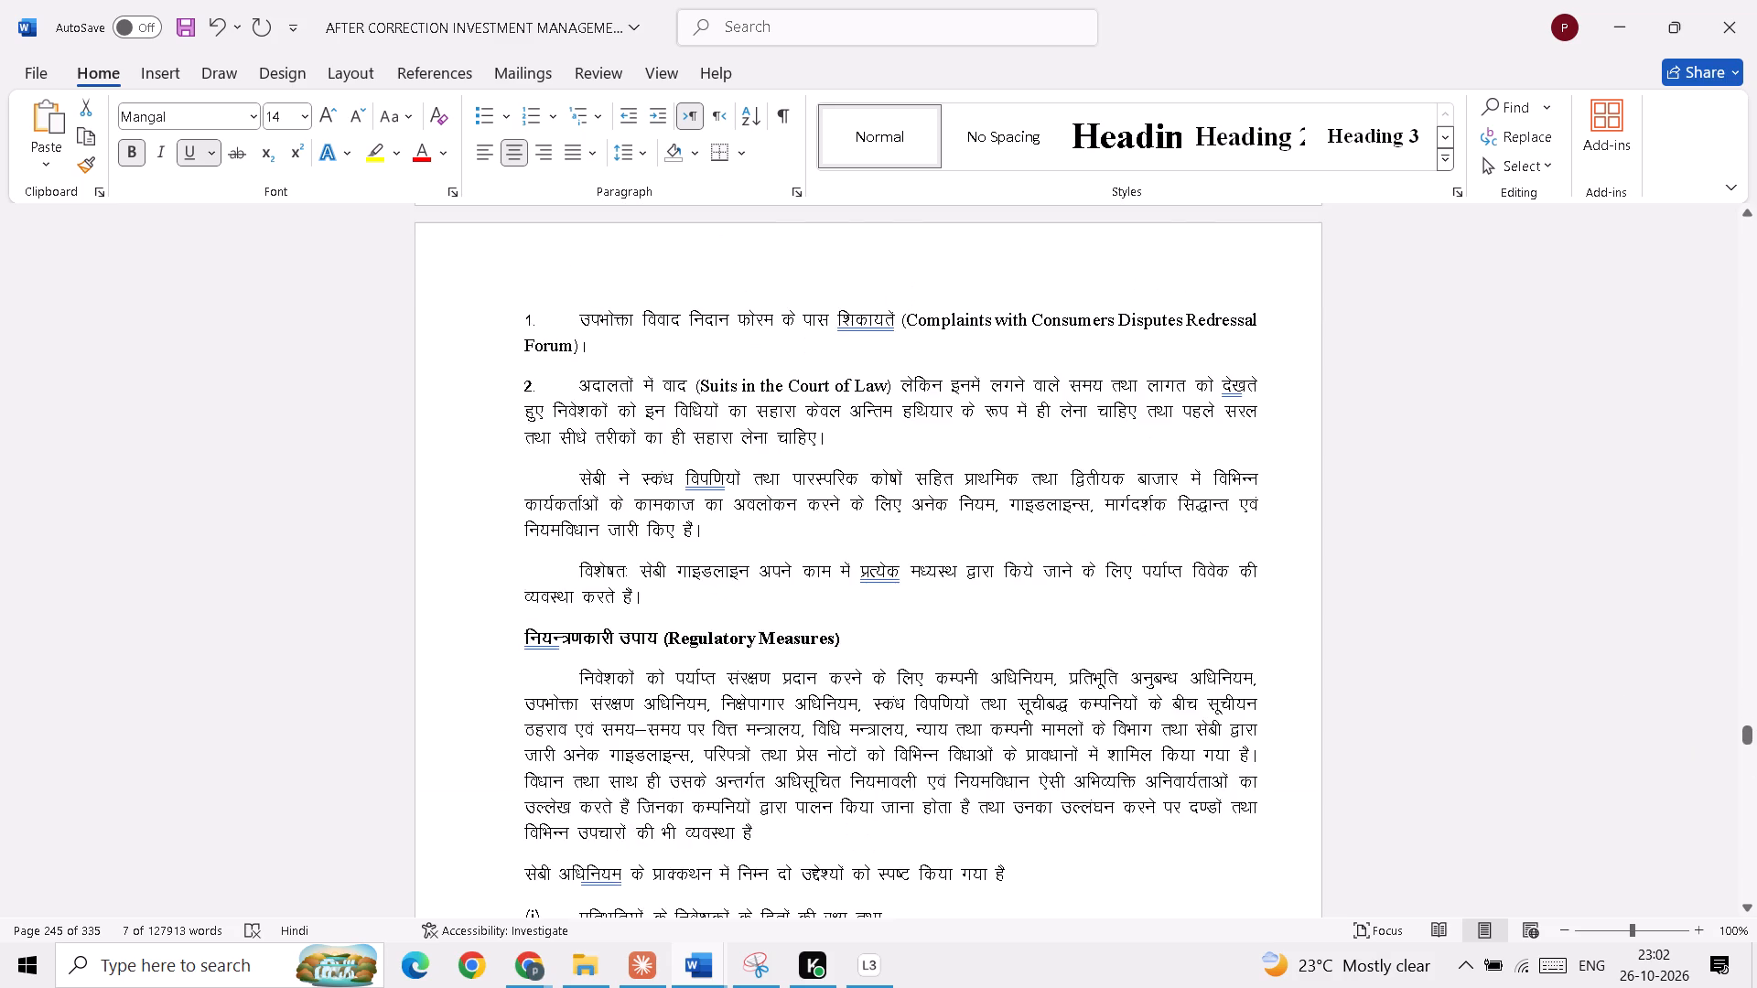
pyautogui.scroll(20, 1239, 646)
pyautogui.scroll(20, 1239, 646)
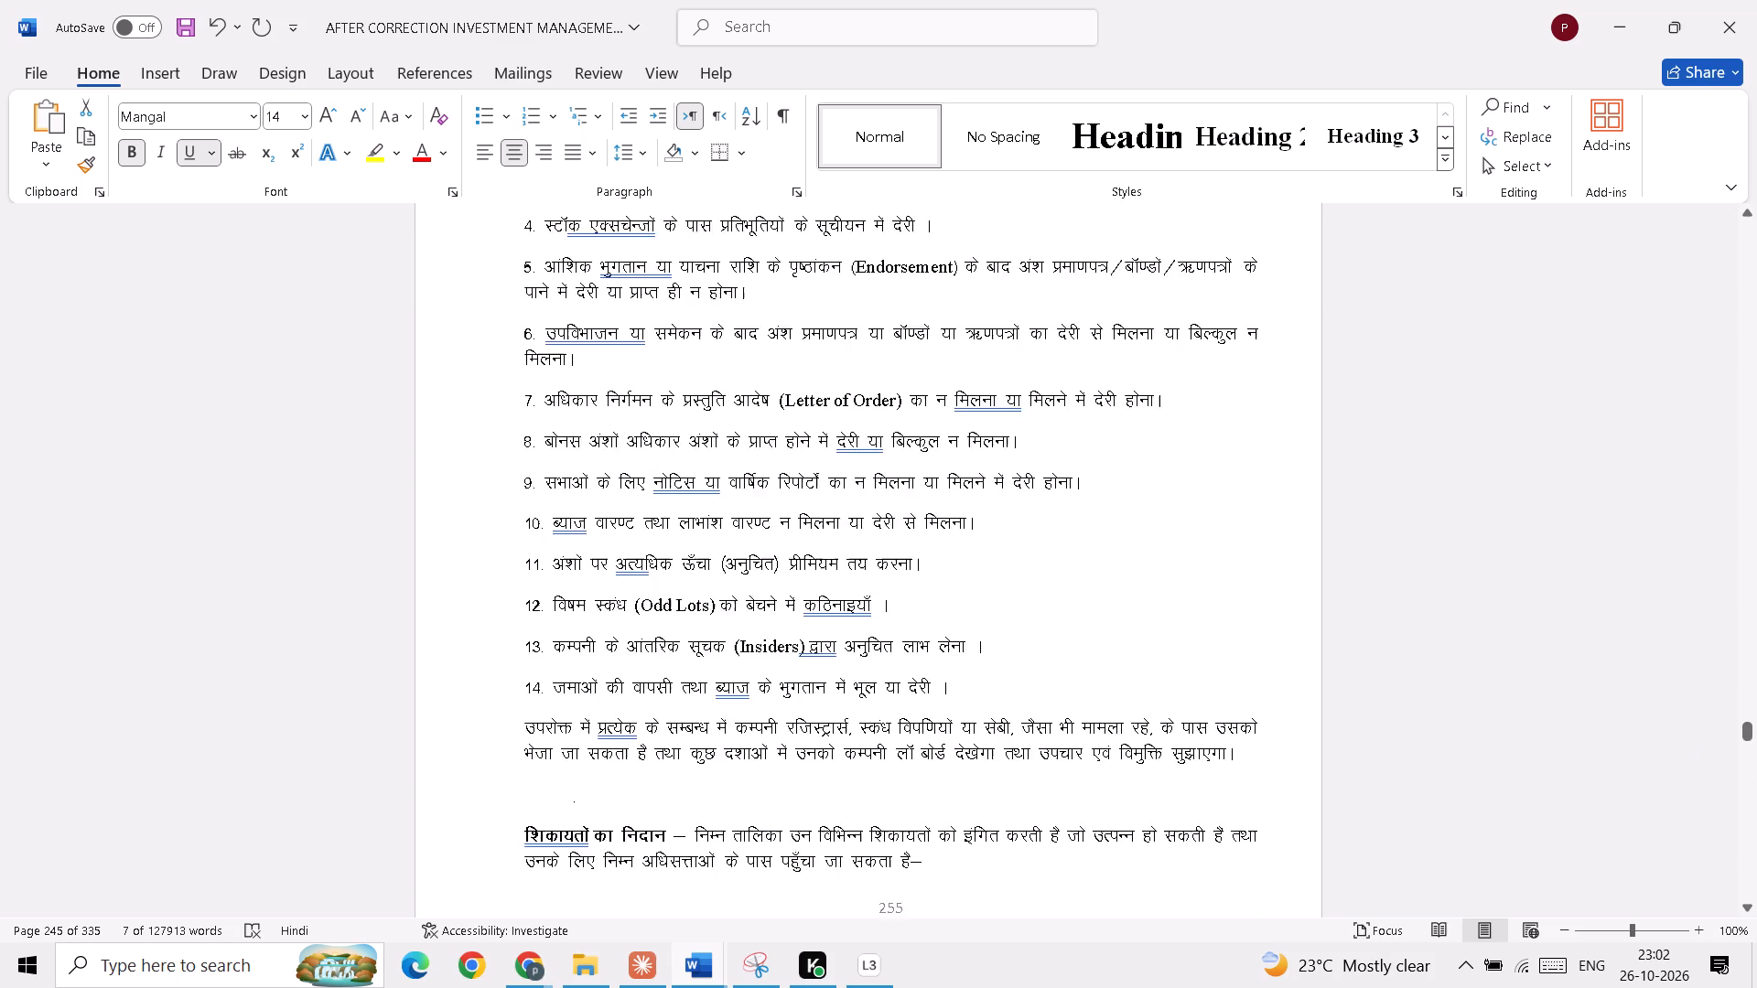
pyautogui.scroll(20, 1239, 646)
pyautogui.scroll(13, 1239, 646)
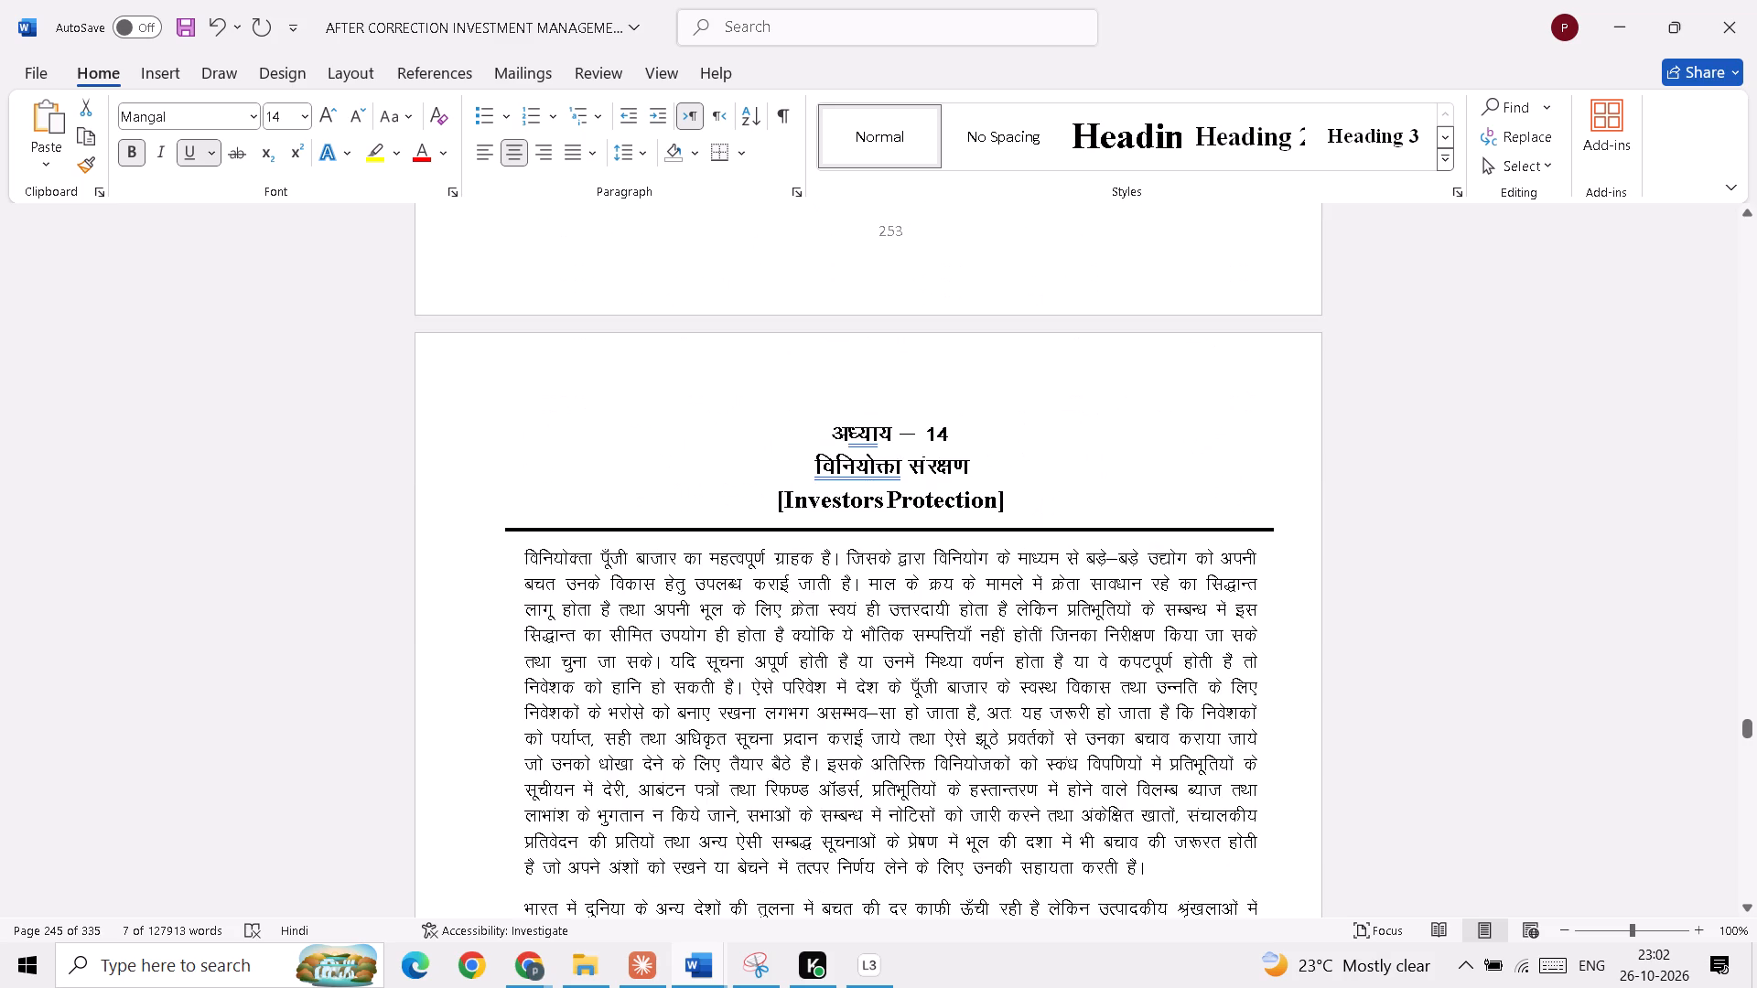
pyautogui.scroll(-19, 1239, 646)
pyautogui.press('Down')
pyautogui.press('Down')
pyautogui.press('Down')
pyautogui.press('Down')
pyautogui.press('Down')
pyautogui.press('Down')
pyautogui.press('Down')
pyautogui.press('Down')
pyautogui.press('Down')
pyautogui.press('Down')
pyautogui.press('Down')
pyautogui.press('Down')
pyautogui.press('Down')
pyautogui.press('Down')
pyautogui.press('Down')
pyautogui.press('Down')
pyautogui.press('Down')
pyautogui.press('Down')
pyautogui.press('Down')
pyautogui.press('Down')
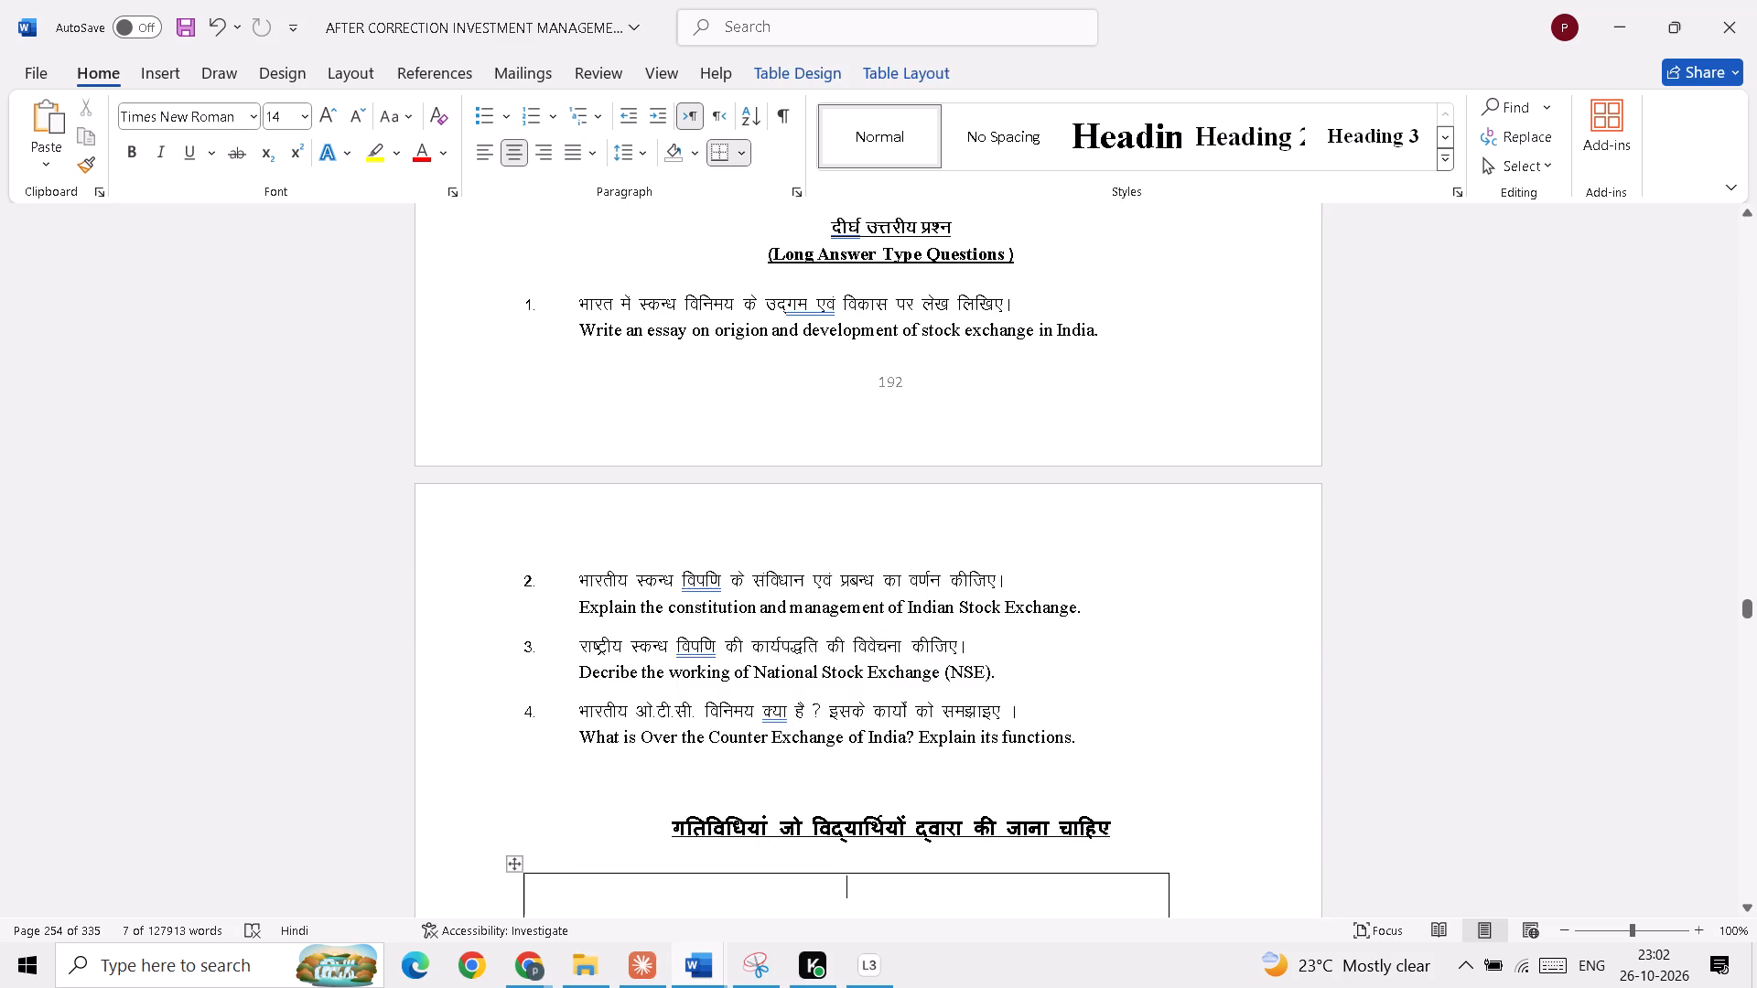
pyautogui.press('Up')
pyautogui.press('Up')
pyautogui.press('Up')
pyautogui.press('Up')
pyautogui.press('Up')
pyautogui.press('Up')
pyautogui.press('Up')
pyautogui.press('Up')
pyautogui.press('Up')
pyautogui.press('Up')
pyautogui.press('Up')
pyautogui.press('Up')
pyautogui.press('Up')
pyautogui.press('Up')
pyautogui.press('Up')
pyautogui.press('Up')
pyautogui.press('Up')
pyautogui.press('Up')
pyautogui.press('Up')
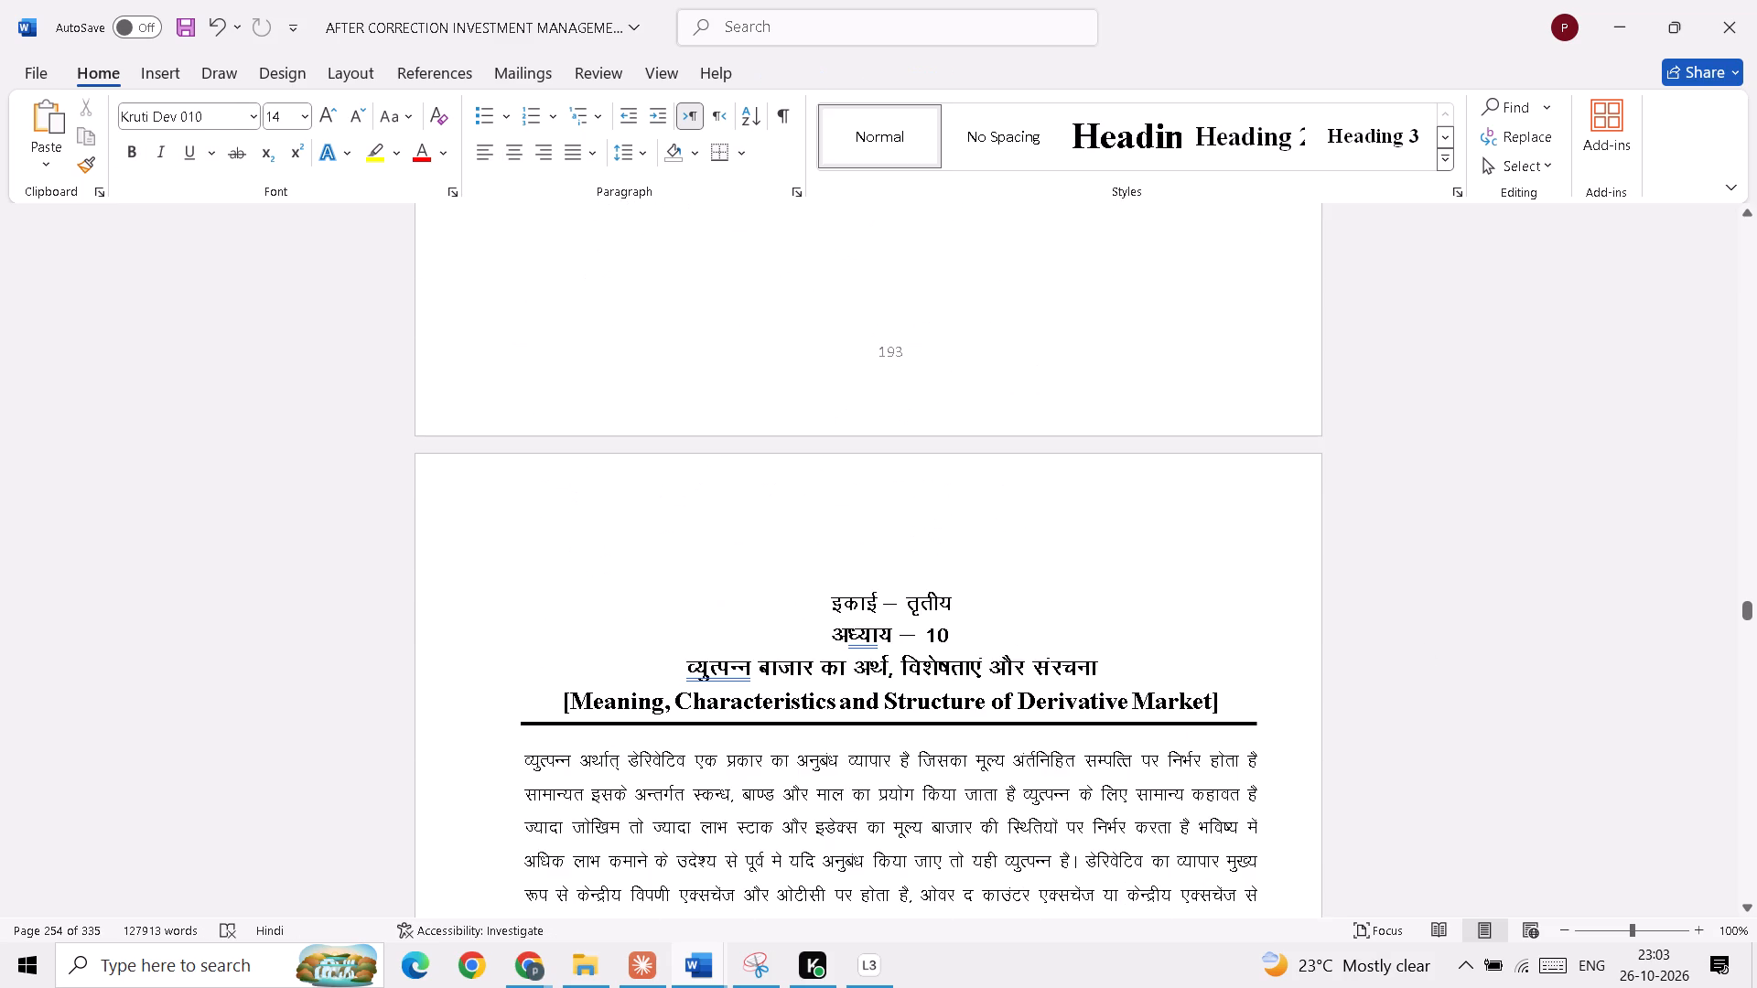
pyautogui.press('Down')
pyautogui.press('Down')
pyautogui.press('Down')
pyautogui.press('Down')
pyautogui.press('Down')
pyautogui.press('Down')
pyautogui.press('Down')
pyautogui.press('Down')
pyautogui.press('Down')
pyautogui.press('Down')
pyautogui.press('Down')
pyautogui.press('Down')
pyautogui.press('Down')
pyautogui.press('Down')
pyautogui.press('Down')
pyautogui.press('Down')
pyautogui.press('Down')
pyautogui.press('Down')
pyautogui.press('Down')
# Paste the copied heading "गतिविधियां जो विद्यार्थियों द्वारा की जाना चाहिए" directly above the activity box on page 275.
pyautogui.moveTo(1748, 611); pyautogui.dragTo(1756, 704)
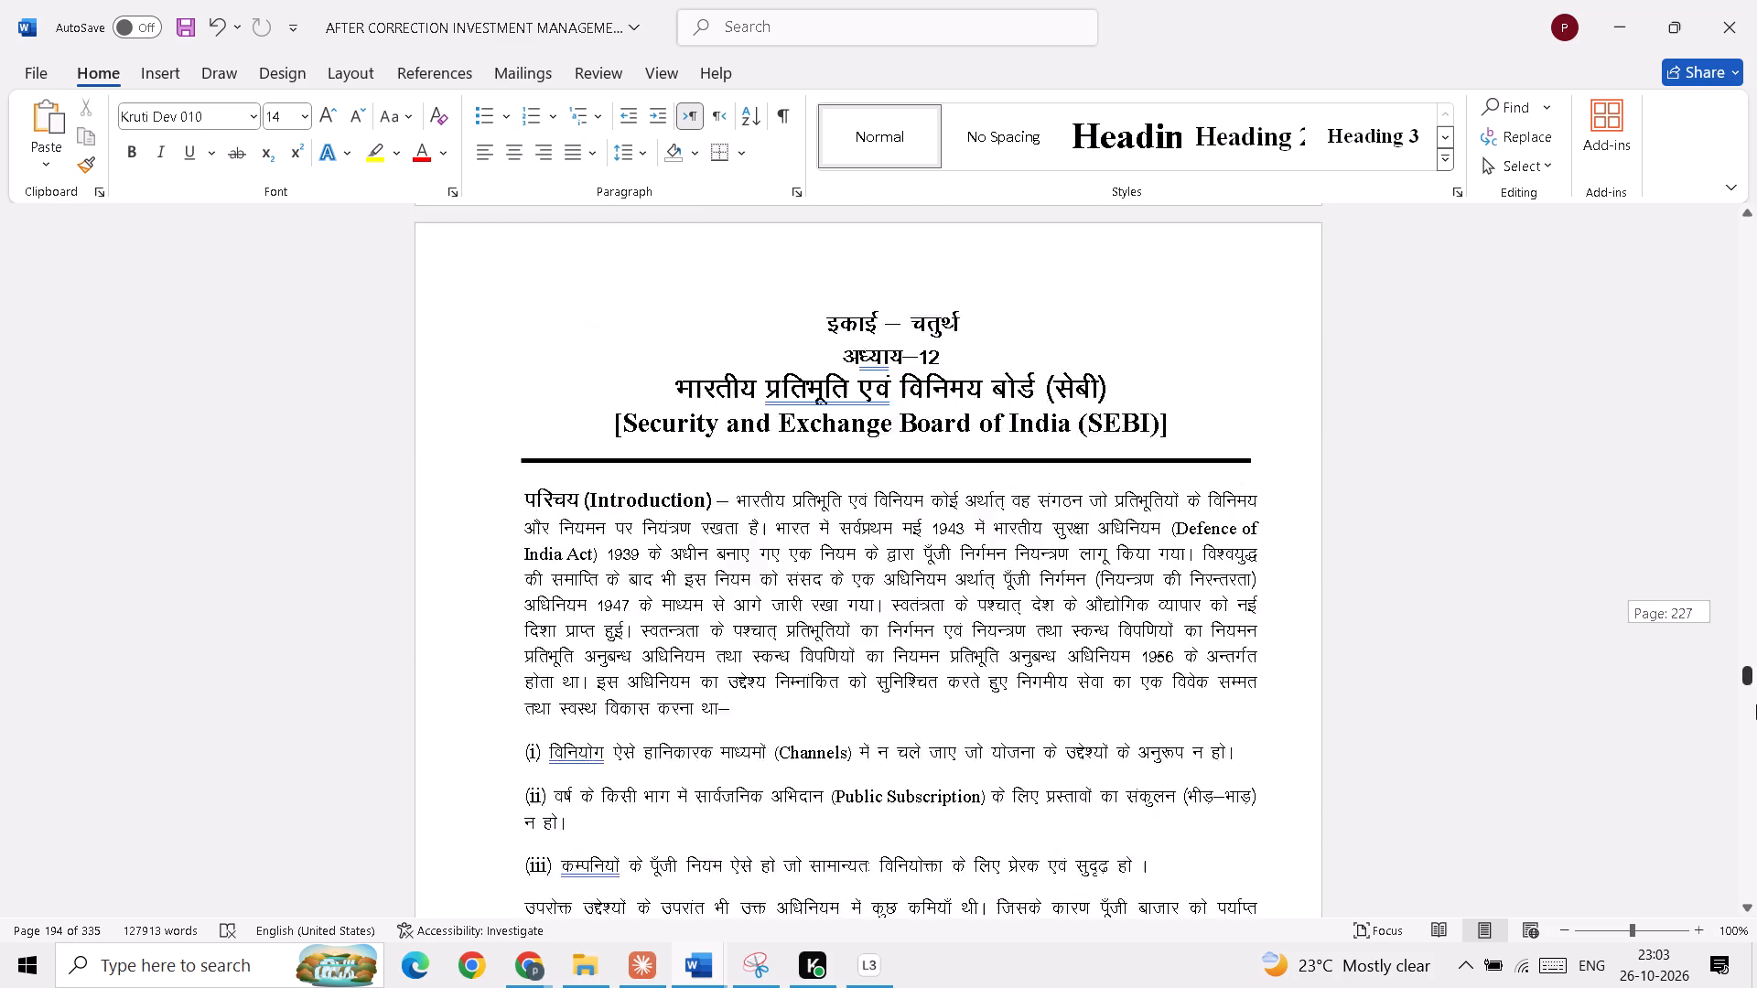
pyautogui.moveTo(1756, 704); pyautogui.dragTo(1756, 737)
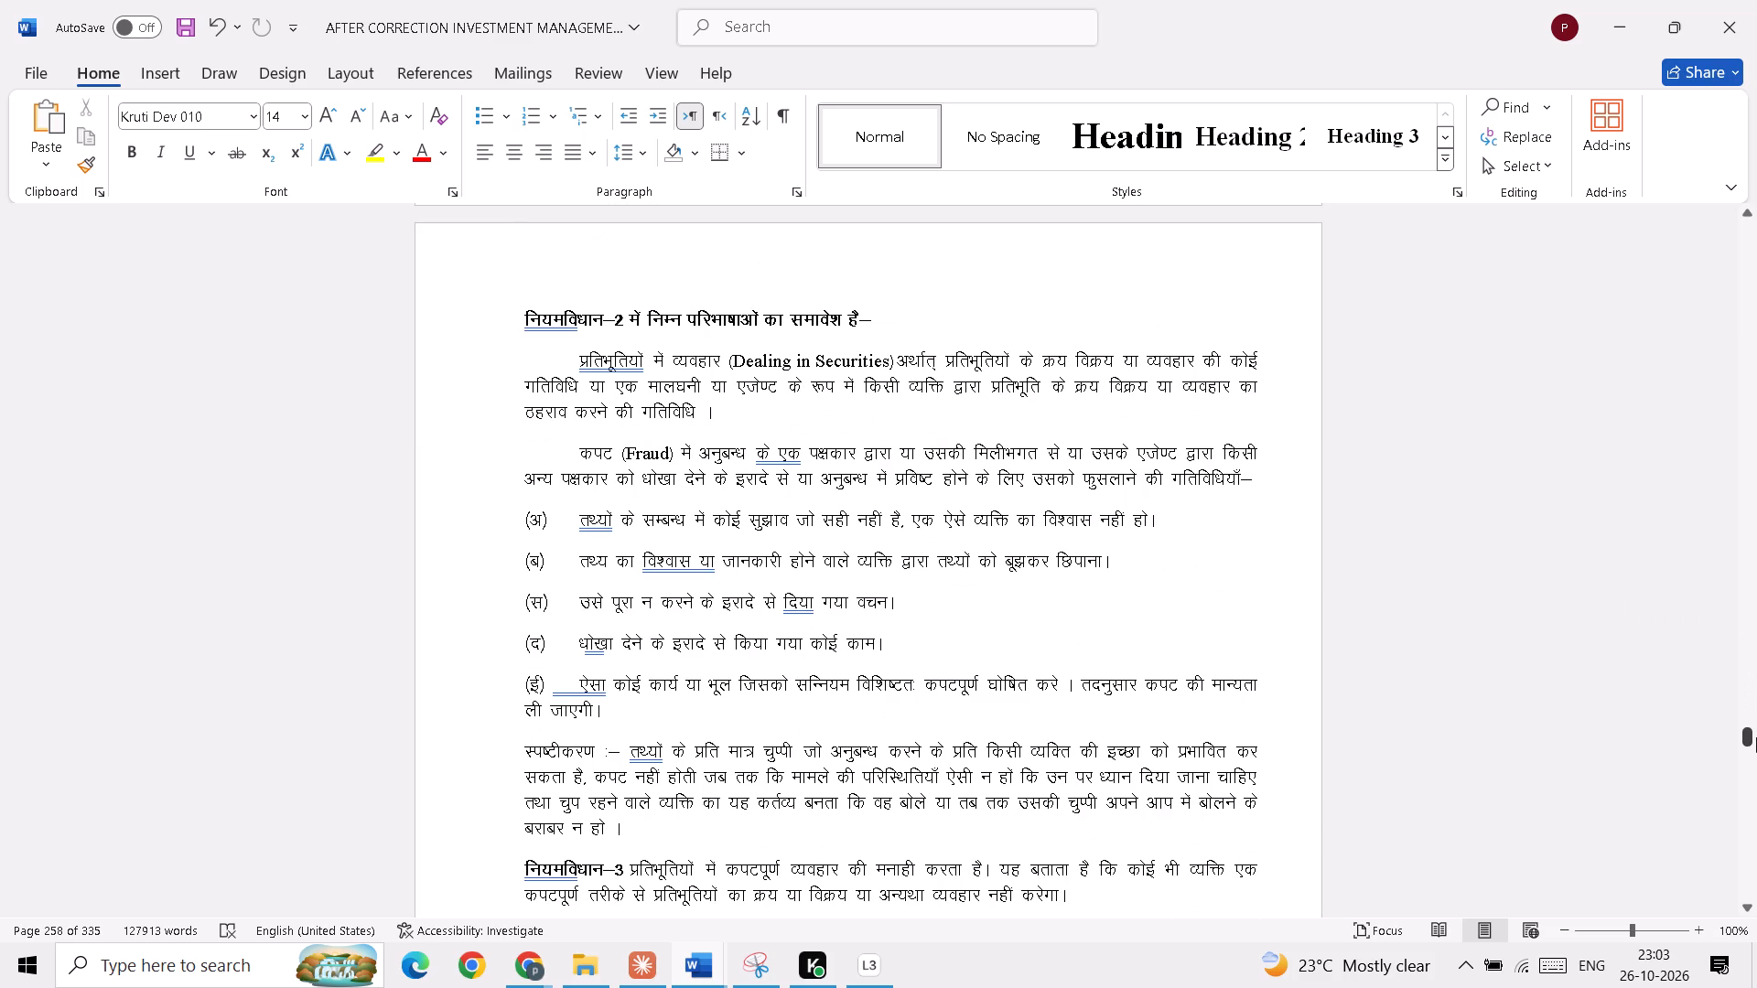
pyautogui.press('Down')
pyautogui.press('Down')
pyautogui.press('Down')
pyautogui.press('Down')
pyautogui.press('Down')
pyautogui.press('Down')
pyautogui.press('Down')
pyautogui.press('Down')
pyautogui.press('Down')
pyautogui.press('Down')
pyautogui.press('Down')
pyautogui.press('Down')
pyautogui.press('Down')
pyautogui.press('Down')
pyautogui.press('Down')
pyautogui.press('Down')
pyautogui.press('Down')
pyautogui.press('Down')
pyautogui.press('Down')
pyautogui.press('Down')
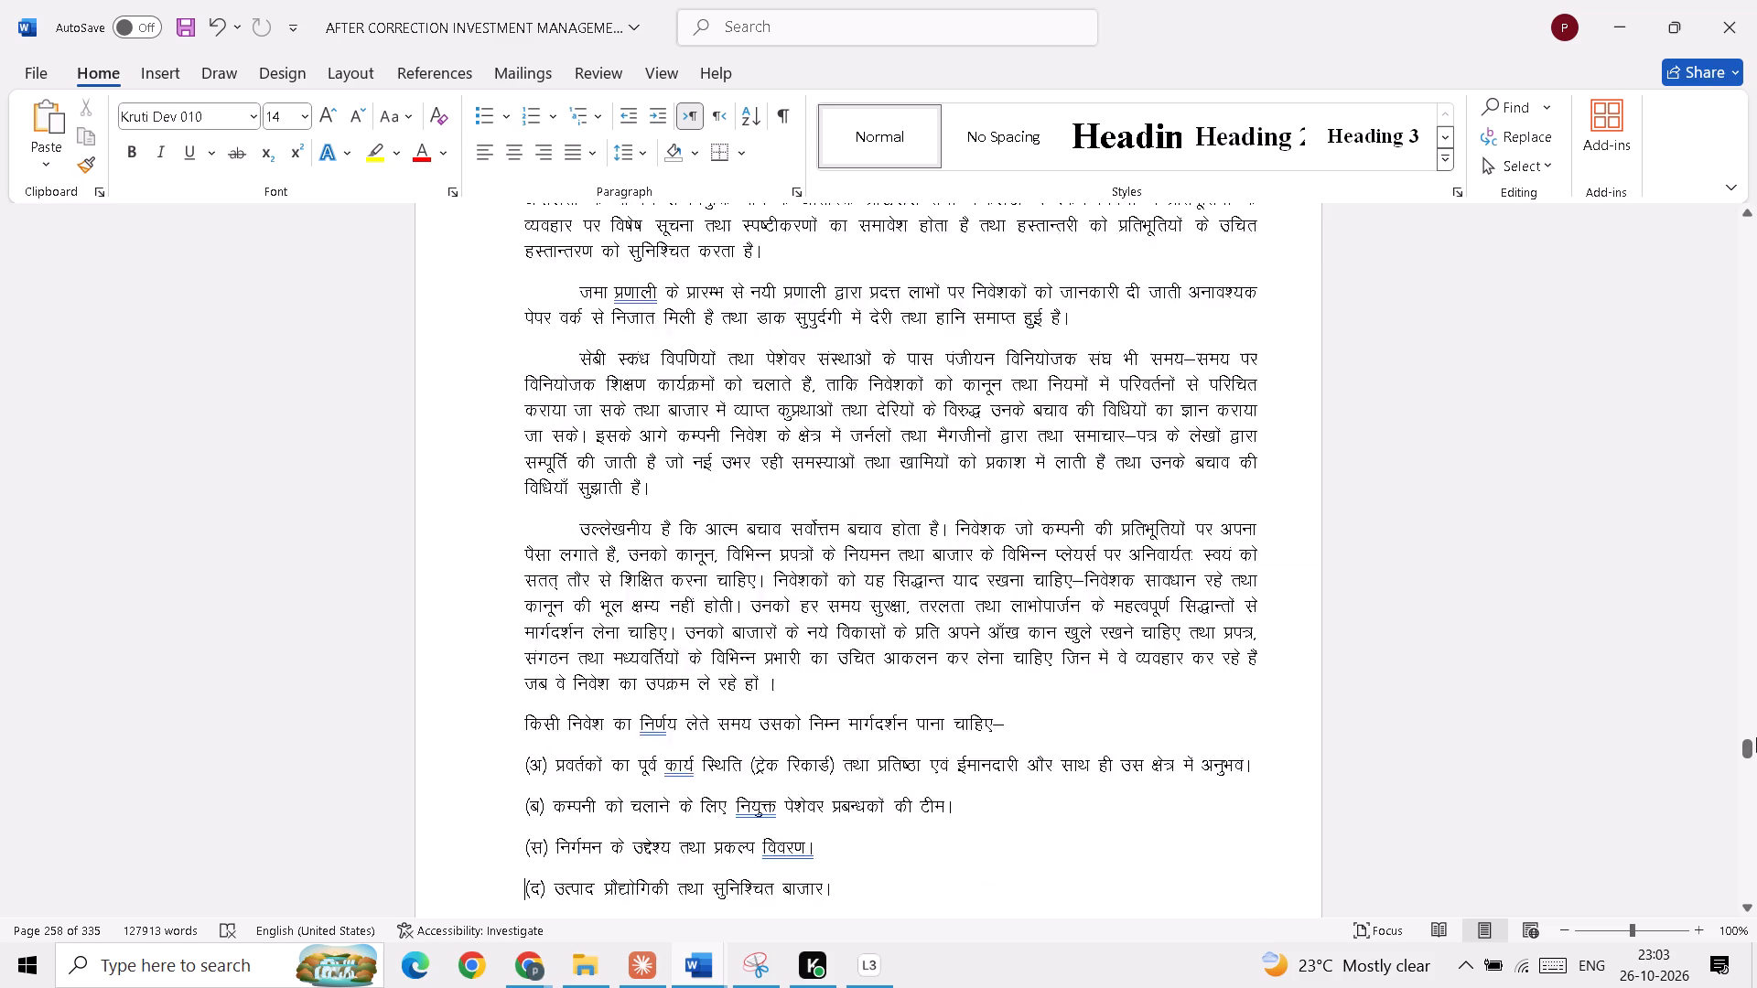
pyautogui.press('Down')
pyautogui.press('Down')
pyautogui.press('Down')
pyautogui.press('Down')
pyautogui.press('Down')
pyautogui.press('Down')
pyautogui.press('Down')
pyautogui.press('Down')
pyautogui.press('Down')
pyautogui.press('Down')
pyautogui.press('Down')
pyautogui.press('Down')
pyautogui.press('Down')
pyautogui.press('Down')
pyautogui.press('Down')
pyautogui.press('Down')
pyautogui.press('Down')
pyautogui.press('Down')
pyautogui.press('Down')
pyautogui.press('Down')
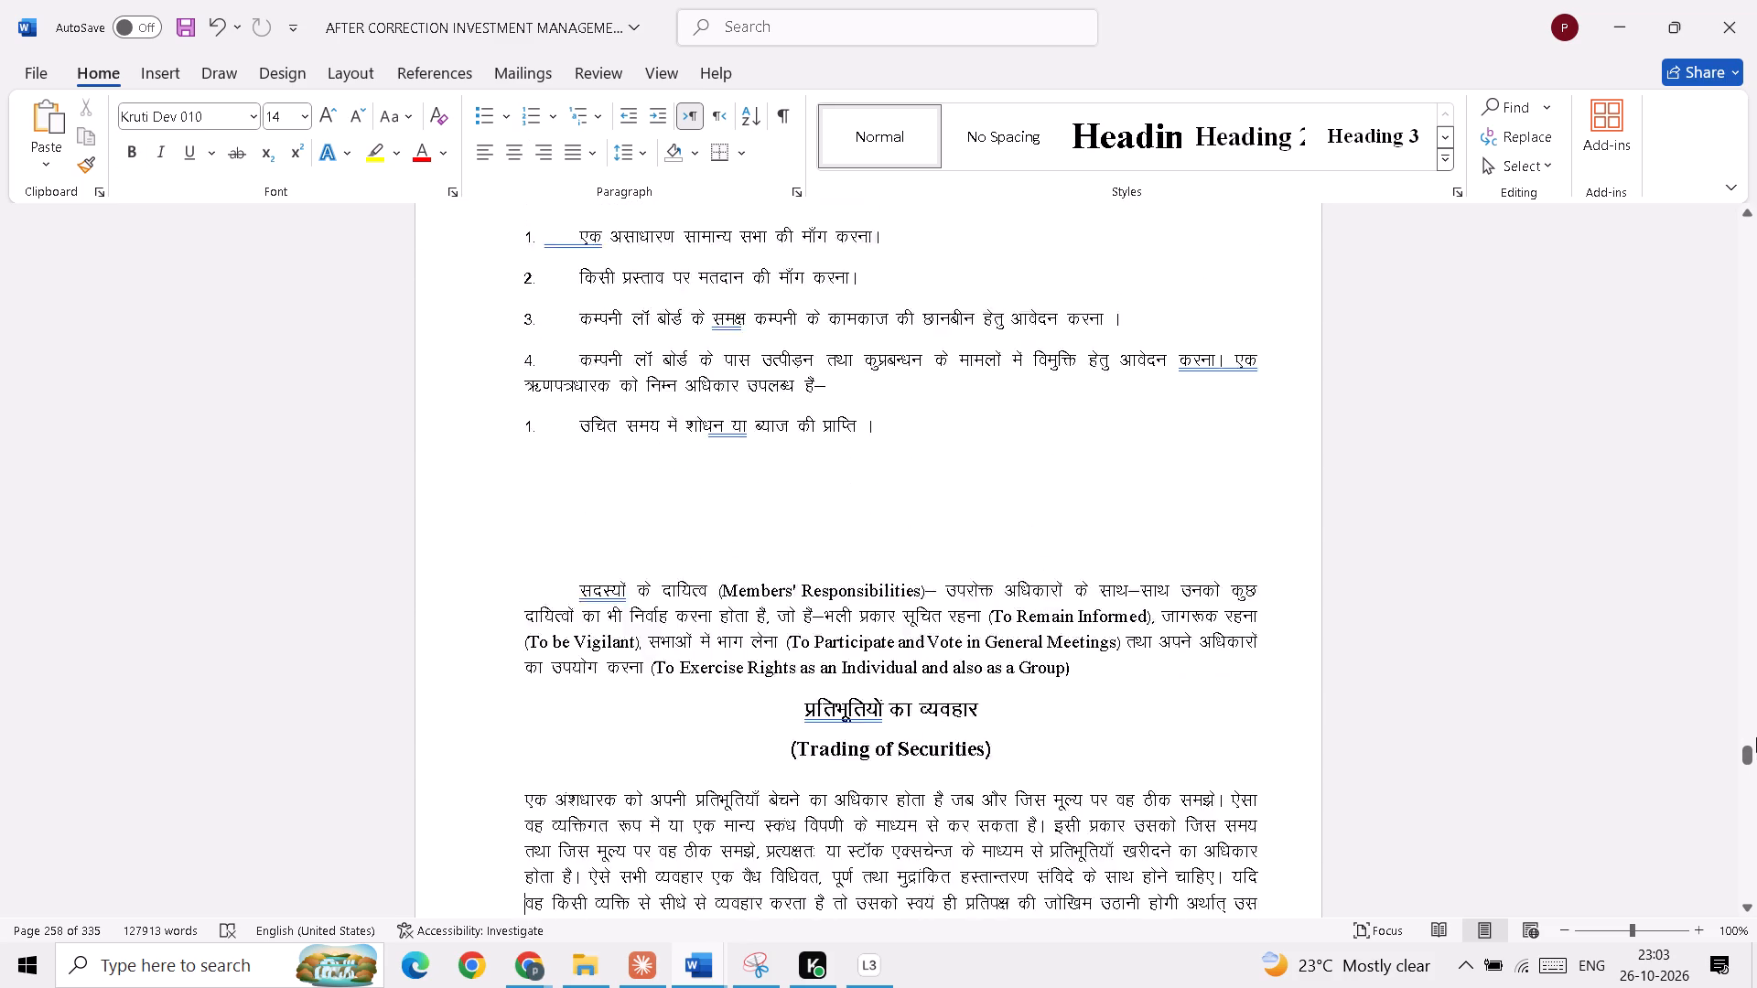
pyautogui.press('Down')
pyautogui.press('Down')
pyautogui.press('Down')
pyautogui.press('Down')
pyautogui.press('Down')
pyautogui.press('Down')
pyautogui.press('Down')
pyautogui.press('Down')
pyautogui.press('Down')
pyautogui.press('Down')
pyautogui.press('Down')
pyautogui.press('Down')
pyautogui.press('Down')
pyautogui.press('Down')
pyautogui.press('Down')
pyautogui.press('Down')
pyautogui.press('Down')
pyautogui.press('Down')
pyautogui.press('Down')
pyautogui.press('Down')
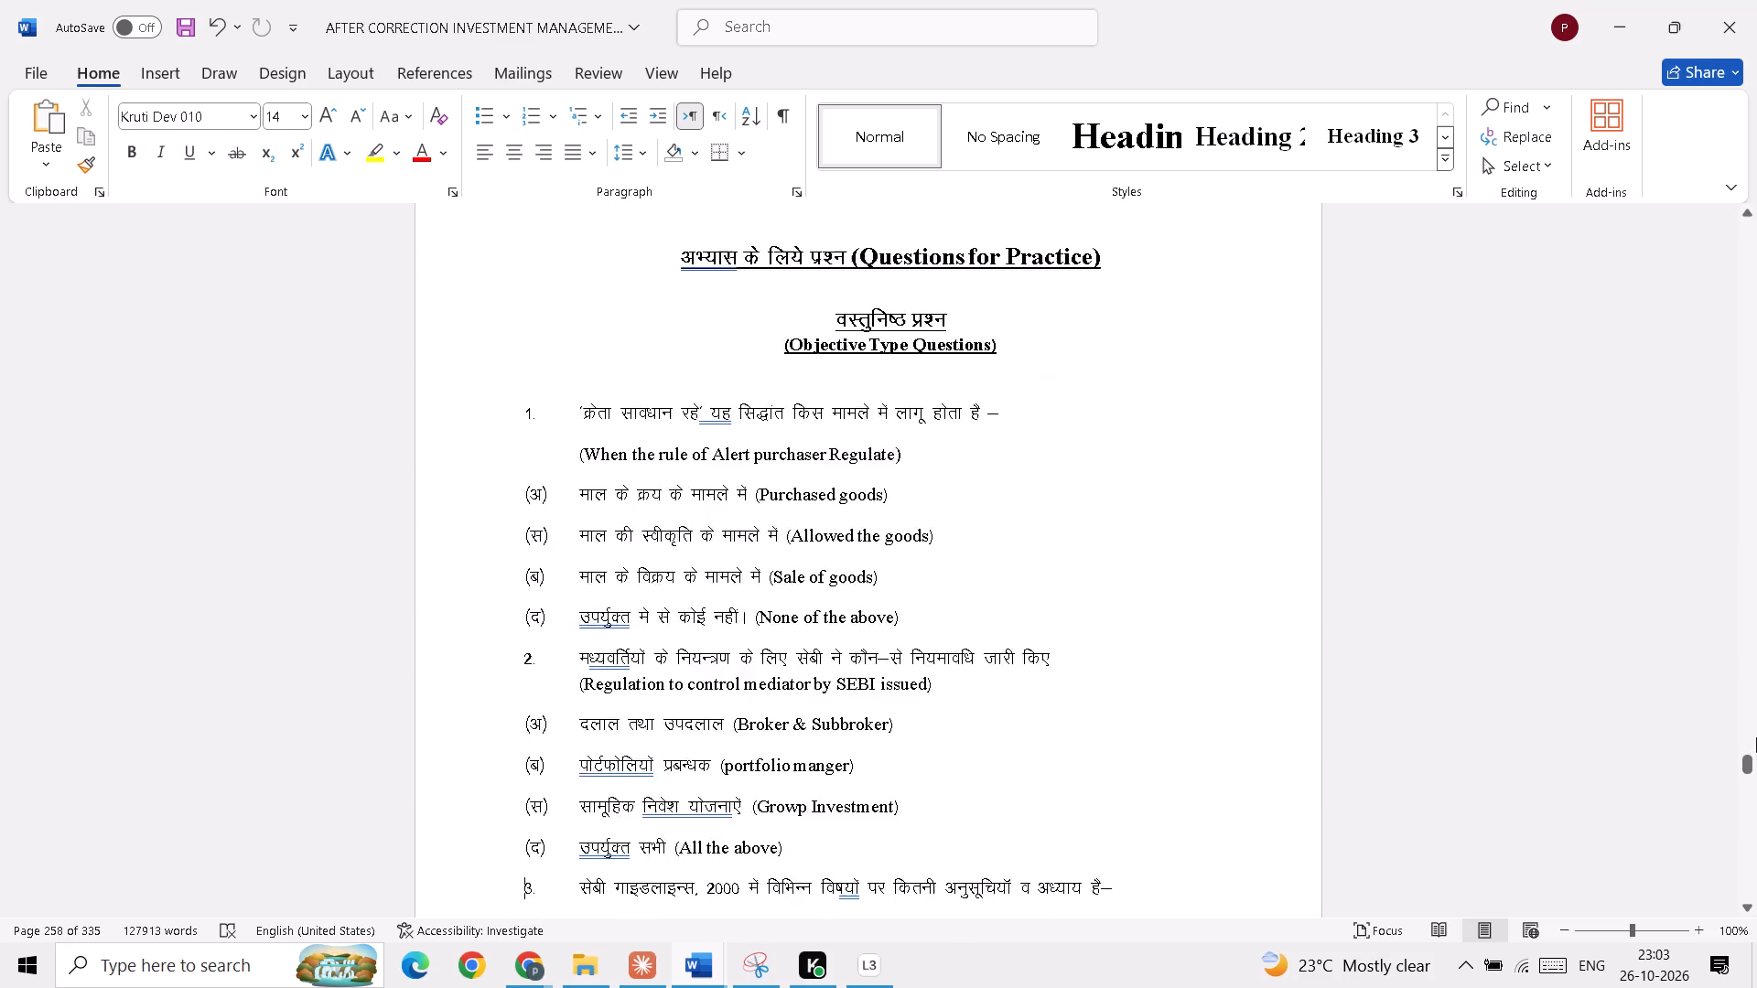
pyautogui.press('Down')
pyautogui.press('Down')
pyautogui.press('Down')
pyautogui.press('Down')
pyautogui.press('Down')
pyautogui.press('Down')
pyautogui.press('Down')
pyautogui.press('Down')
pyautogui.press('Down')
pyautogui.press('Down')
pyautogui.press('Down')
pyautogui.press('Down')
pyautogui.press('Down')
pyautogui.press('Down')
pyautogui.press('Down')
pyautogui.press('Down')
pyautogui.press('Down')
pyautogui.press('Down')
pyautogui.press('Down')
pyautogui.press('Down')
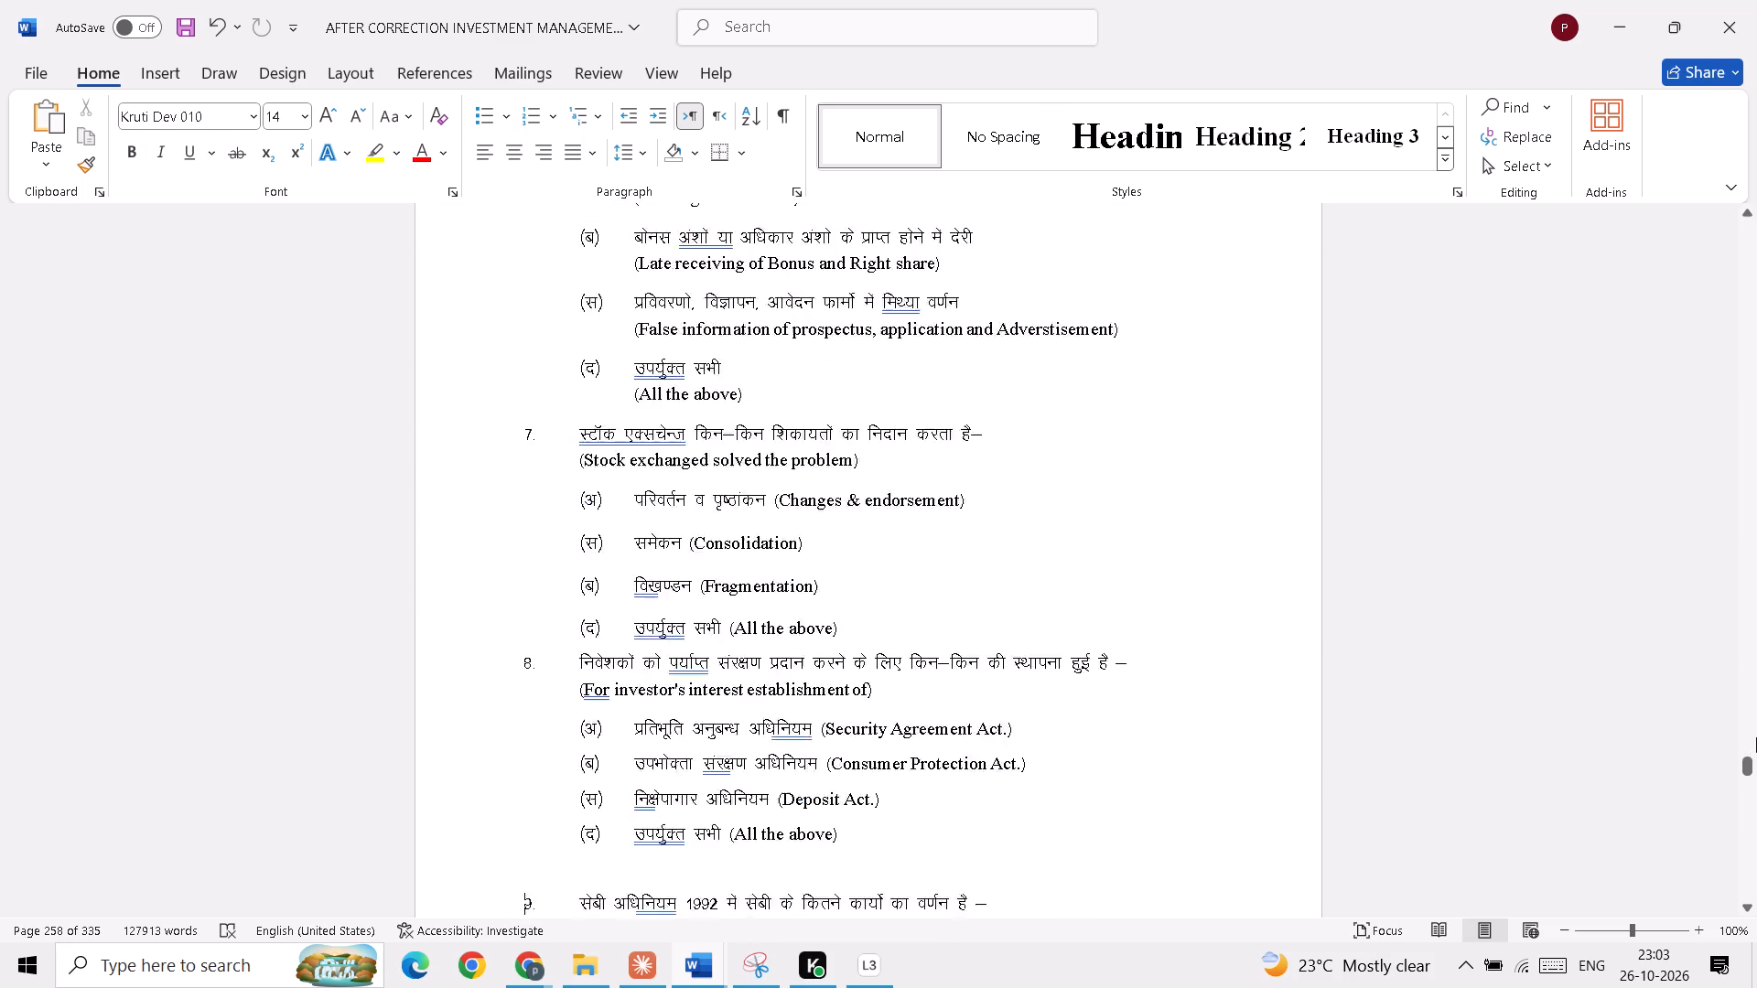
pyautogui.press('Down')
pyautogui.press('Down')
pyautogui.press('Down')
pyautogui.press('Down')
pyautogui.press('Down')
pyautogui.press('Down')
pyautogui.press('Down')
pyautogui.press('Down')
pyautogui.press('Down')
pyautogui.press('Down')
pyautogui.press('Down')
pyautogui.press('Down')
pyautogui.press('Down')
pyautogui.press('Down')
pyautogui.press('Down')
pyautogui.press('Down')
pyautogui.press('Down')
pyautogui.press('Down')
pyautogui.press('Down')
pyautogui.press('Down')
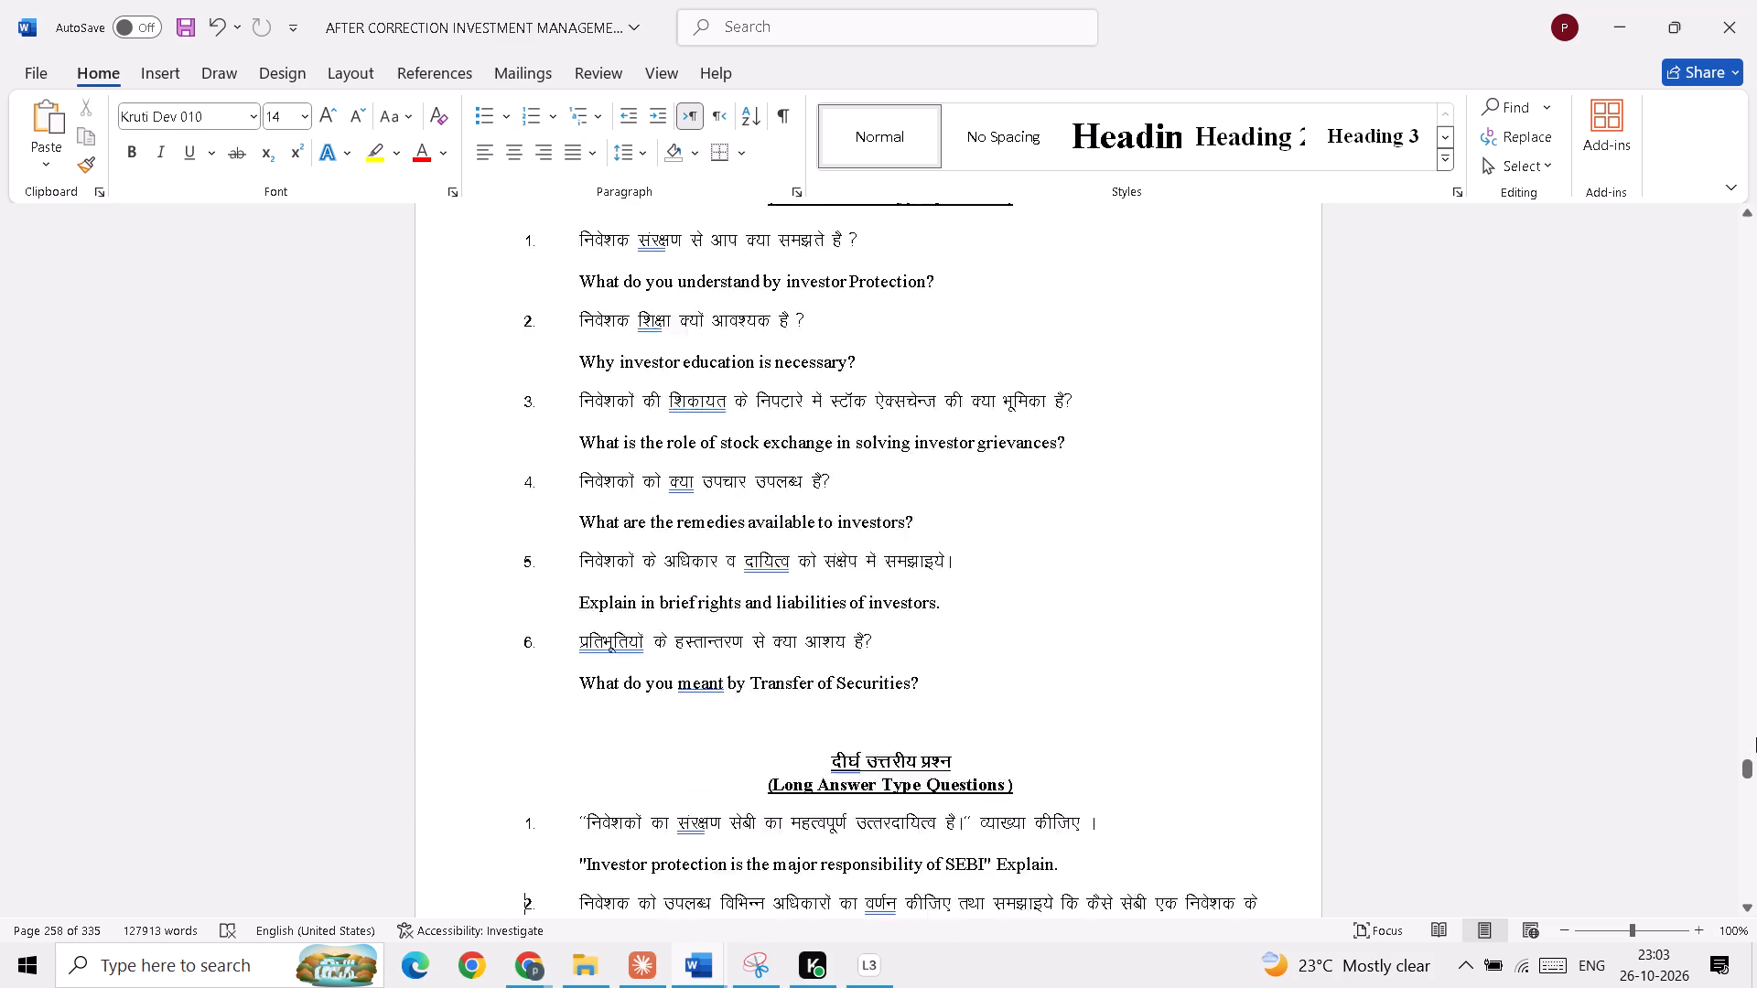
pyautogui.press('Up')
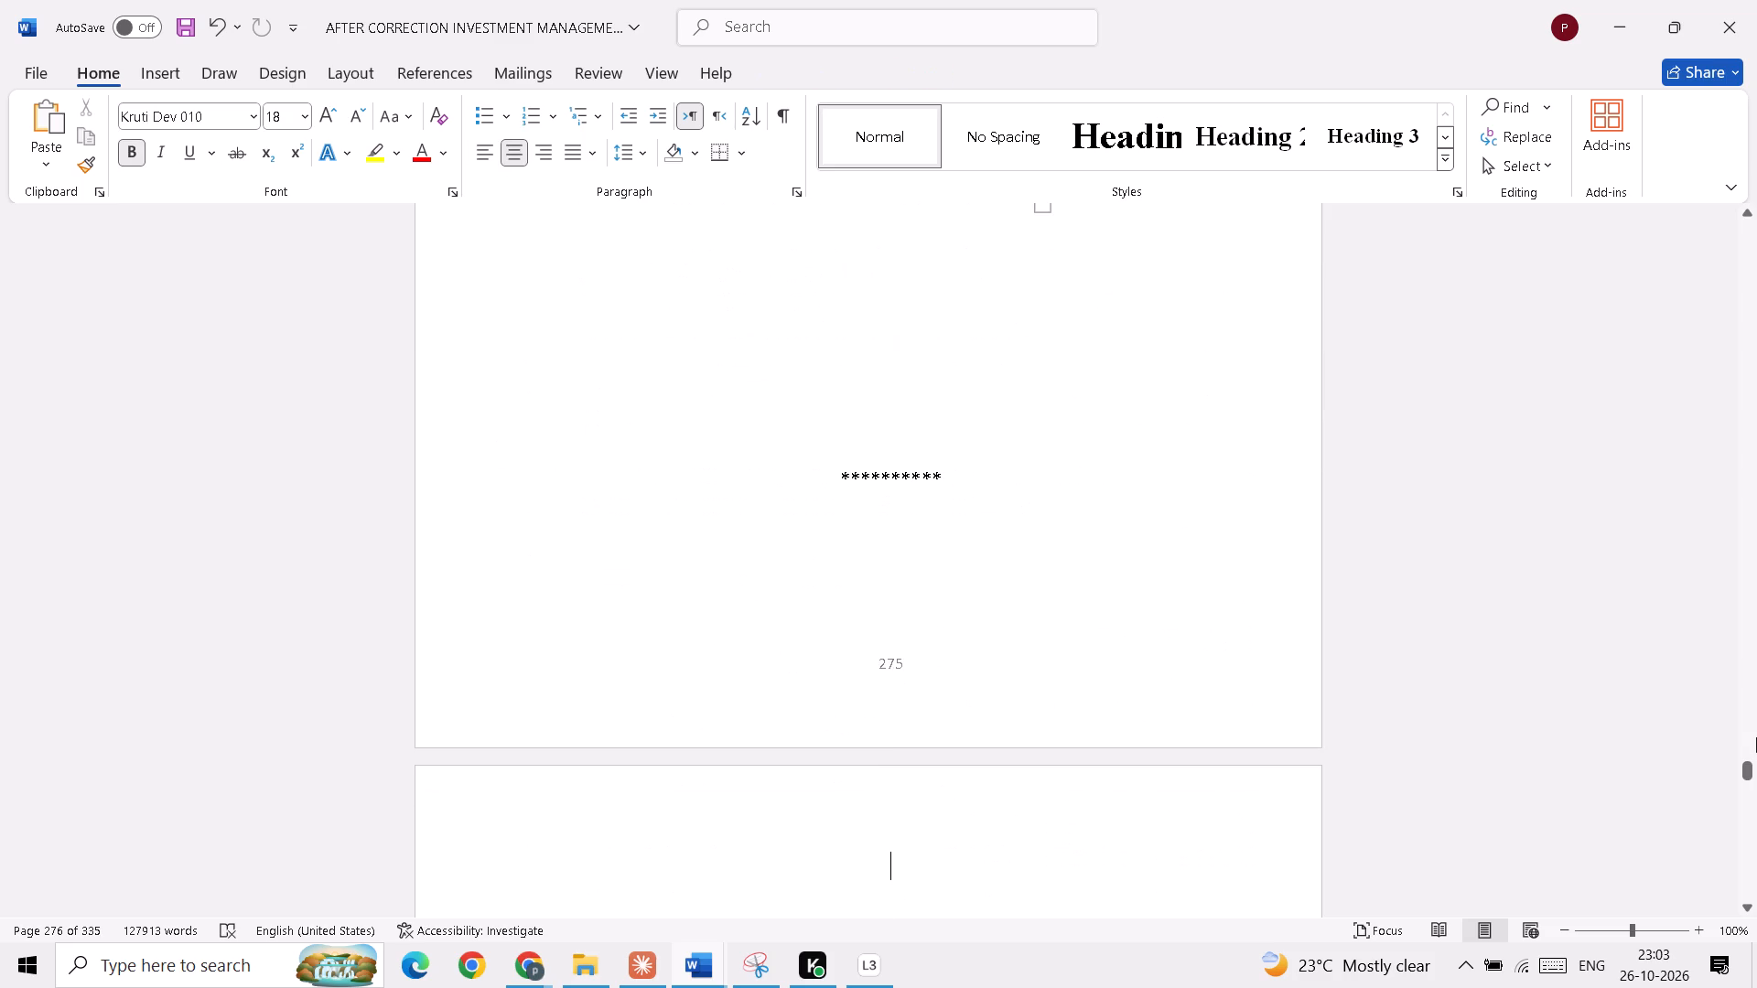
pyautogui.press('Up')
pyautogui.press('Up')
pyautogui.press('Up')
pyautogui.press('Up')
pyautogui.press('Up')
pyautogui.press('Up')
pyautogui.press('Up')
pyautogui.press('Up')
pyautogui.press('Up')
pyautogui.press('Up')
pyautogui.press('Up')
pyautogui.press('Up')
pyautogui.press('Up')
pyautogui.press('Up')
pyautogui.press('Up')
pyautogui.press('Up')
pyautogui.press('Up')
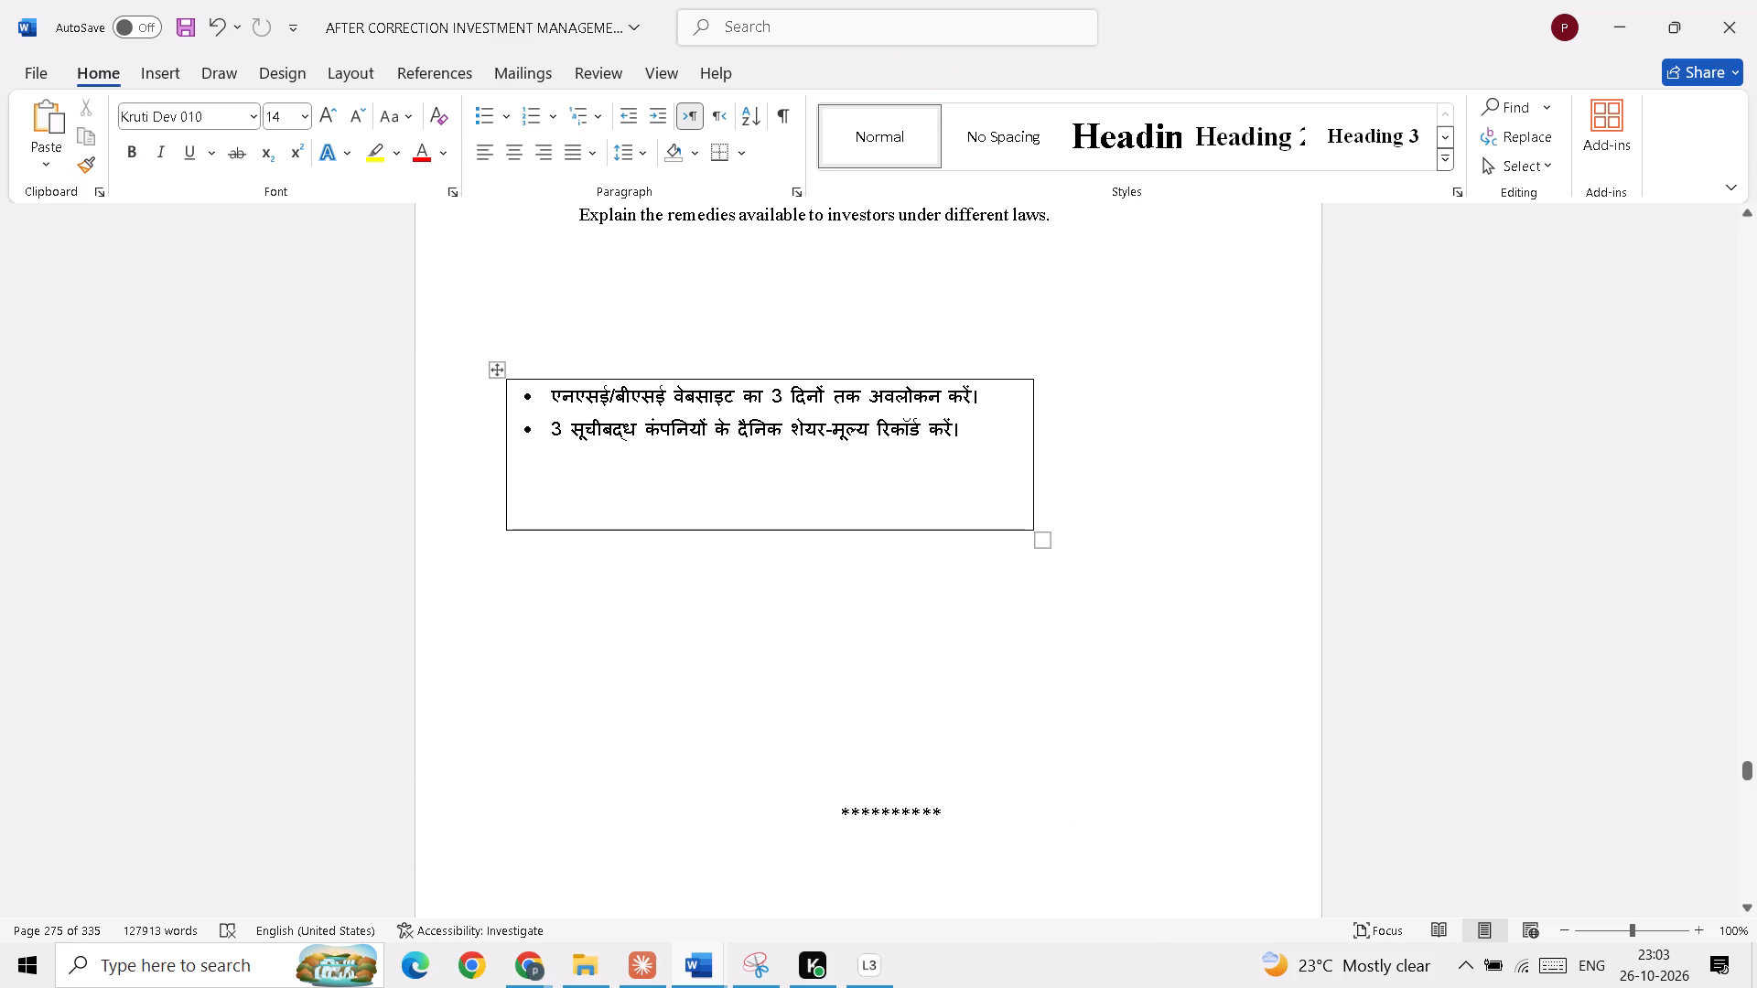
pyautogui.click(707, 389)
pyautogui.click(695, 355)
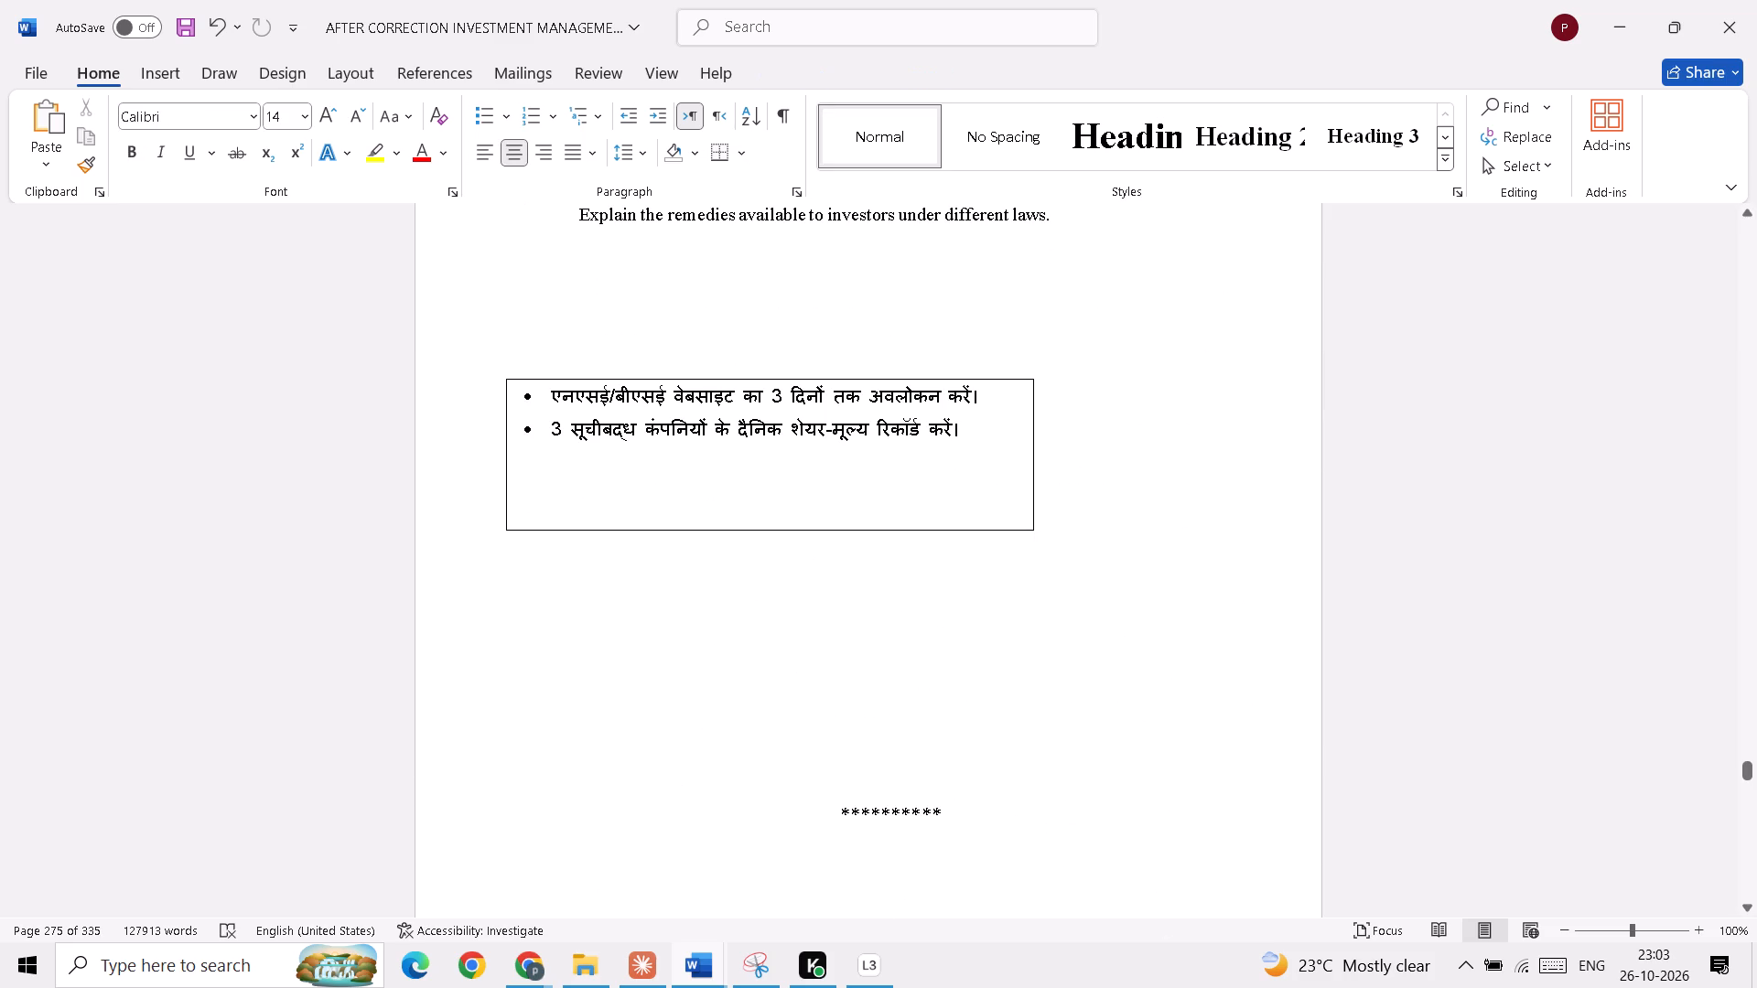
pyautogui.hotkey('ctrl', 'v')
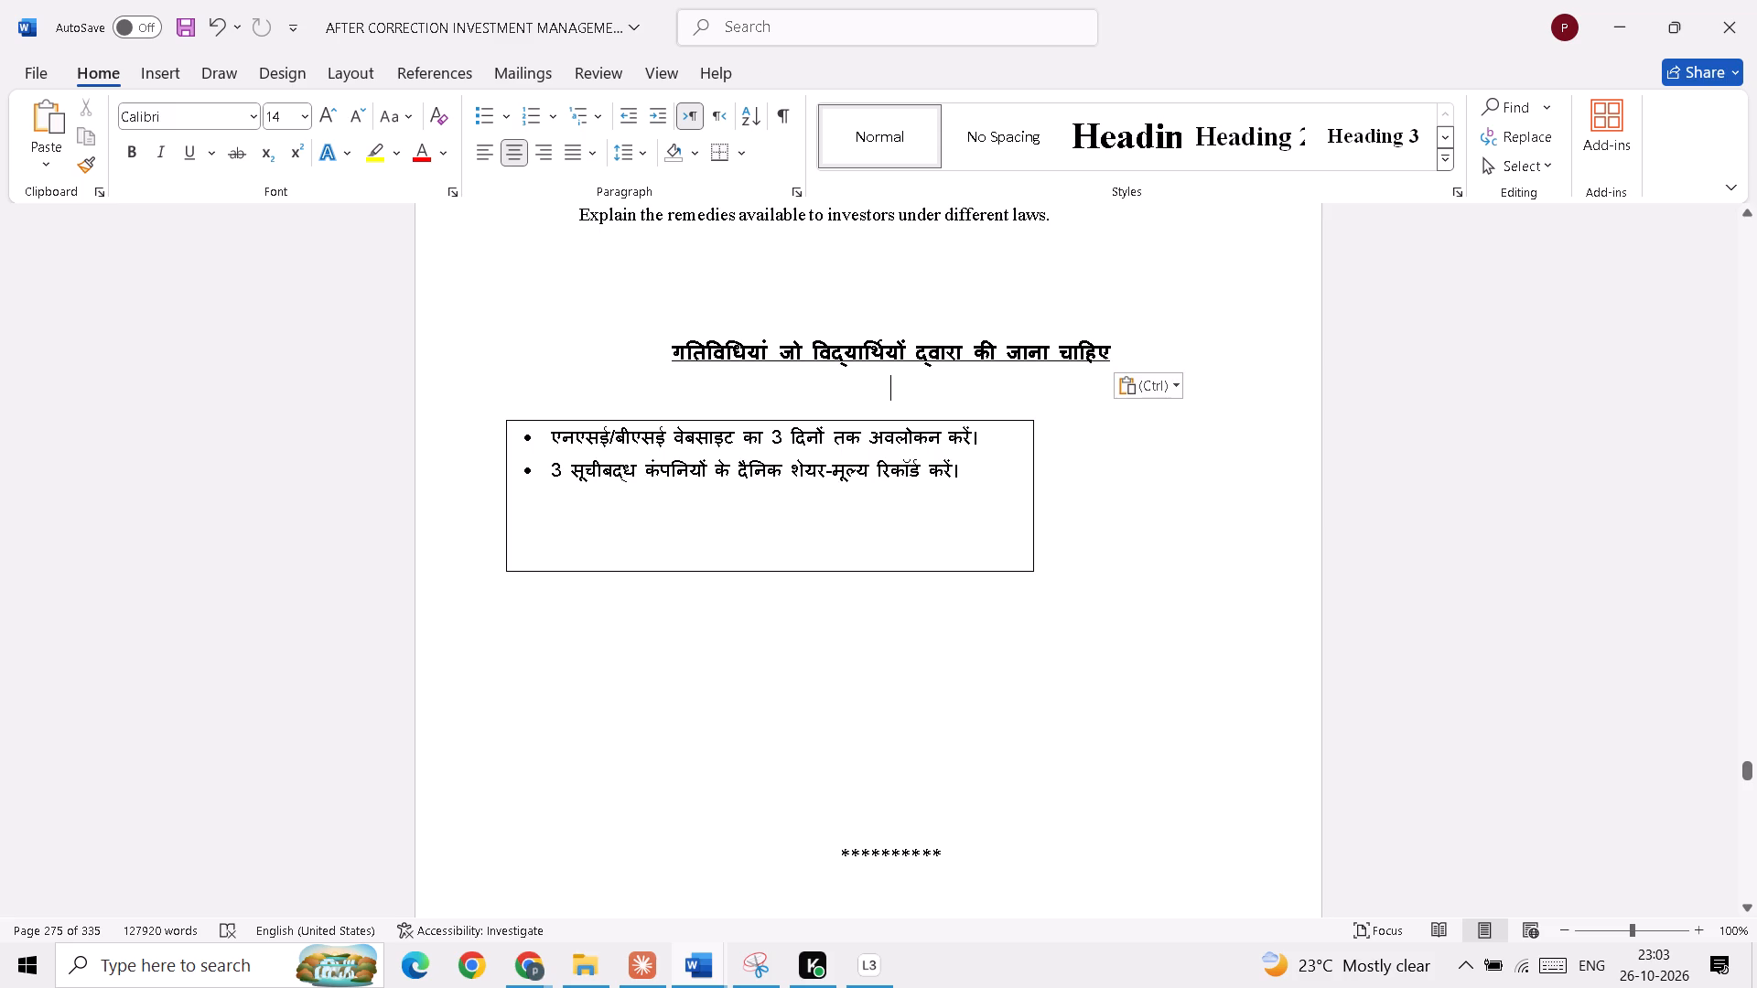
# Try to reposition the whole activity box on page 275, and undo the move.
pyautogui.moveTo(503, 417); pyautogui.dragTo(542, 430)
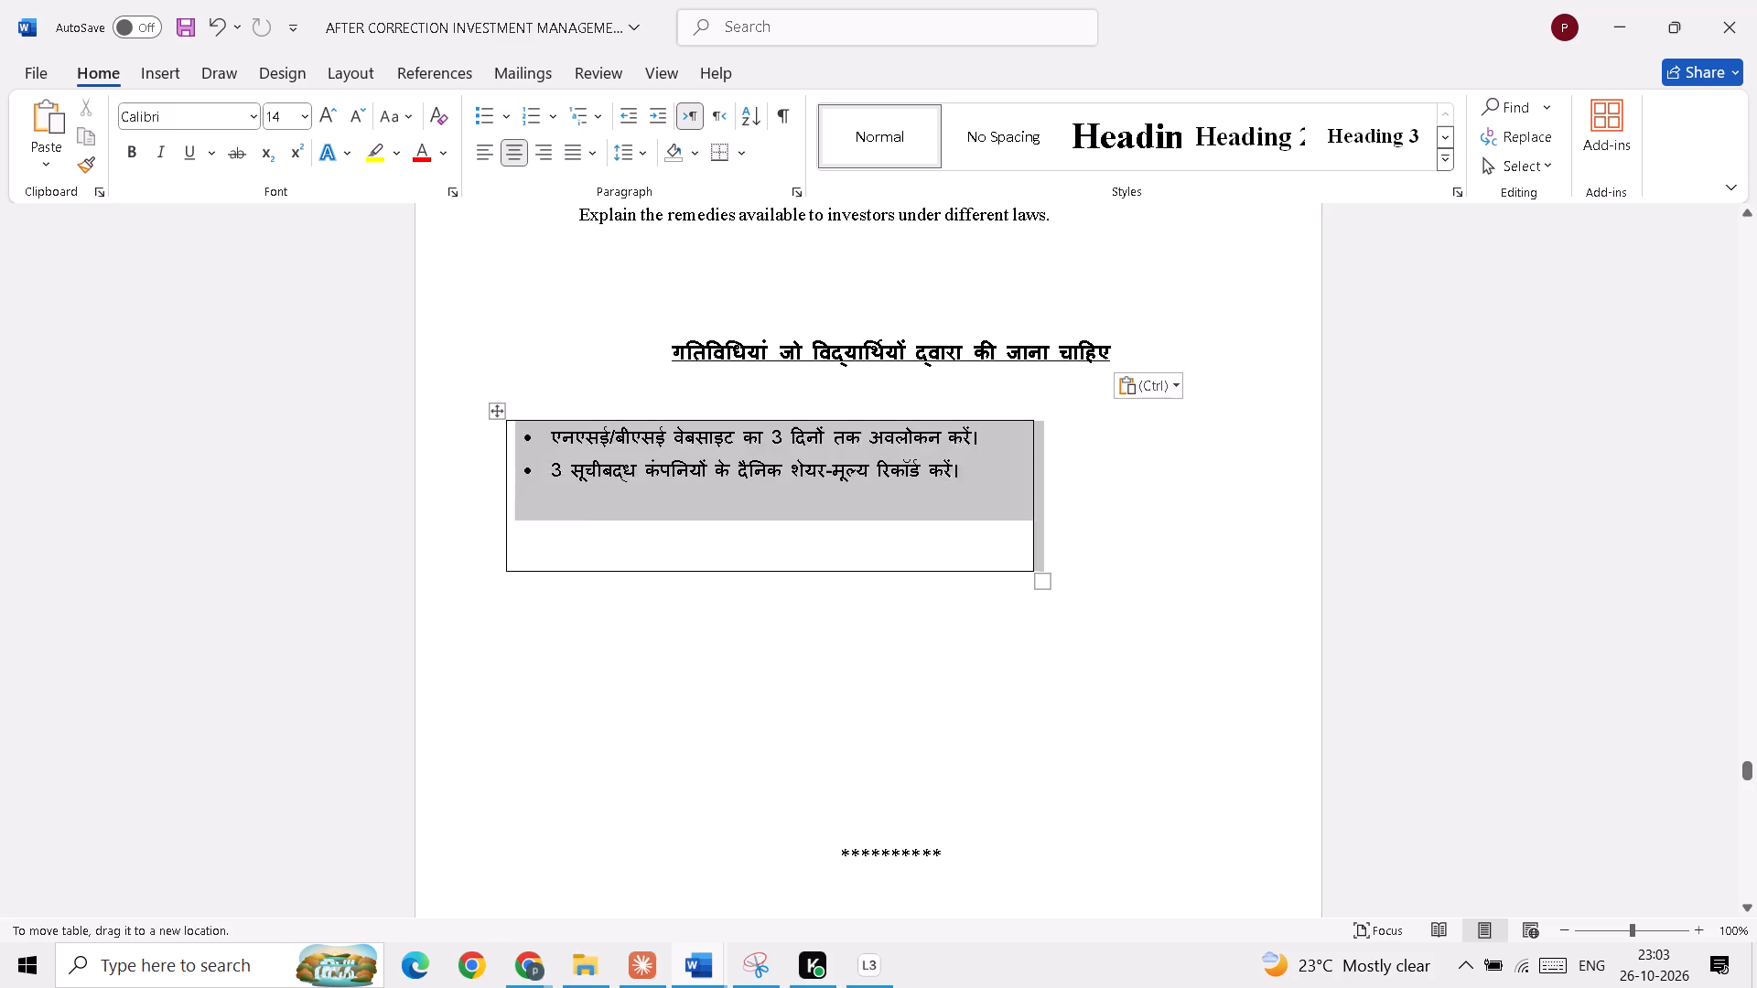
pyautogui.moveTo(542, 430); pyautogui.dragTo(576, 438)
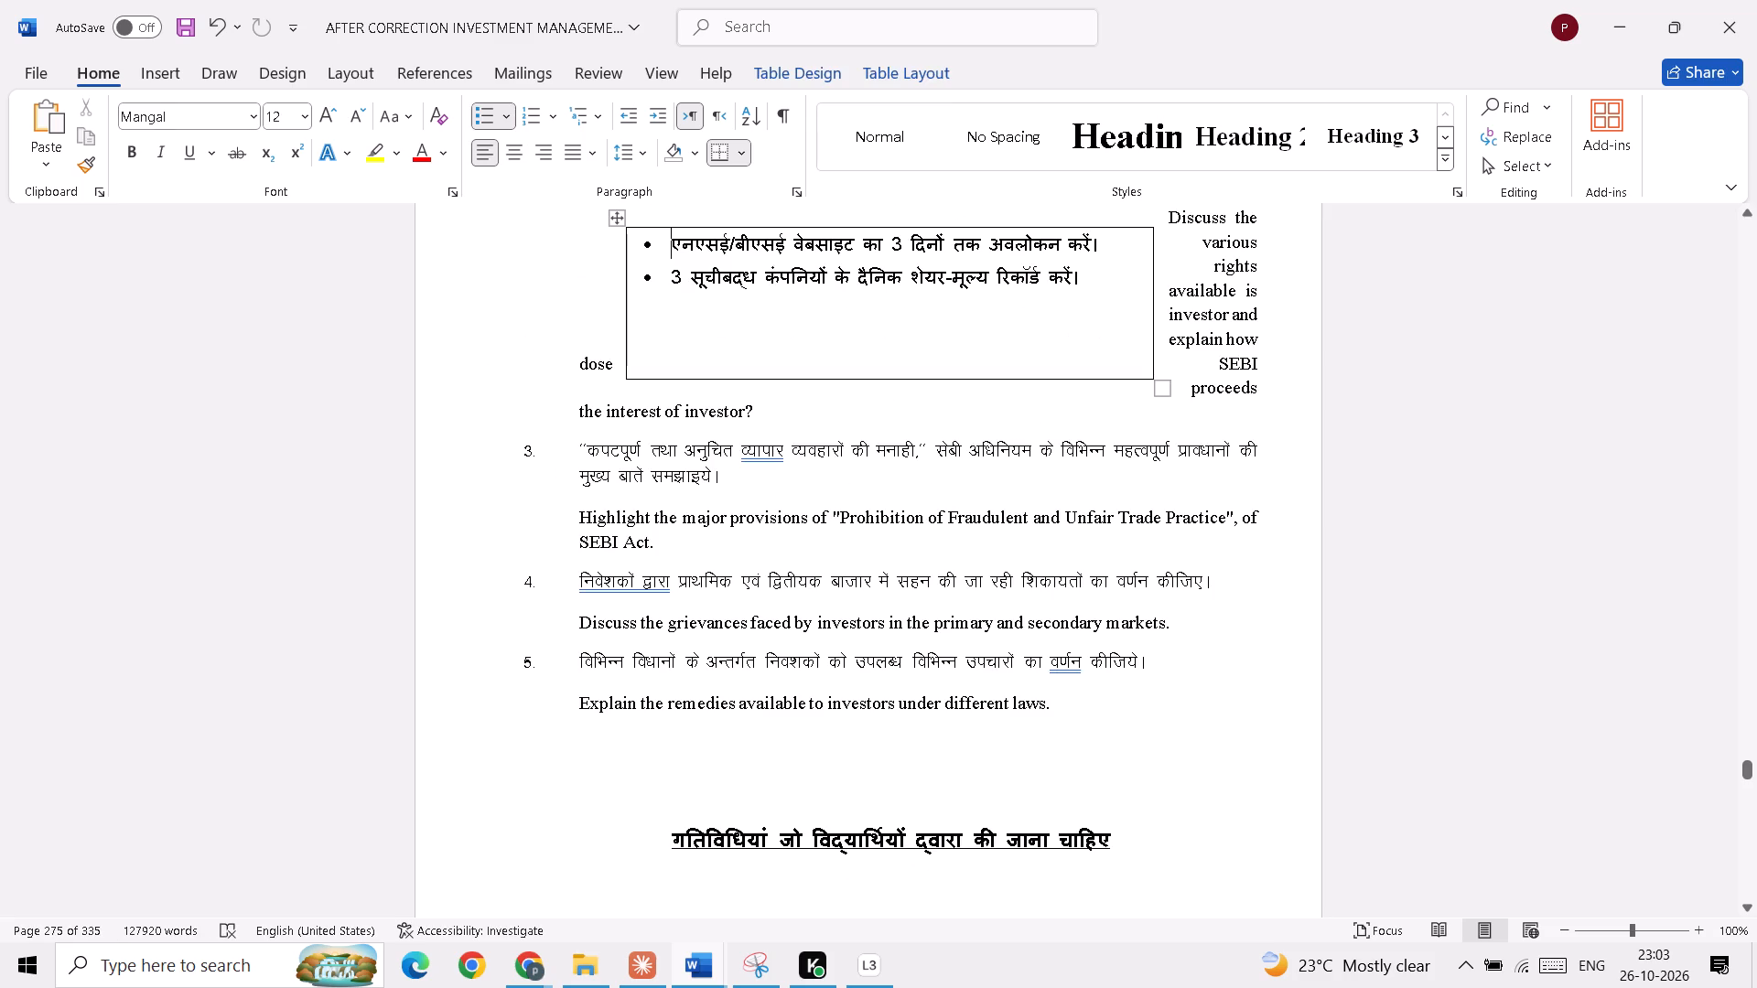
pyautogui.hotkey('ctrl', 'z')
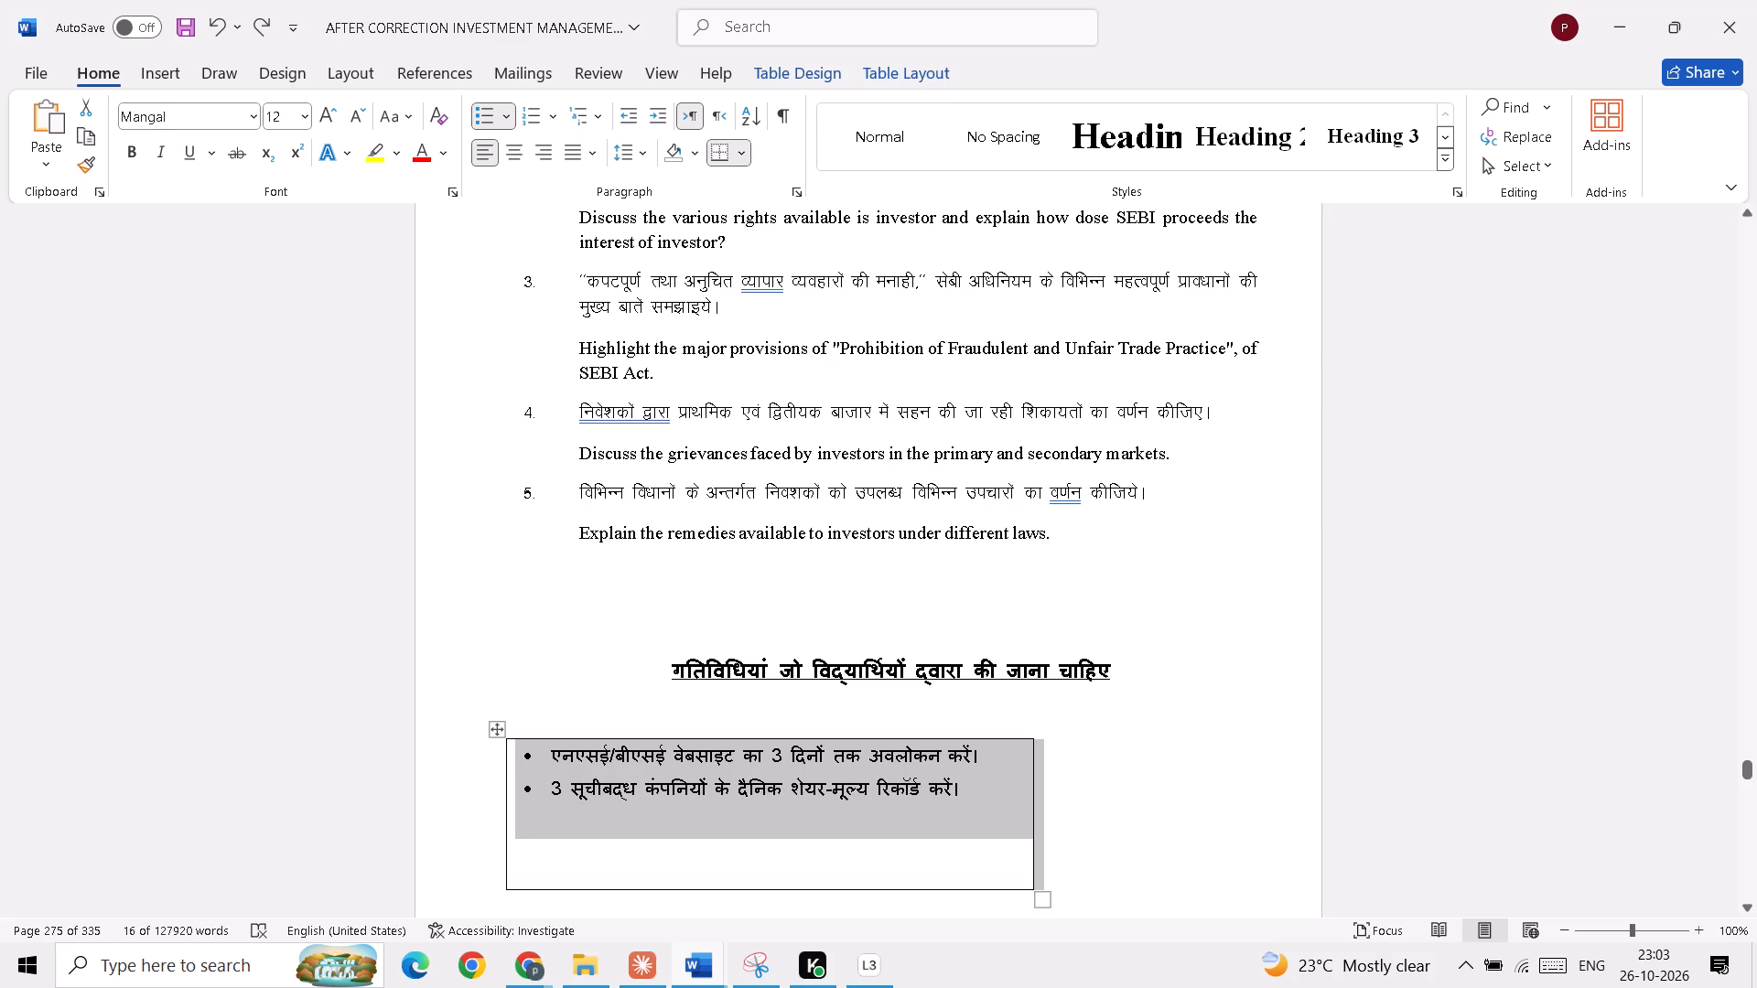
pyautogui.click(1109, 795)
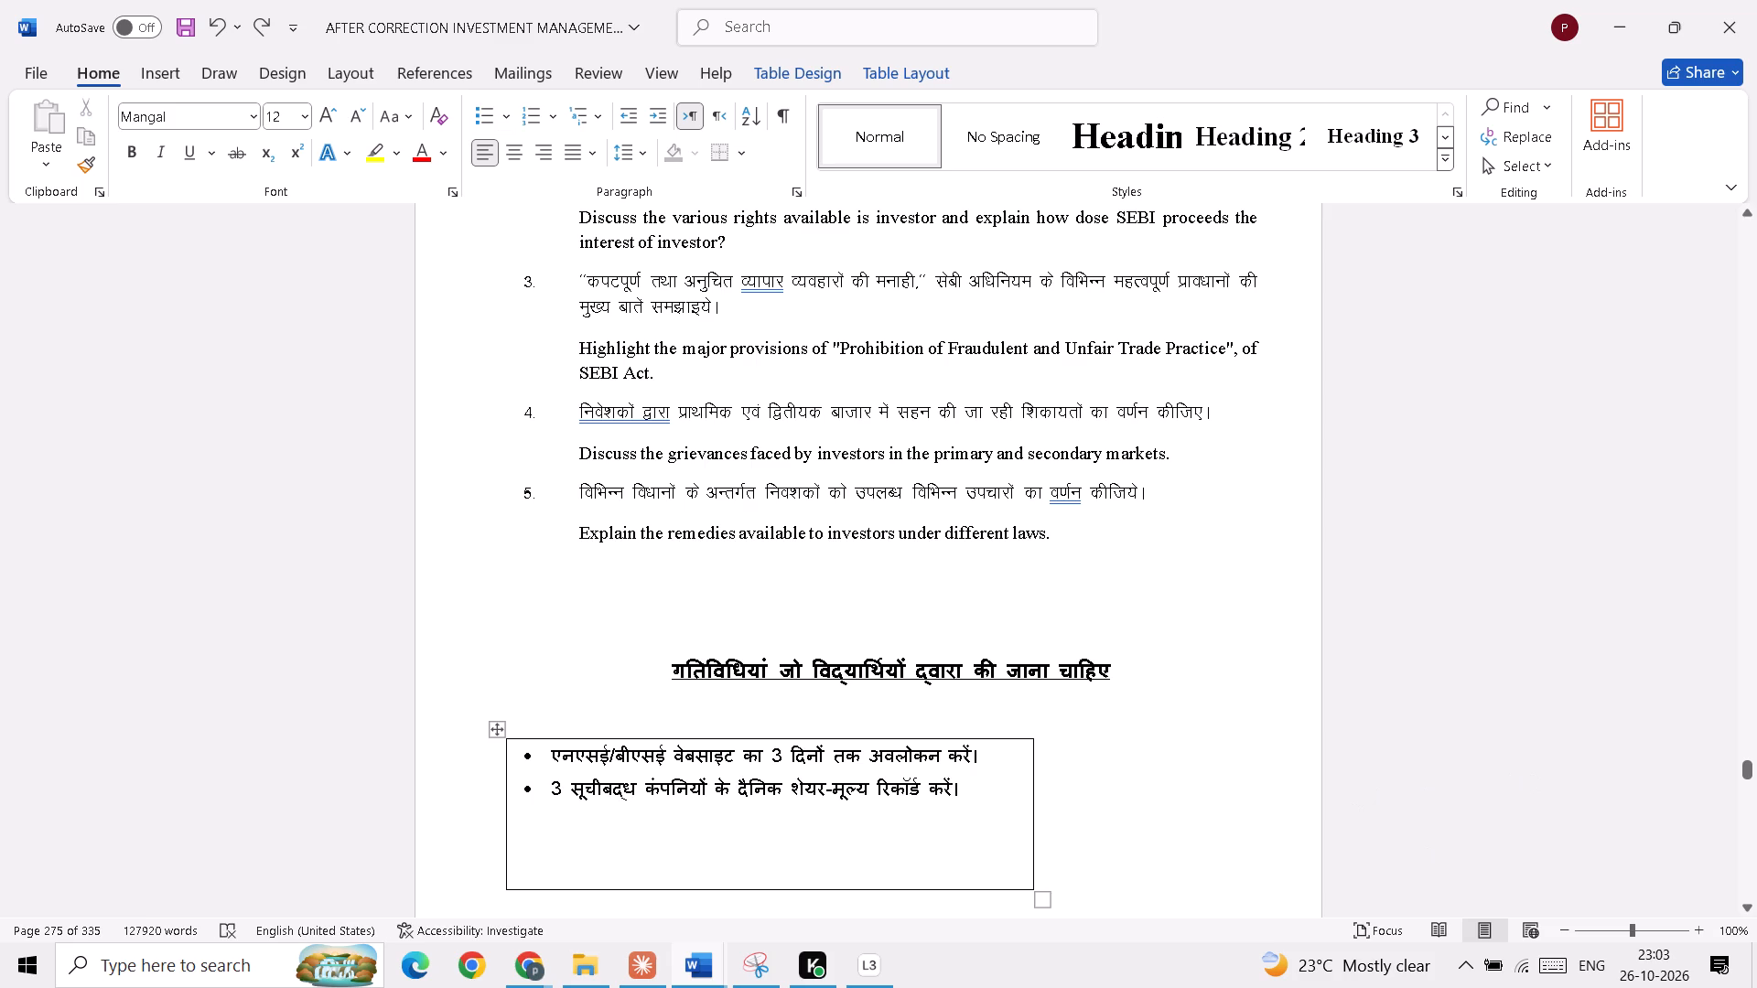
# Narrow the activity box on page 275 by moving its left border inward to line up better beneath the heading.
pyautogui.click(516, 891)
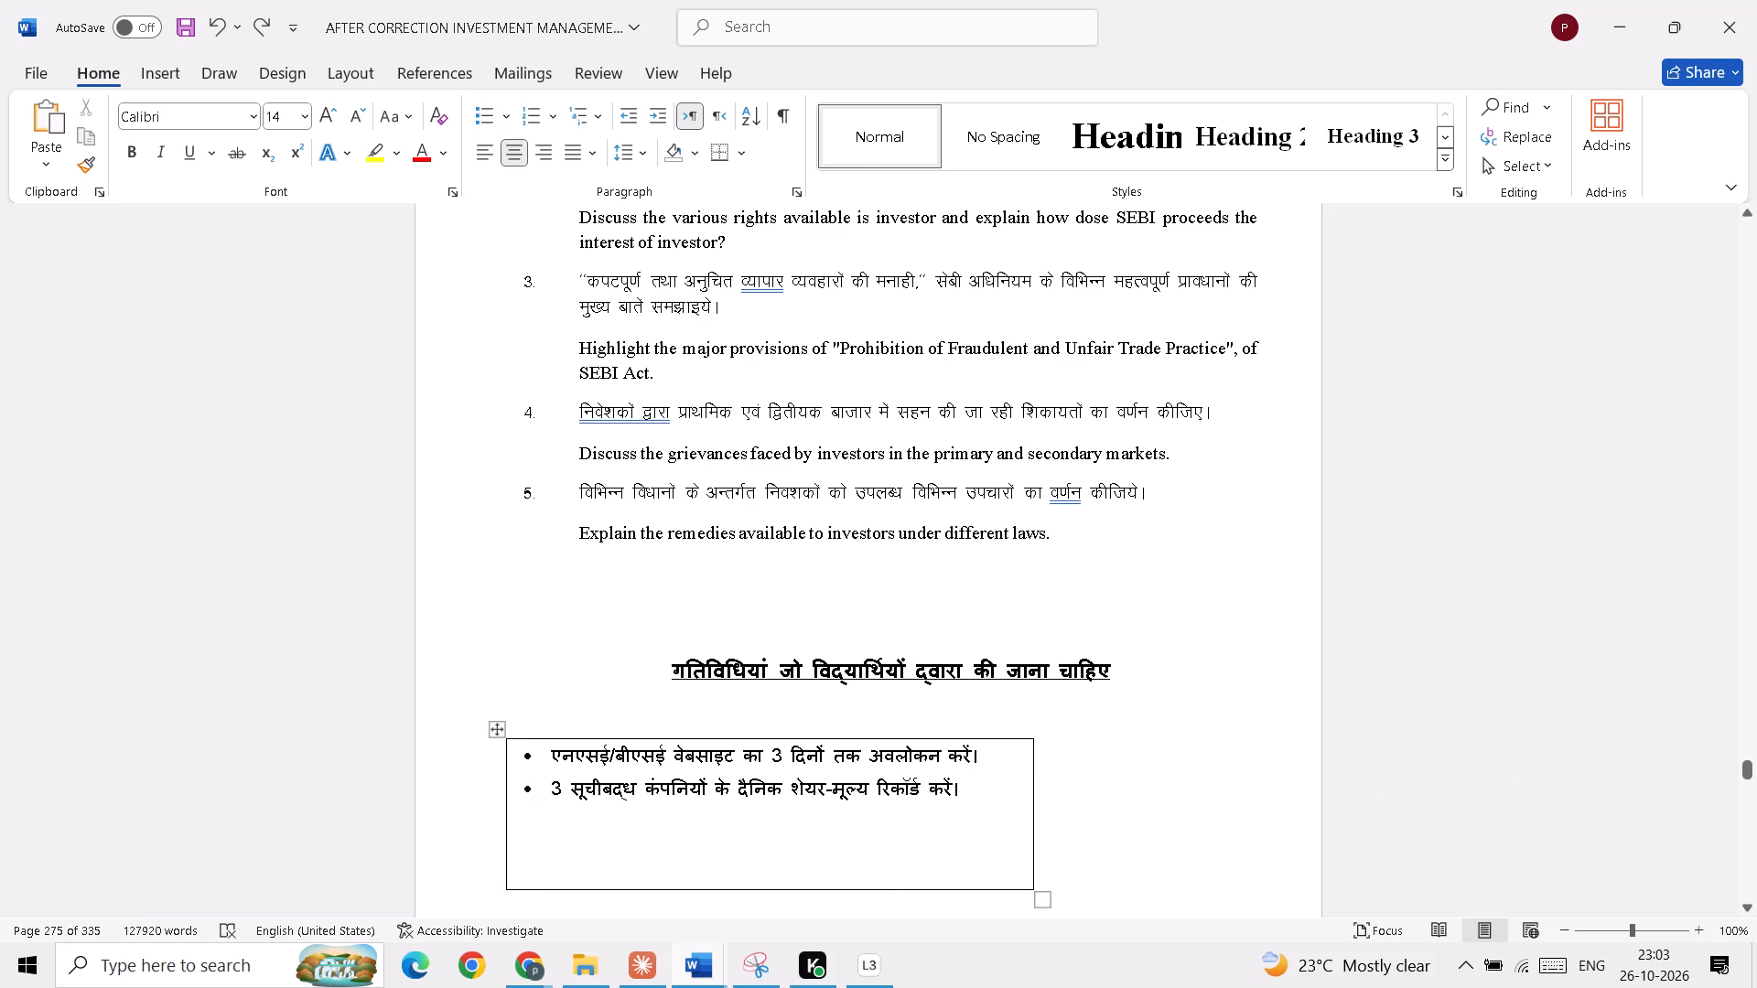
pyautogui.moveTo(506, 743); pyautogui.dragTo(572, 746)
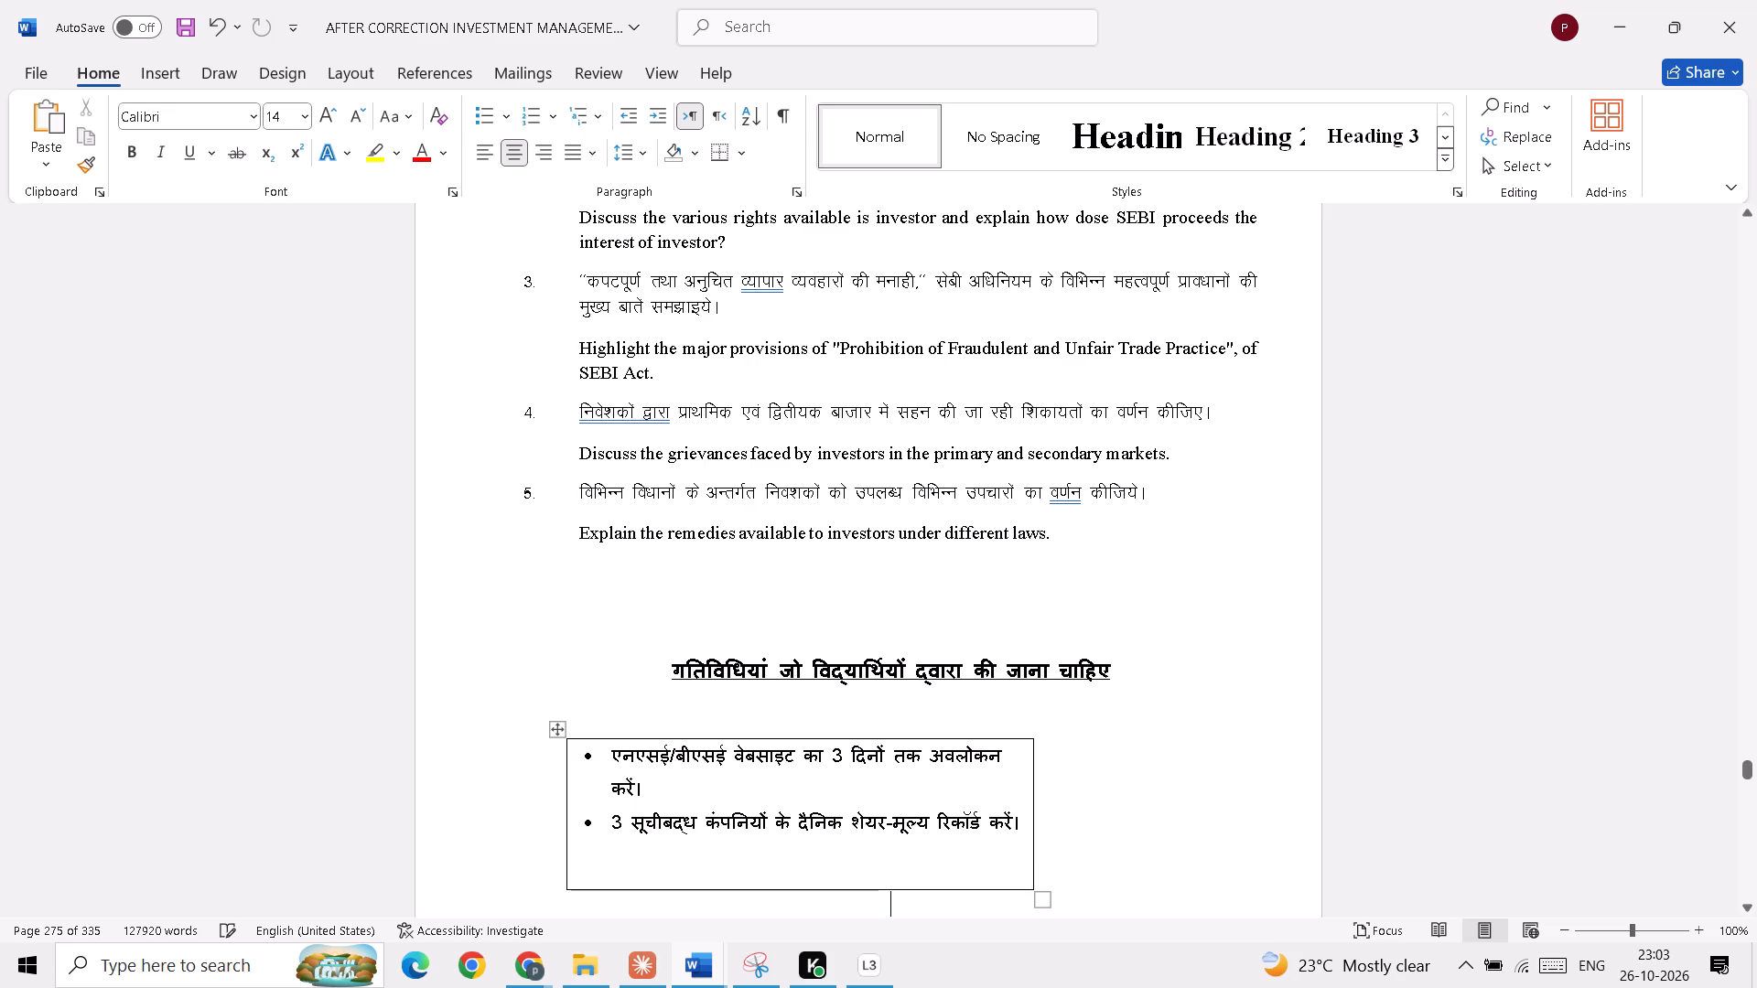
pyautogui.click(1122, 766)
# Delete the surplus blank lines between the activity box and the closing asterisks on page 275.
pyautogui.click(1180, 888)
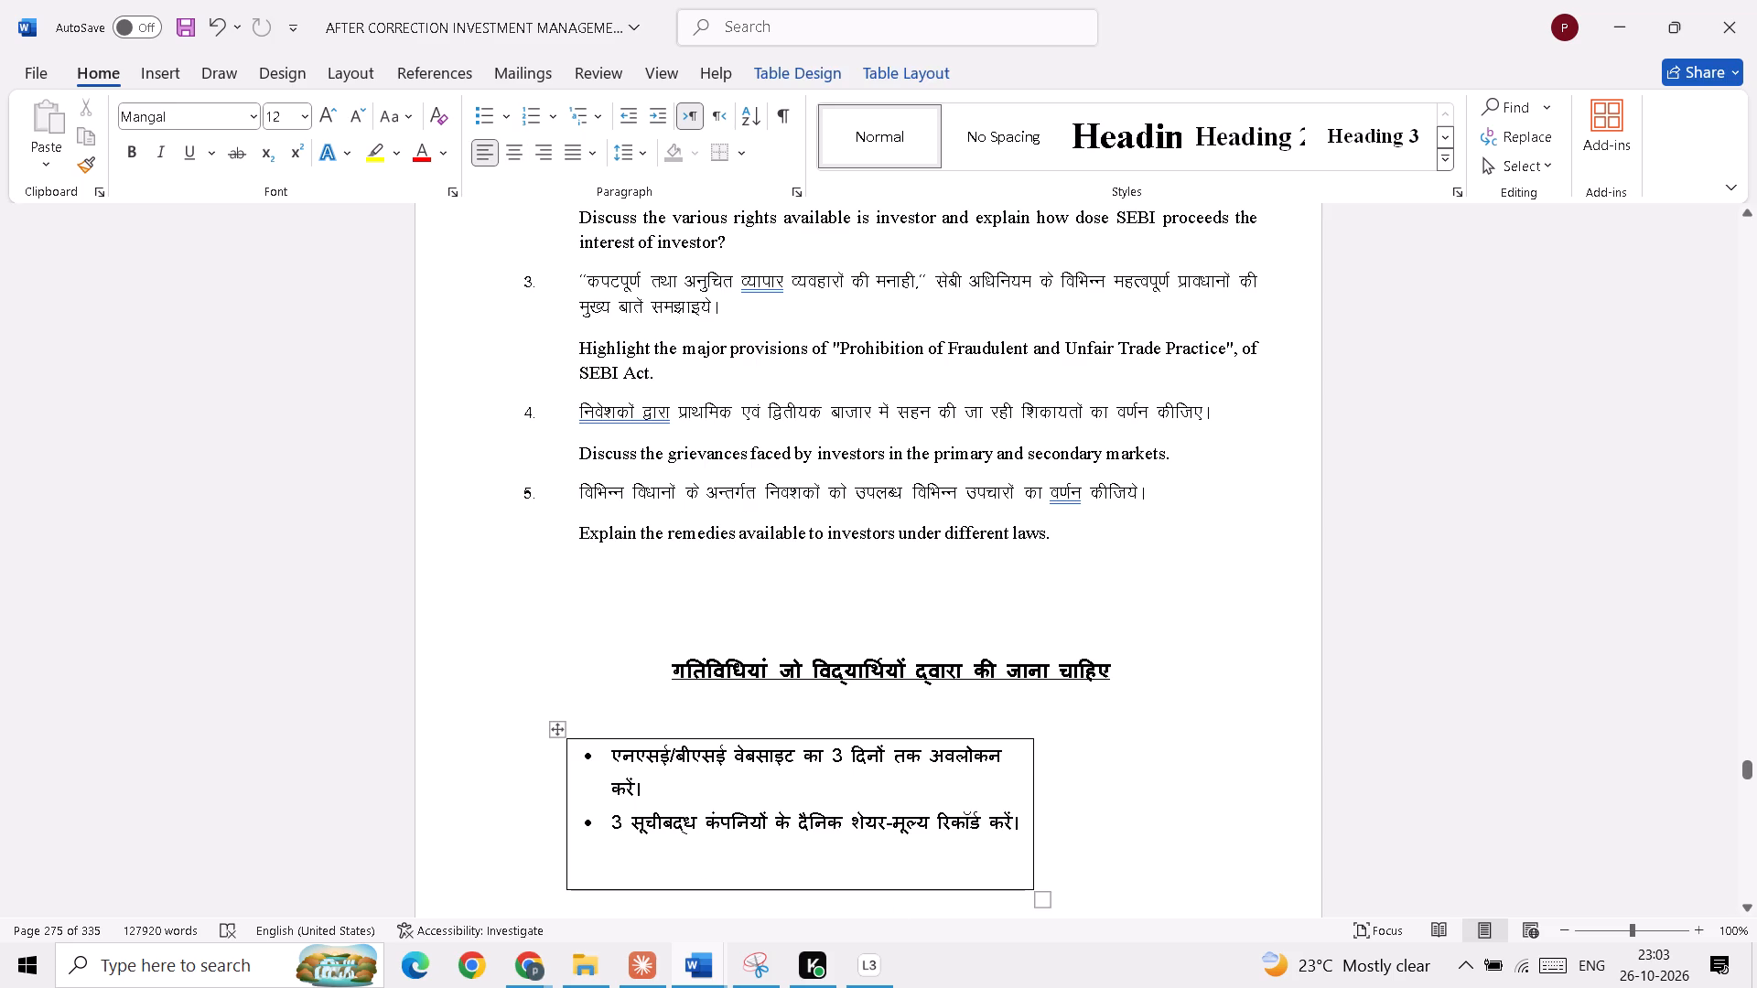
pyautogui.click(1181, 885)
pyautogui.scroll(-5, 1036, 751)
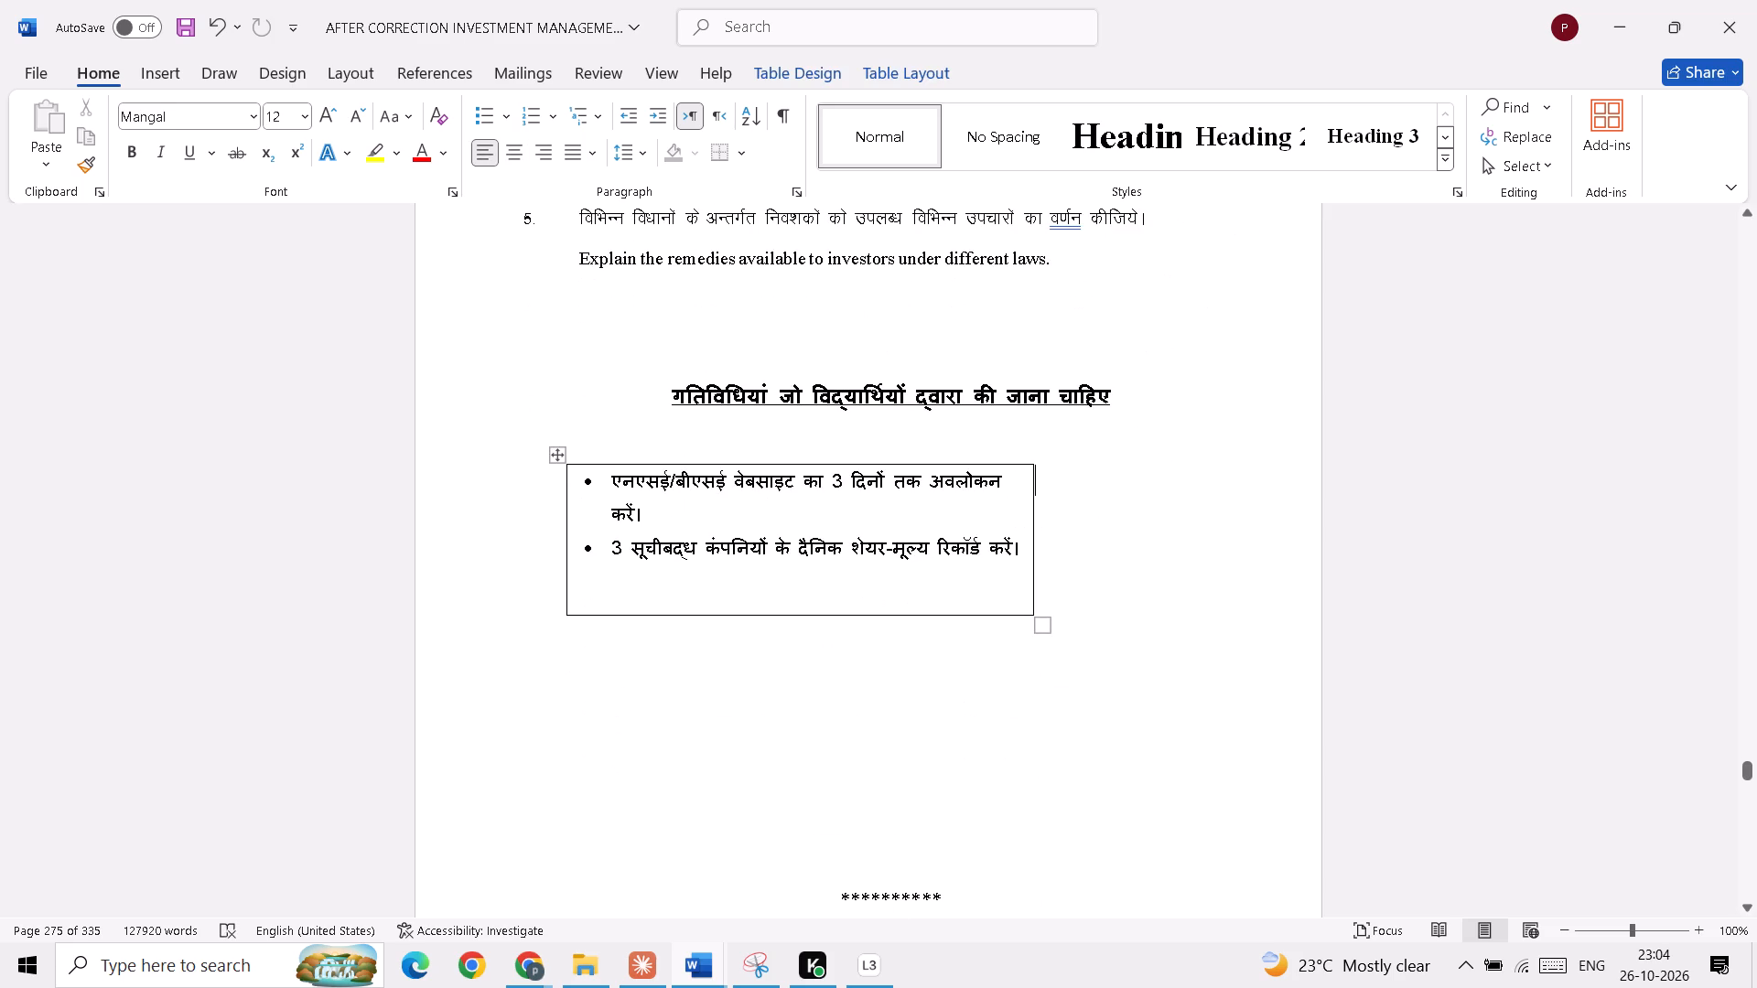
pyautogui.doubleClick(1148, 731)
pyautogui.click(822, 881)
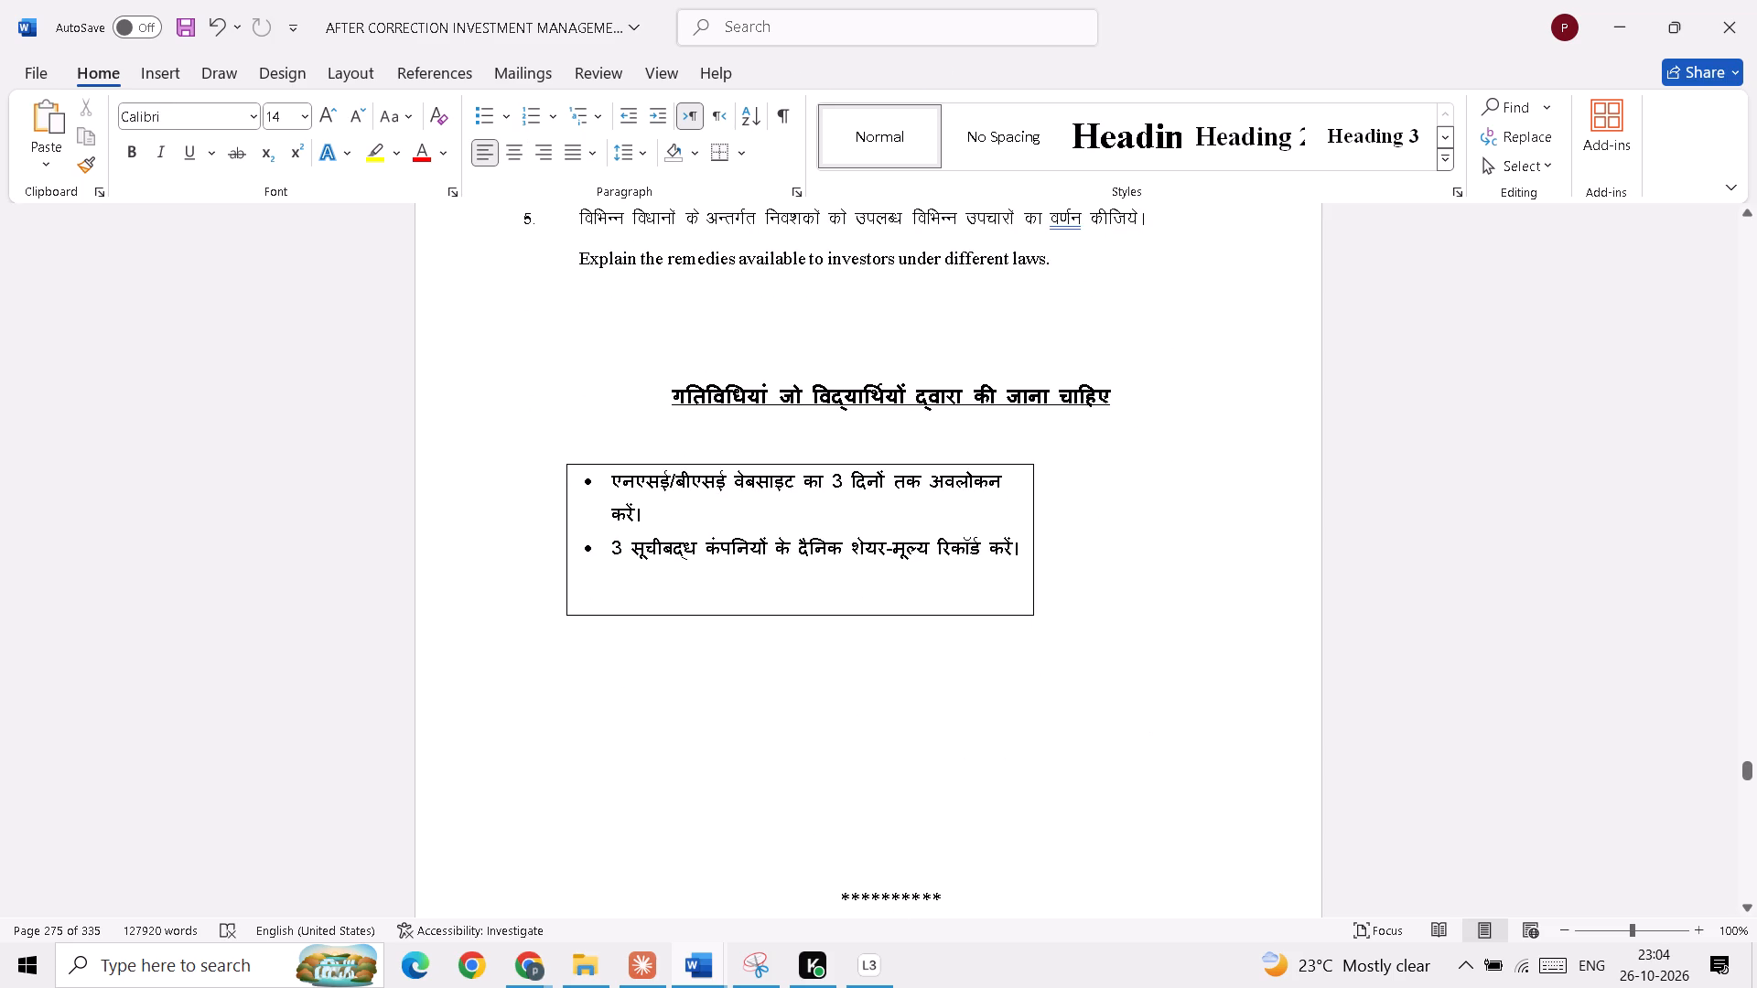
pyautogui.press('BackSpace')
pyautogui.press('BackSpace')
pyautogui.press('BackSpace')
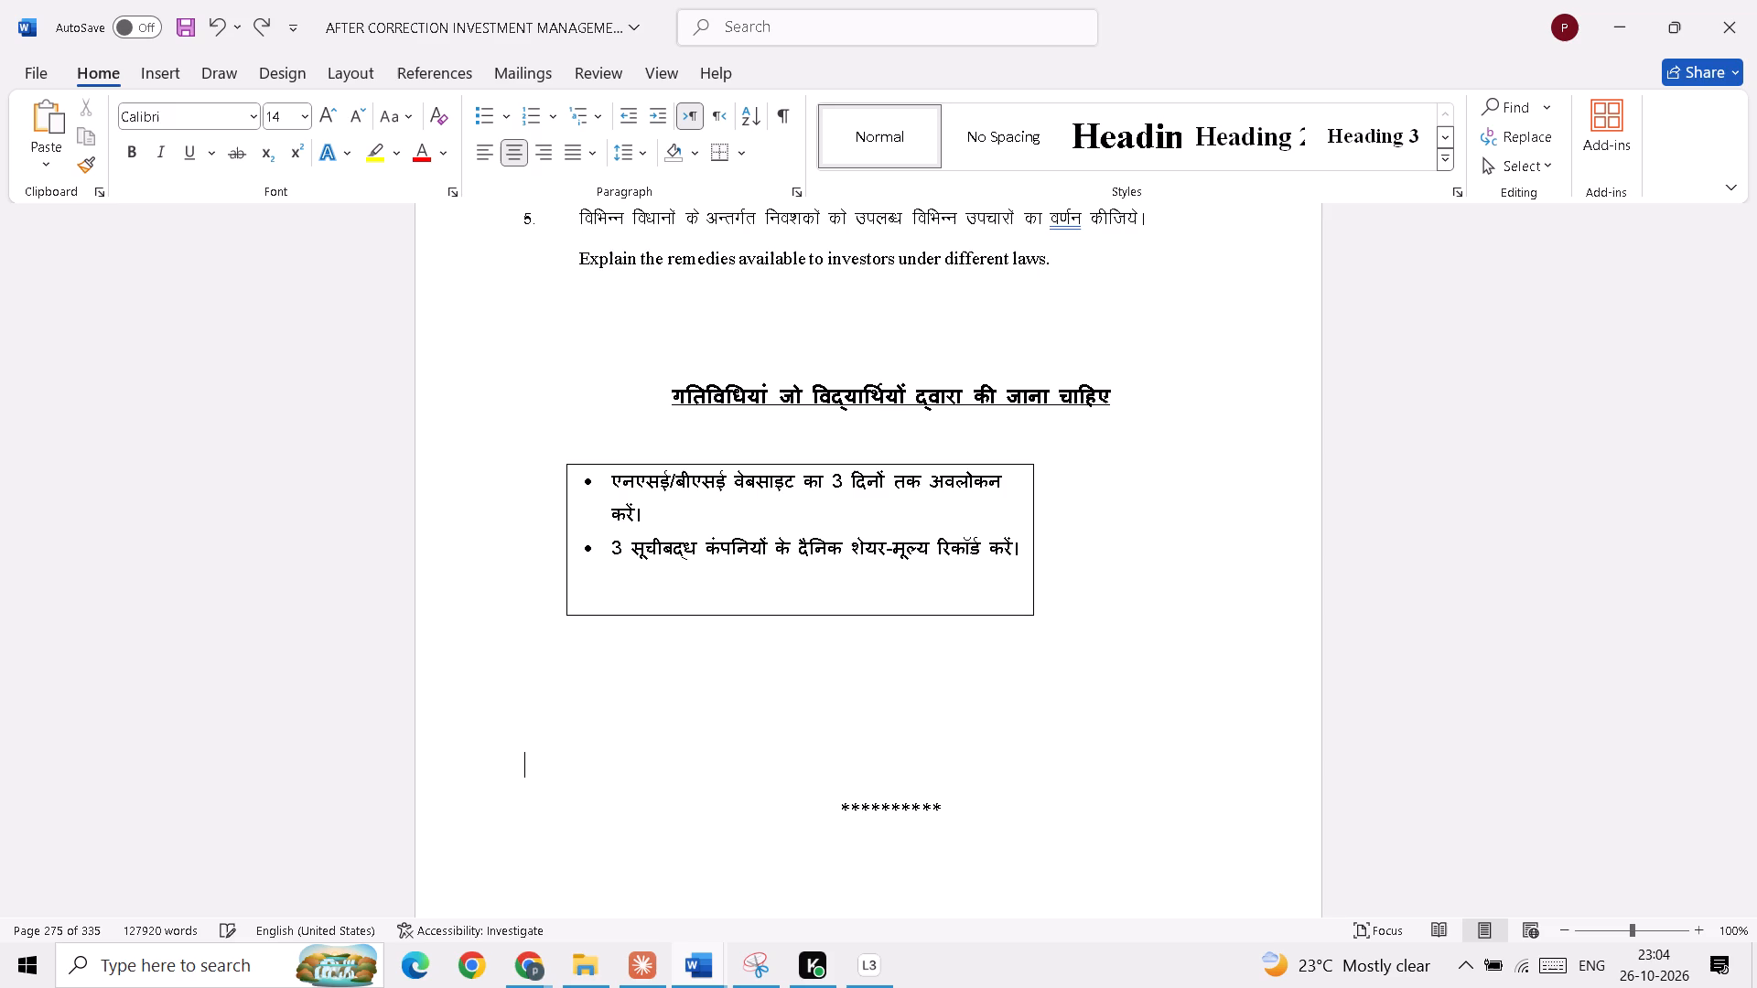
pyautogui.press('BackSpace')
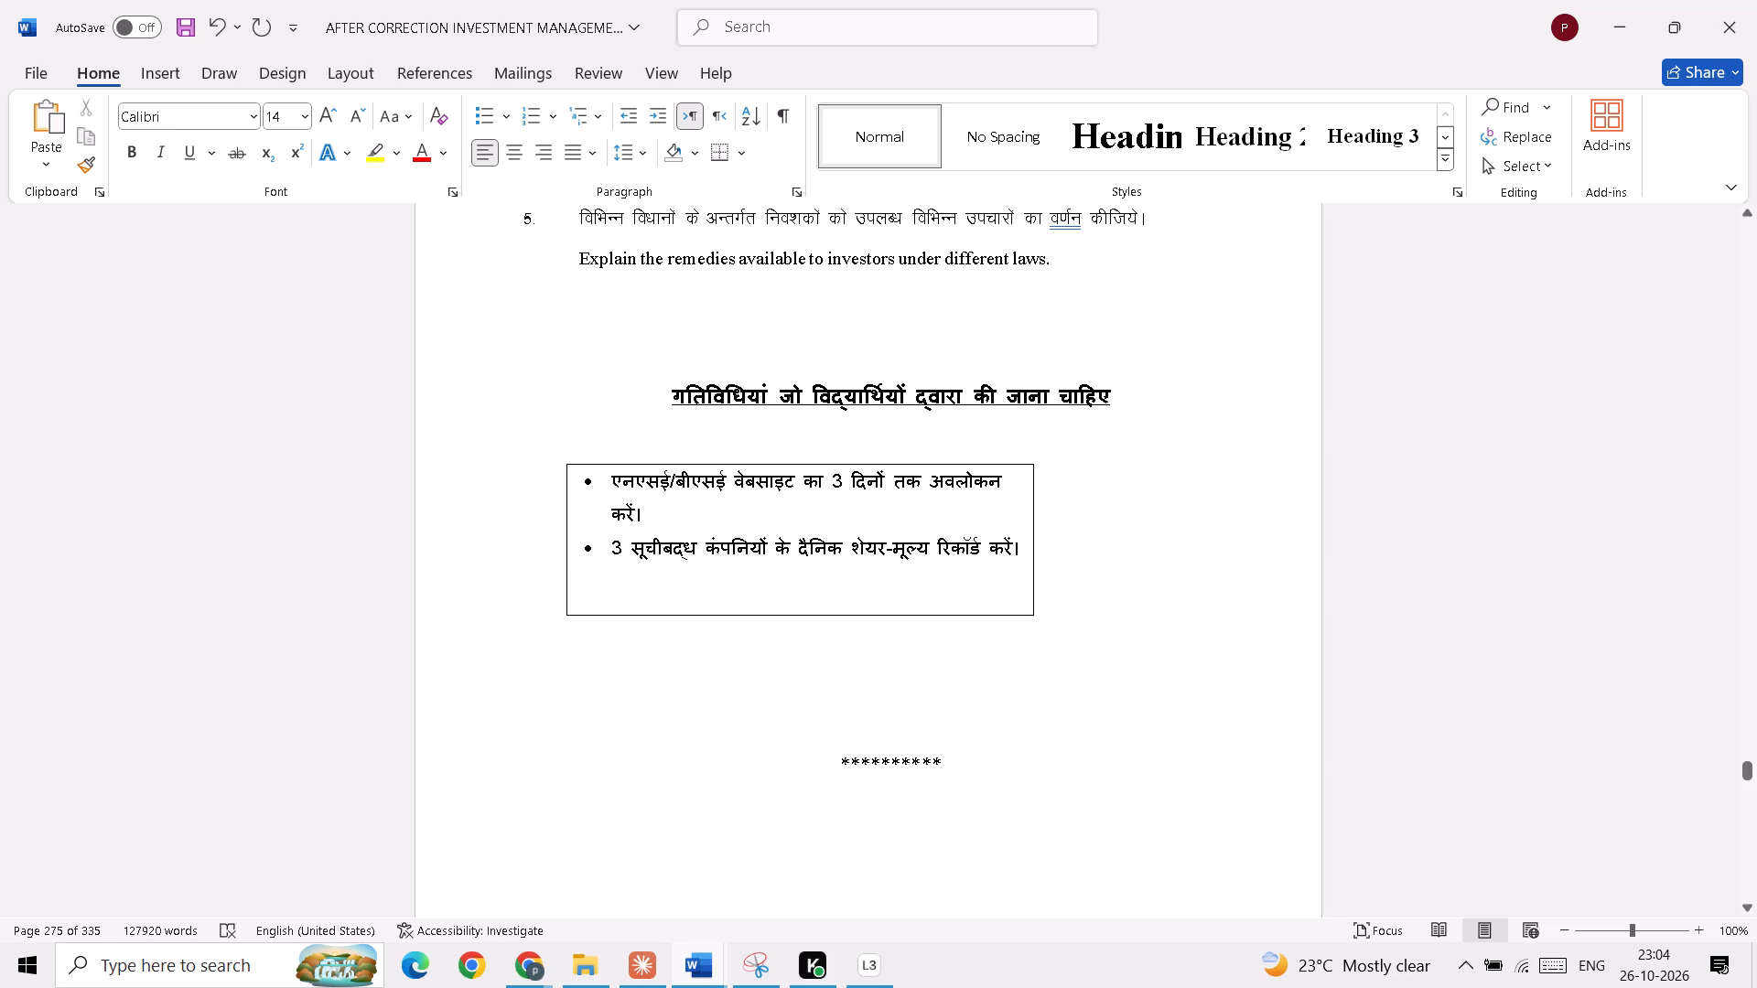
# Copy the heading "गतिविधियां जो विद्यार्थियों द्वारा की जाना चाहिए" with its following blank line from page 275.
pyautogui.scroll(-6, 1173, 742)
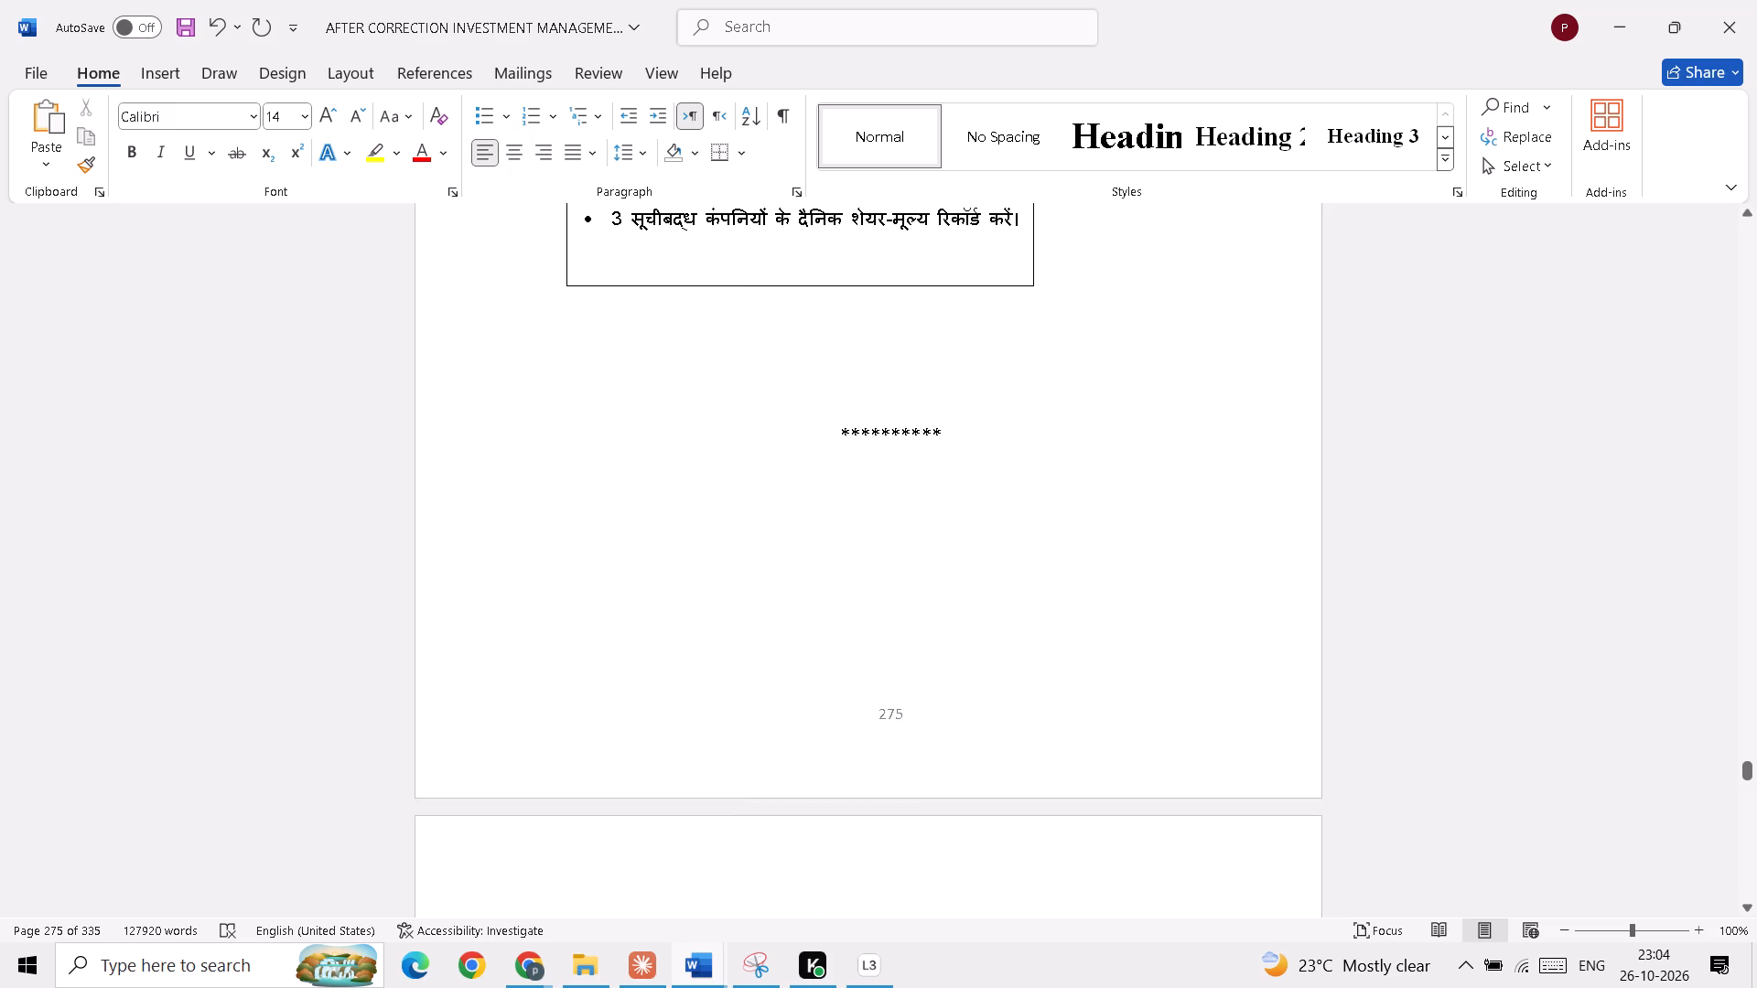
pyautogui.scroll(4, 1025, 664)
pyautogui.moveTo(680, 276); pyautogui.dragTo(1000, 321)
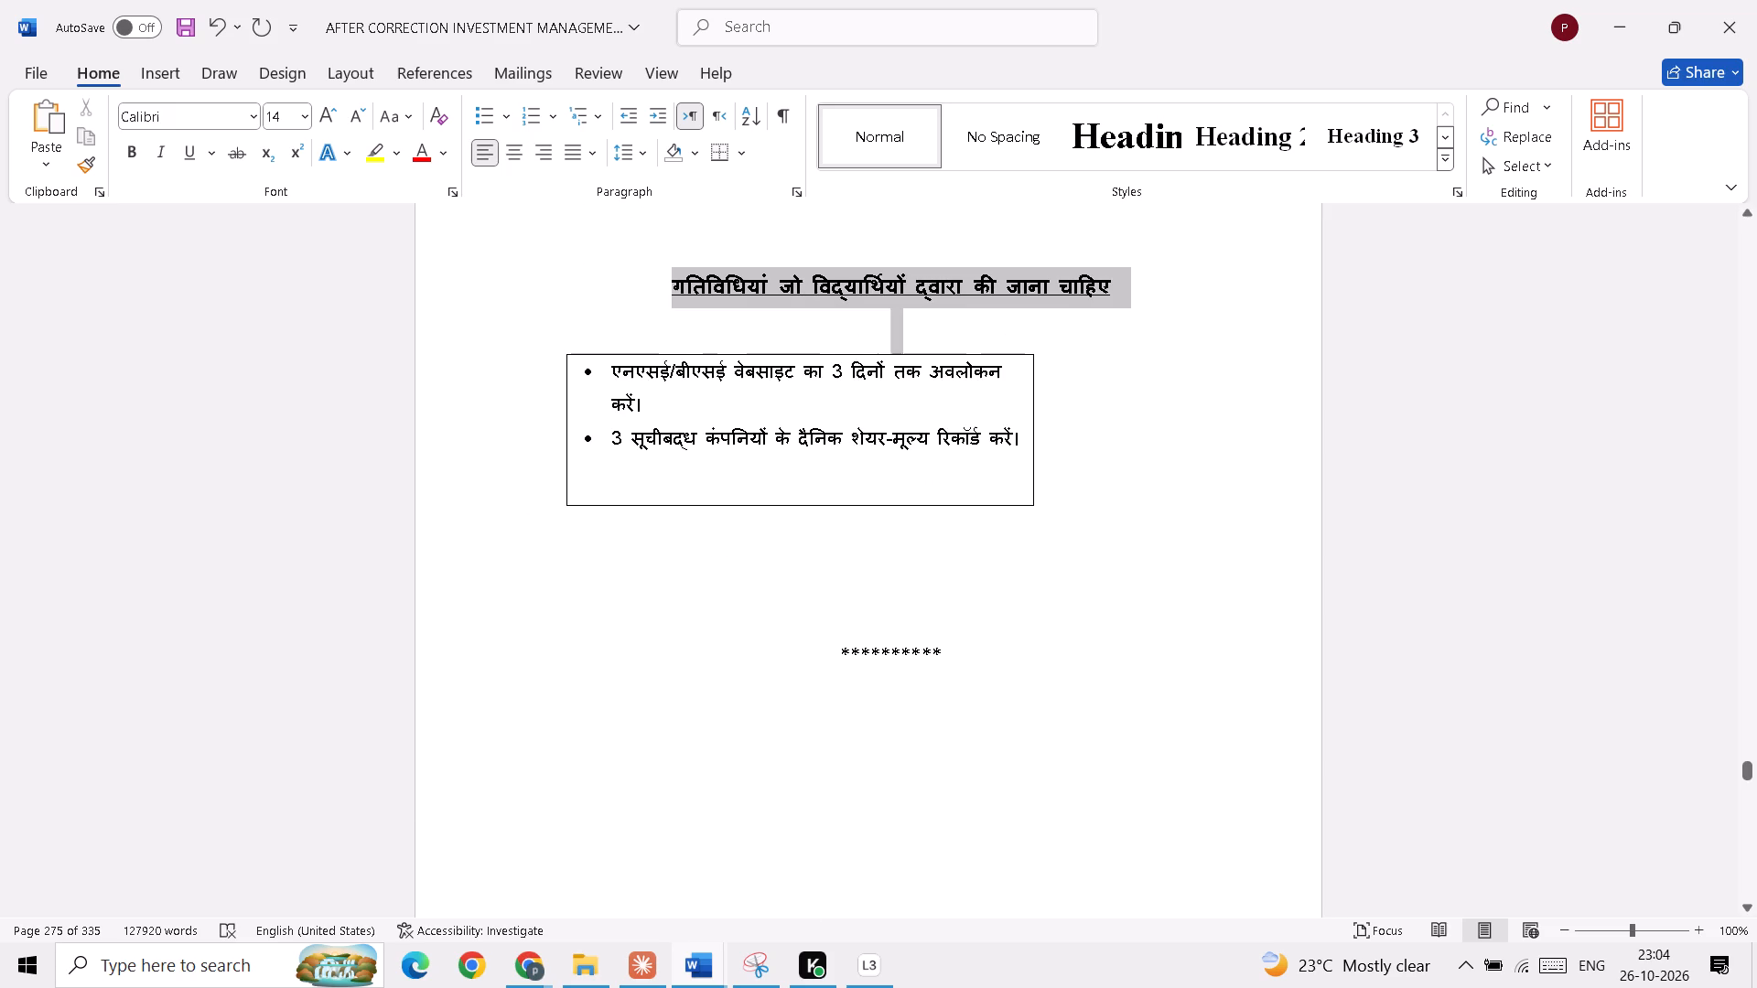
pyautogui.moveTo(1000, 321); pyautogui.dragTo(1122, 325)
pyautogui.hotkey('ctrl', 'c')
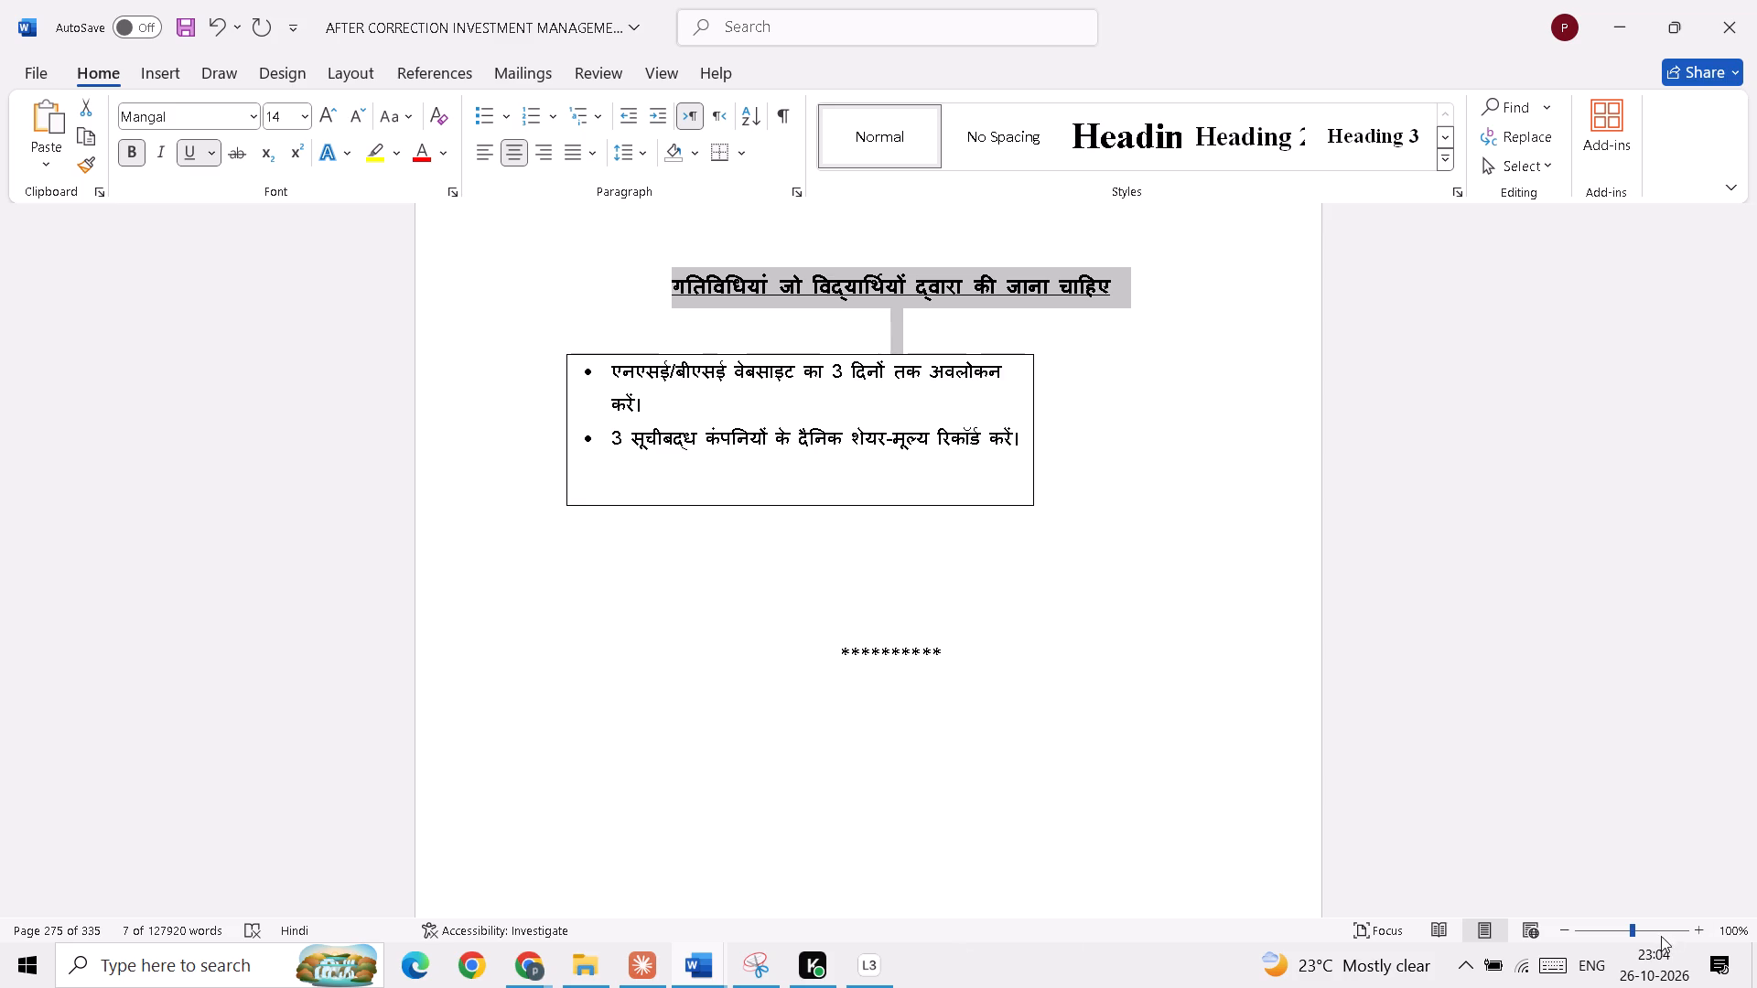
# Insert seven blank lines above the closing asterisks on page 335, the last page of the book.
pyautogui.moveTo(1742, 762); pyautogui.dragTo(1756, 837)
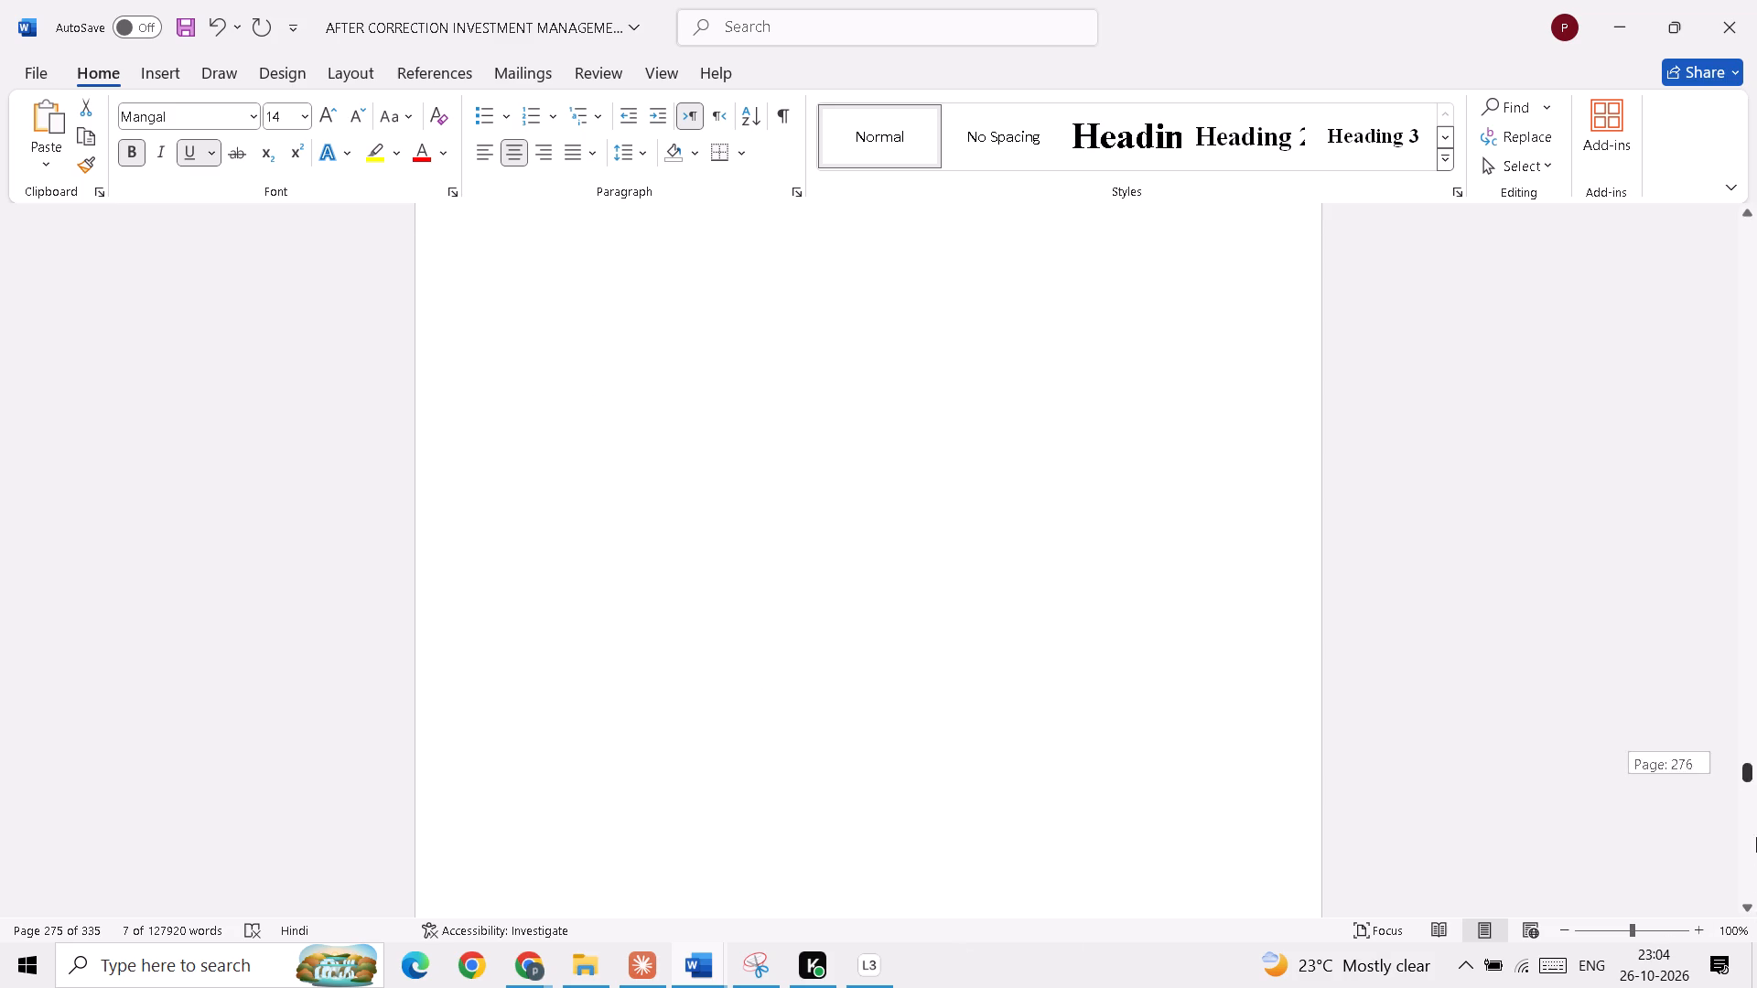
pyautogui.moveTo(1756, 837); pyautogui.dragTo(1752, 987)
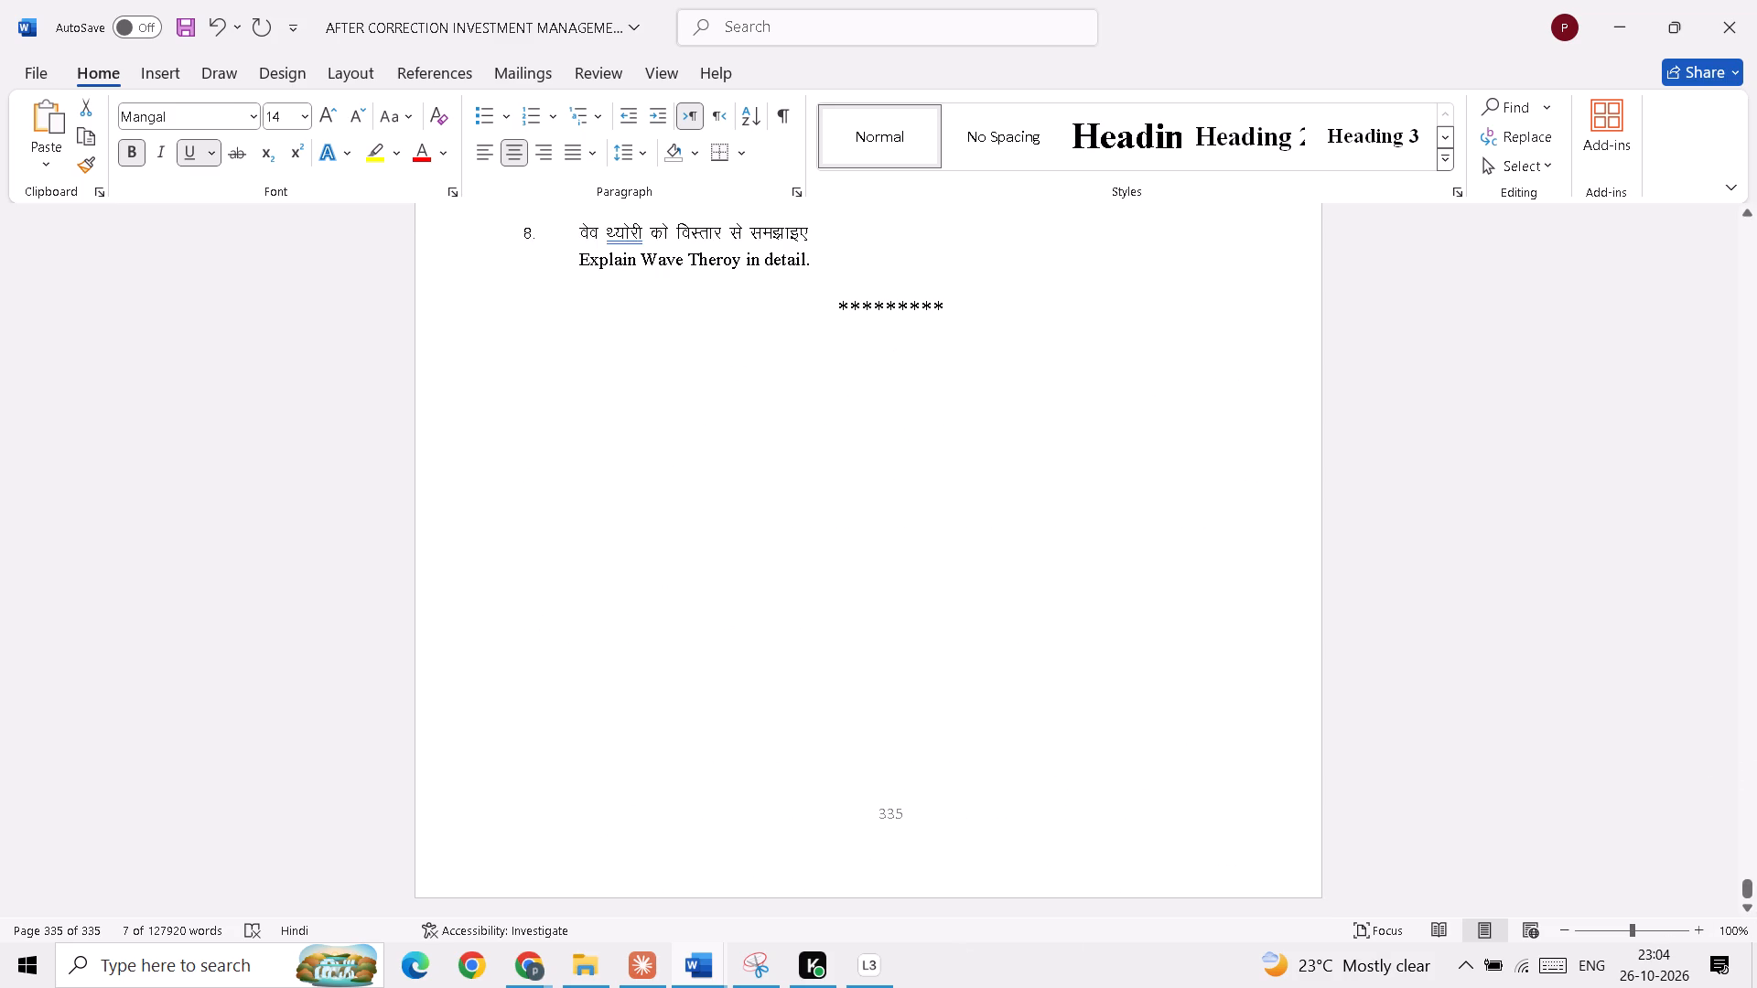
pyautogui.click(828, 318)
pyautogui.press('Return')
pyautogui.press('Return')
pyautogui.press('Return')
pyautogui.press('Return')
pyautogui.press('Return')
pyautogui.press('Return')
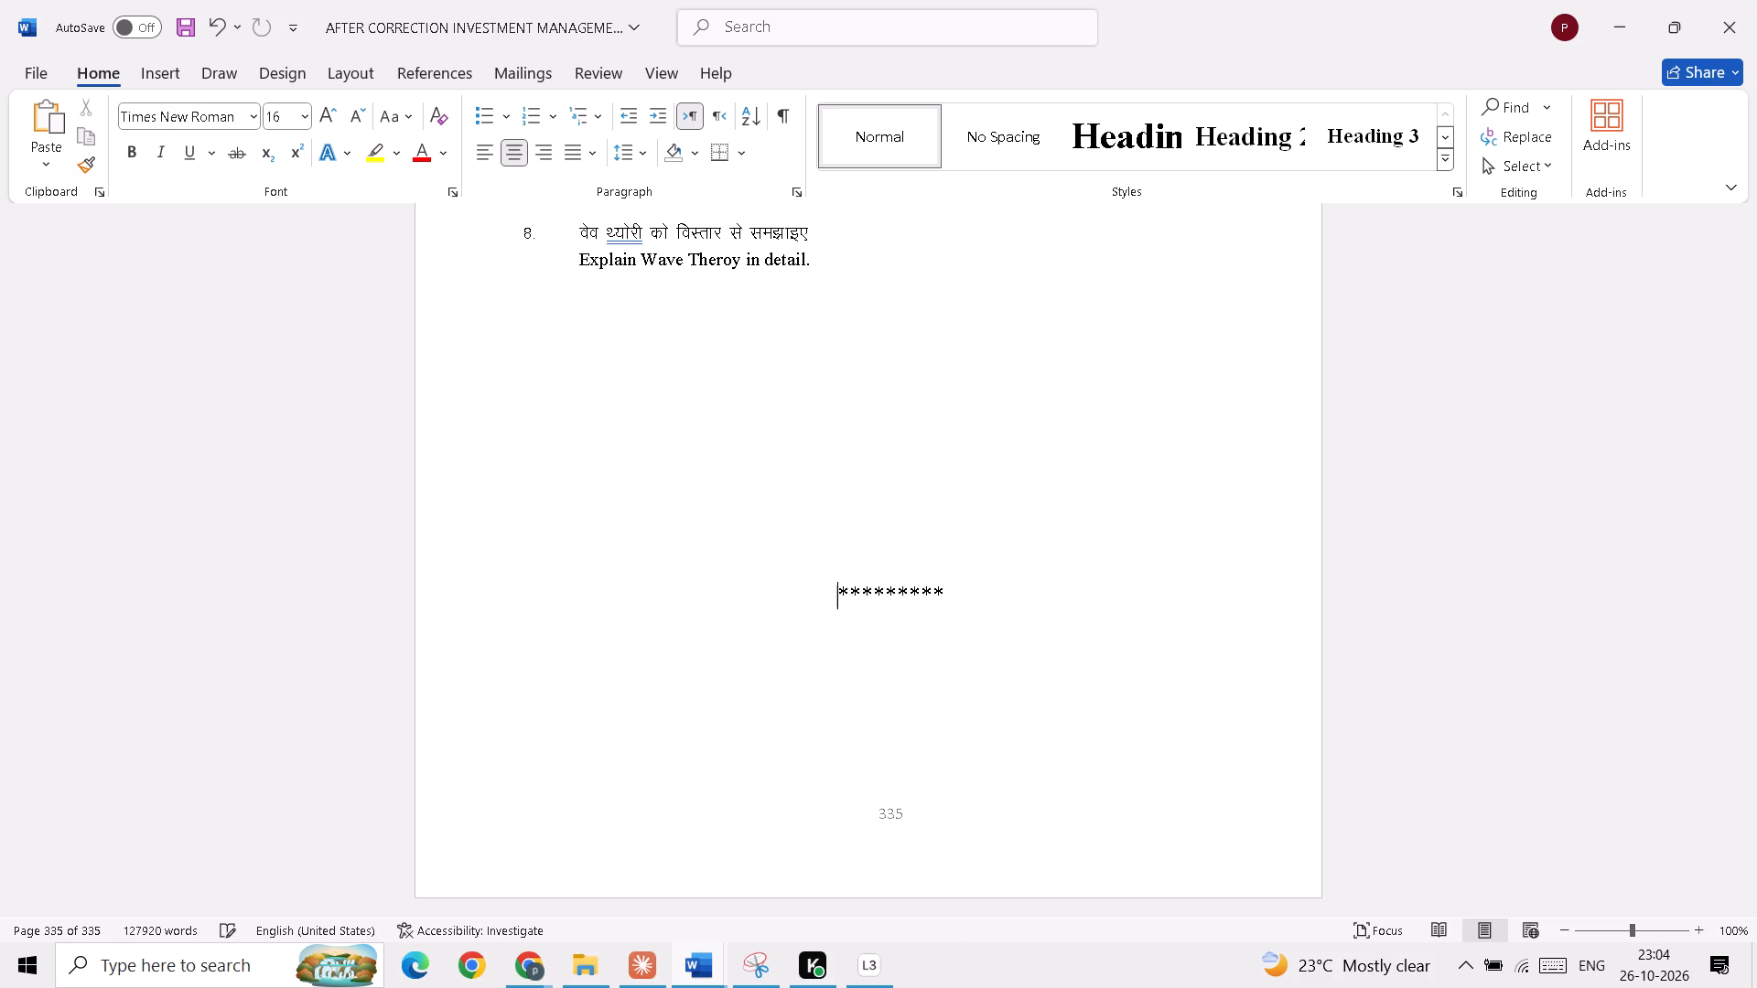
pyautogui.press('Return')
# Paste the copied activities heading into the blank space above the asterisks on page 335.
pyautogui.click(700, 432)
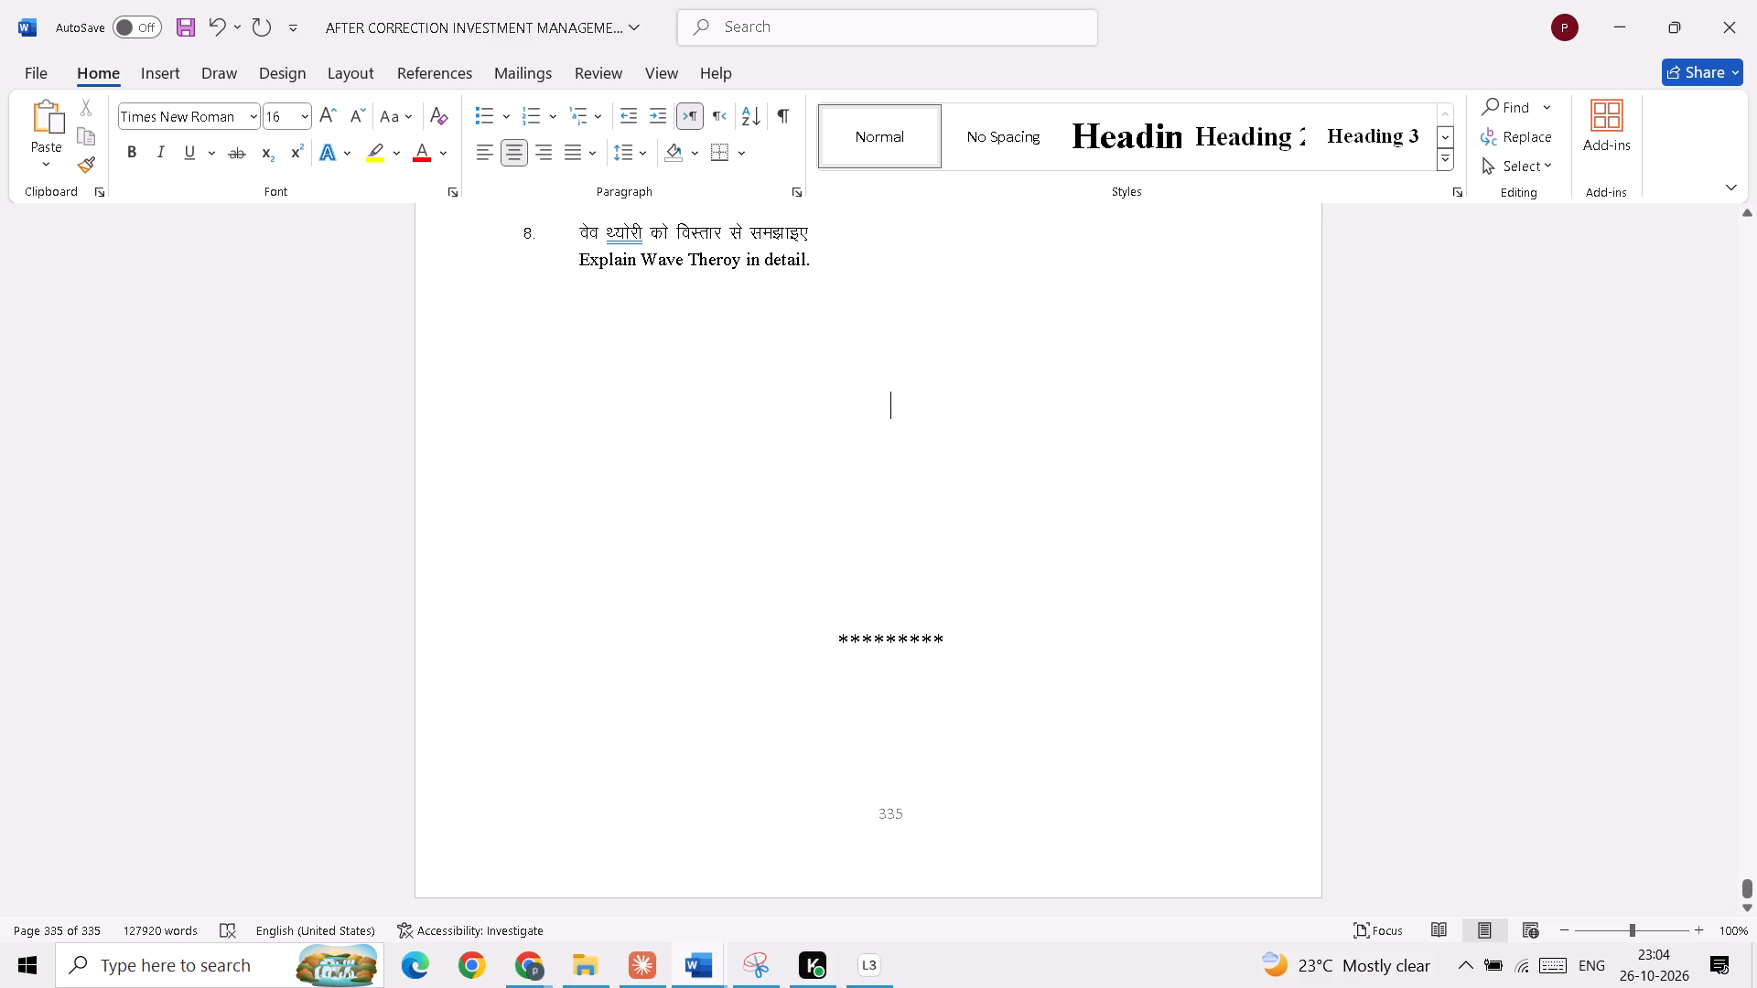
pyautogui.hotkey('ctrl', 'c')
pyautogui.hotkey('ctrl', 'v')
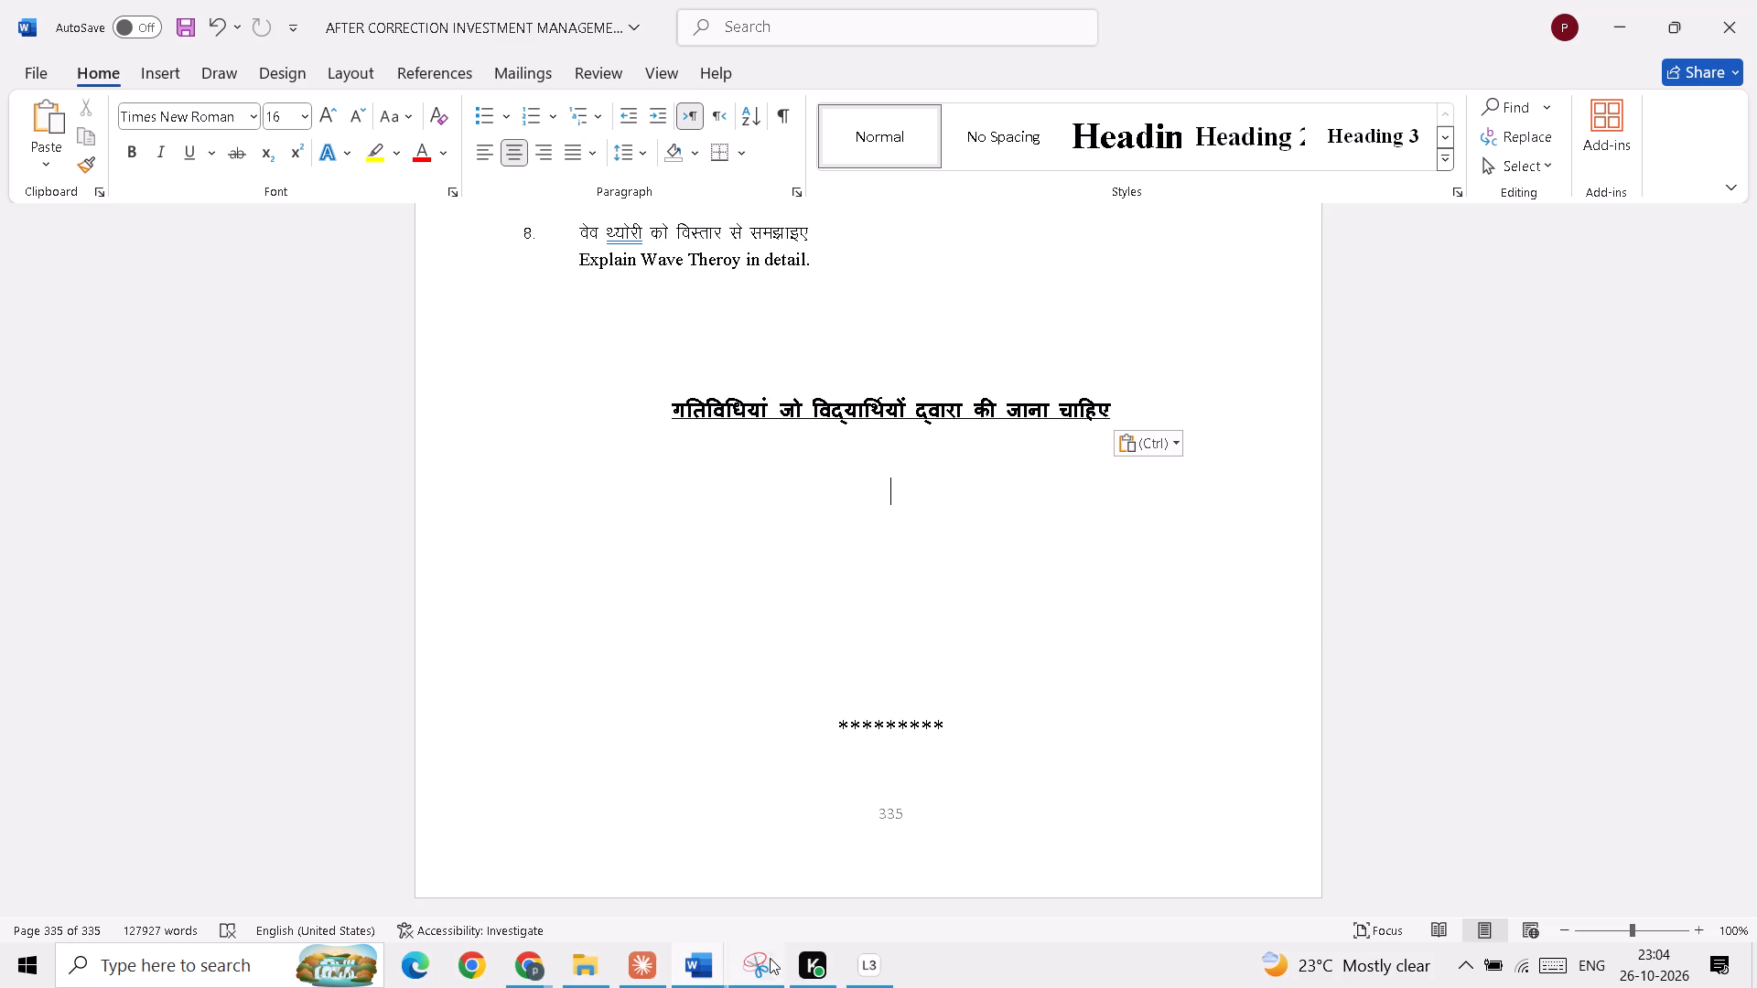
# Copy the three activities starting "एनएसई/बीएसई से 5-10" from the activity invest mgmt document and paste them below the heading on page 335.
pyautogui.click(702, 970)
pyautogui.click(968, 880)
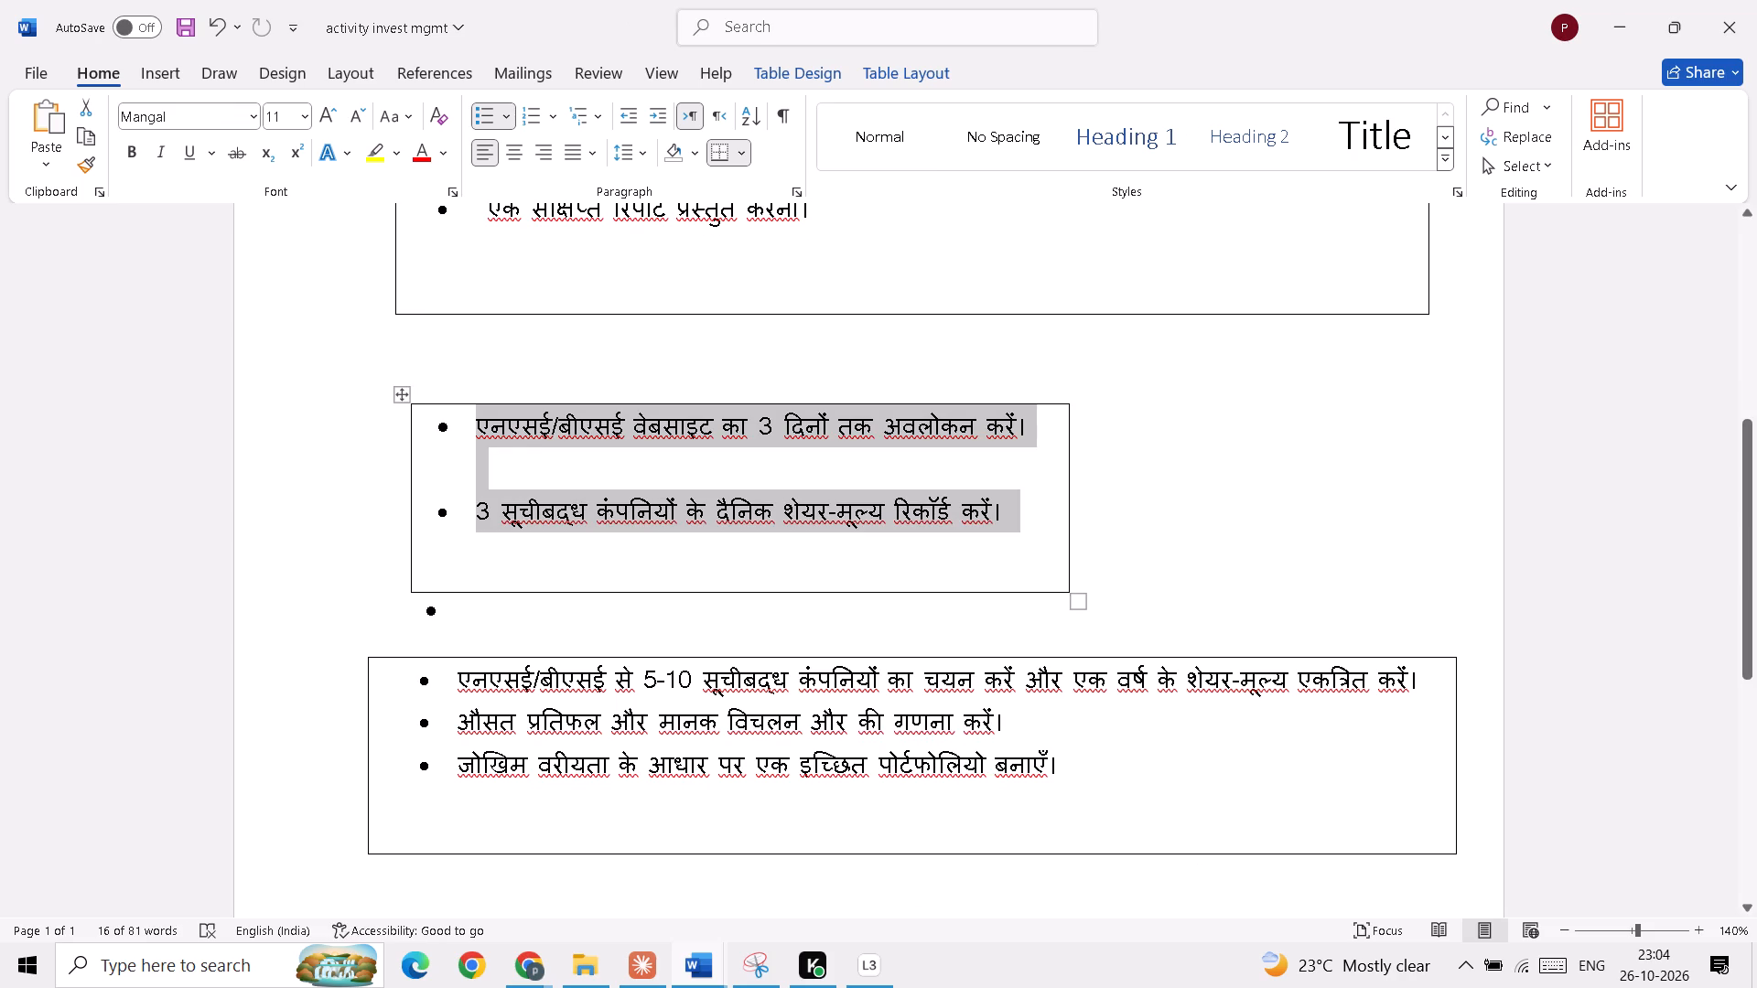
pyautogui.moveTo(453, 675); pyautogui.dragTo(1025, 793)
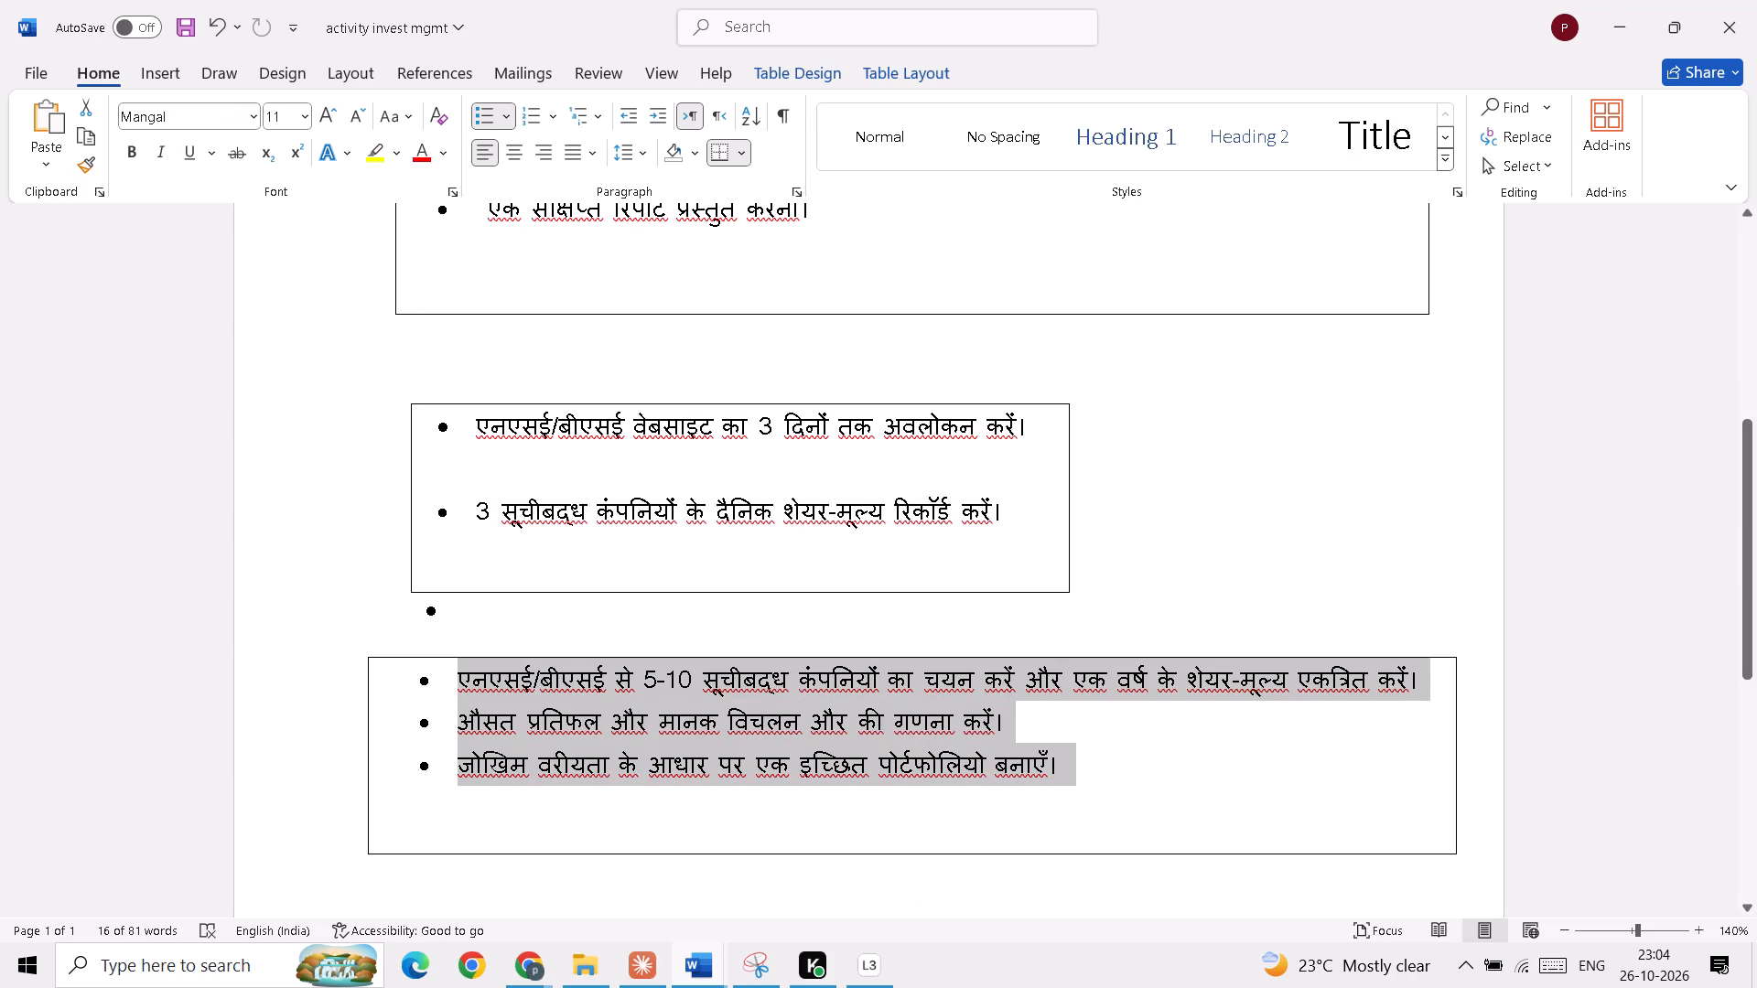
pyautogui.moveTo(1025, 793); pyautogui.dragTo(1062, 791)
pyautogui.hotkey('ctrl', 'c')
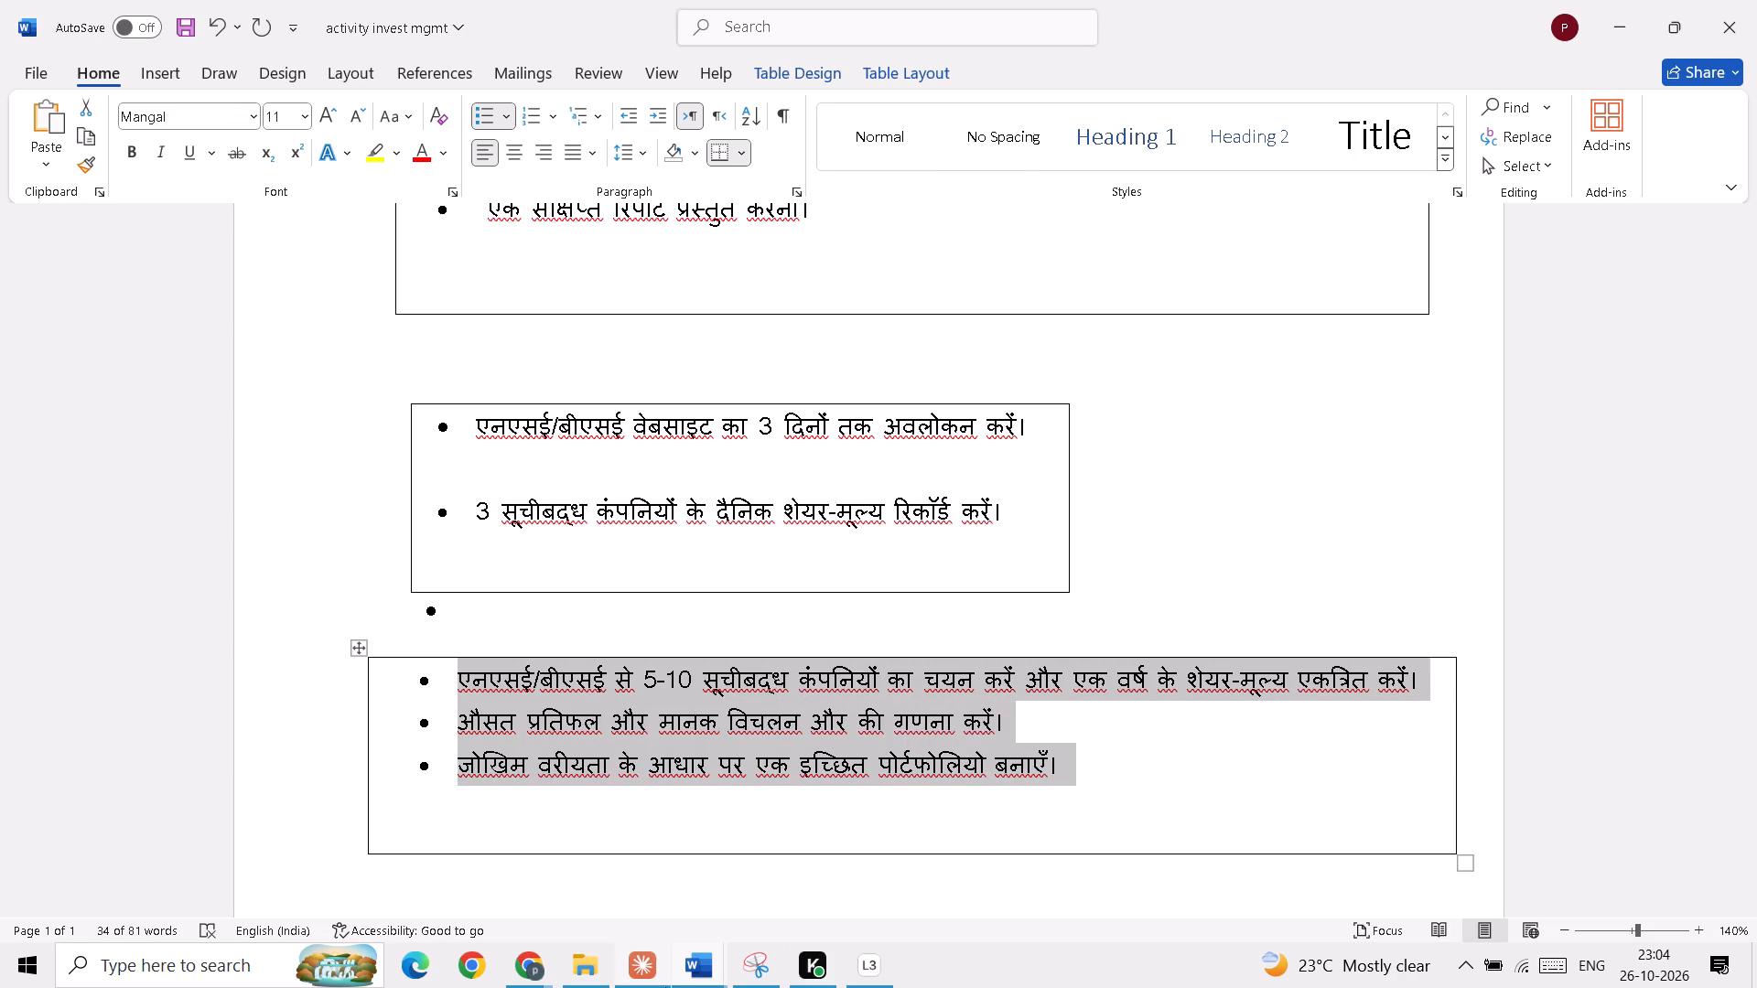
pyautogui.click(705, 957)
pyautogui.click(1126, 879)
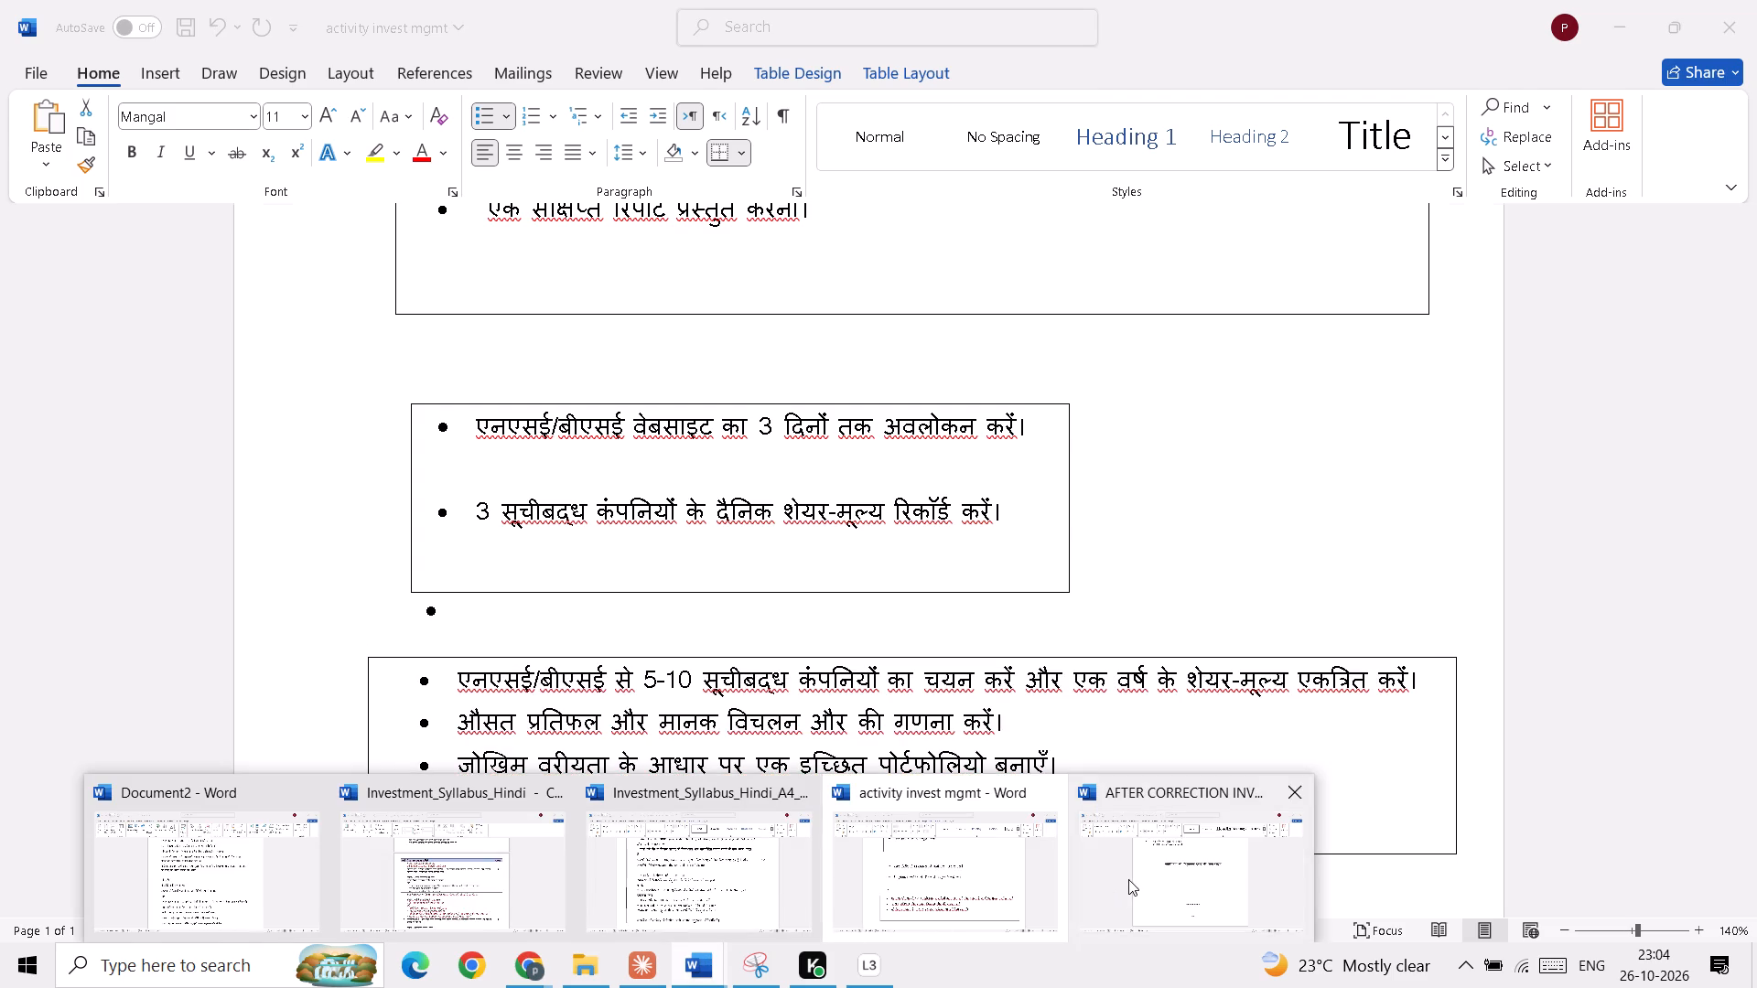
pyautogui.hotkey('ctrl', 'v')
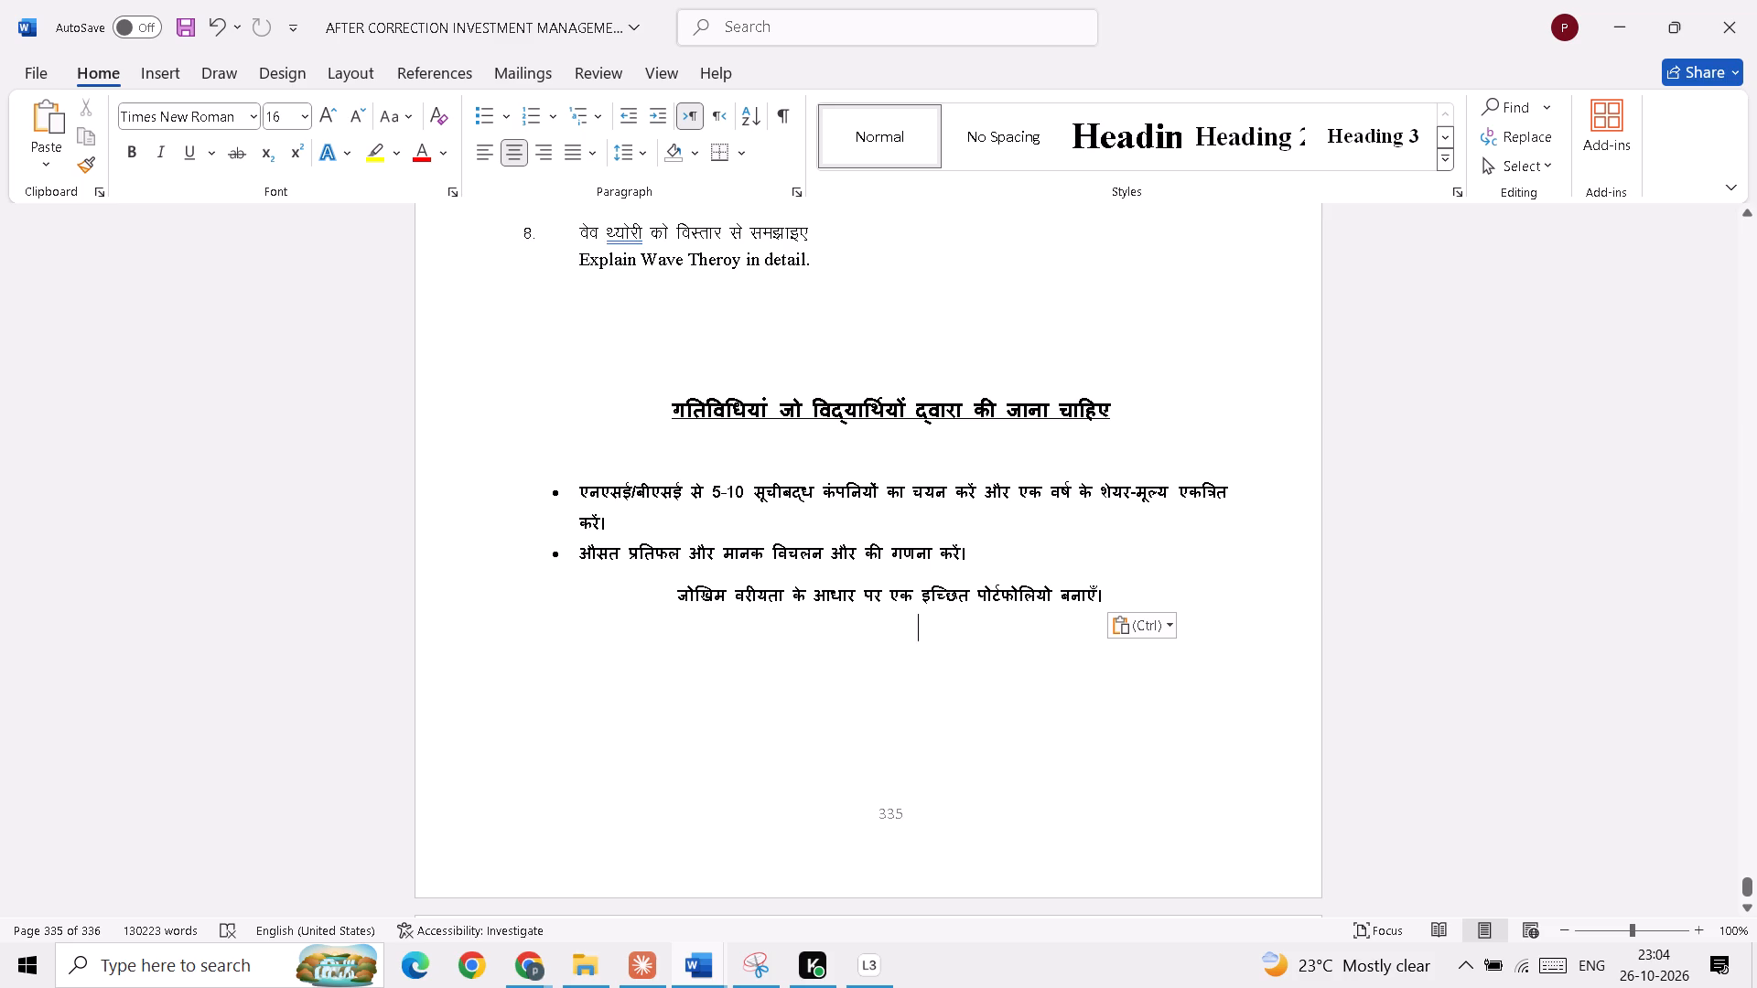
# Turn the centred third activity, "जोखिम वरीयता के आधार पर", into a bullet item in line with the two above it.
pyautogui.click(981, 553)
pyautogui.press('Return')
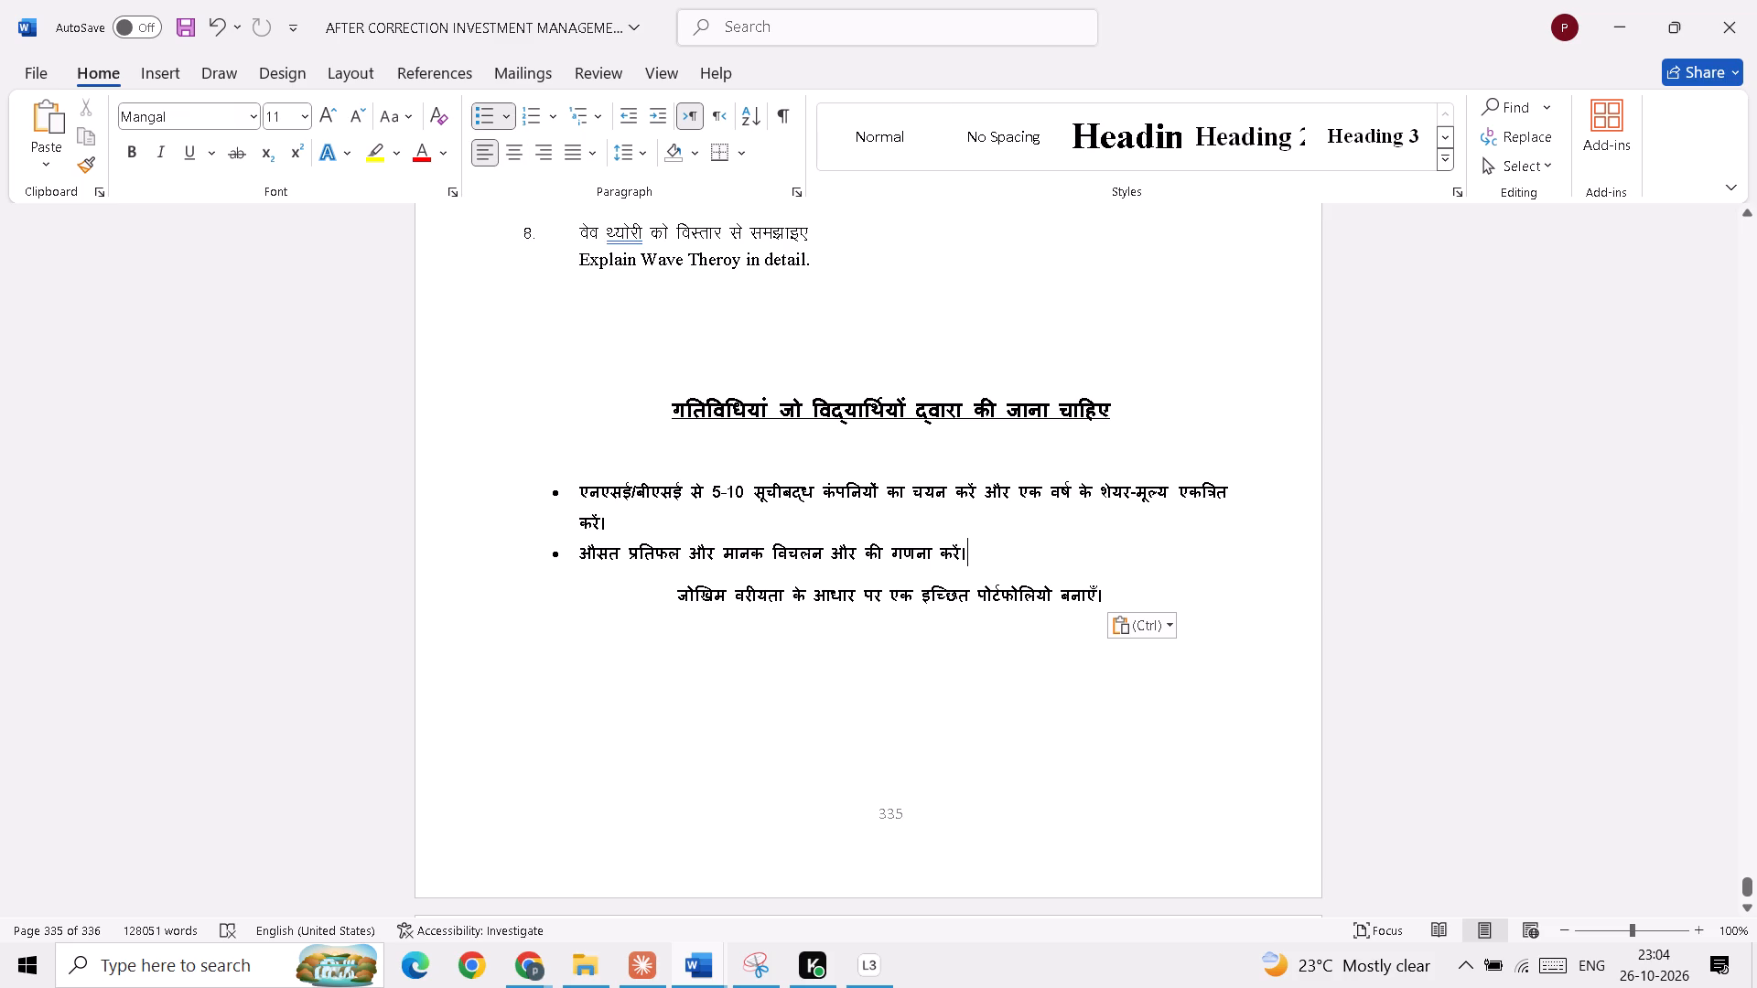
pyautogui.click(668, 641)
pyautogui.press('BackSpace')
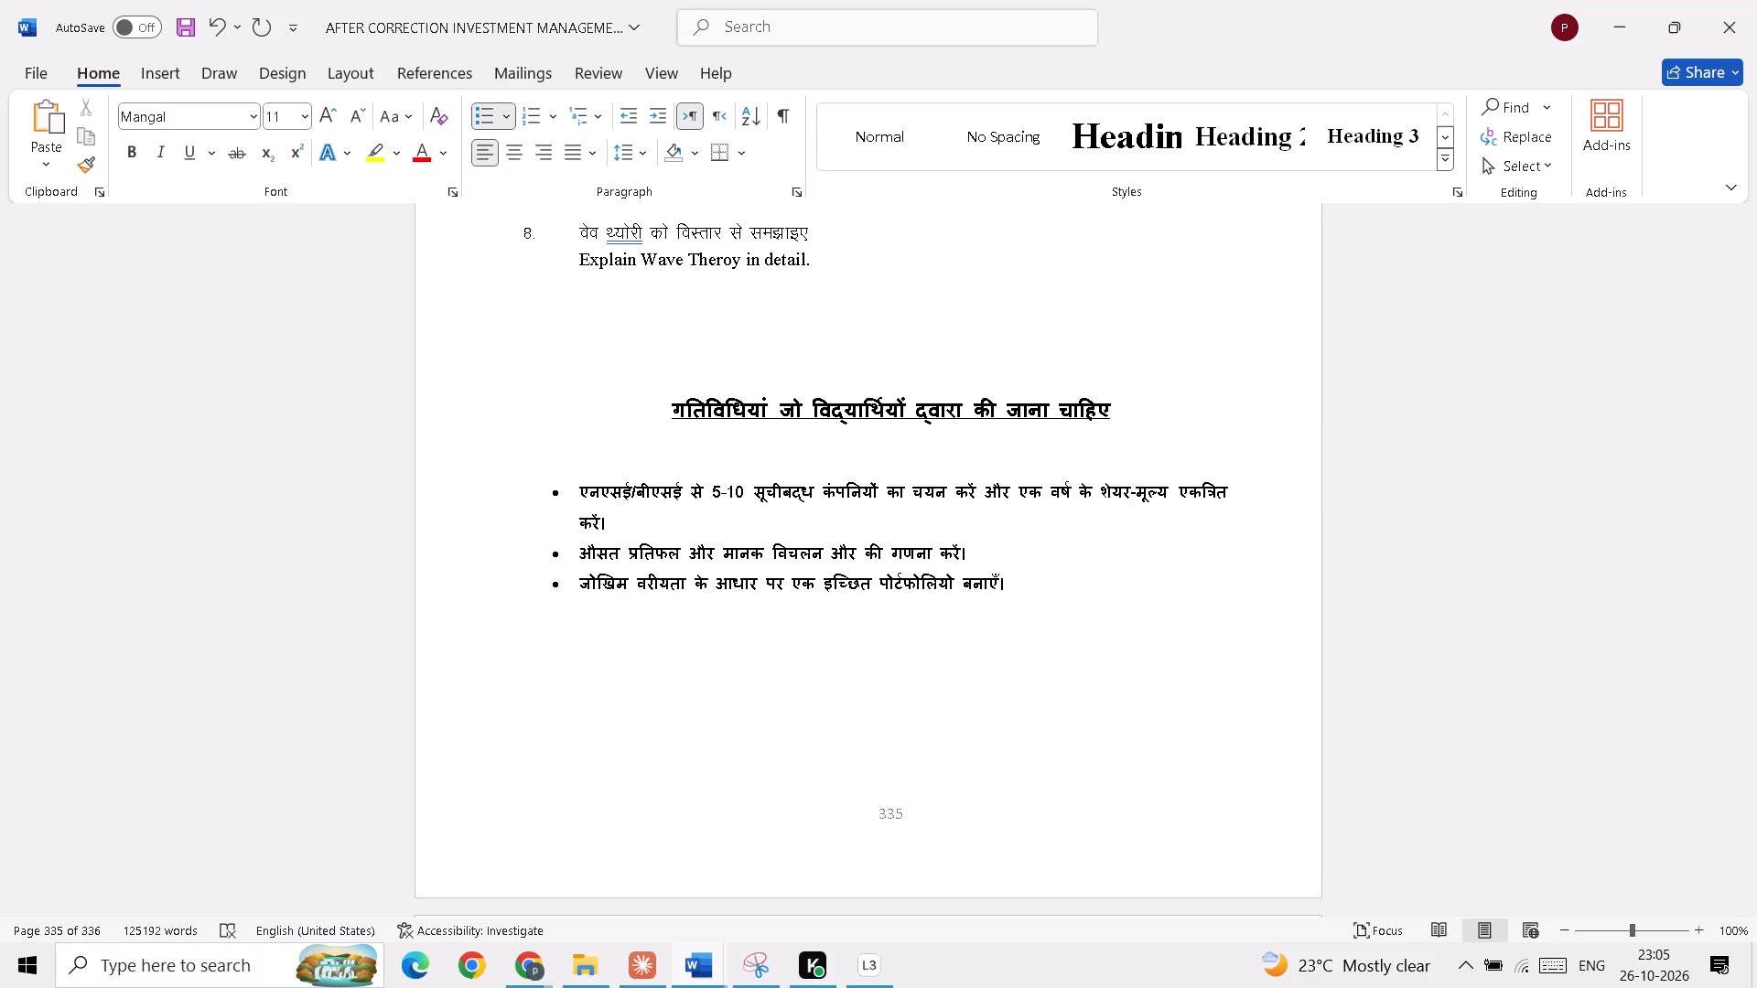
# Set the font size of the three pasted activities on page 335 to 12.
pyautogui.moveTo(587, 493); pyautogui.dragTo(852, 595)
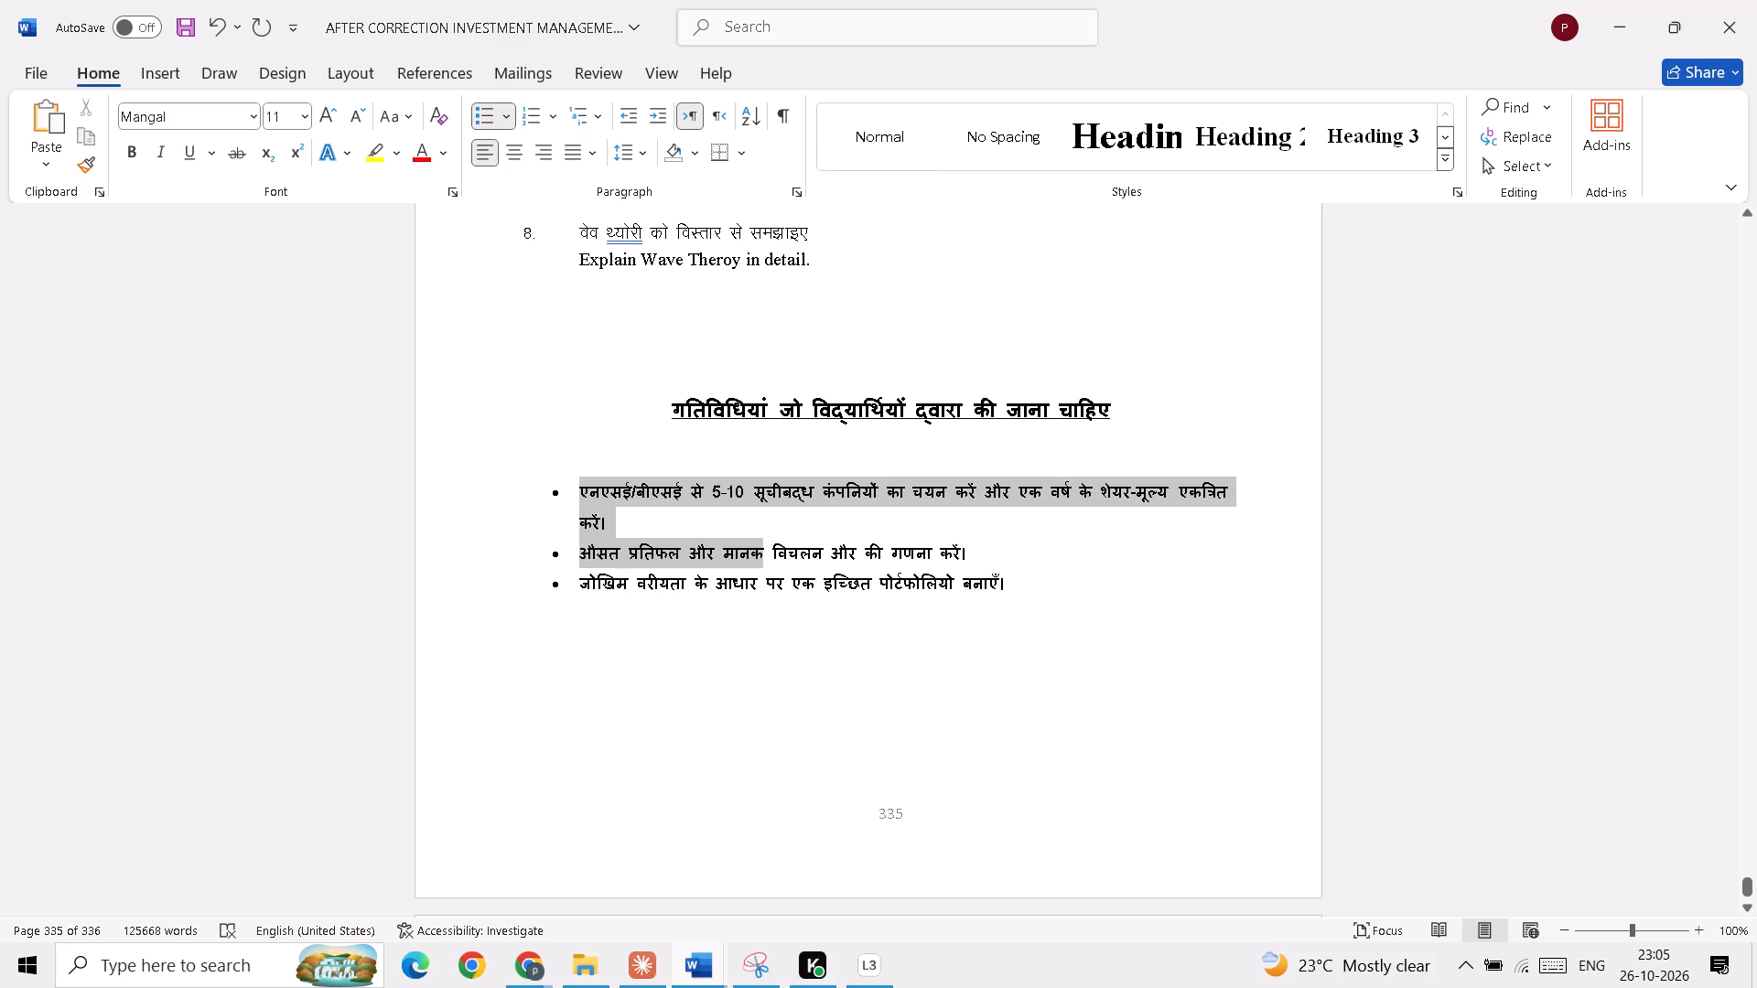
pyautogui.moveTo(852, 595); pyautogui.dragTo(1086, 646)
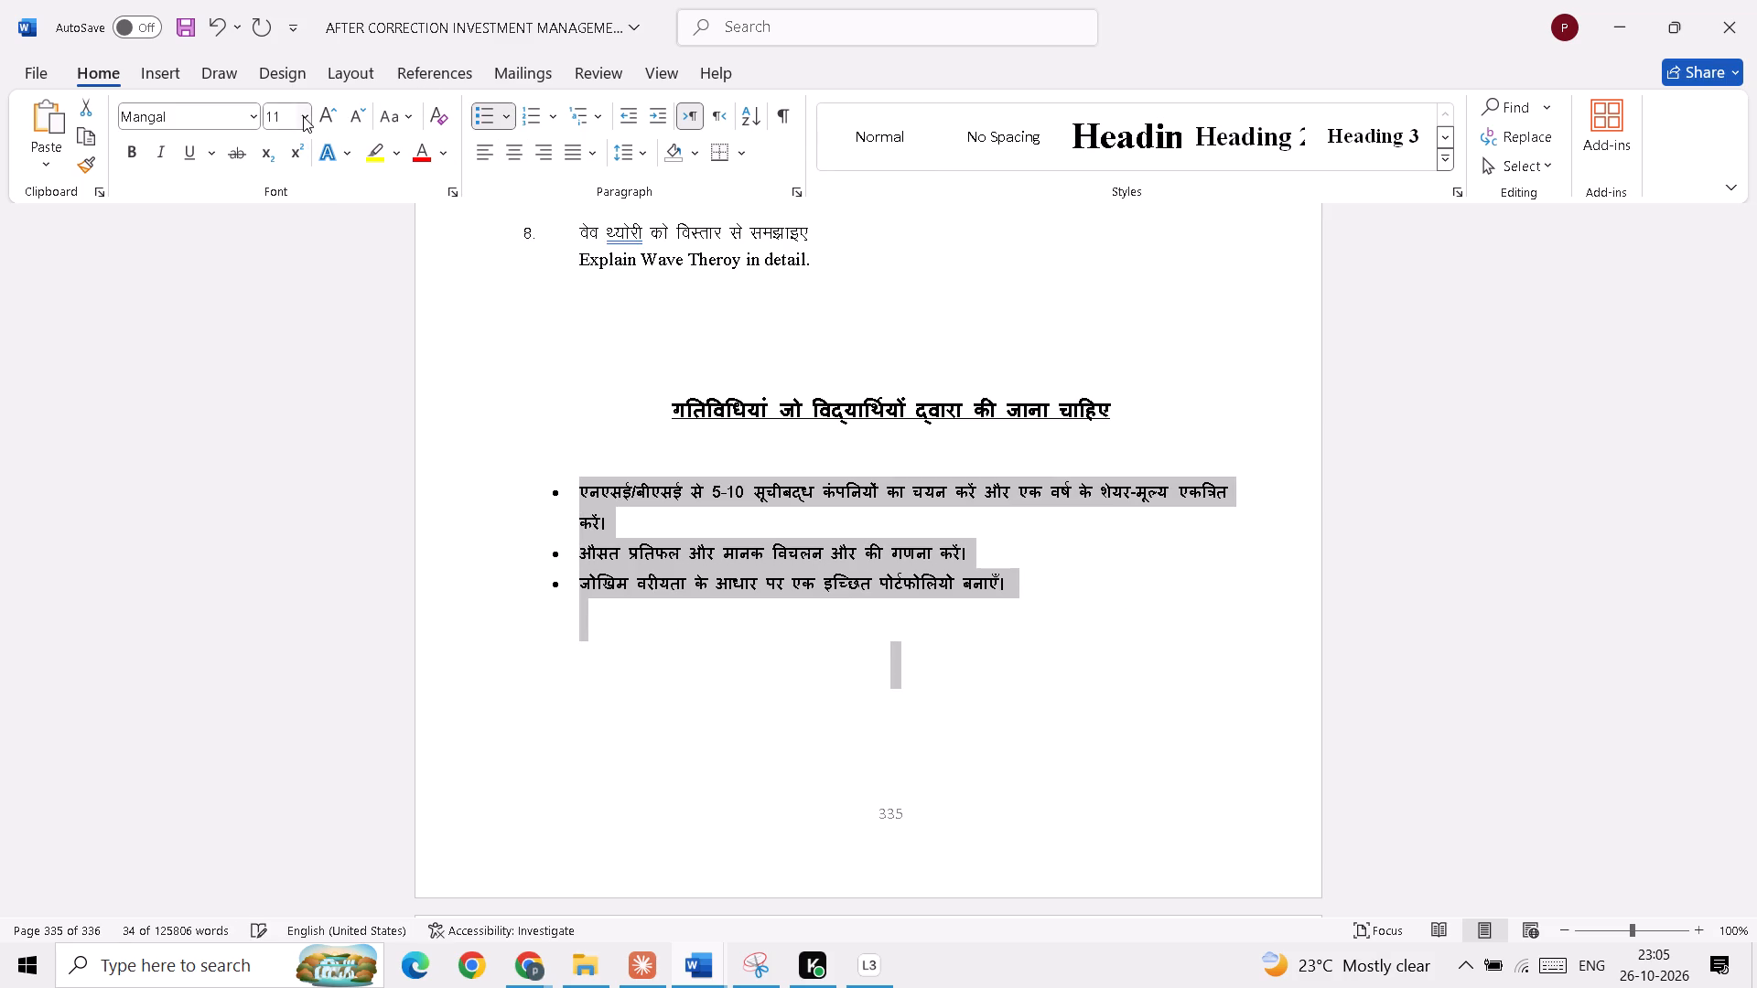
pyautogui.click(303, 116)
pyautogui.click(285, 258)
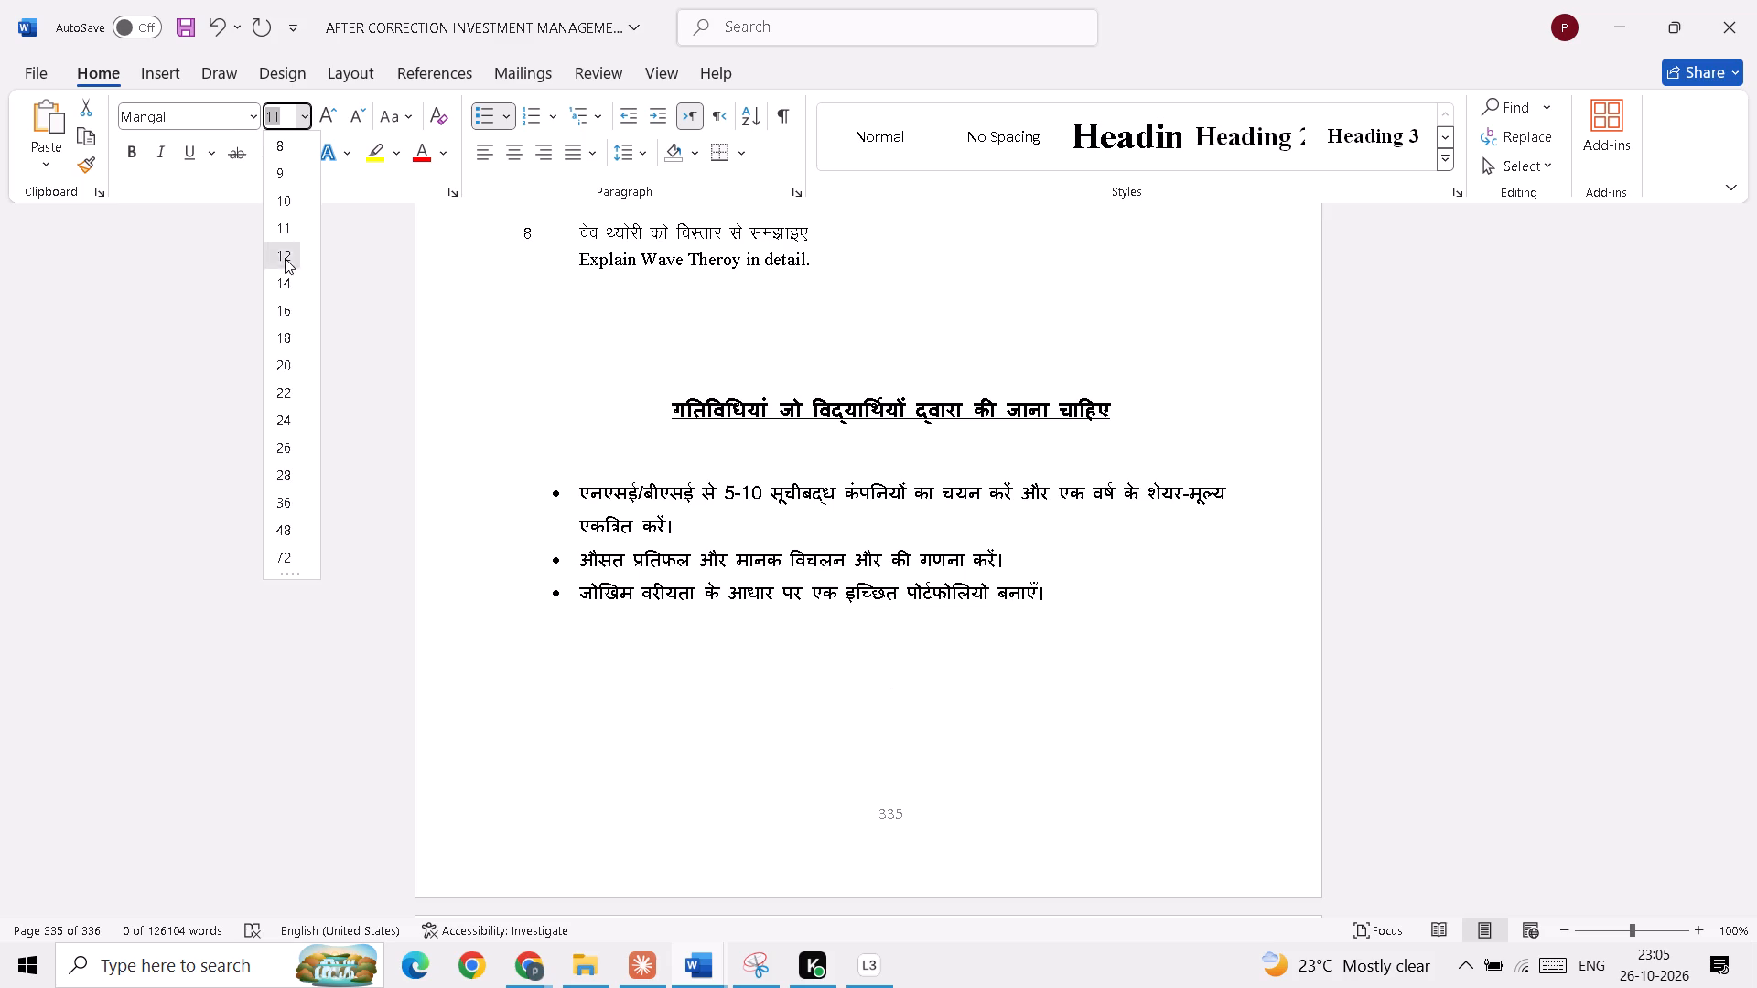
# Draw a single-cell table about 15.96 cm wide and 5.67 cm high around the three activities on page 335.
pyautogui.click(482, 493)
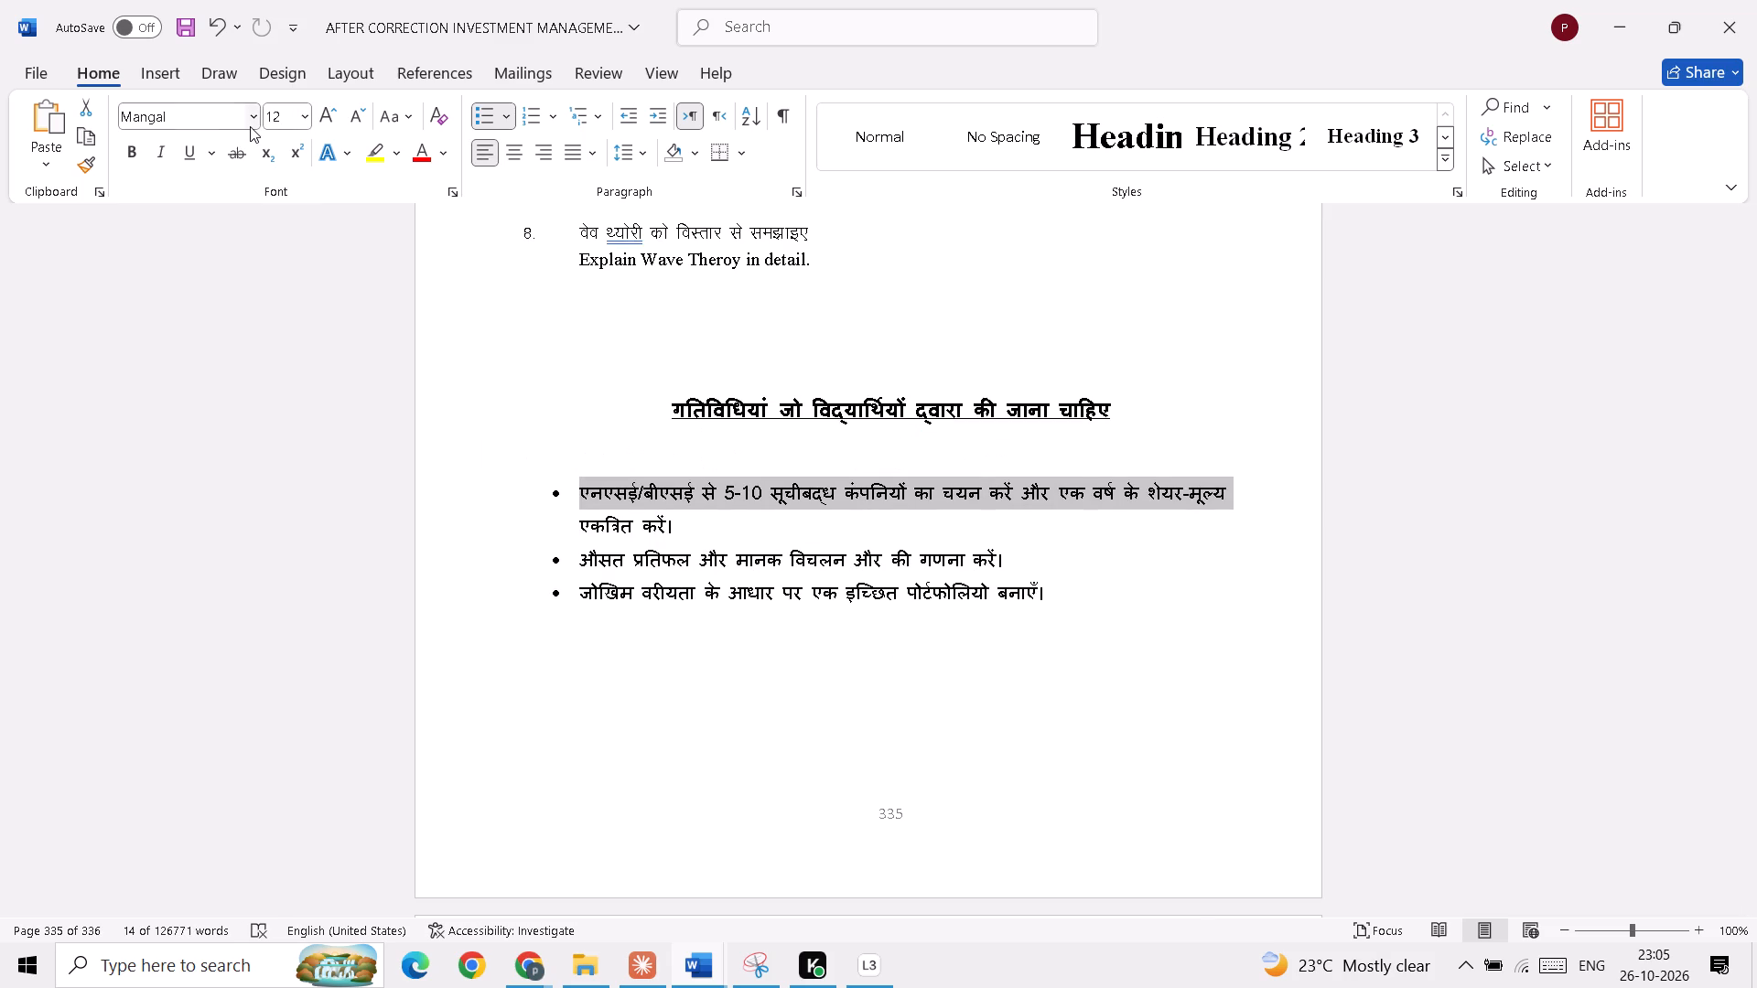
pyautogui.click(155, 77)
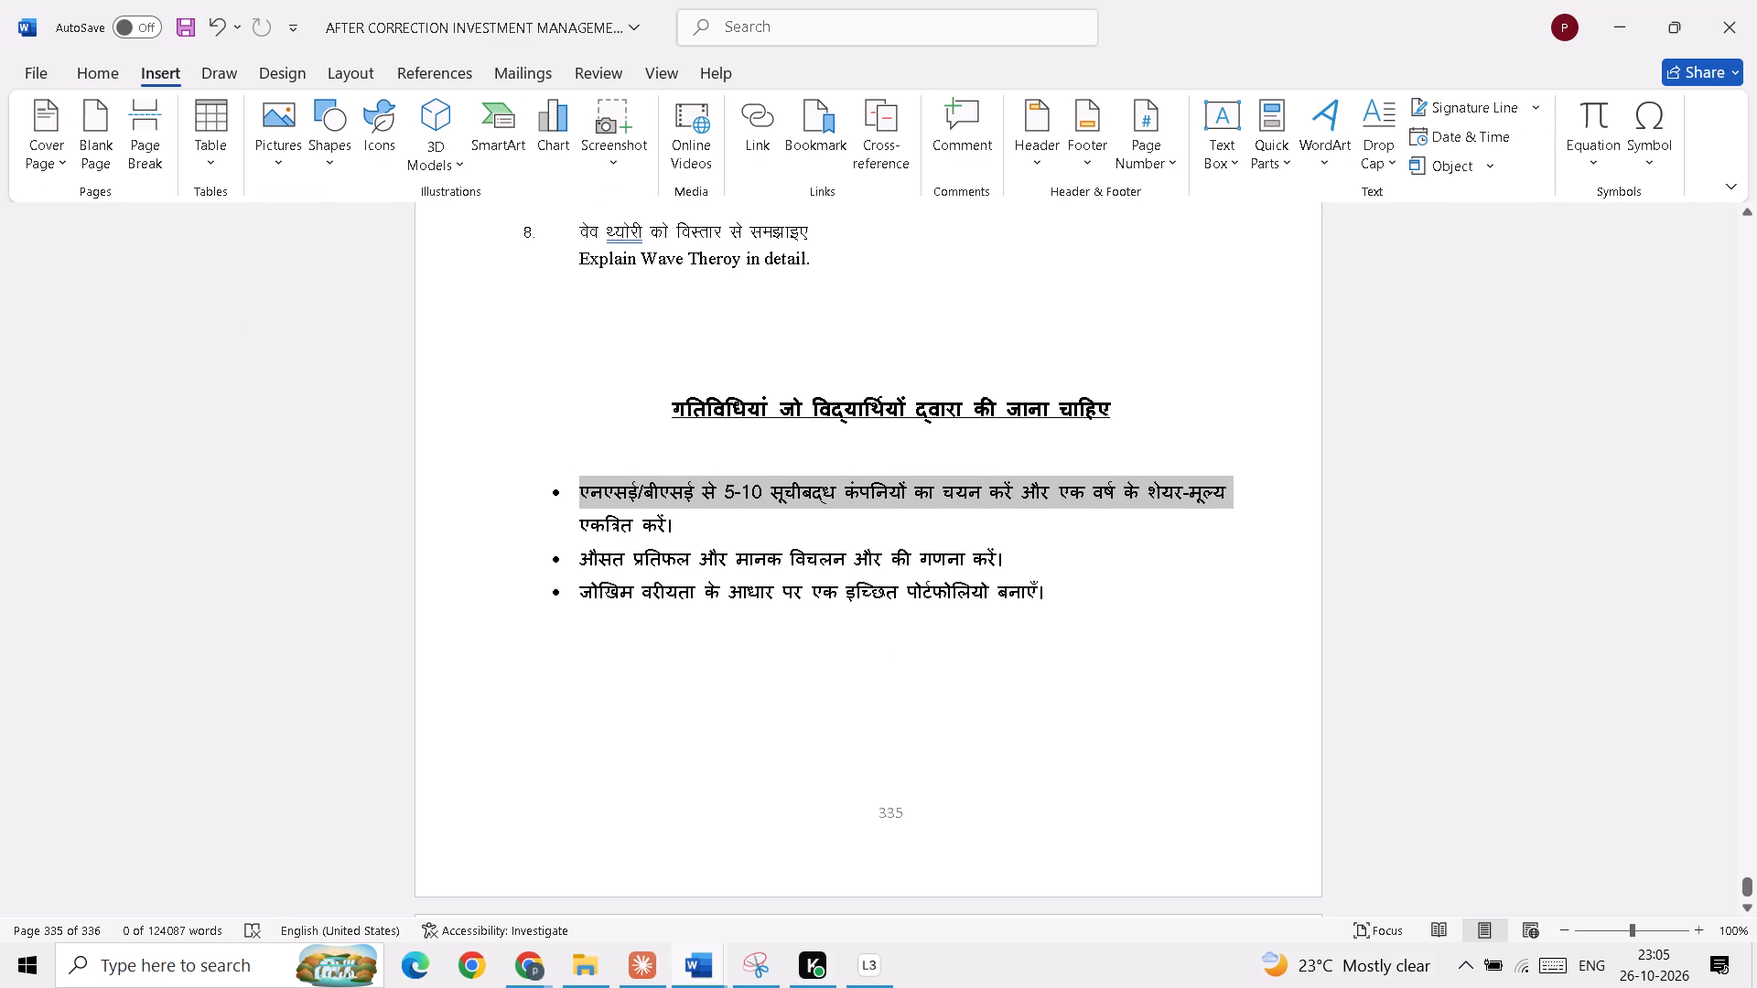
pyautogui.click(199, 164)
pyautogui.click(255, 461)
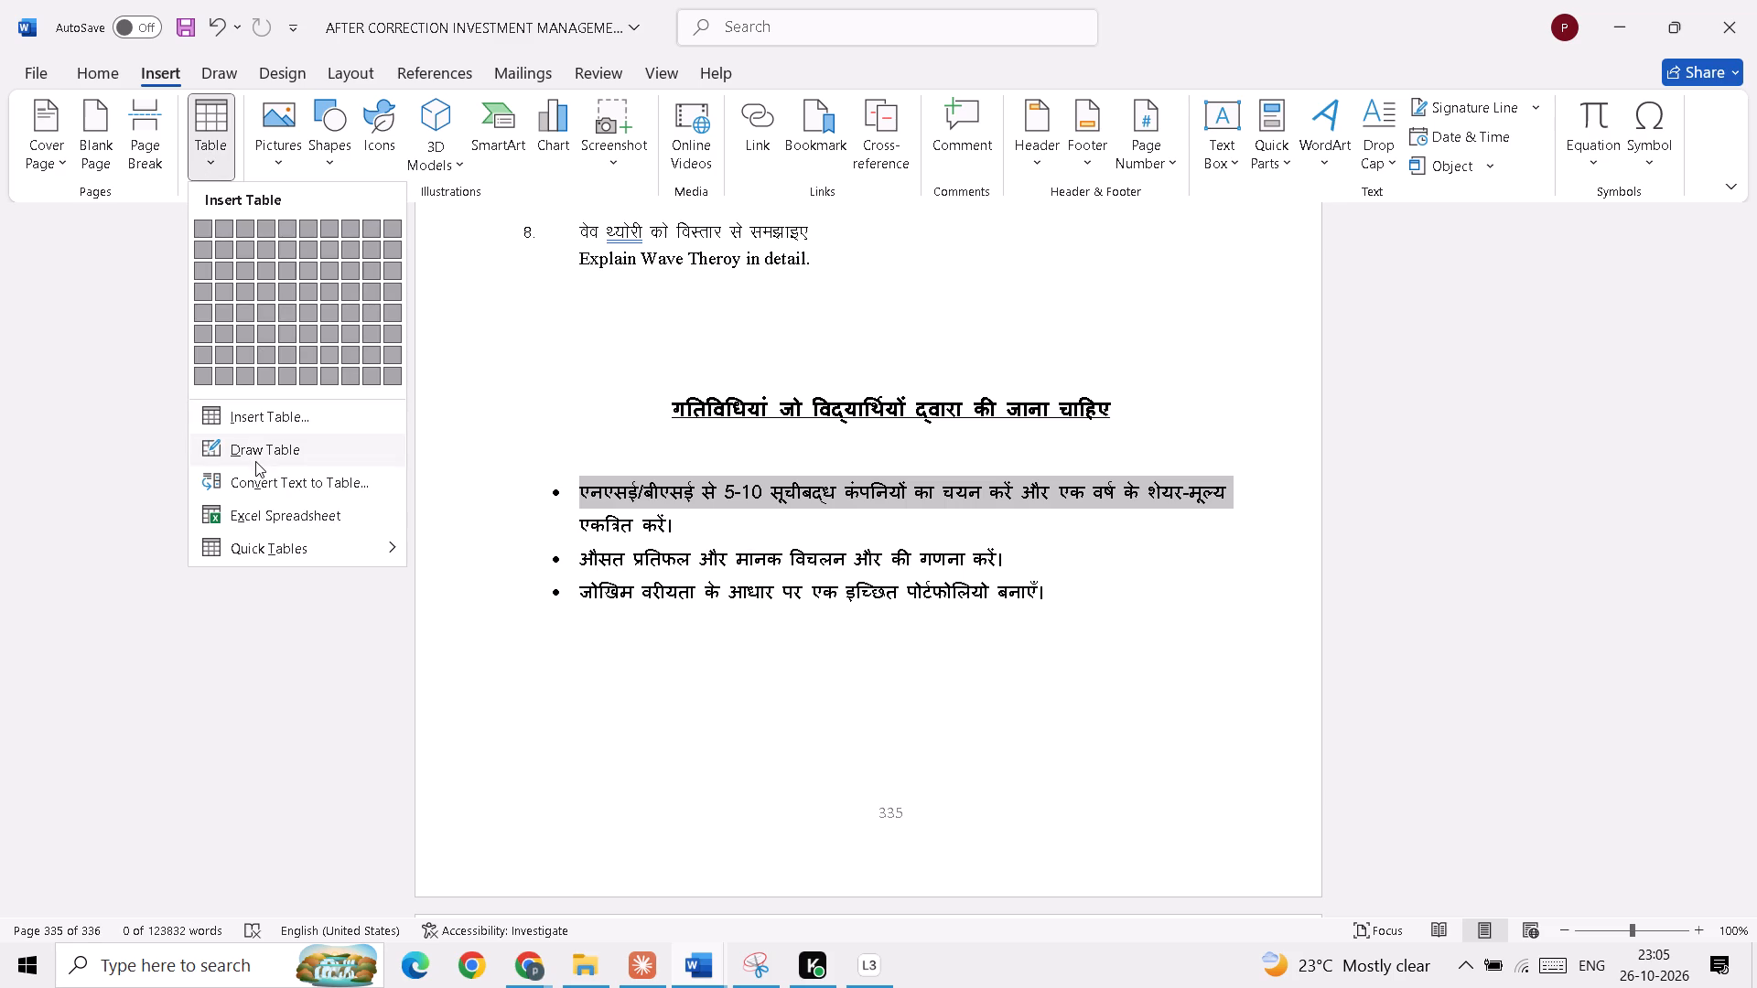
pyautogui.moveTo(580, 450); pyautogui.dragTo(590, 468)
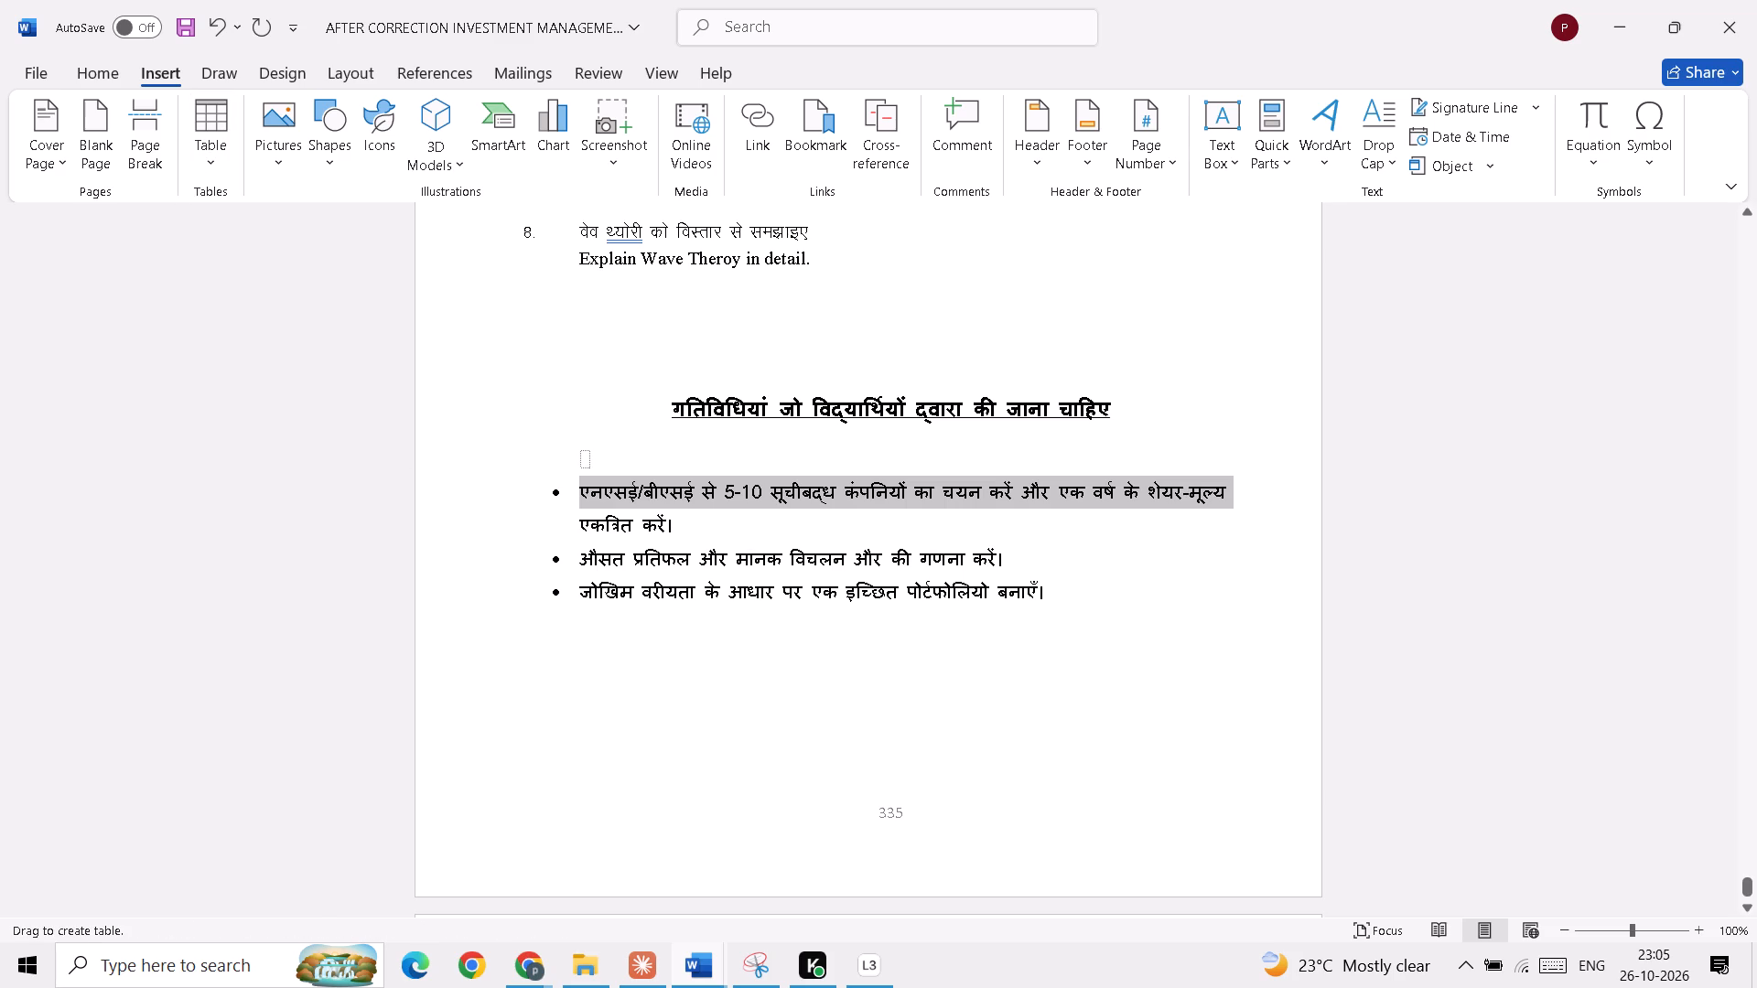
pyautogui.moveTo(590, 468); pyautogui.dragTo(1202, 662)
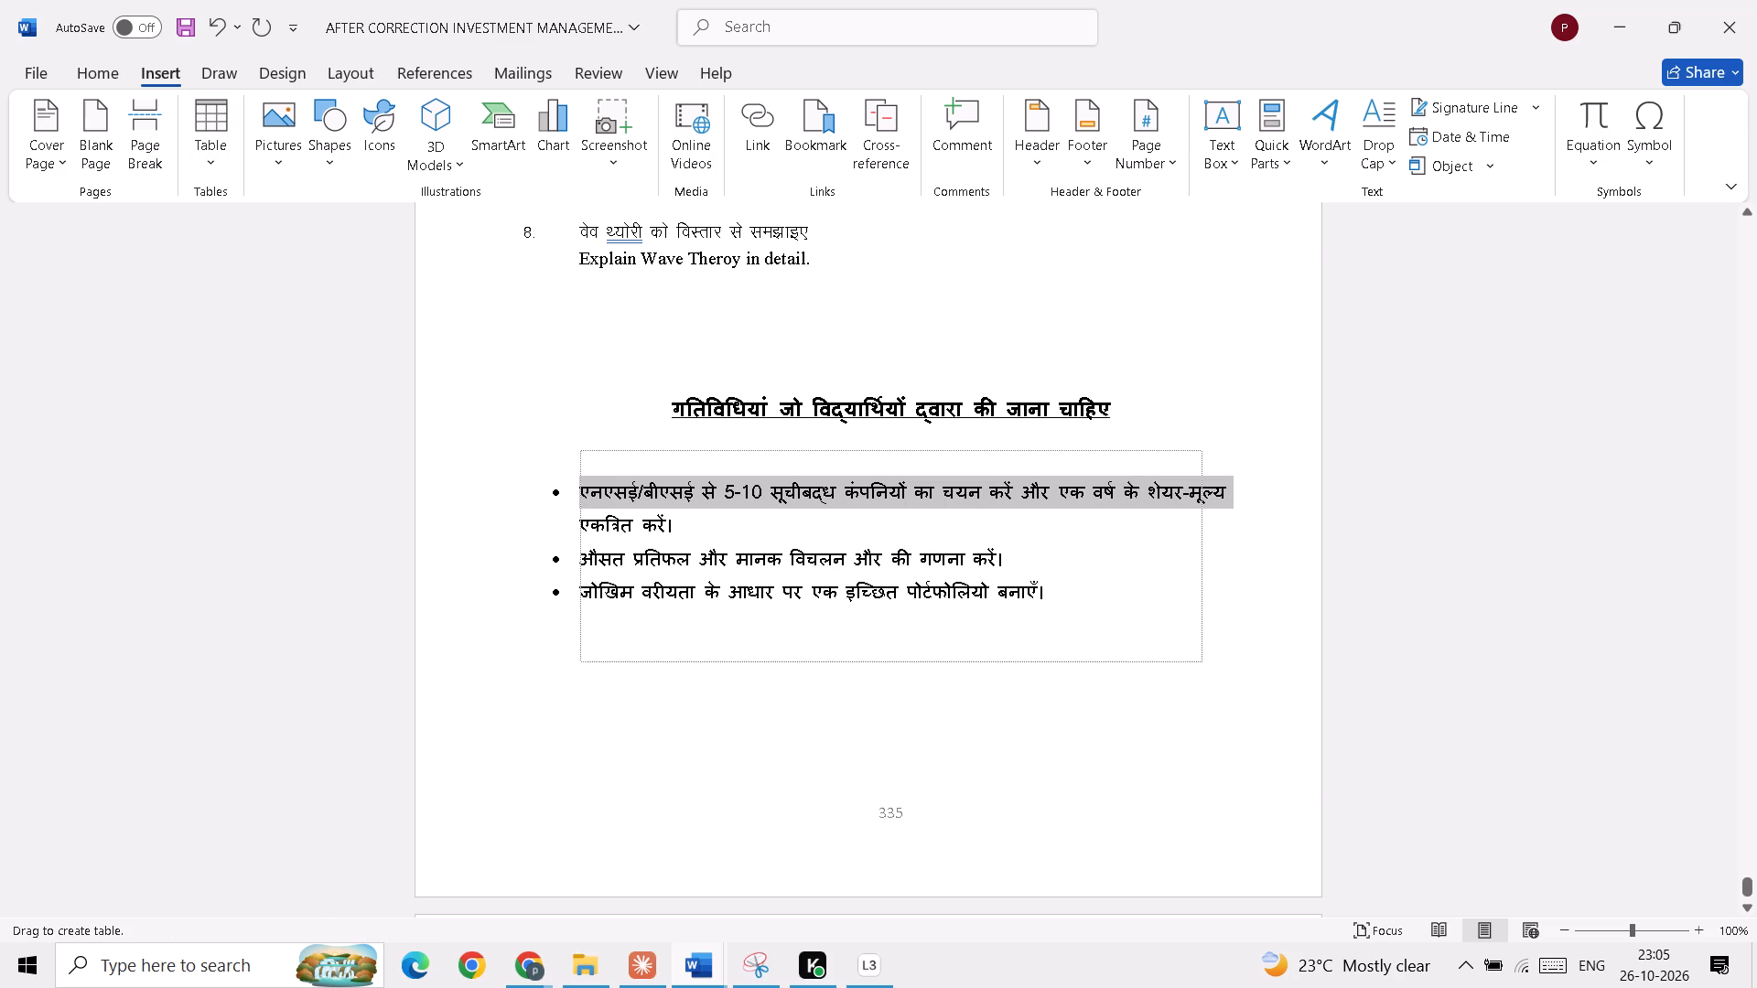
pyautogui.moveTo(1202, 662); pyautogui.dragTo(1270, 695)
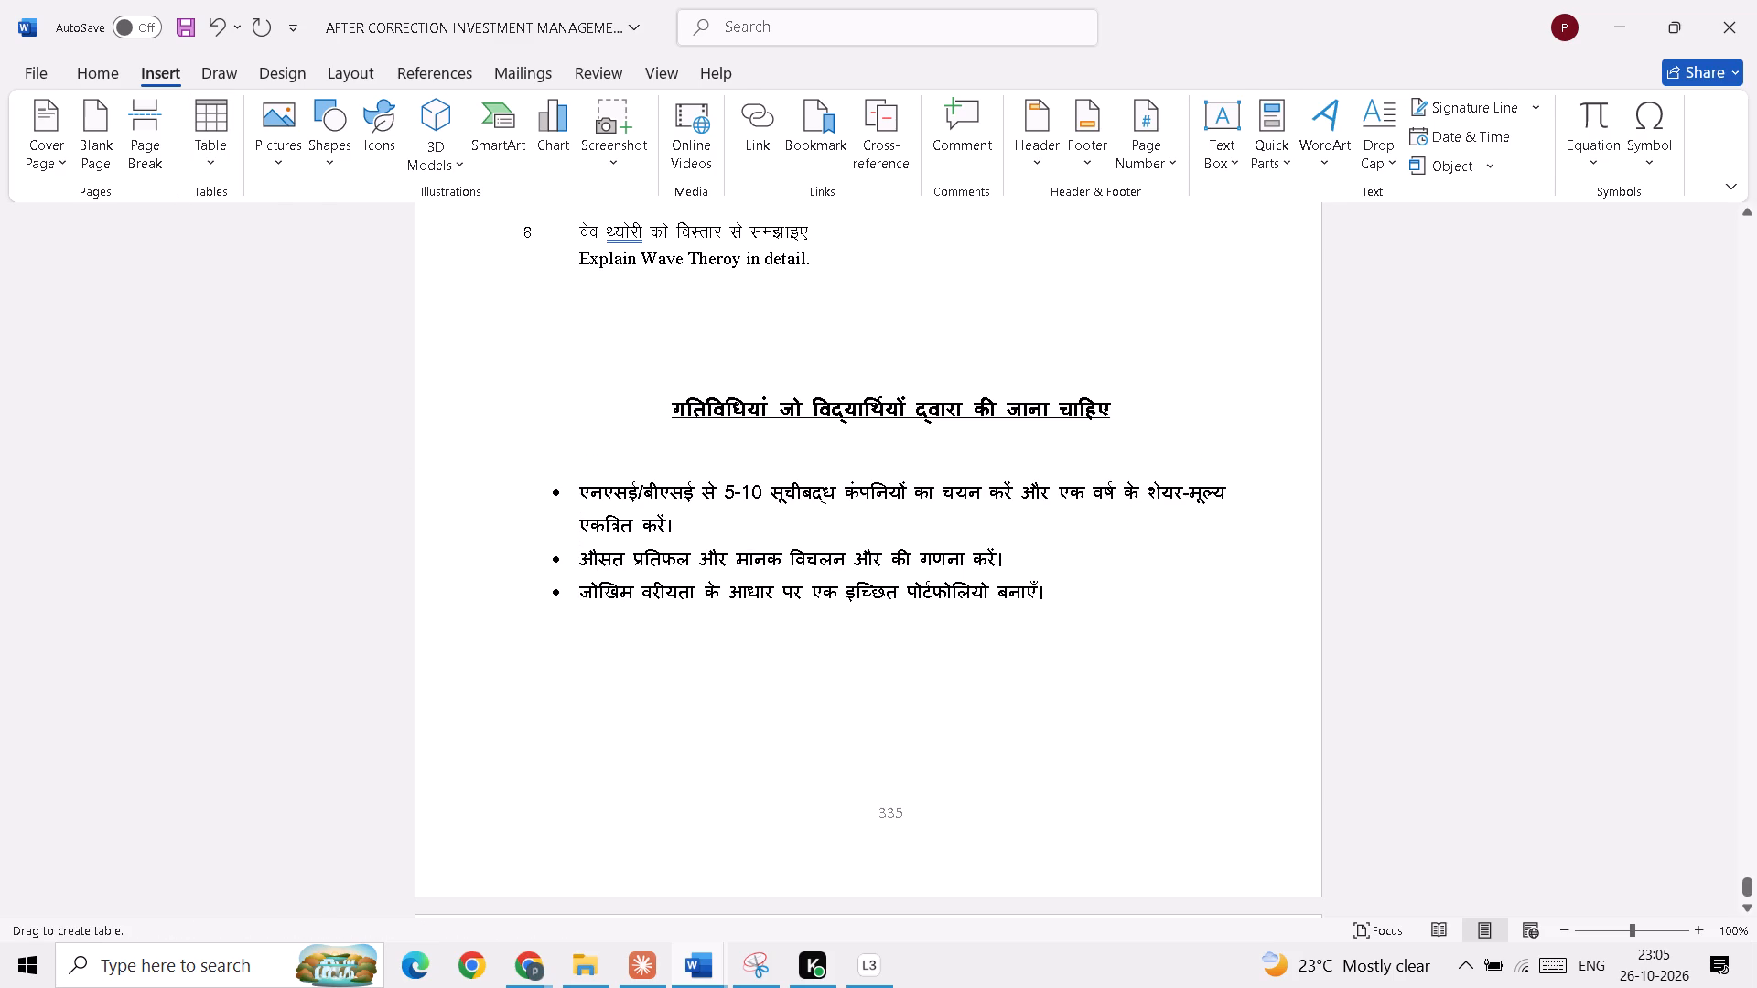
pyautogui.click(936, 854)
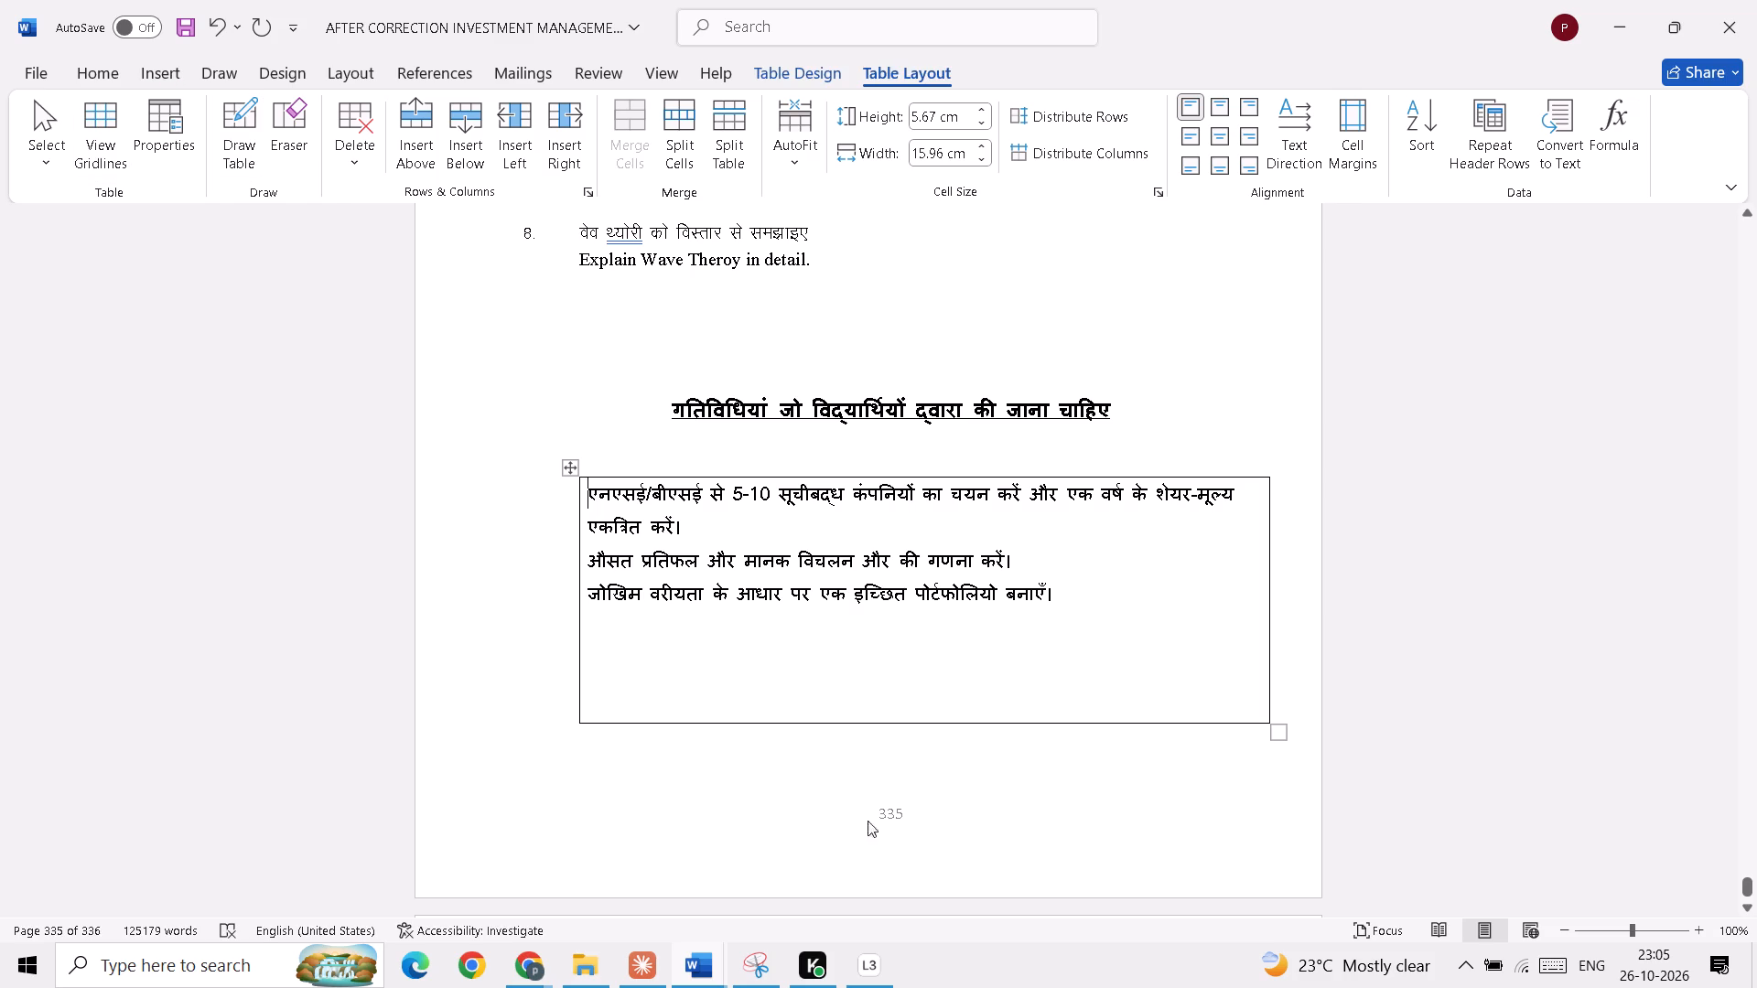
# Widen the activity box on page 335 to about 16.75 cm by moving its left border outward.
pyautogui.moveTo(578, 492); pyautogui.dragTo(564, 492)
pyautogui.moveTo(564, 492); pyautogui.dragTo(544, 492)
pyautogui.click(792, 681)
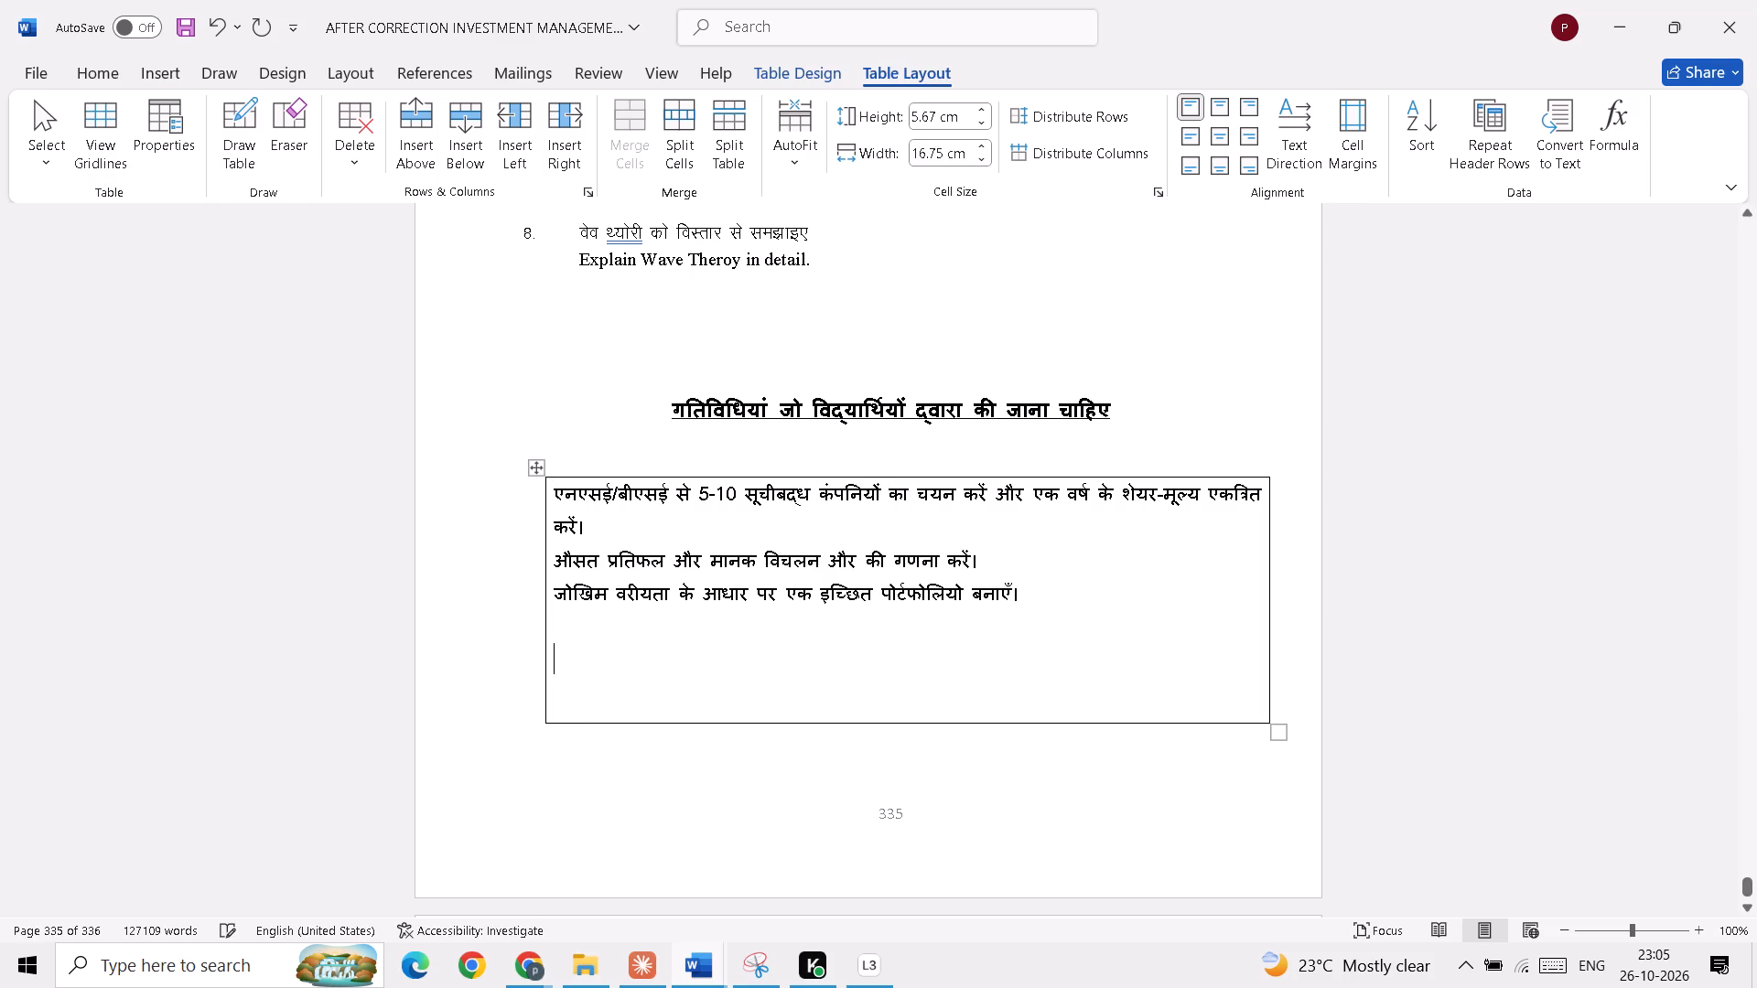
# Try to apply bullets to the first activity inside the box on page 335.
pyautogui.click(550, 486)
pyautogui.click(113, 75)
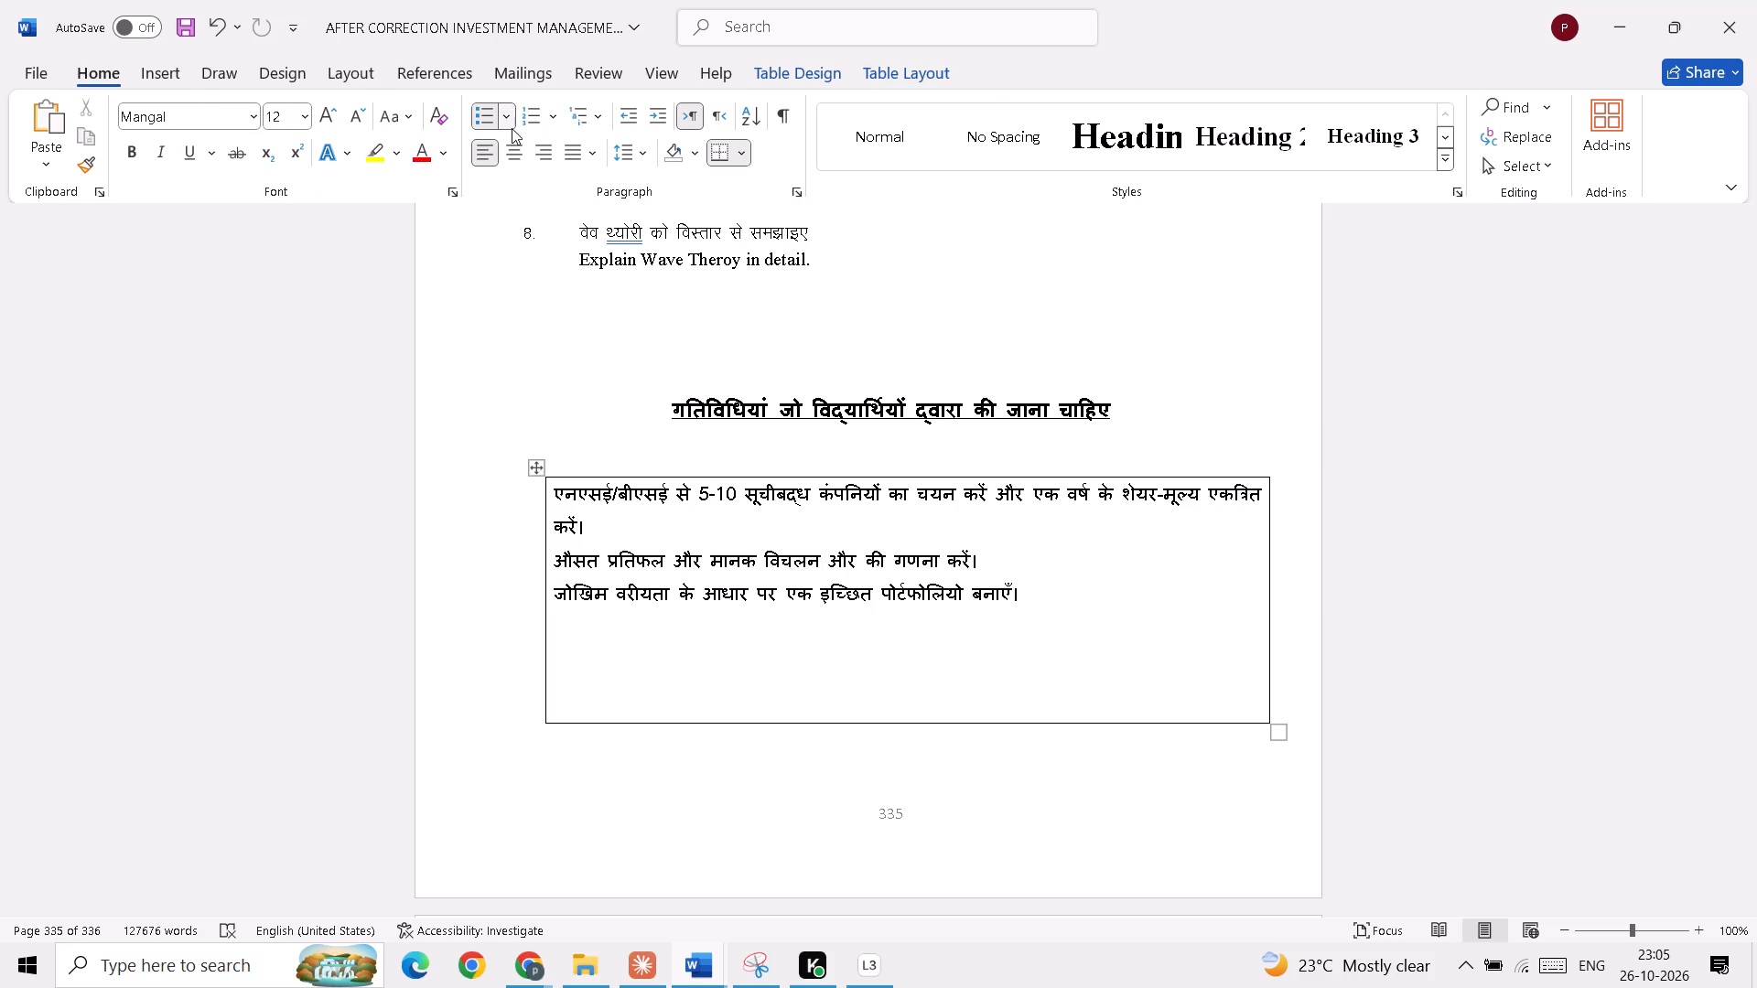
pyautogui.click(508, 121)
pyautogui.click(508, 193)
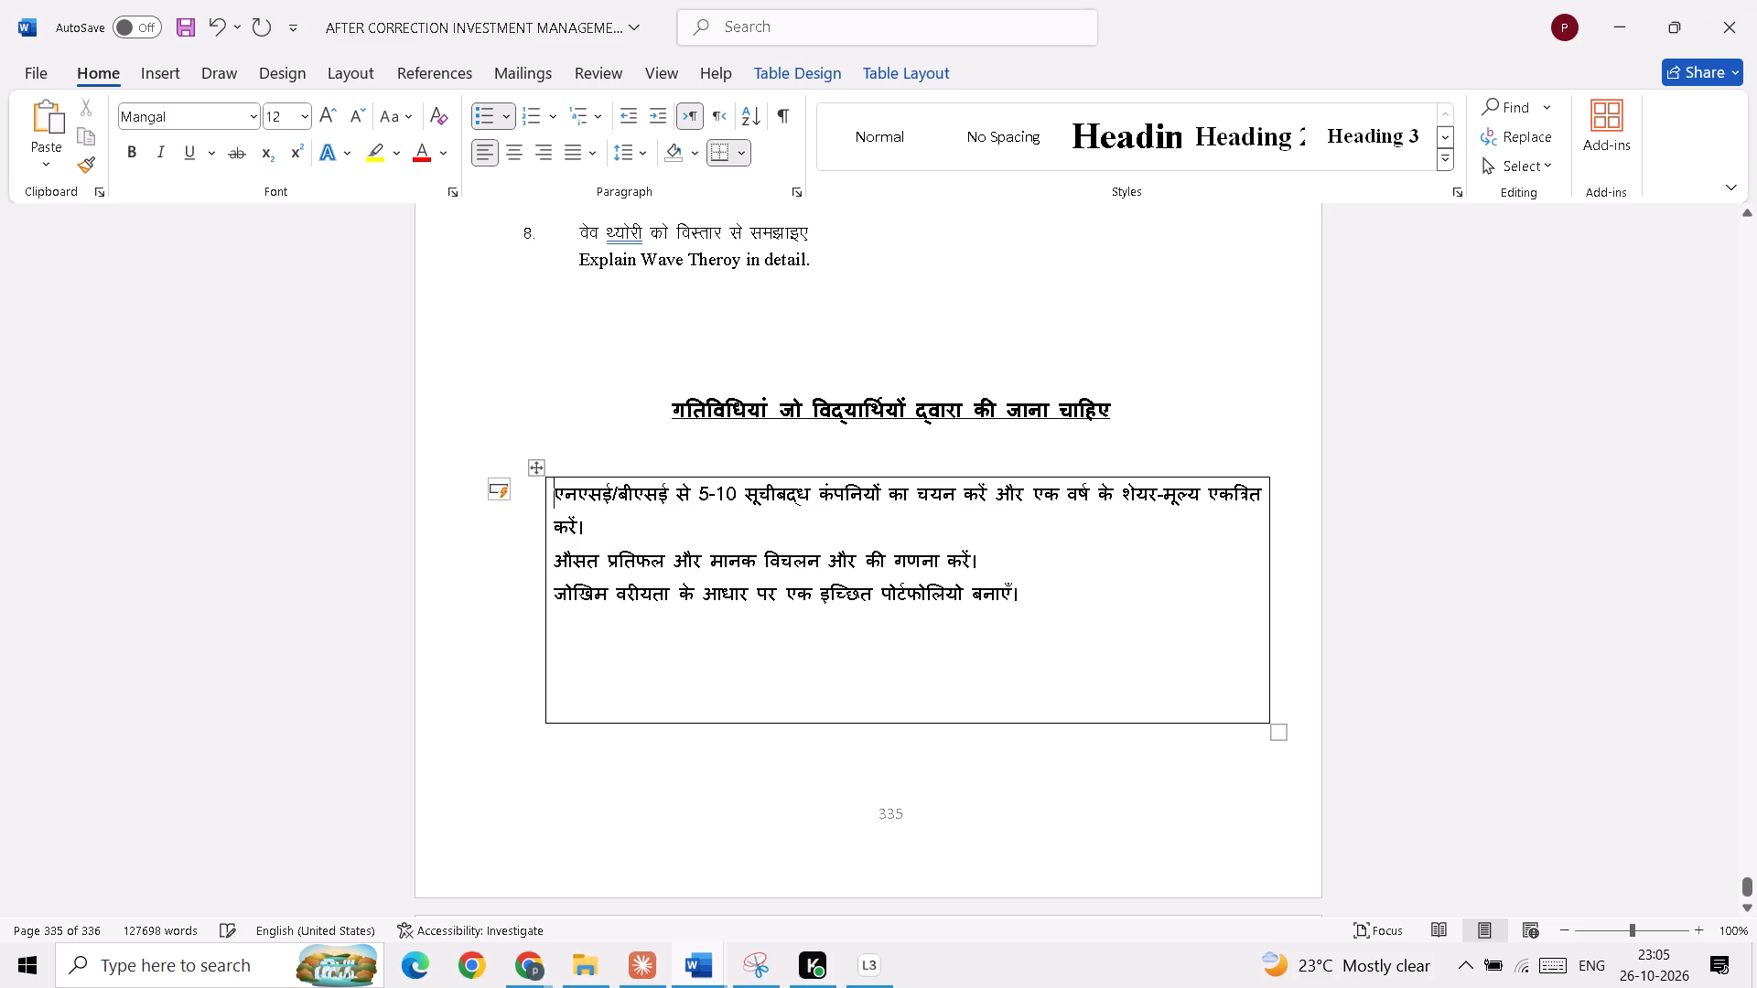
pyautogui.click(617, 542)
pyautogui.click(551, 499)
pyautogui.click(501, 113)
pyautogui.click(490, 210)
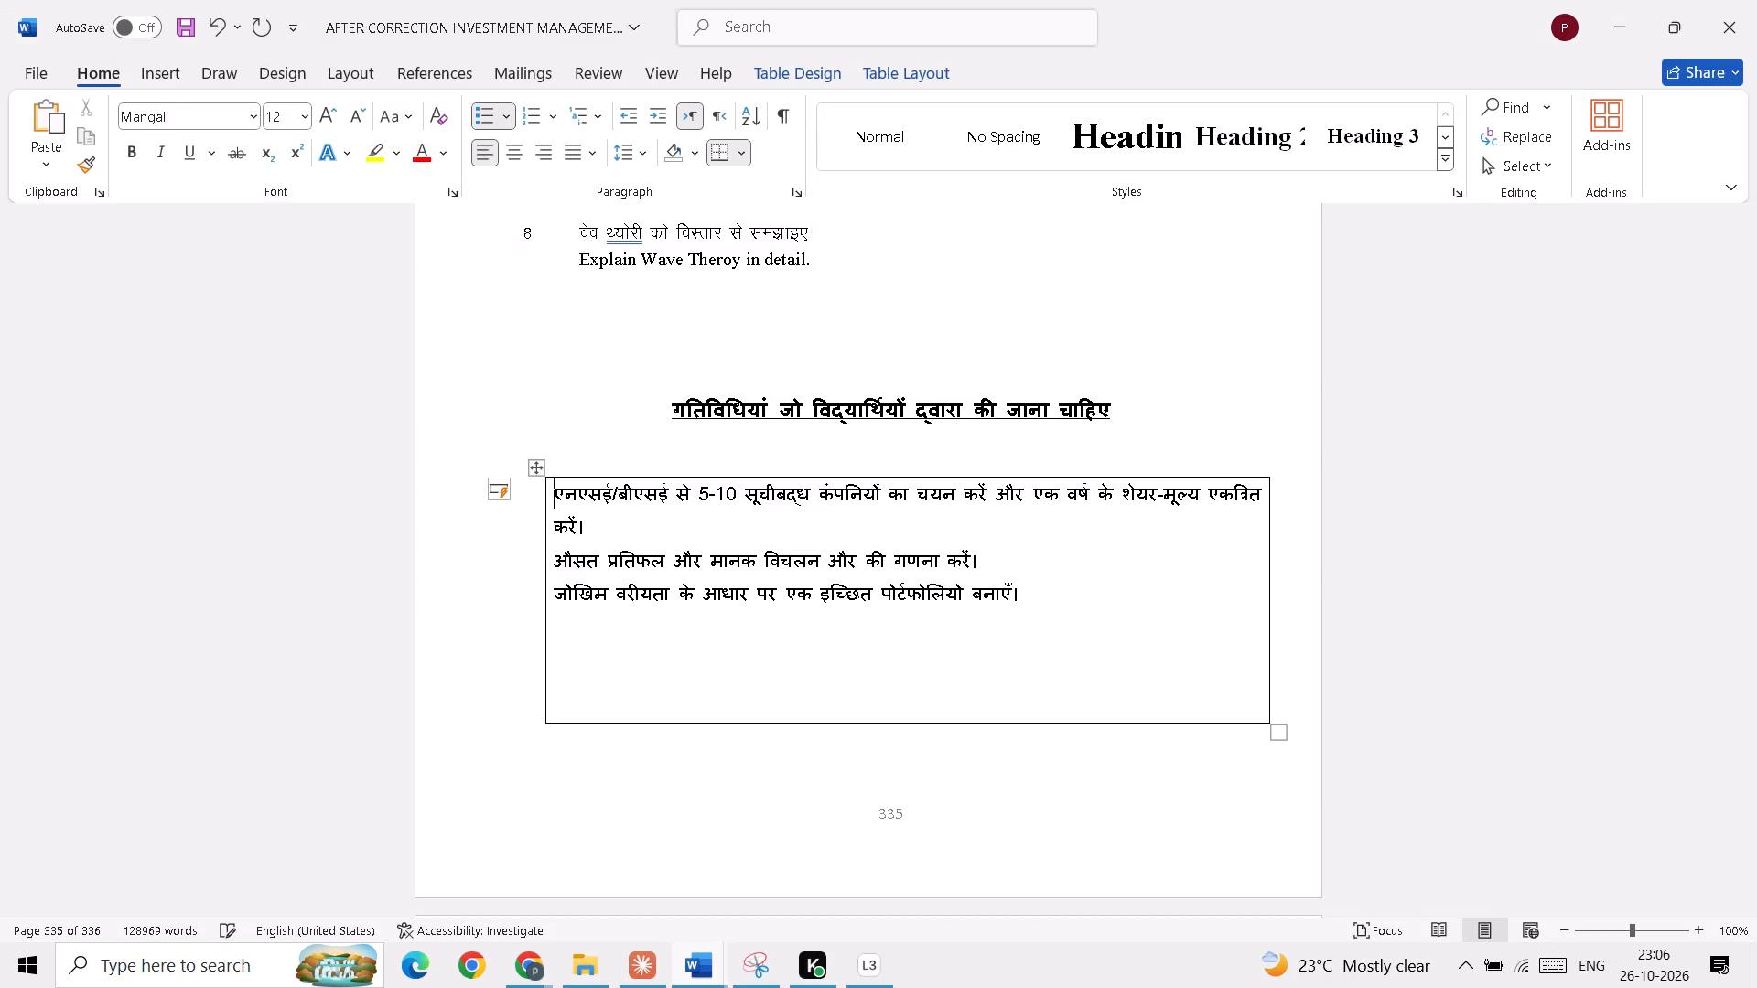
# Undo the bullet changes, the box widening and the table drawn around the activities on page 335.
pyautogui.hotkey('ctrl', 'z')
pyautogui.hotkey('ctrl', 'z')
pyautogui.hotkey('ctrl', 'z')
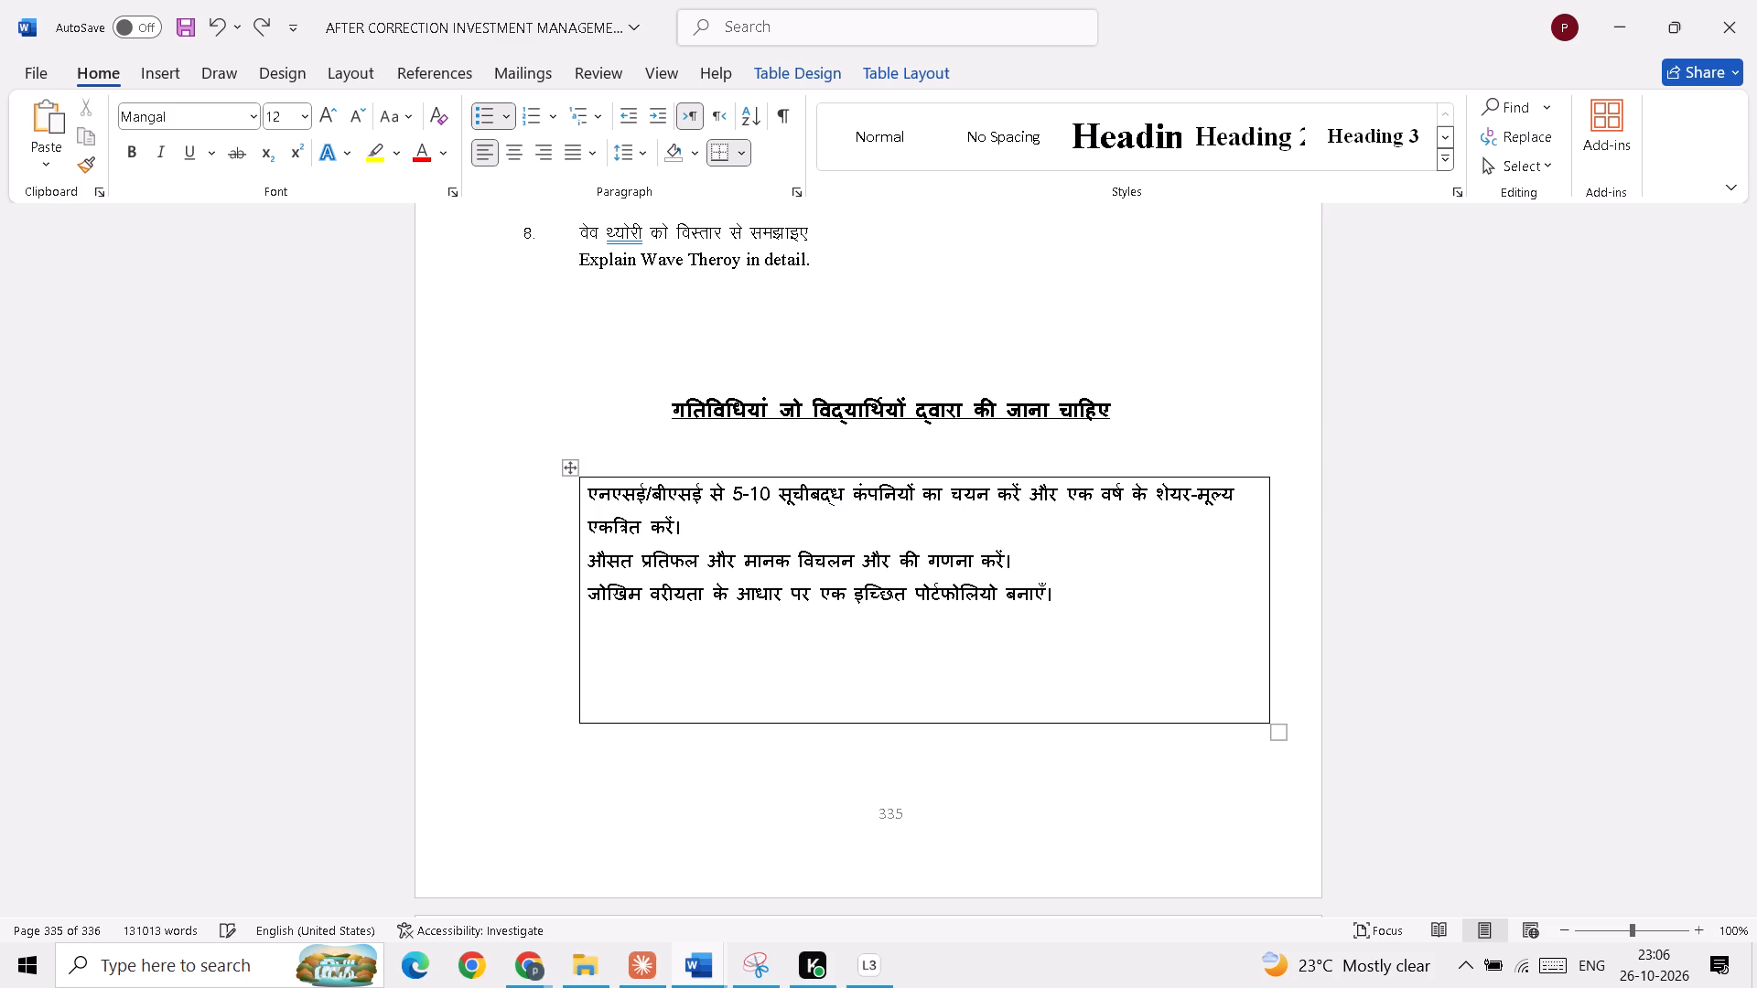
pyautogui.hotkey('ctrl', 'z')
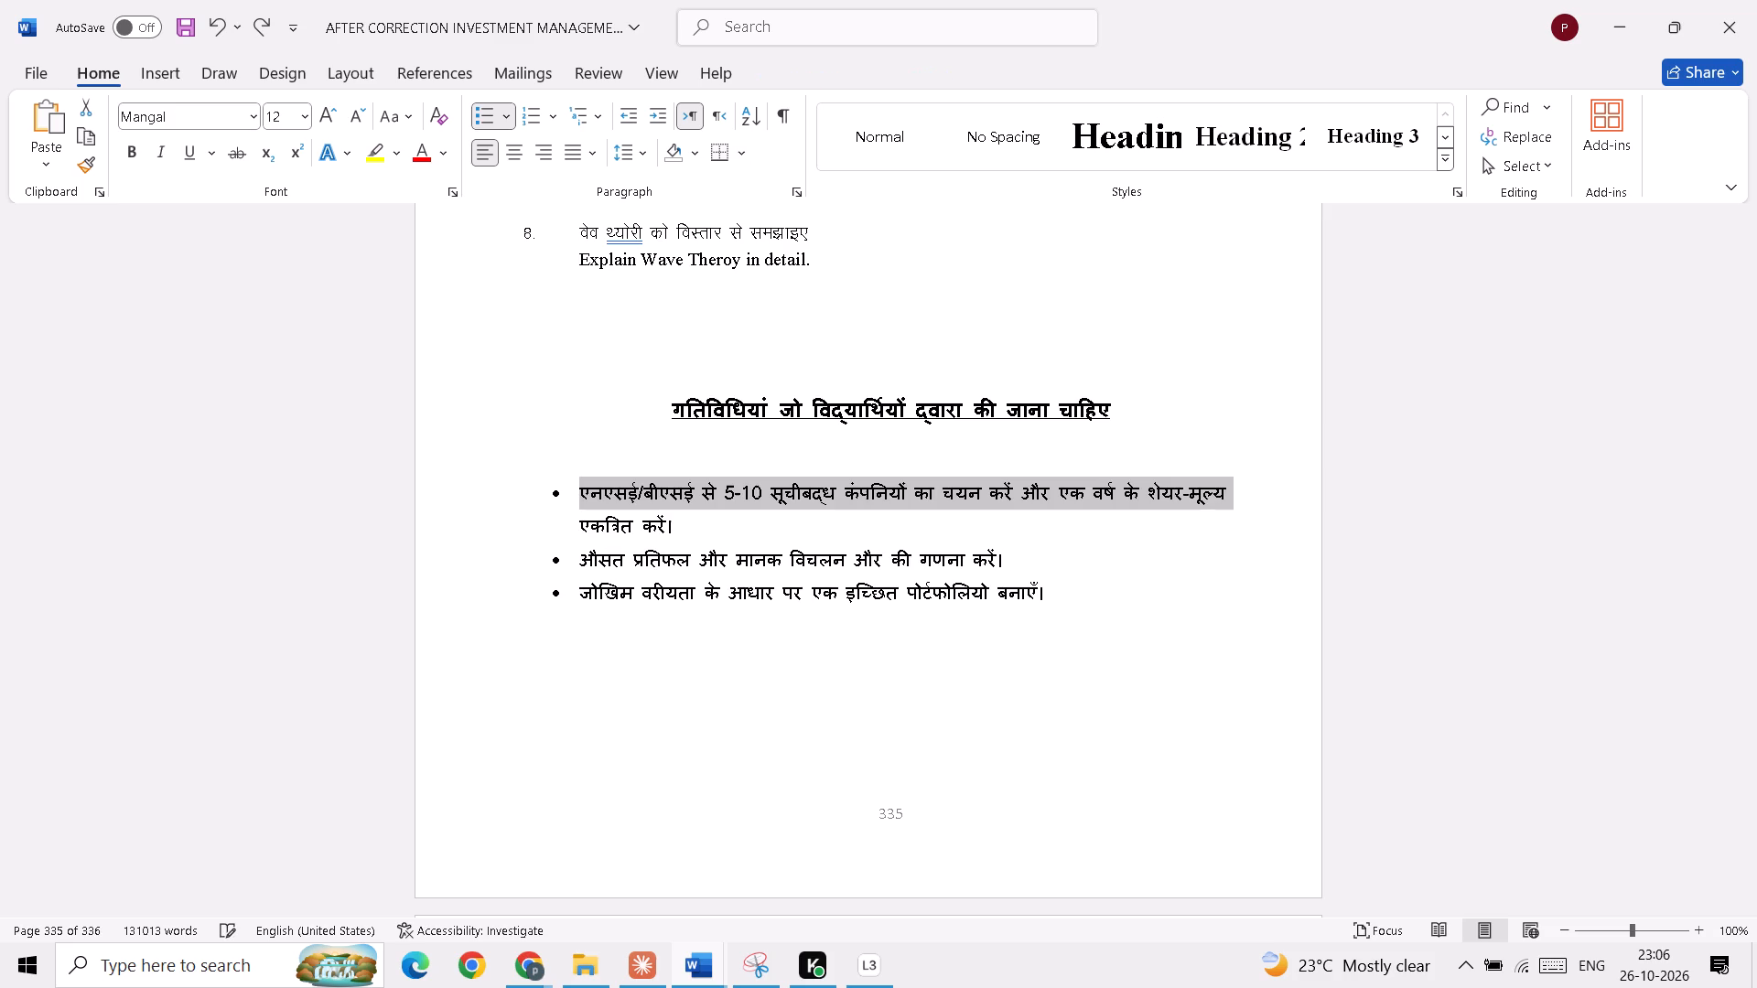
# Draw a single-cell table about 17.48 cm wide and 5.42 cm high around the three activities on page 335.
pyautogui.click(851, 682)
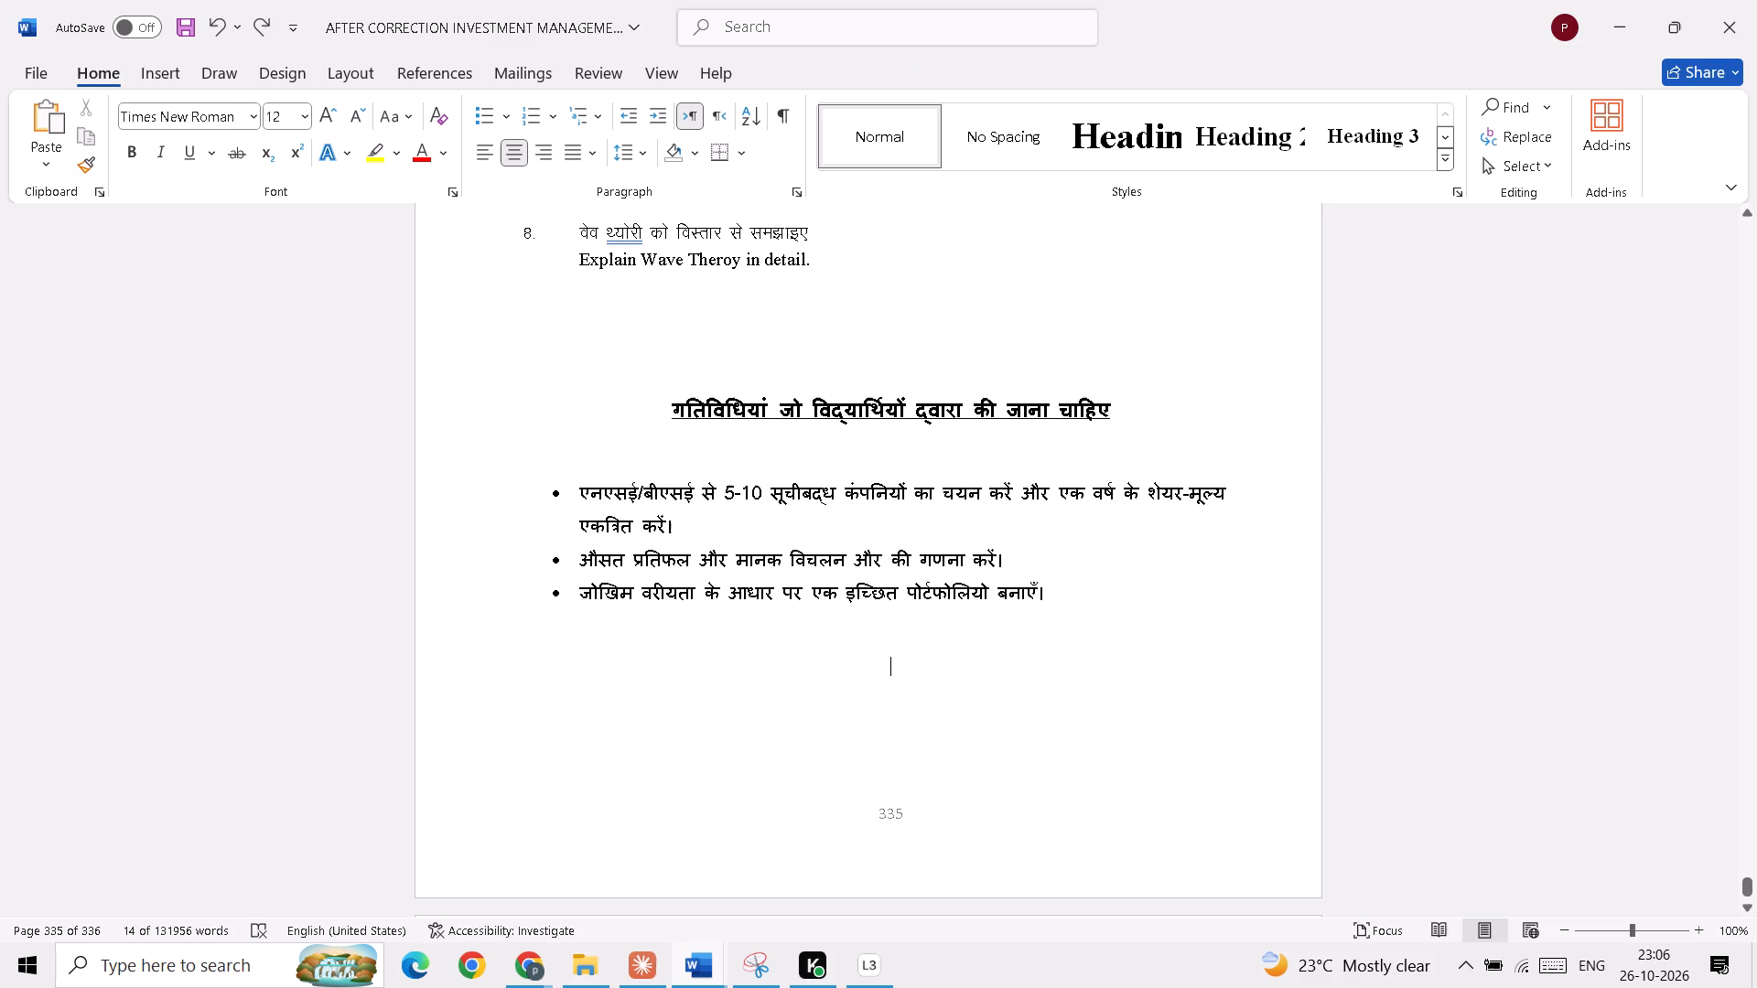
pyautogui.click(155, 68)
pyautogui.click(210, 168)
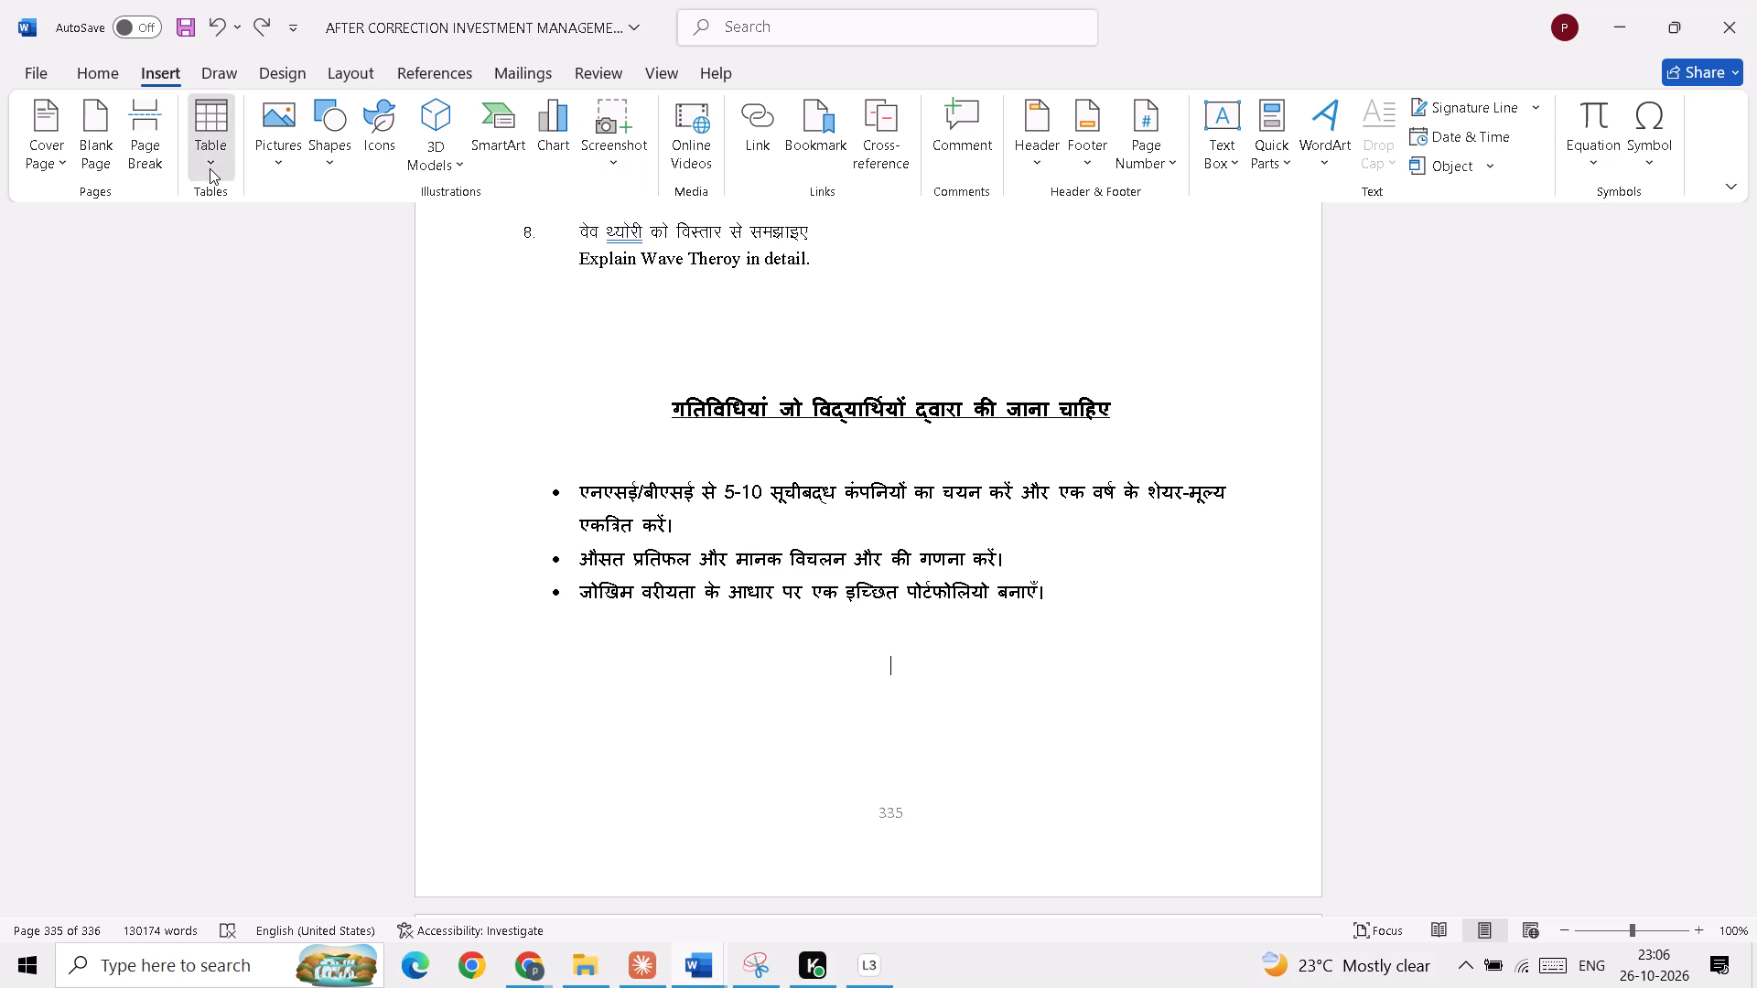
pyautogui.click(266, 448)
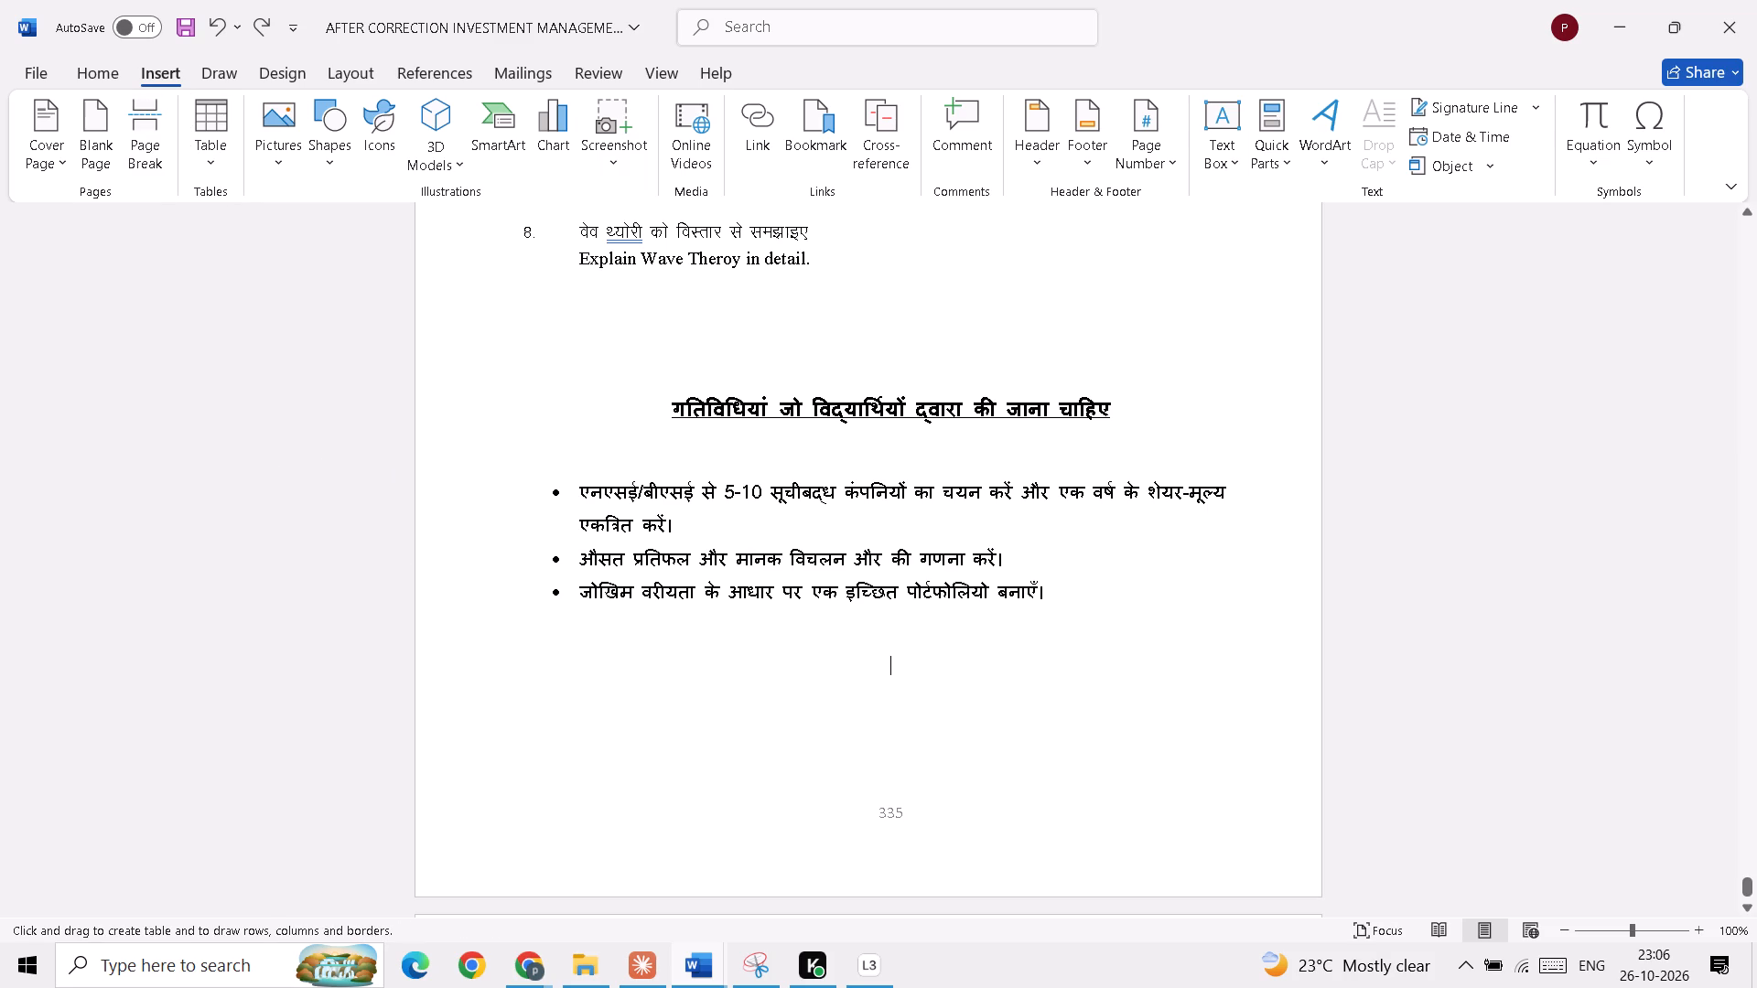
pyautogui.moveTo(473, 439); pyautogui.dragTo(1100, 654)
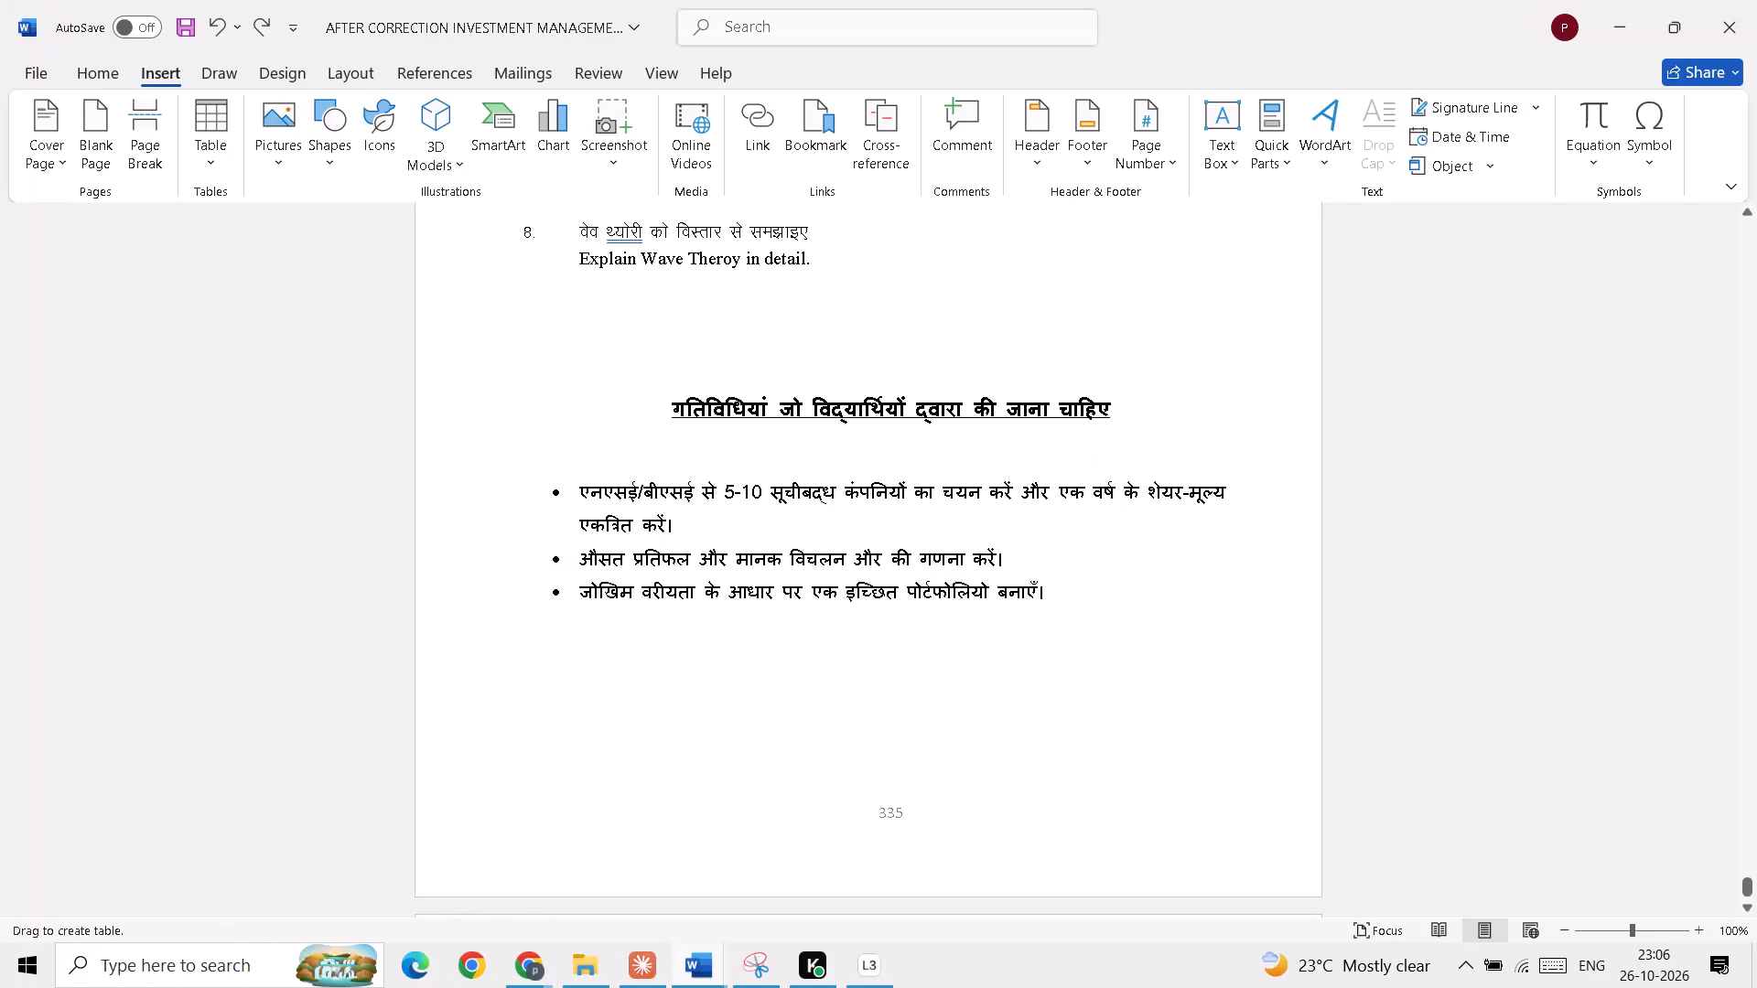
pyautogui.moveTo(1100, 654); pyautogui.dragTo(1229, 673)
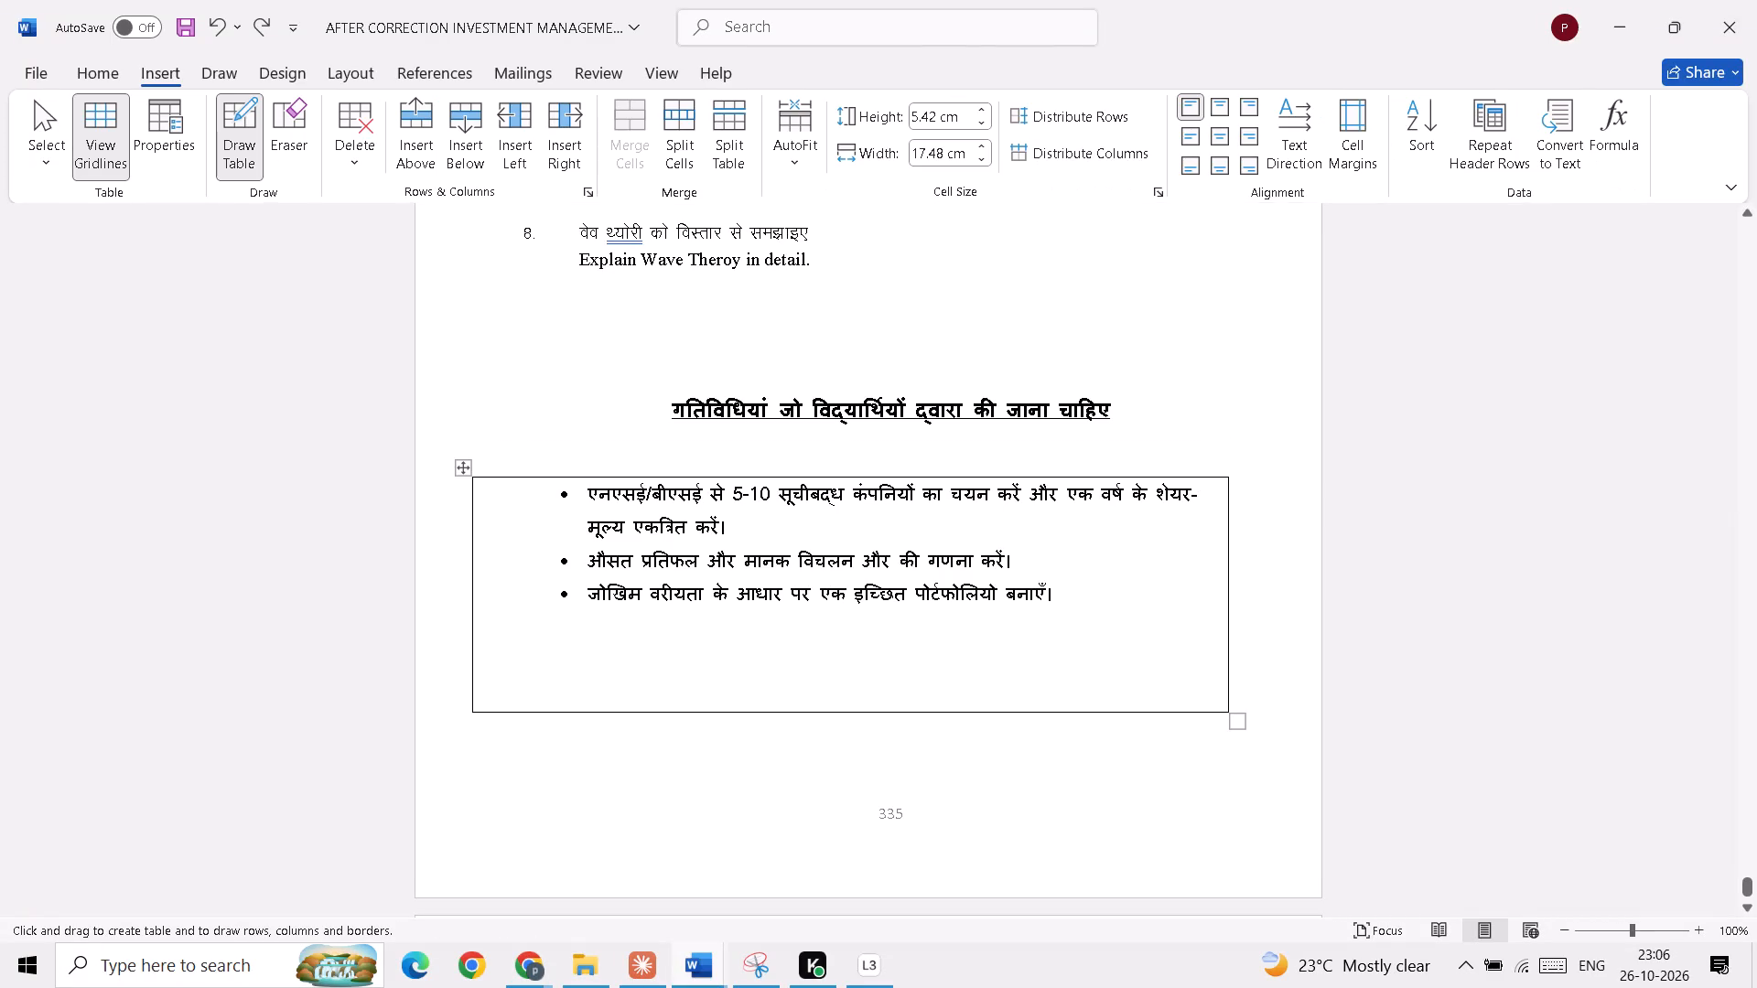
pyautogui.click(843, 727)
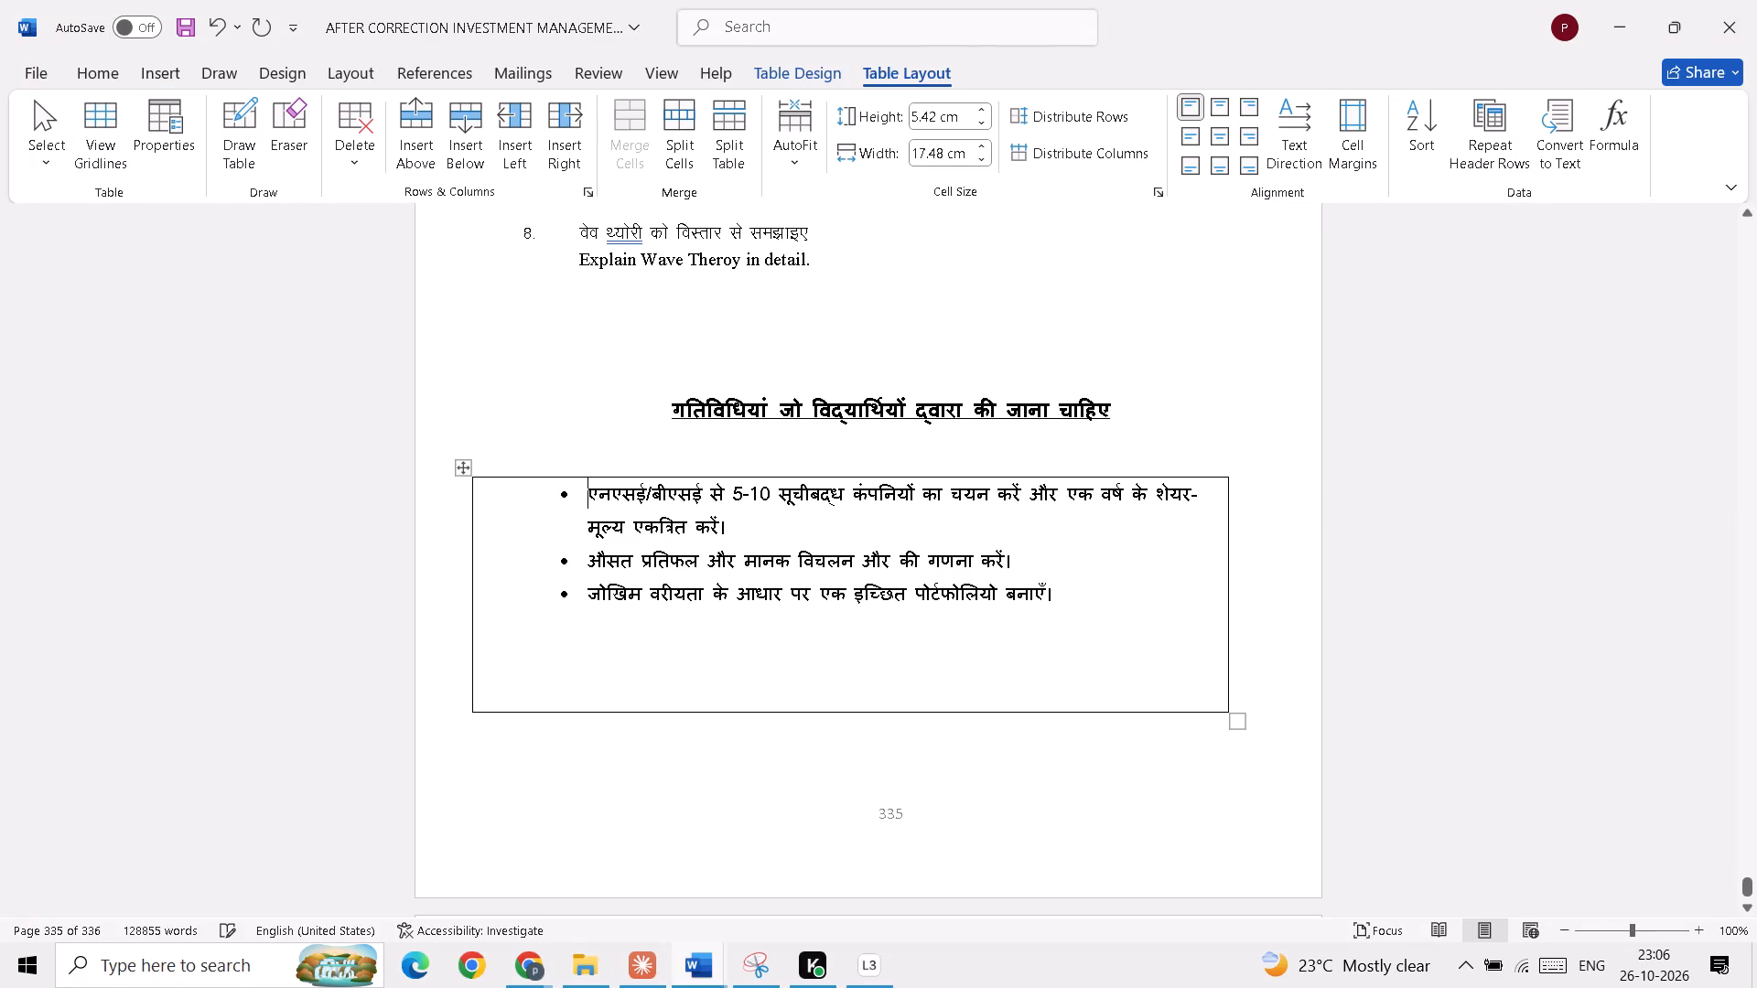
# Shorten the activity box on page 335 by moving its bottom border up closer to the last activity.
pyautogui.click(846, 714)
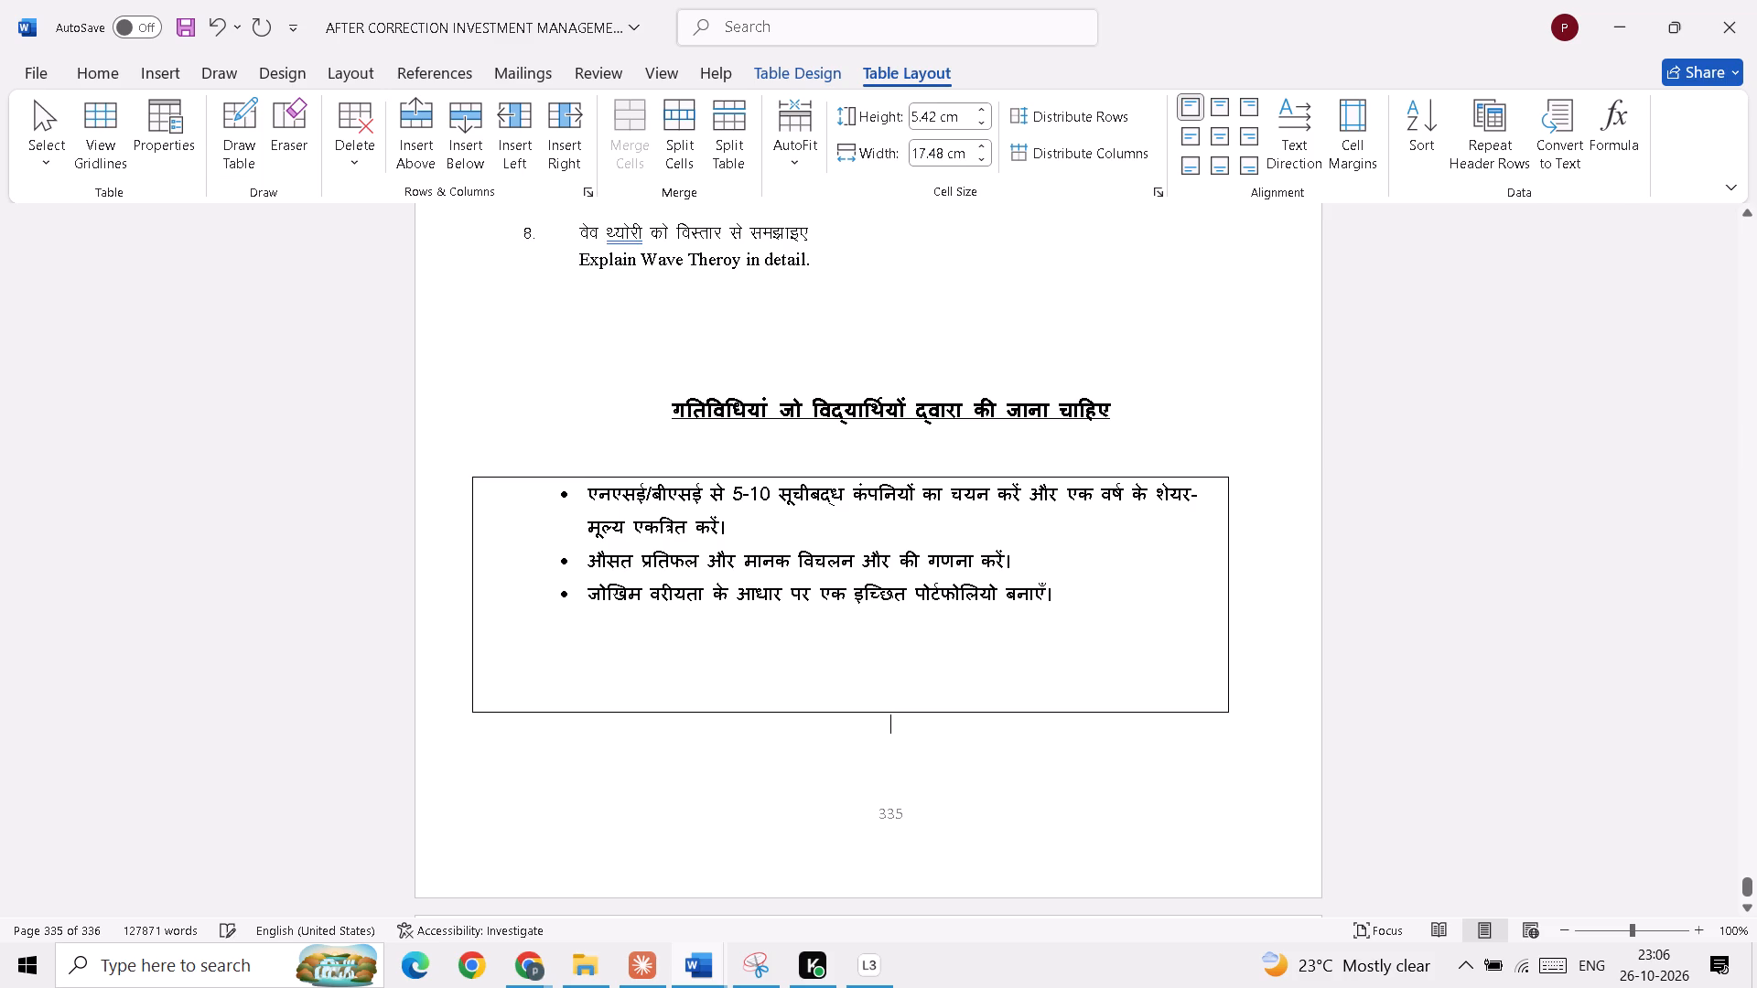
pyautogui.click(846, 714)
pyautogui.click(846, 714)
pyautogui.click(846, 714)
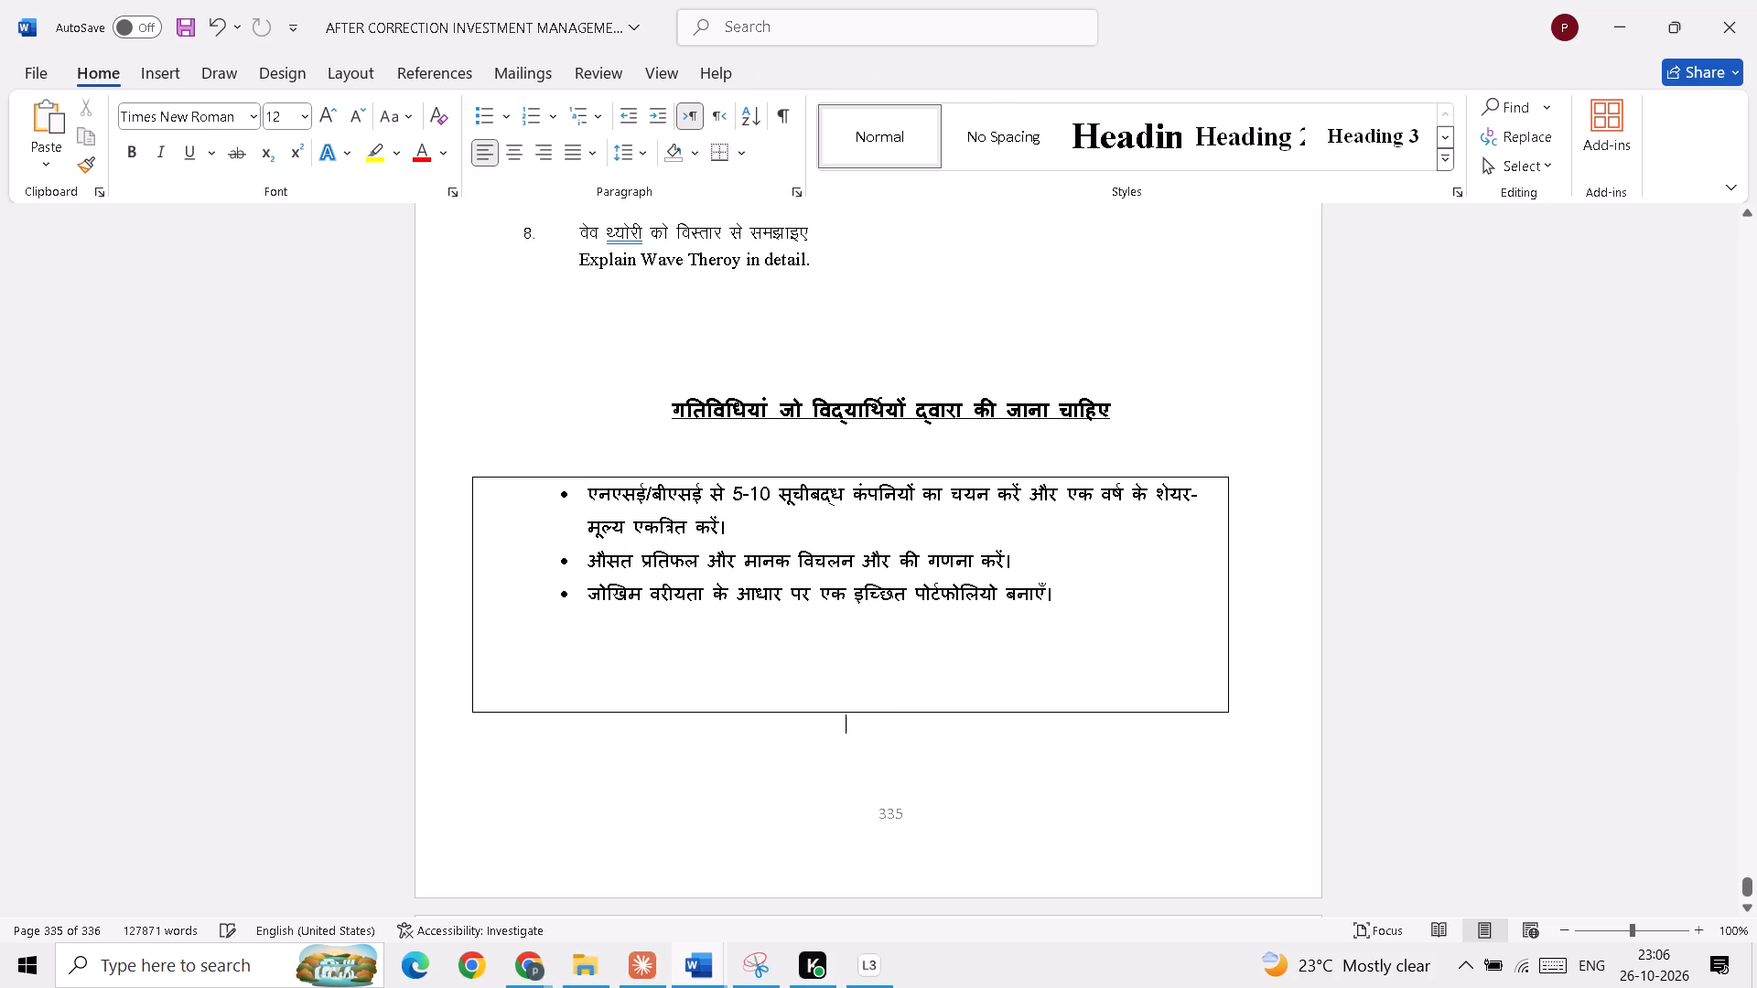
pyautogui.click(870, 698)
pyautogui.click(870, 698)
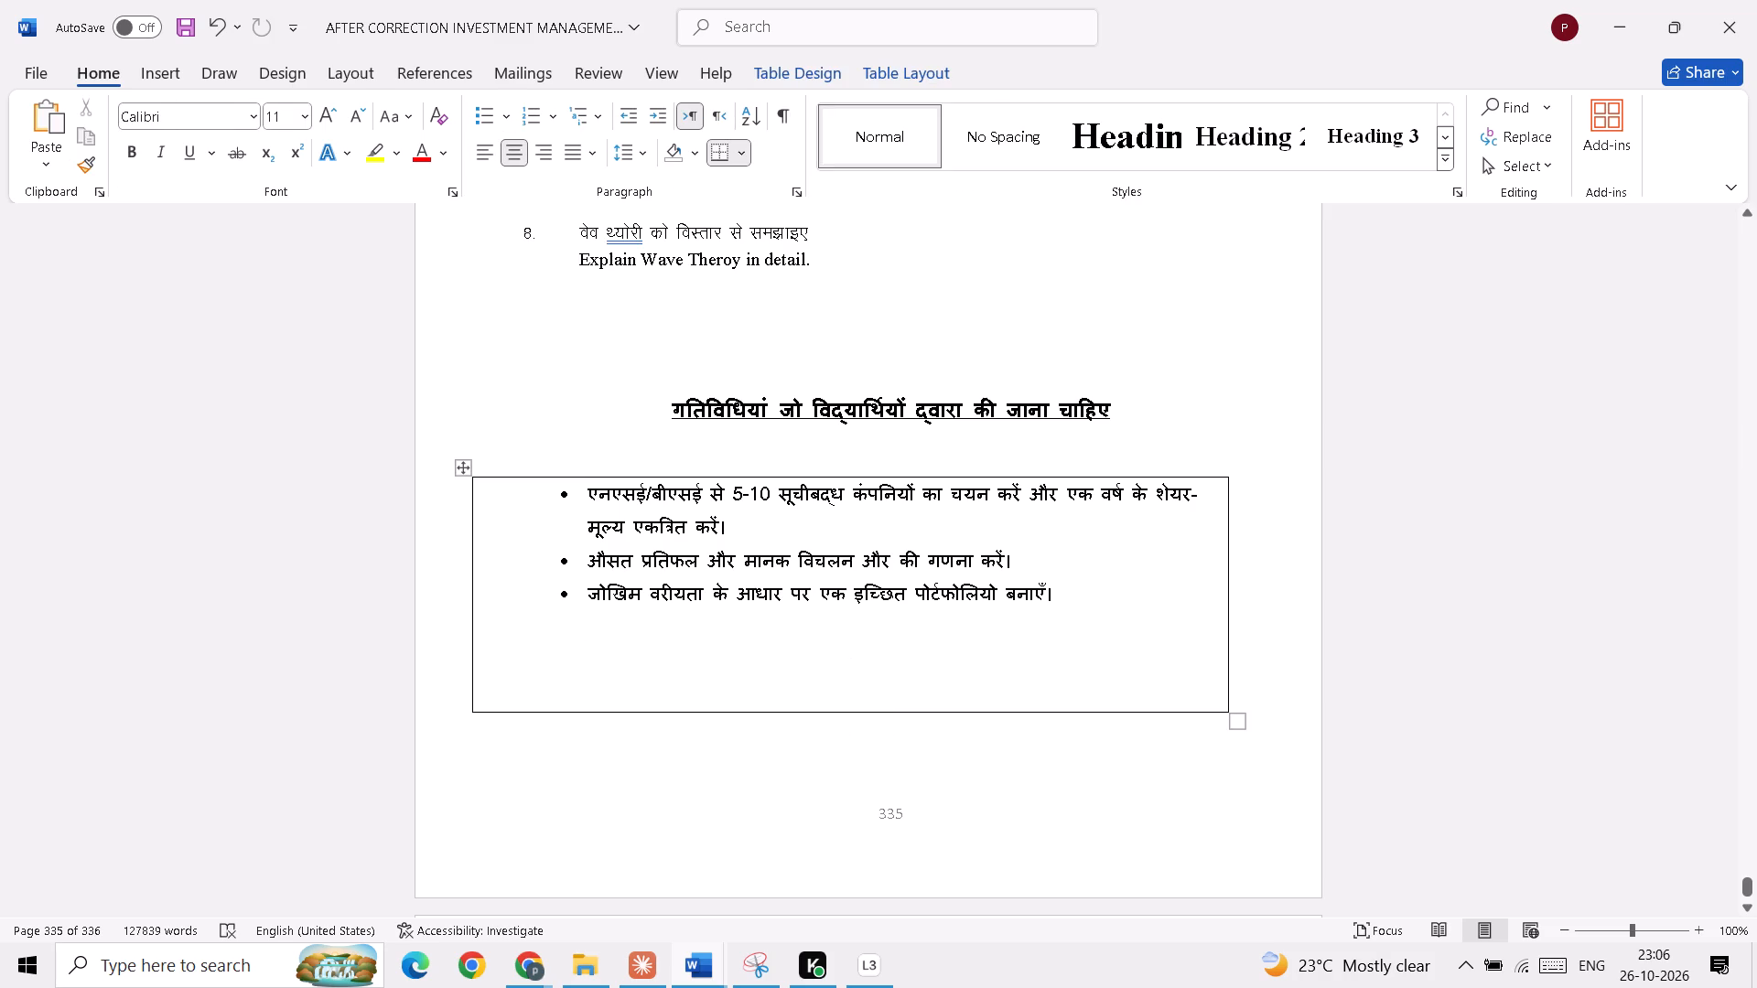
pyautogui.click(1226, 714)
pyautogui.click(1192, 708)
pyautogui.click(1192, 708)
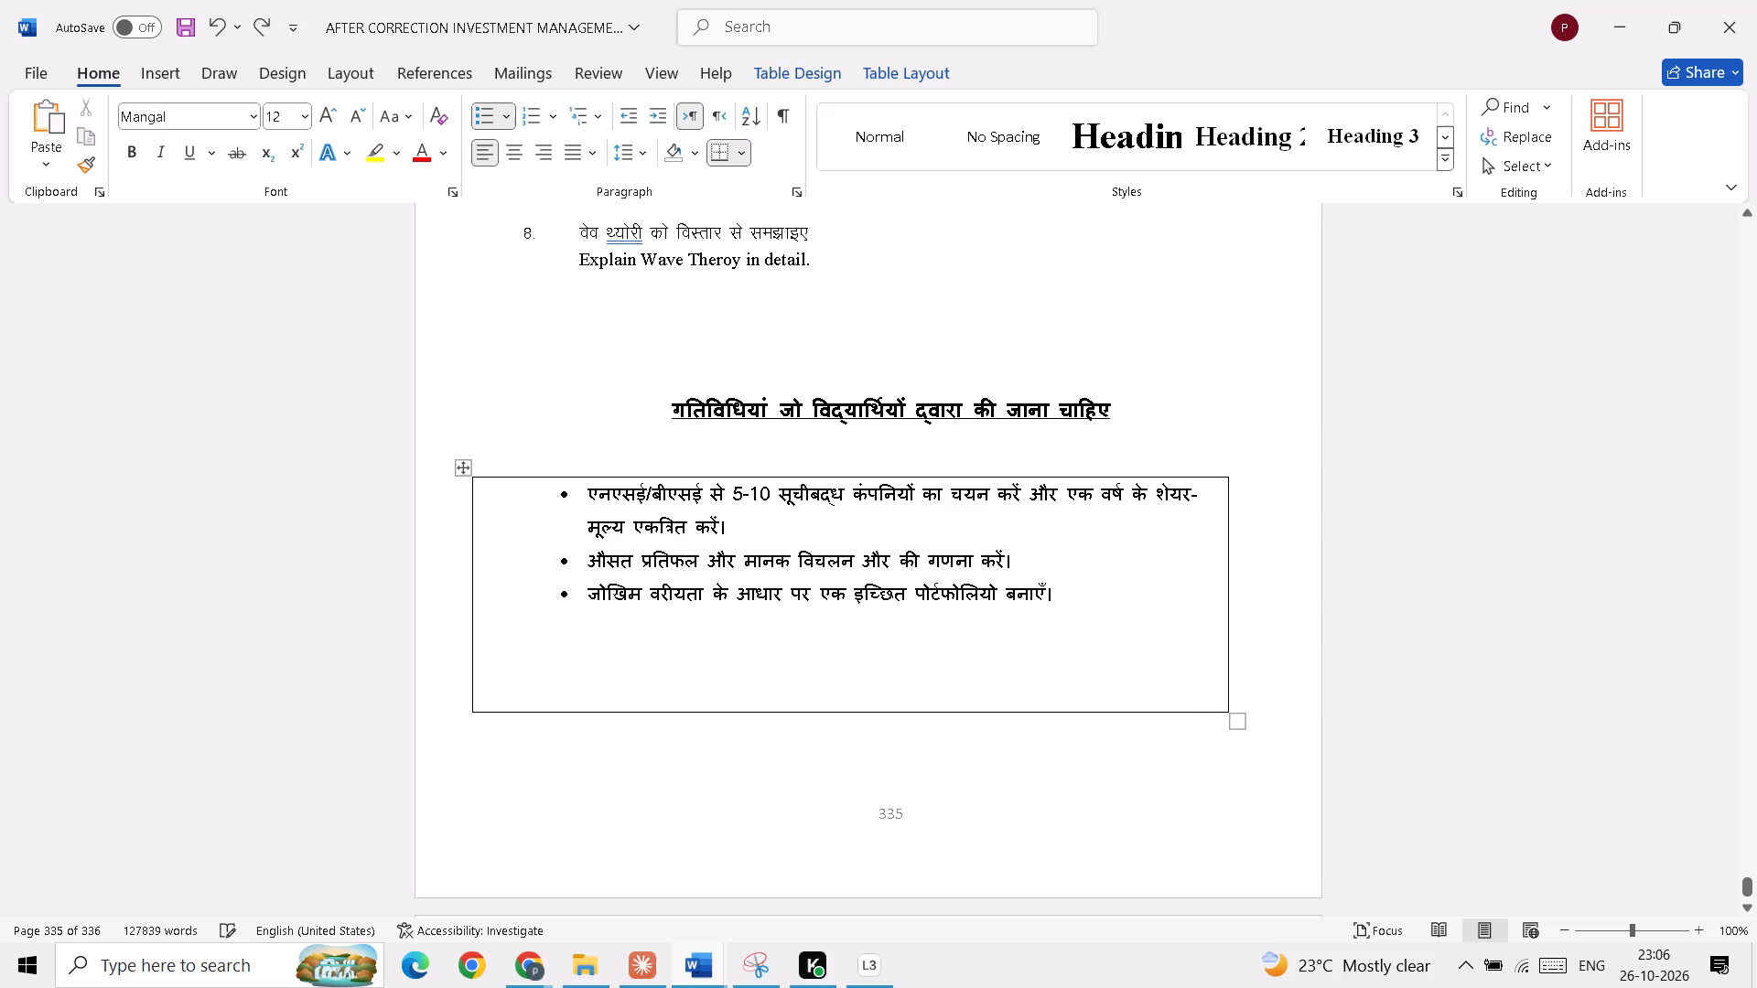
pyautogui.moveTo(1192, 715); pyautogui.dragTo(1191, 680)
pyautogui.click(1191, 705)
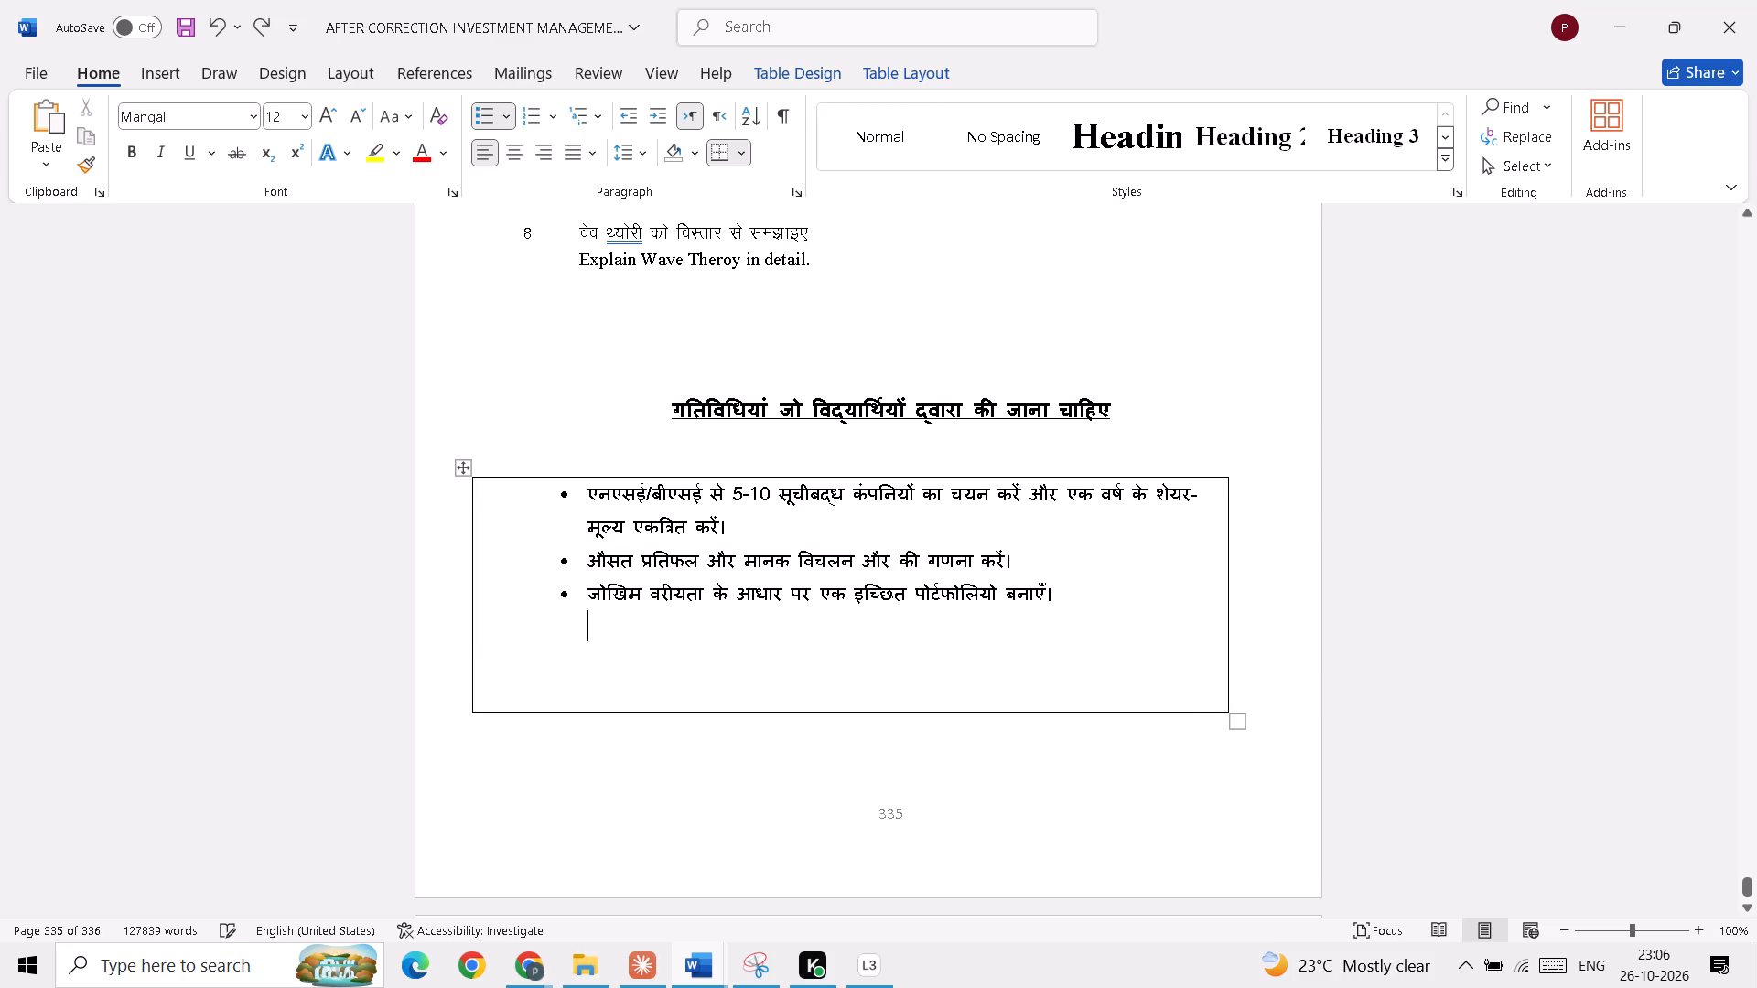
pyautogui.click(1188, 710)
pyautogui.moveTo(1188, 710); pyautogui.dragTo(1188, 680)
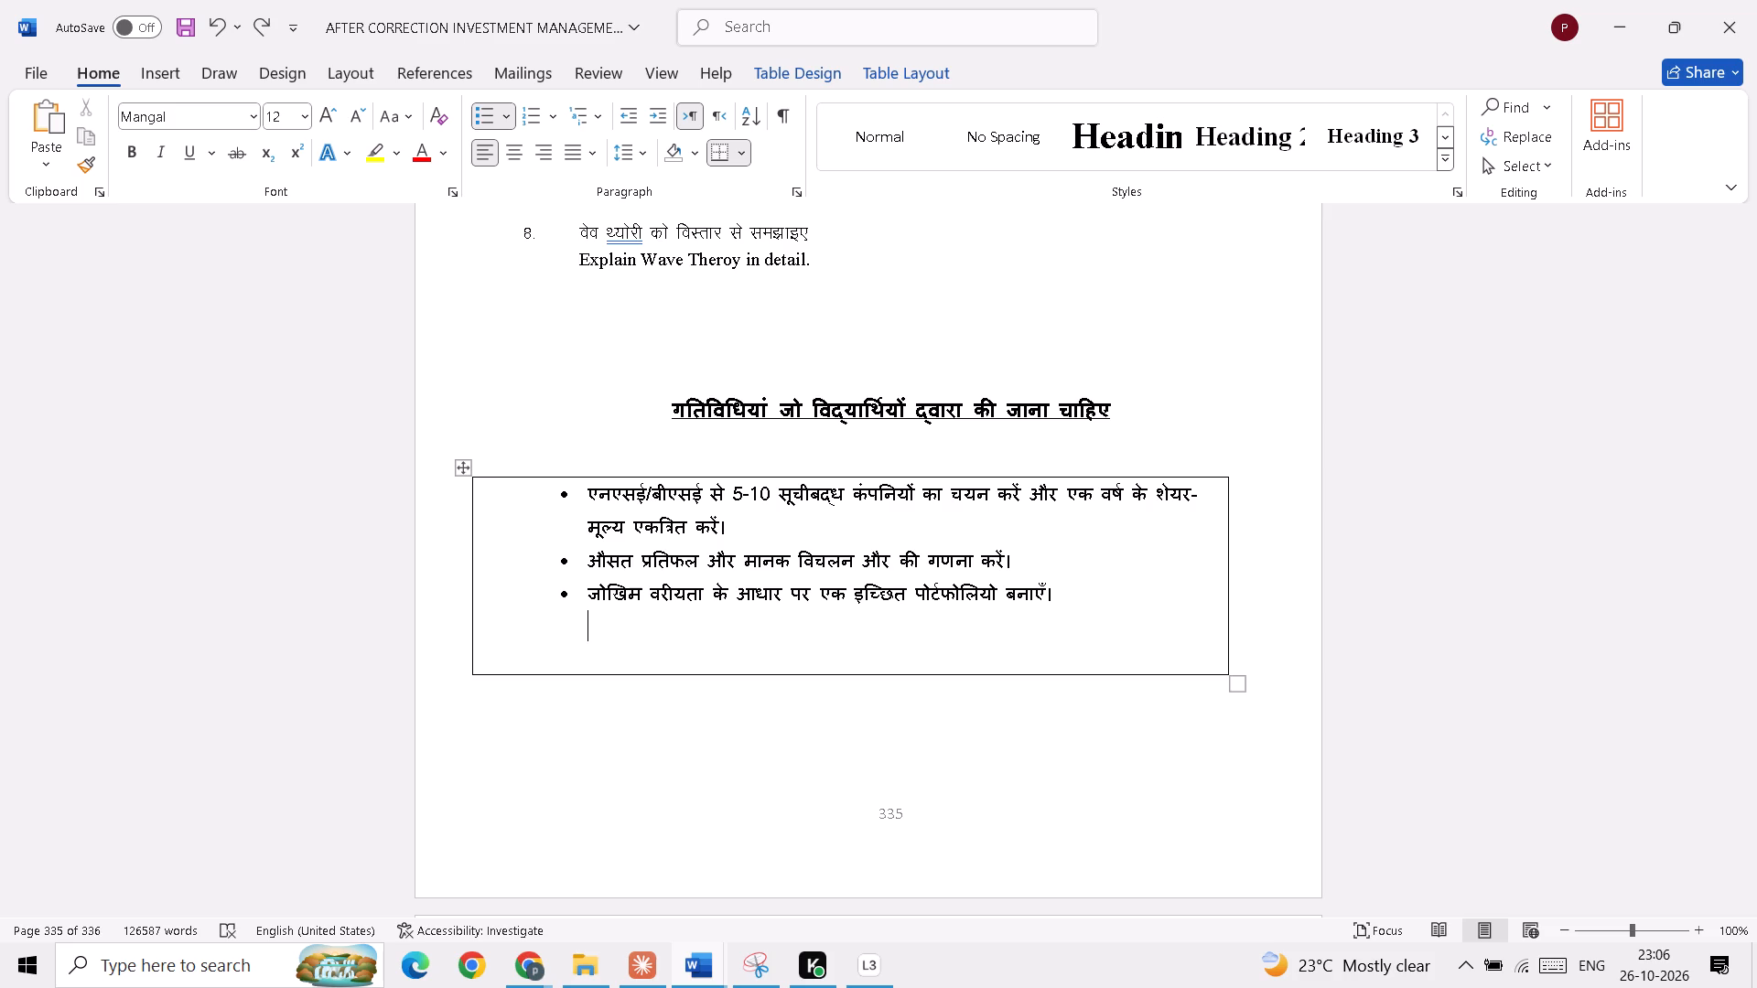
# Delete the blank lines before the asterisk line on page 336 to bring it up beneath the activity box on page 335.
pyautogui.click(1164, 728)
pyautogui.scroll(-3, 683, 653)
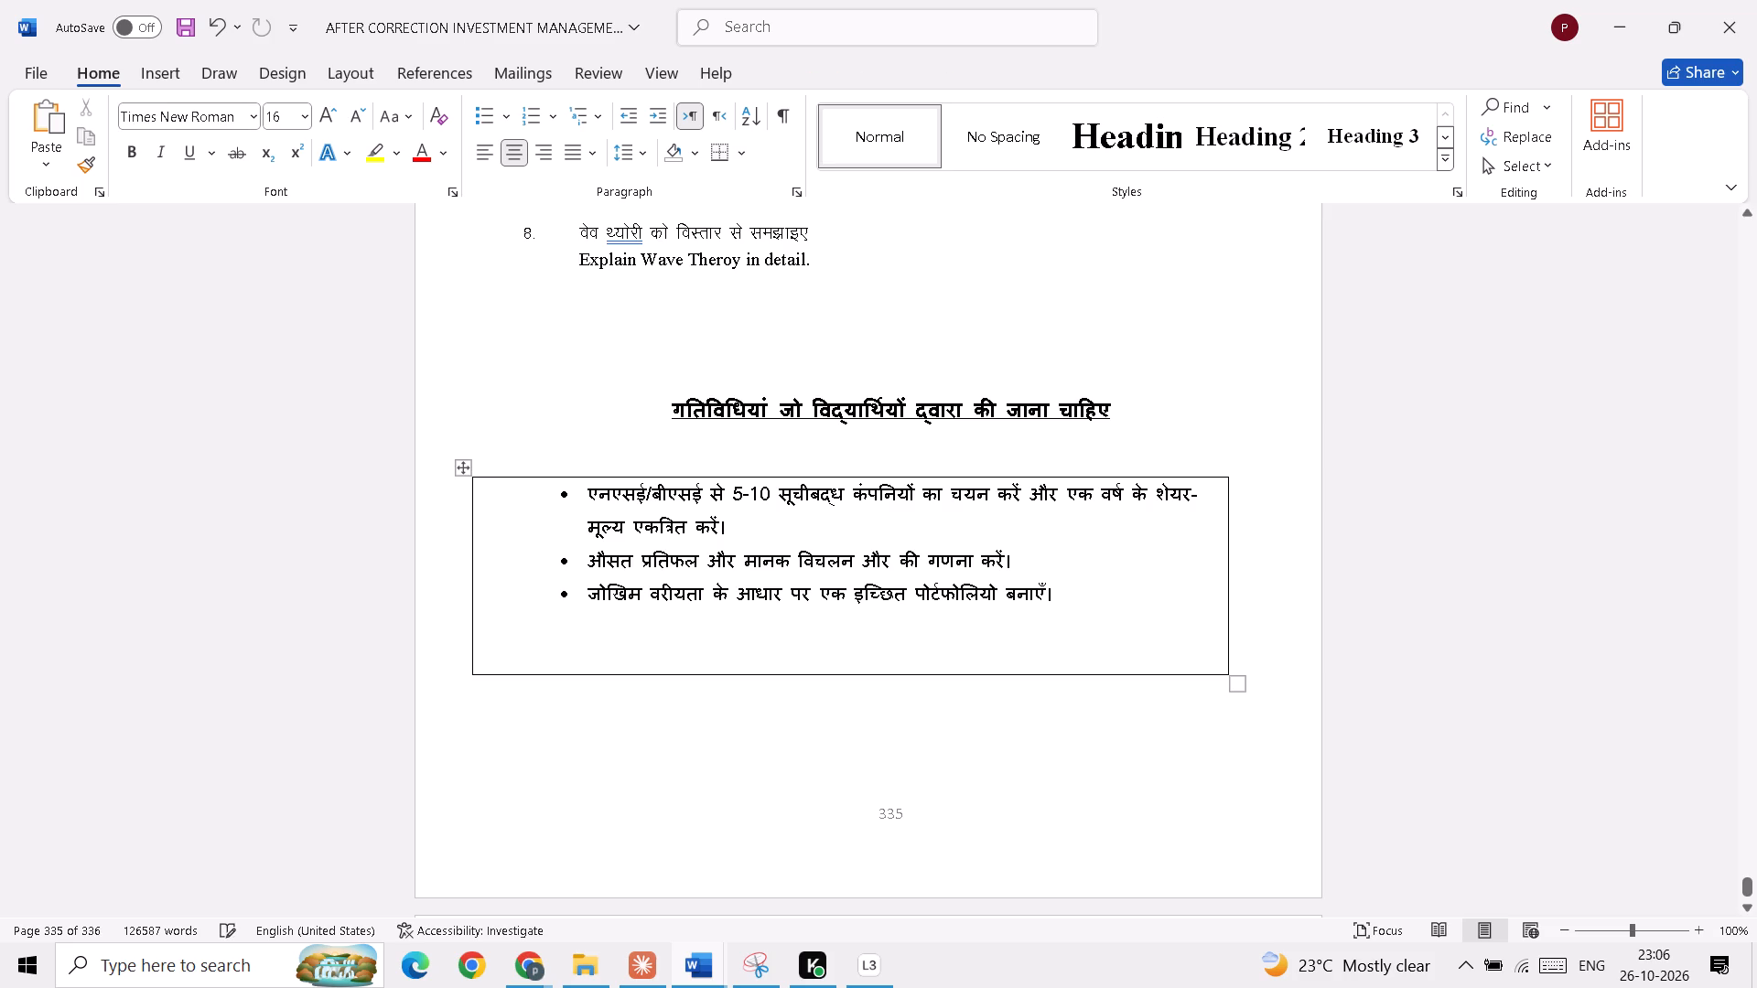
pyautogui.scroll(-1, 683, 653)
pyautogui.click(808, 874)
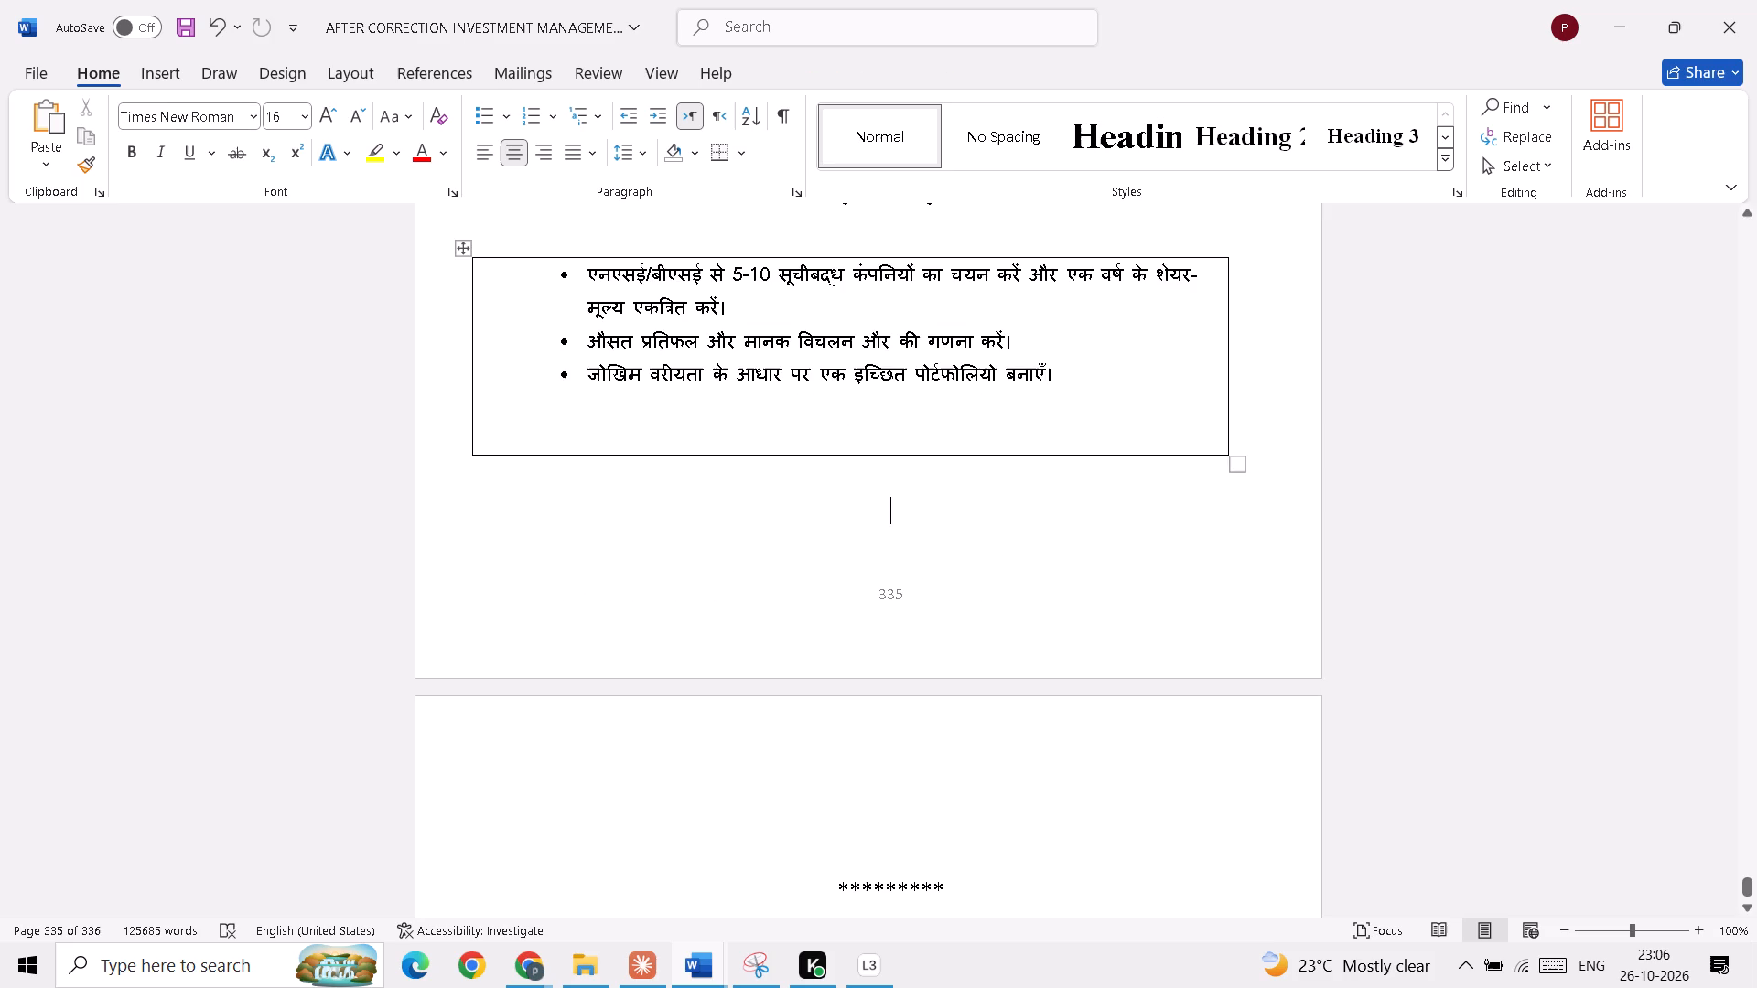
pyautogui.press('BackSpace')
pyautogui.press('BackSpace')
pyautogui.press('BackSpace')
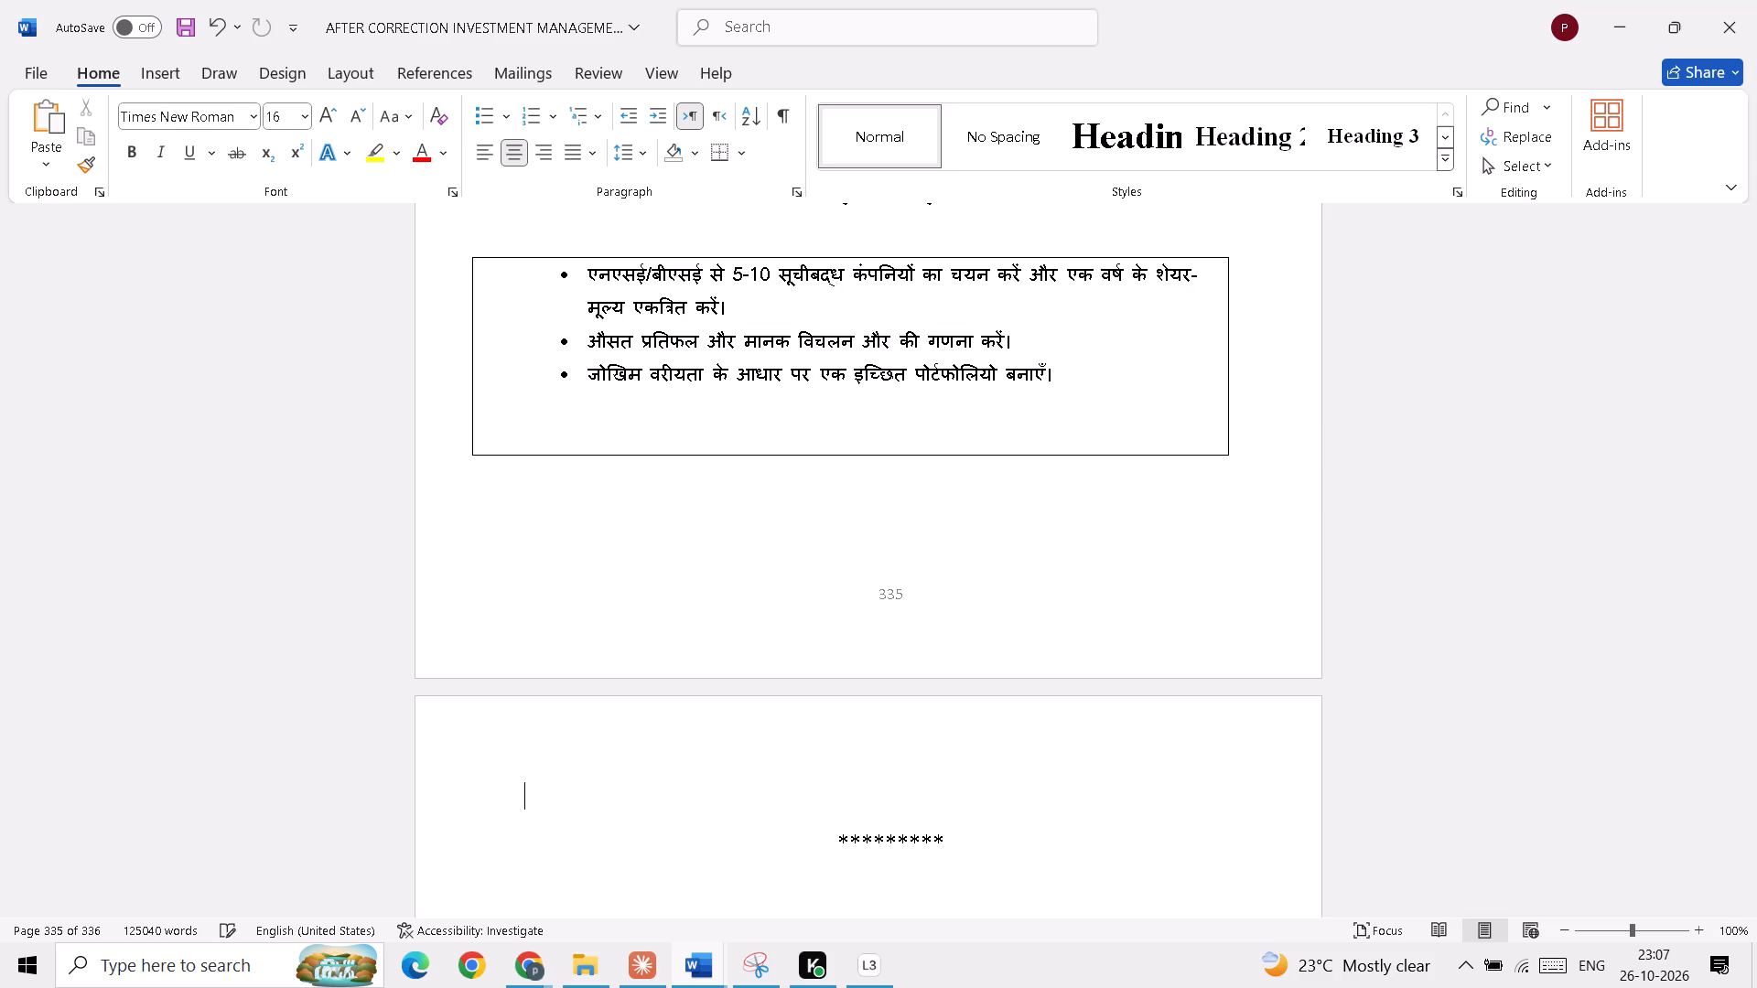
pyautogui.press('BackSpace')
pyautogui.press('BackSpace')
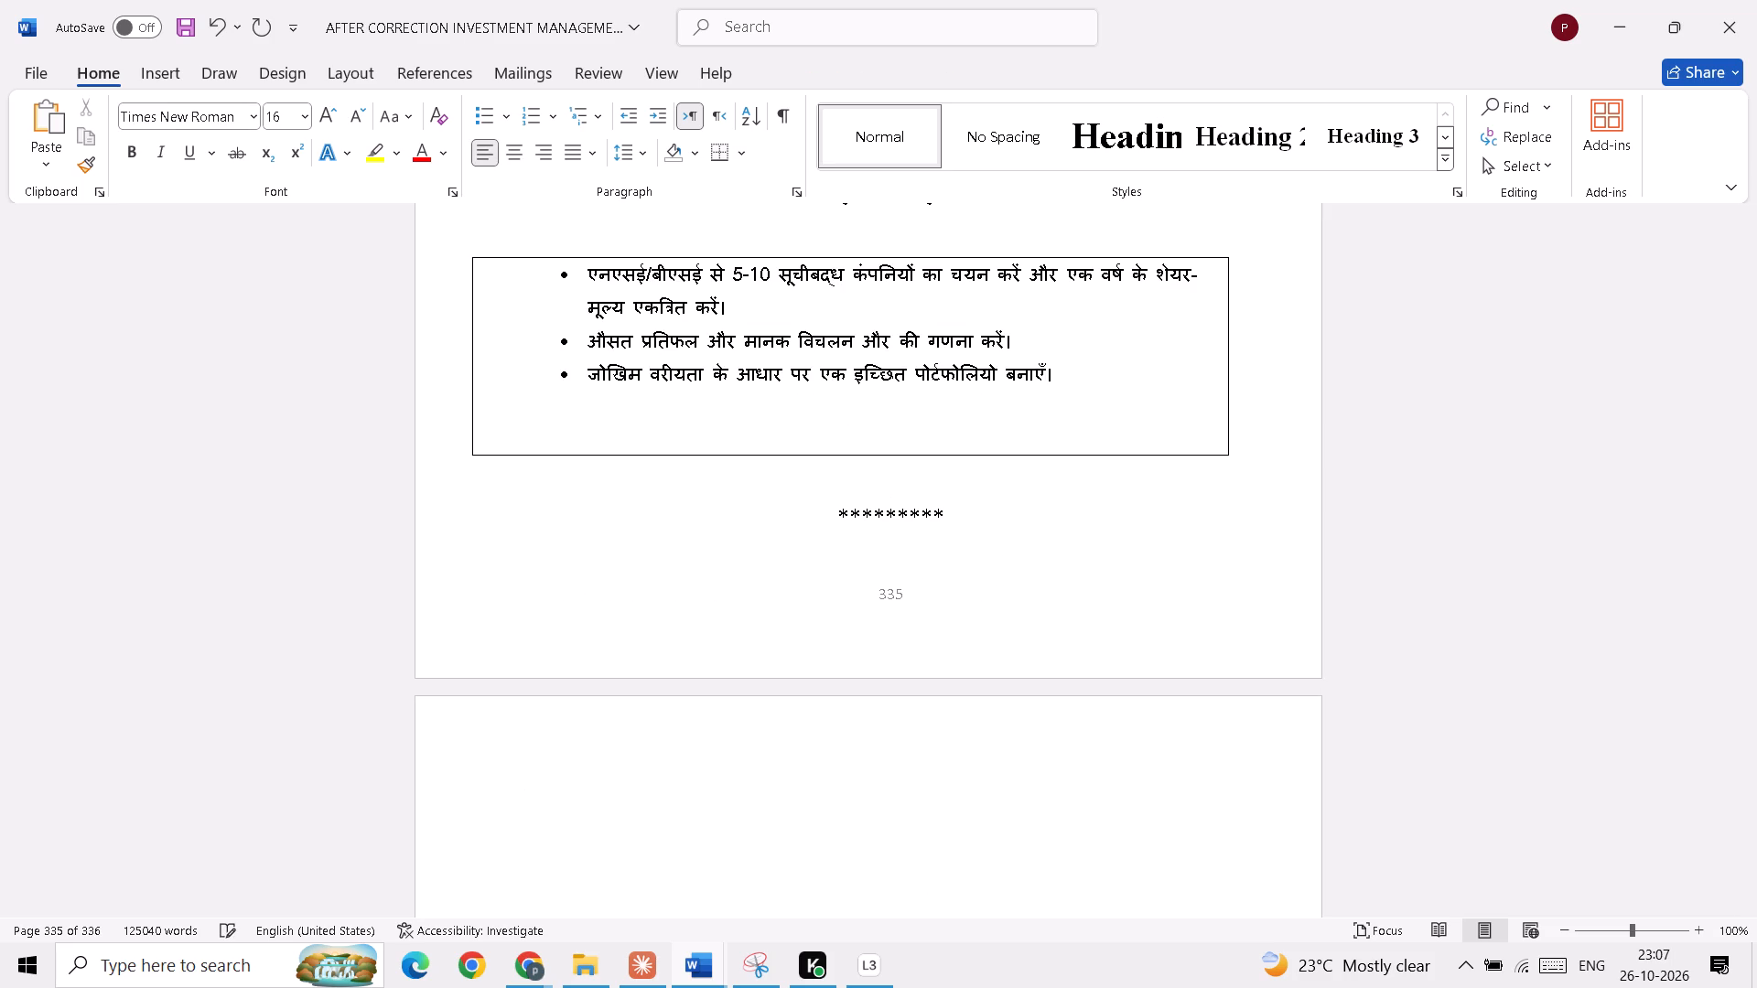
# Save the document.
pyautogui.click(178, 19)
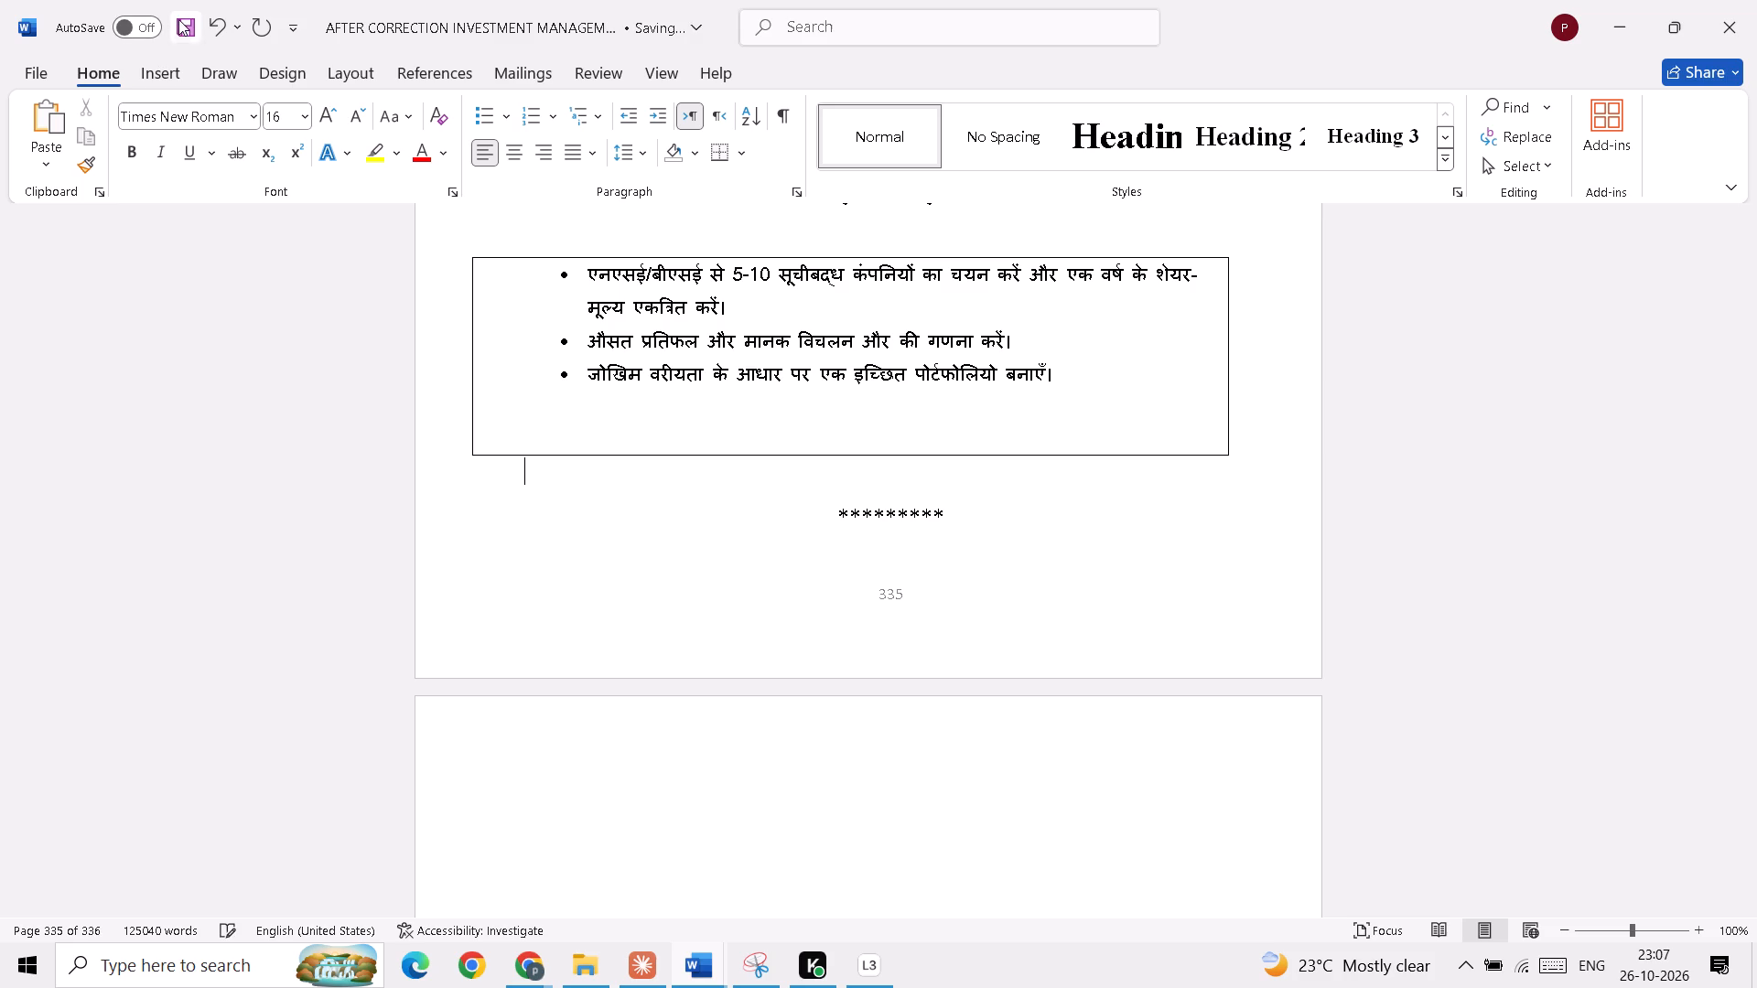
# Review the layout of the book's last pages, from page 336 back through the question pages to page 333.
pyautogui.scroll(-11, 818, 804)
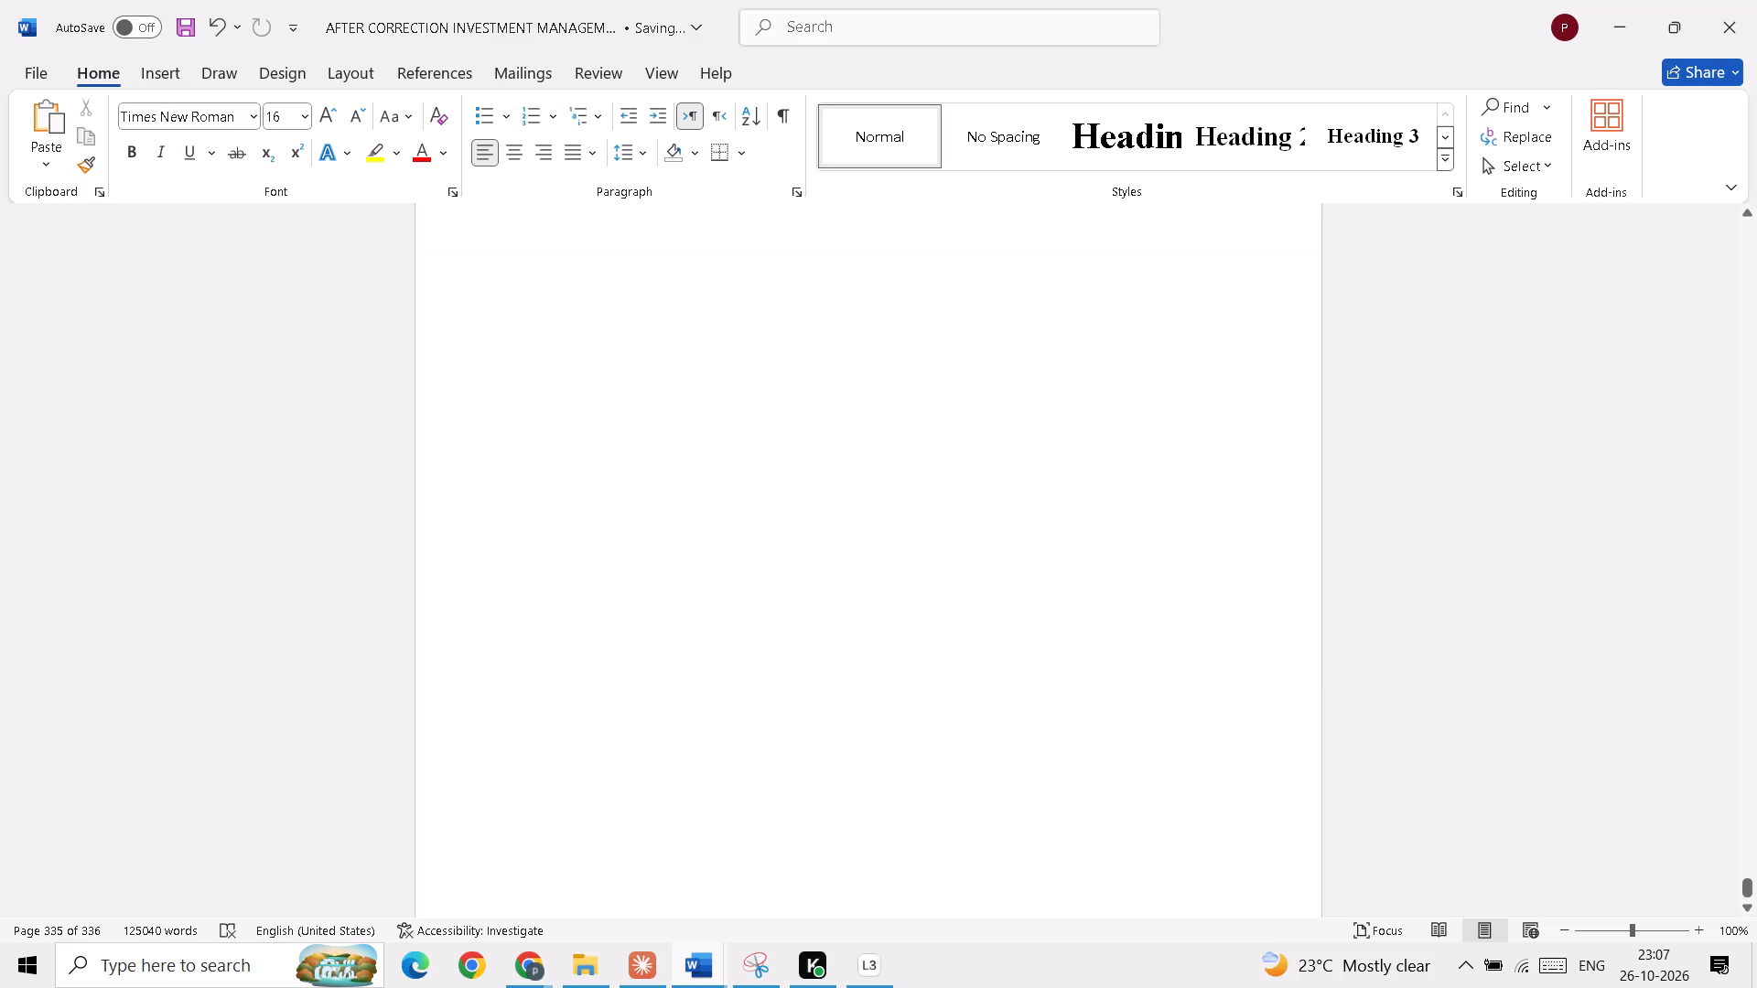
pyautogui.scroll(-17, 825, 773)
pyautogui.scroll(-6, 822, 745)
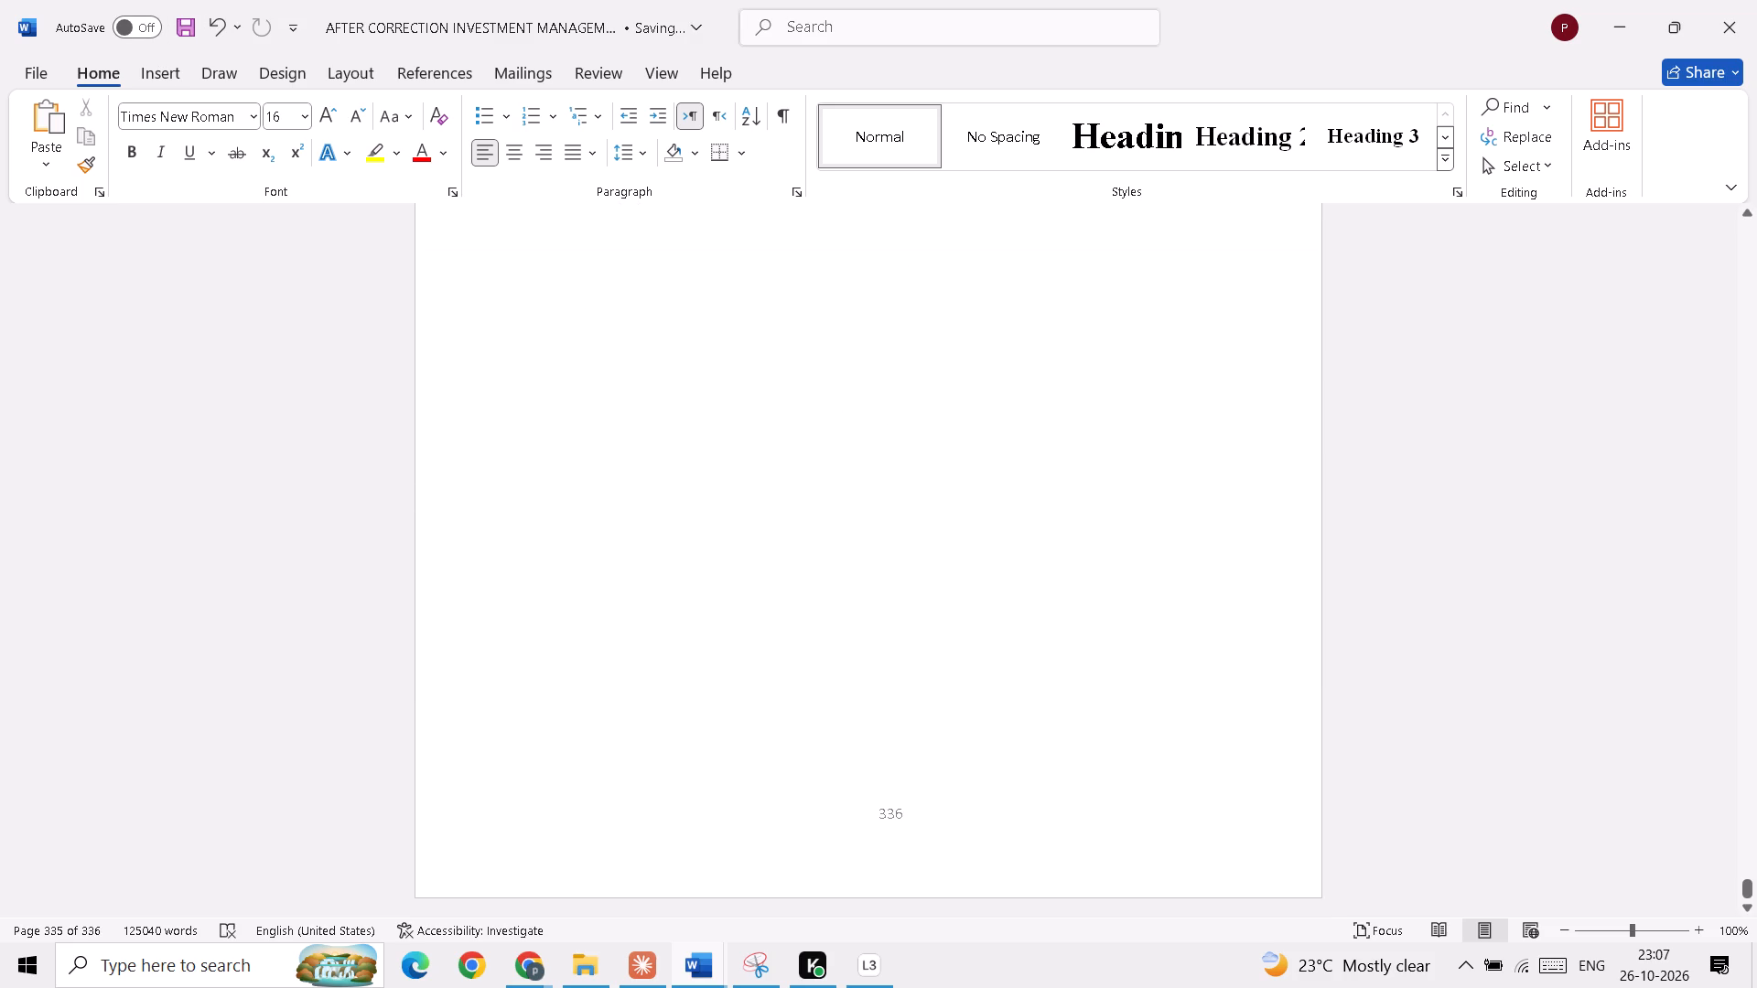
pyautogui.scroll(-7, 822, 745)
pyautogui.scroll(15, 822, 745)
pyautogui.scroll(7, 822, 745)
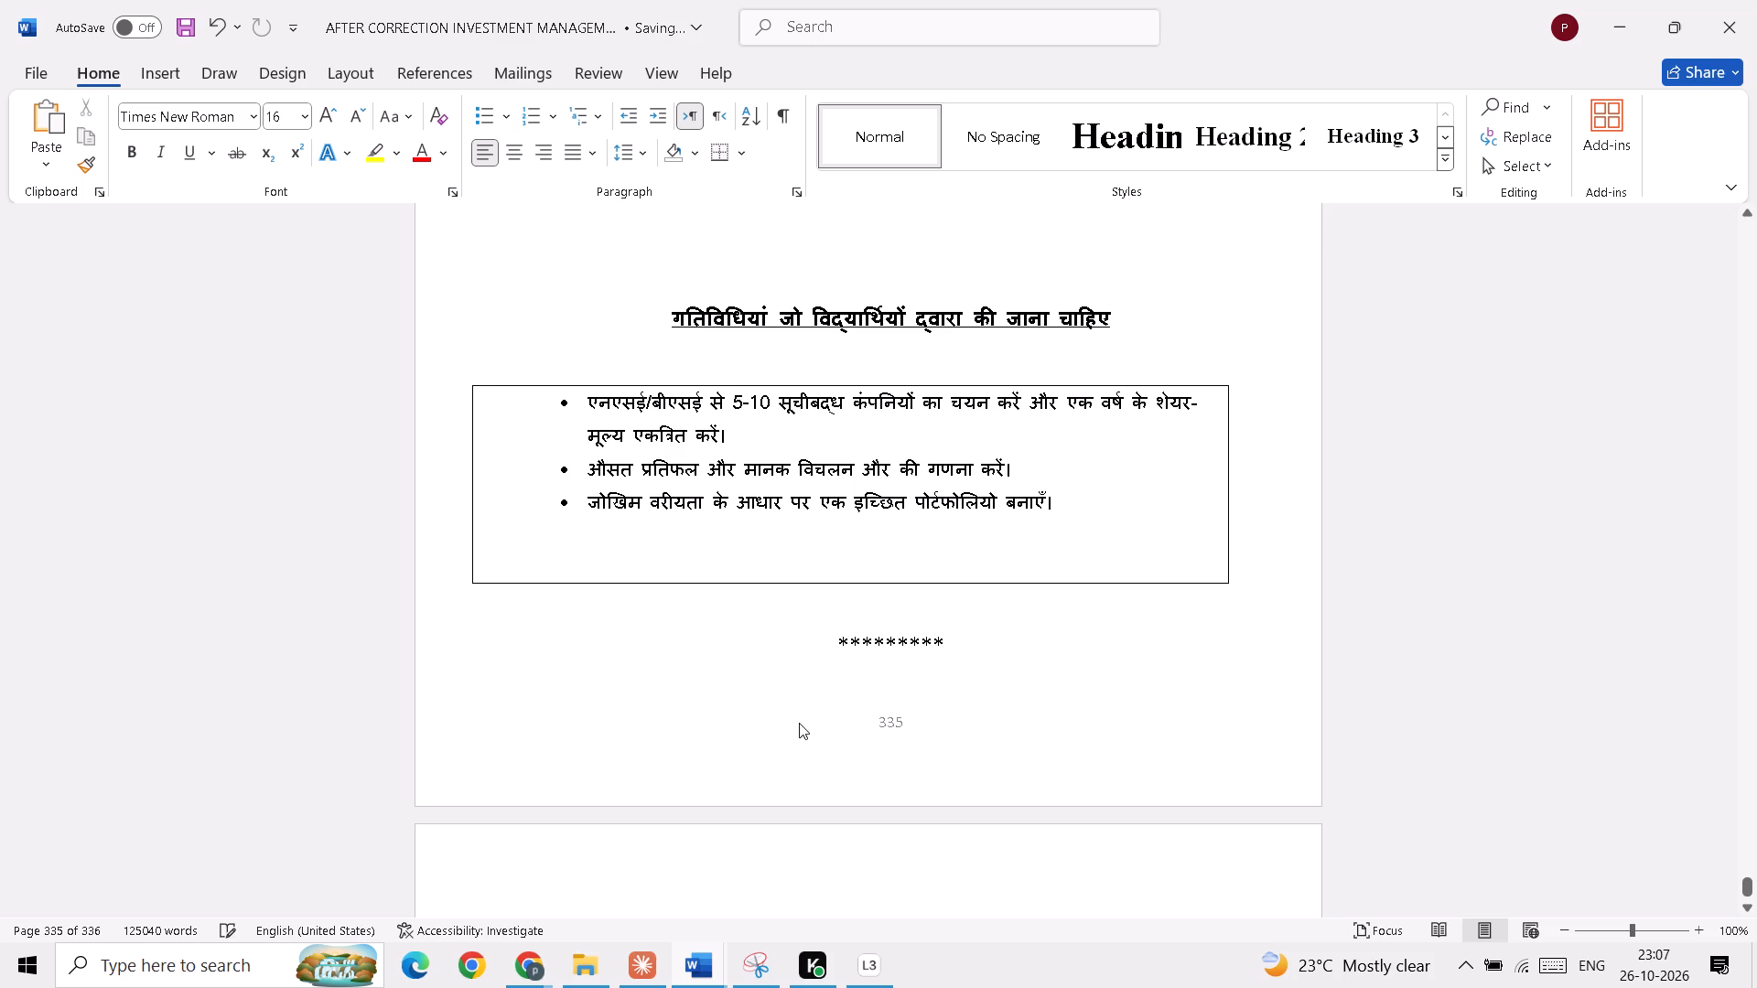
pyautogui.scroll(7, 799, 722)
pyautogui.scroll(5, 810, 575)
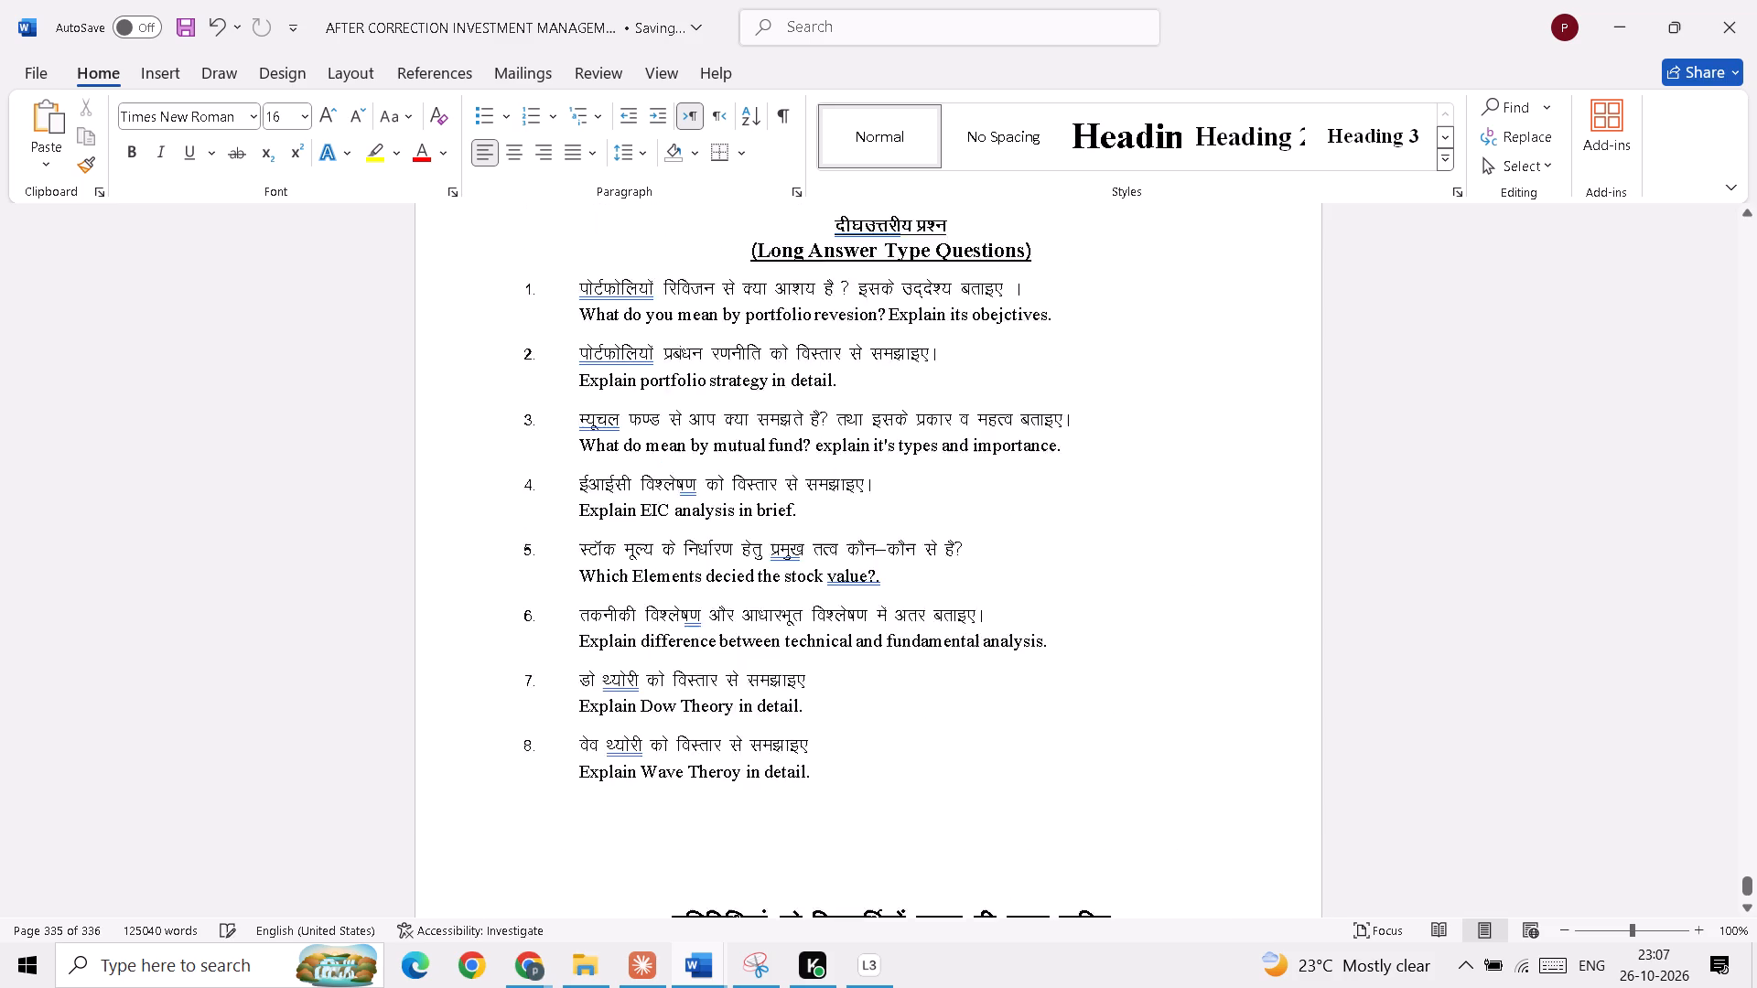
pyautogui.scroll(13, 777, 558)
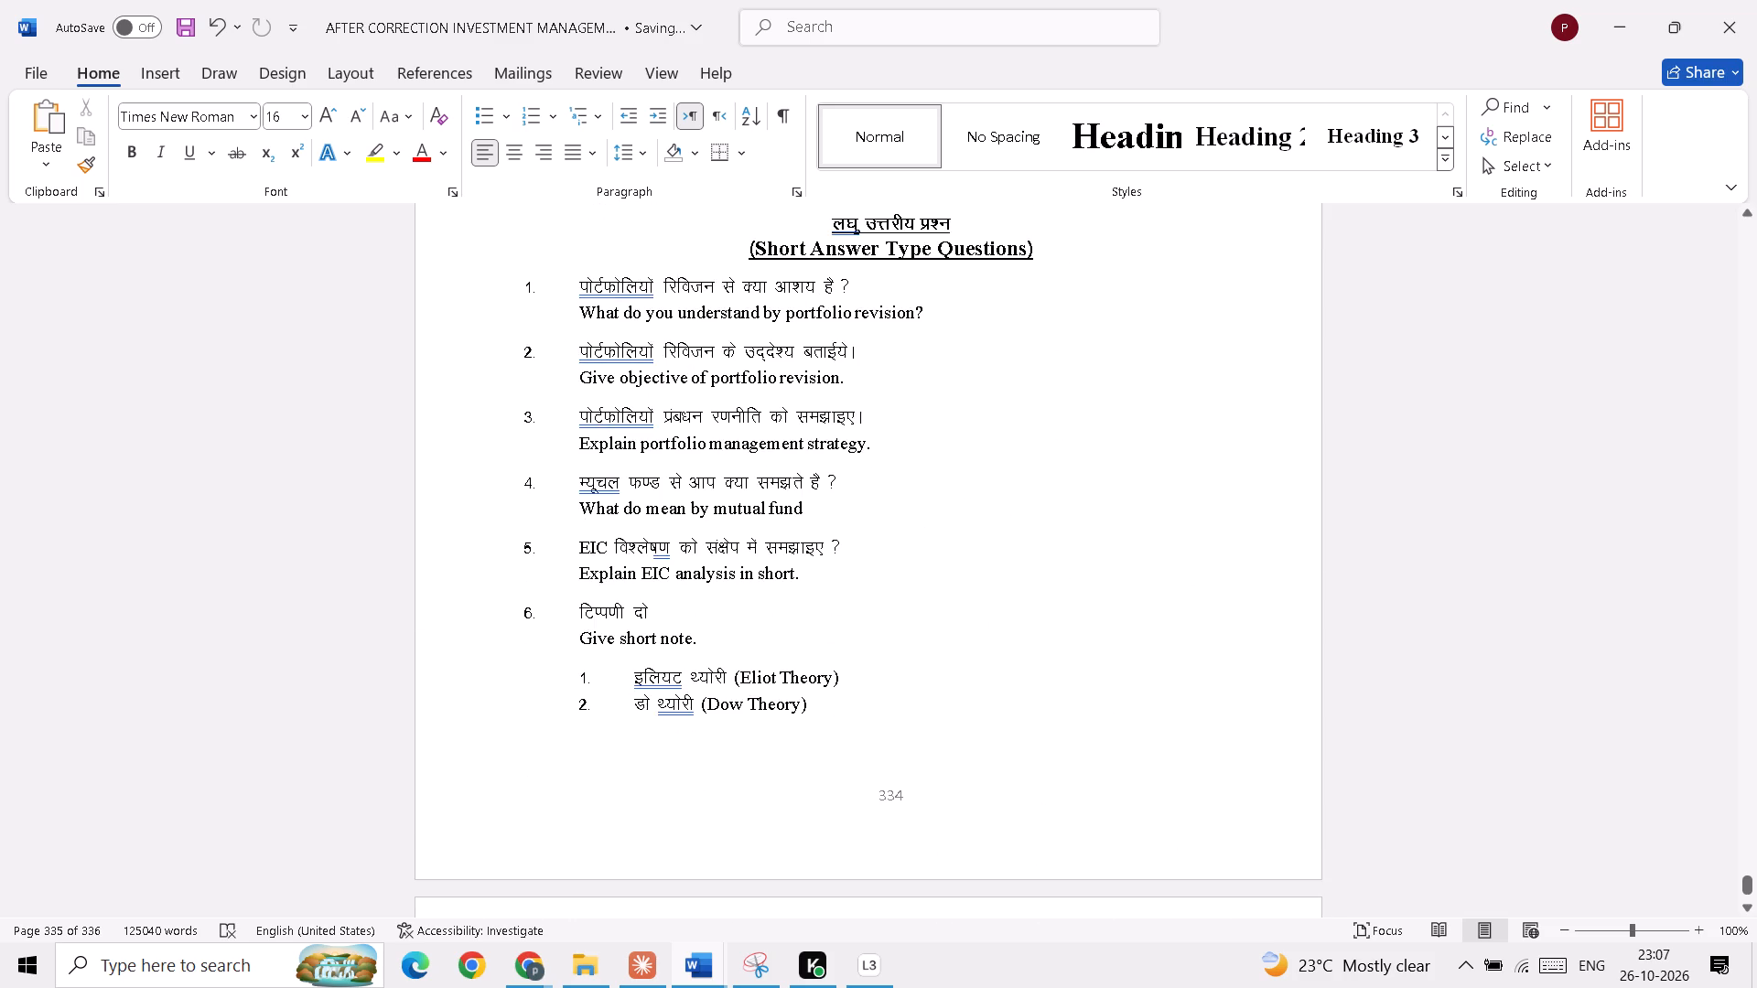
pyautogui.scroll(18, 777, 558)
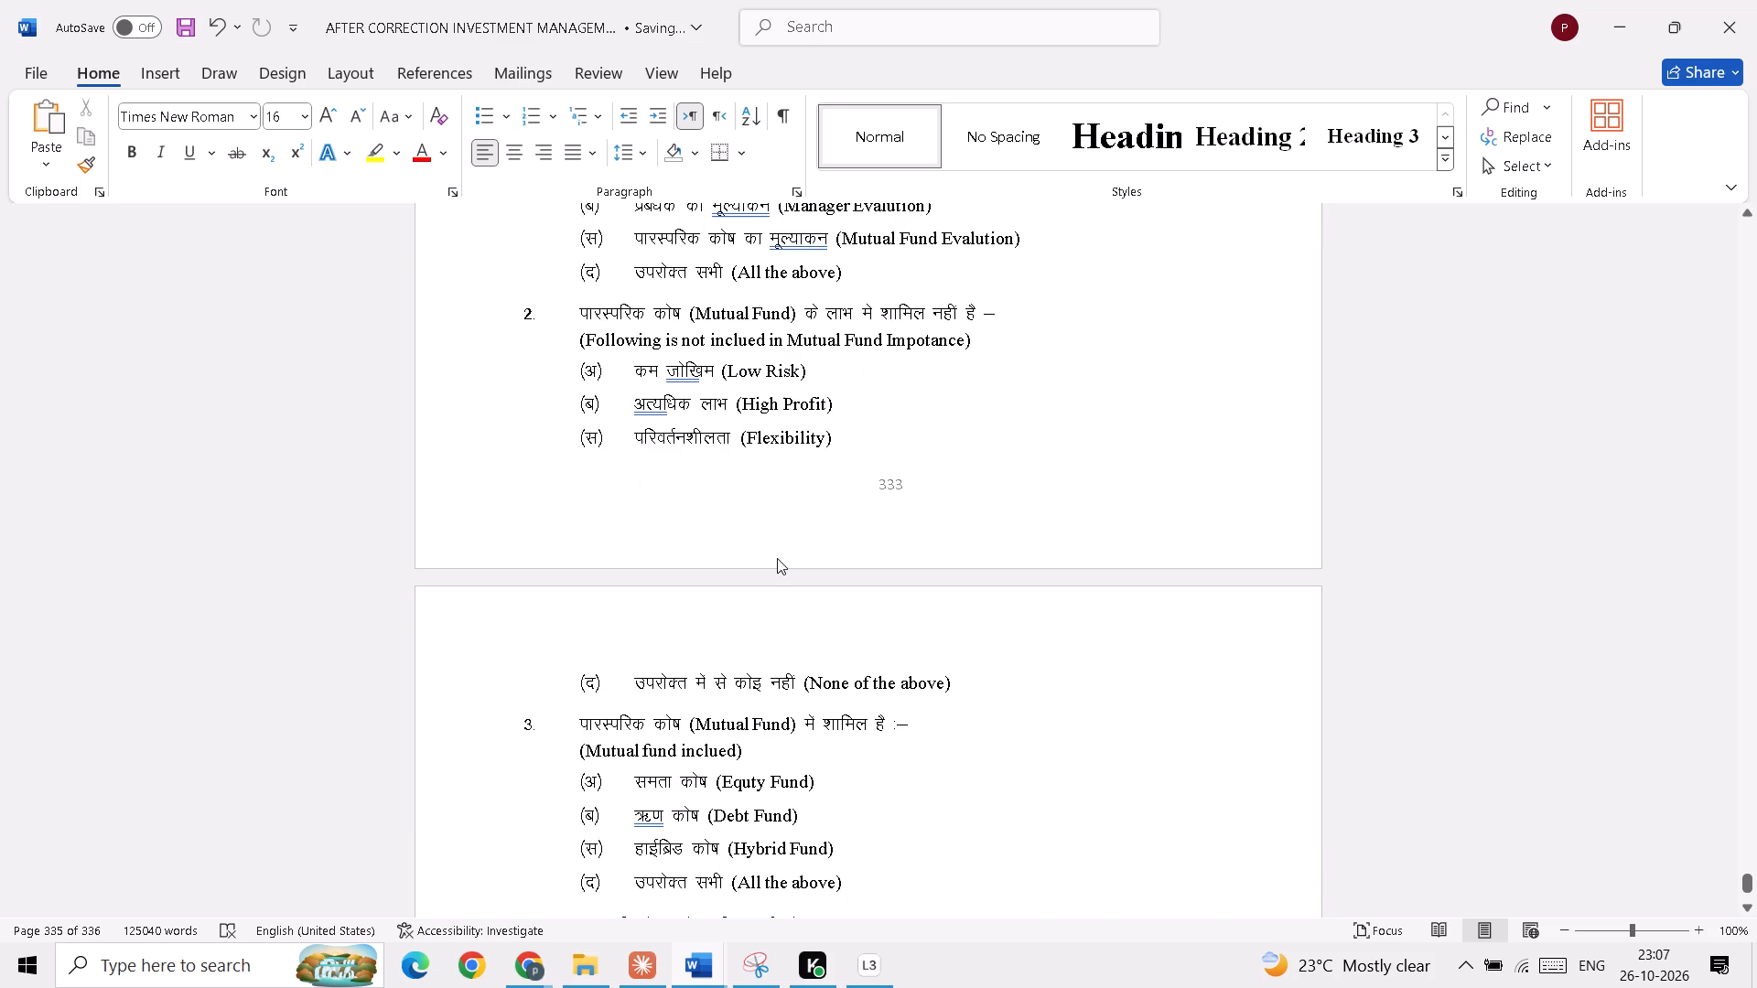
# Save the document again after the review.
pyautogui.click(182, 30)
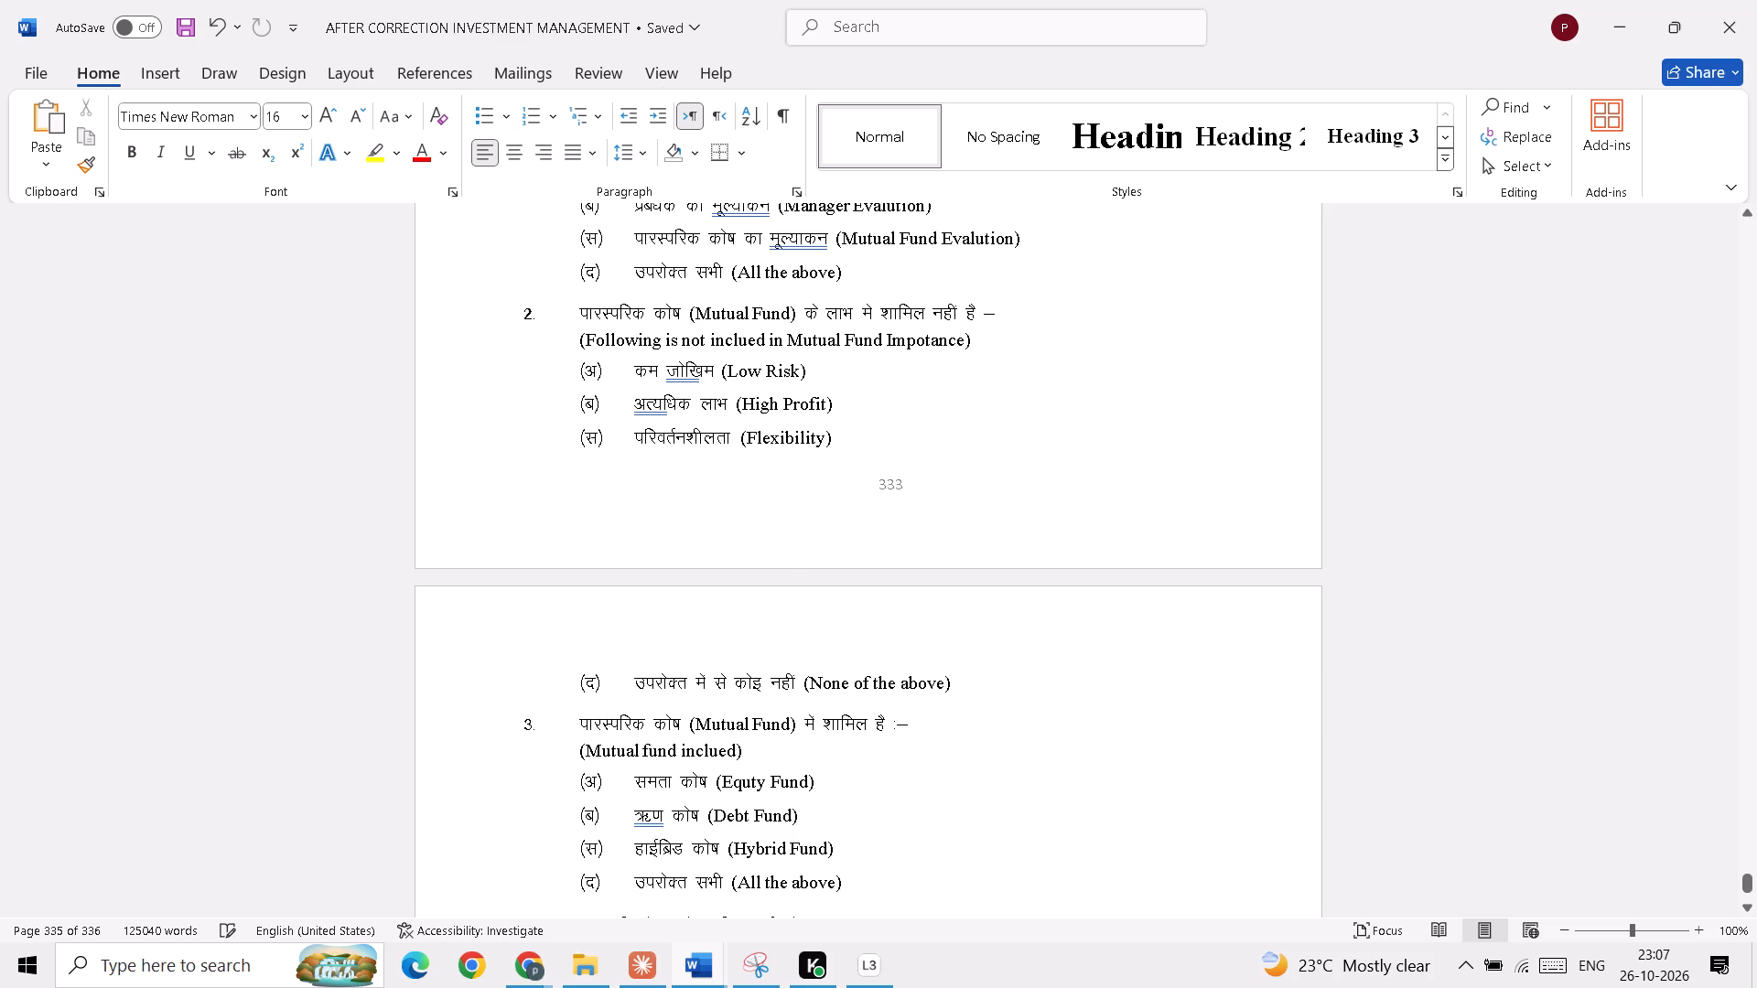
# Save a copy of the book to the Desktop as a Word document named "AFTER CORRECTION INVESTMENT MANAGEMENT and activity".
pyautogui.click(24, 72)
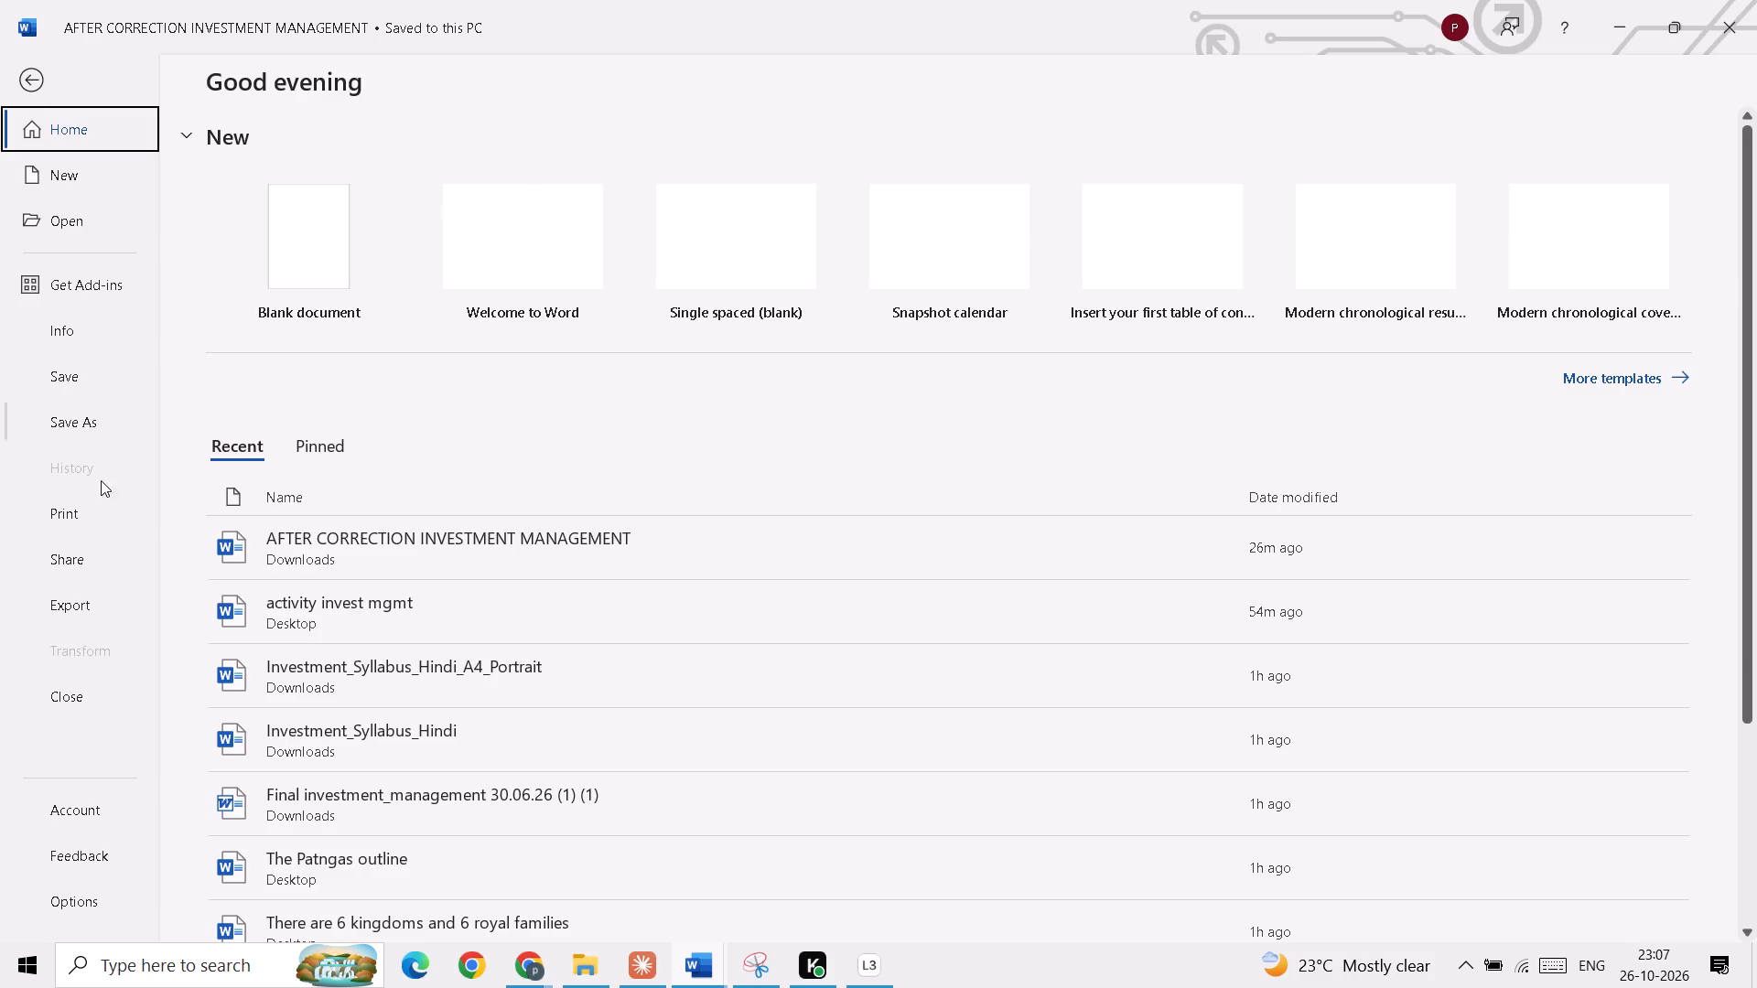
pyautogui.click(70, 427)
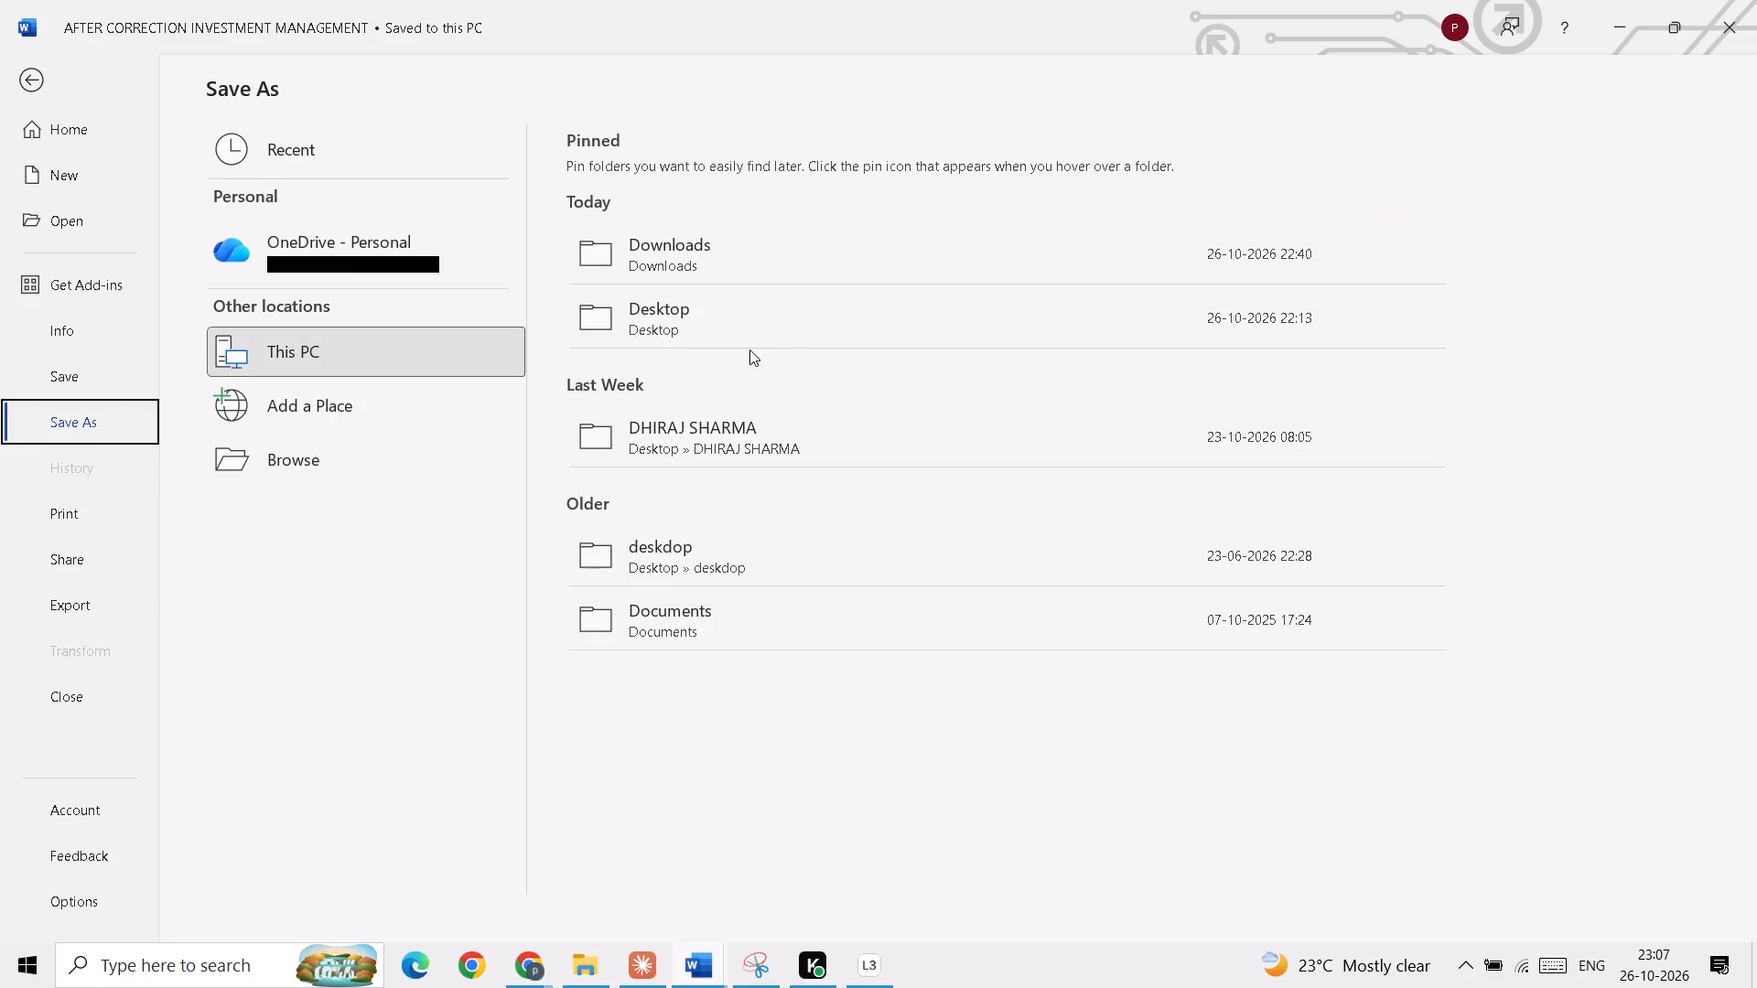
pyautogui.click(687, 324)
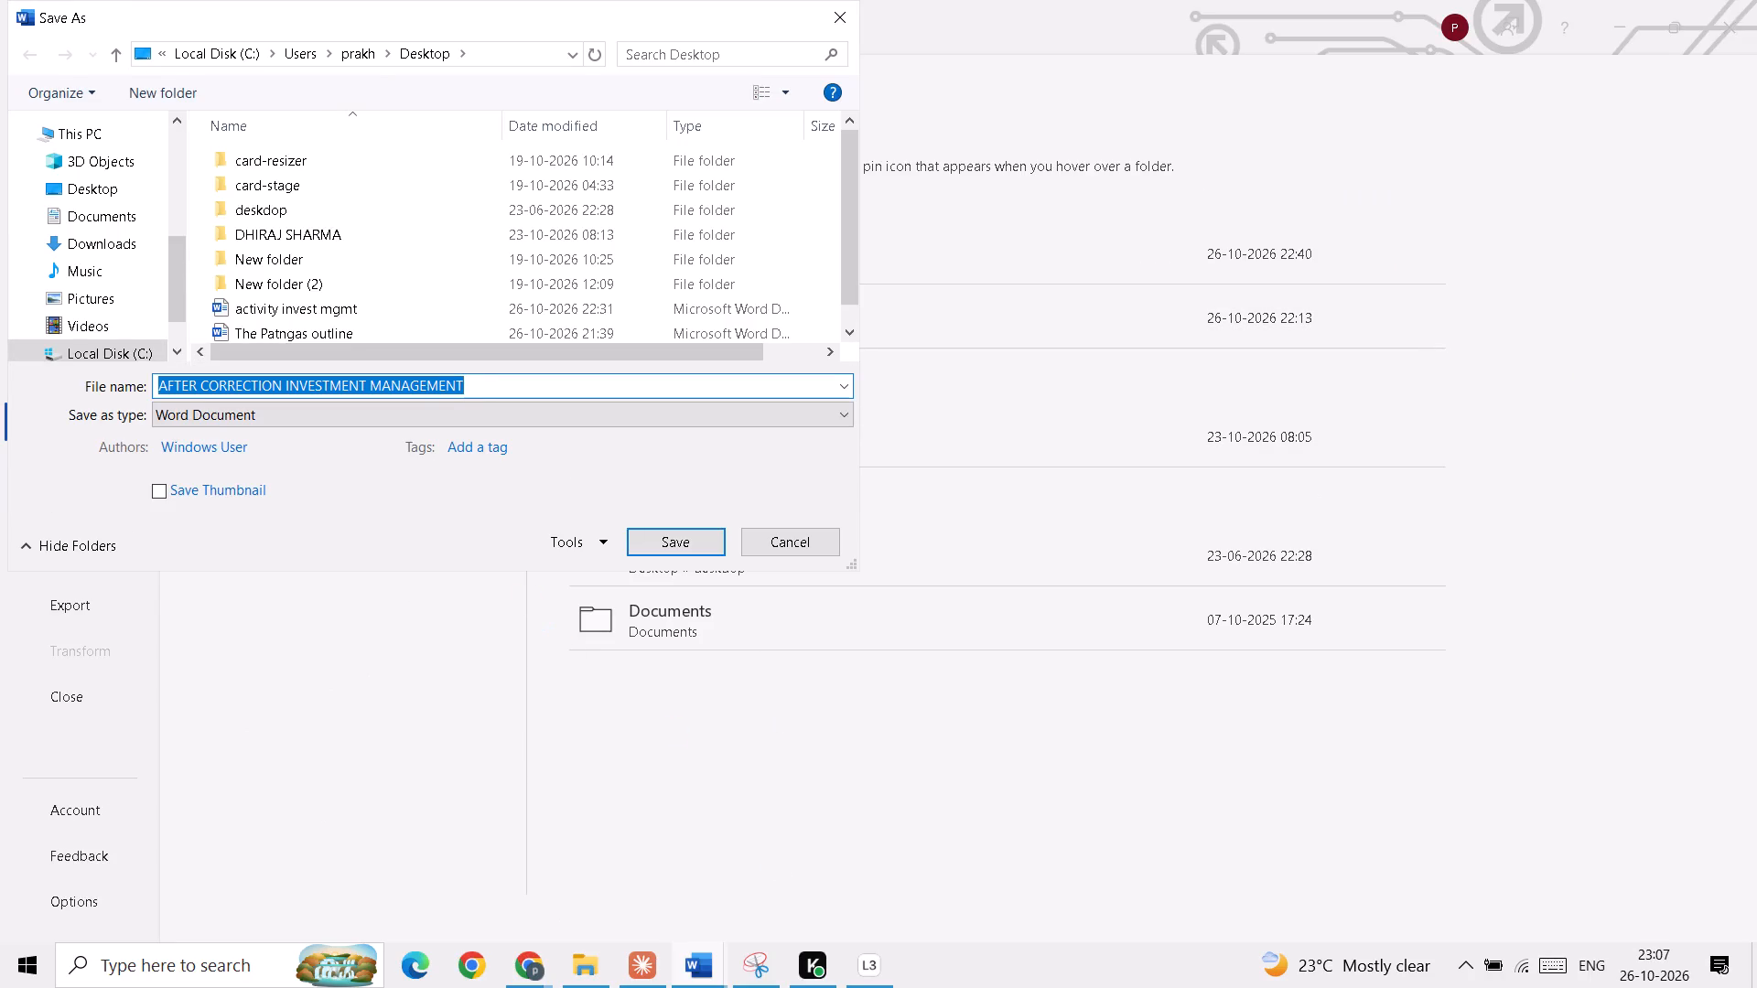
pyautogui.click(509, 384)
pyautogui.press('space')
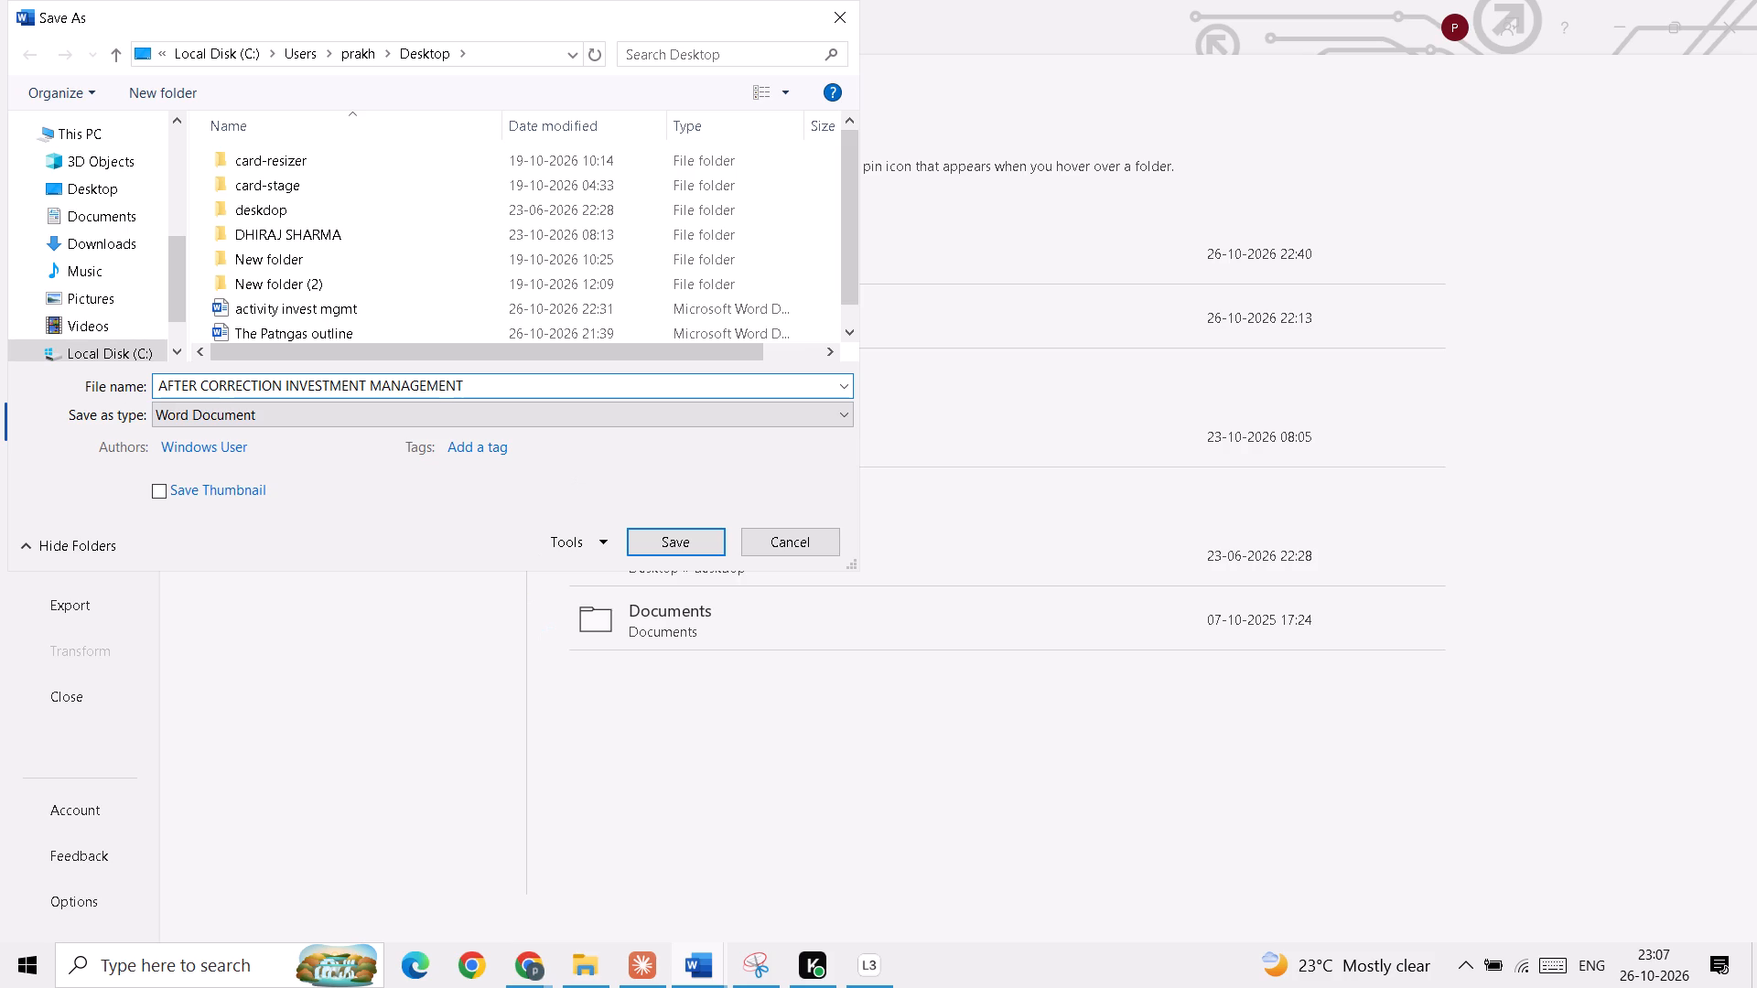
pyautogui.write('and')
pyautogui.press('space')
pyautogui.write('activity')
pyautogui.click(661, 537)
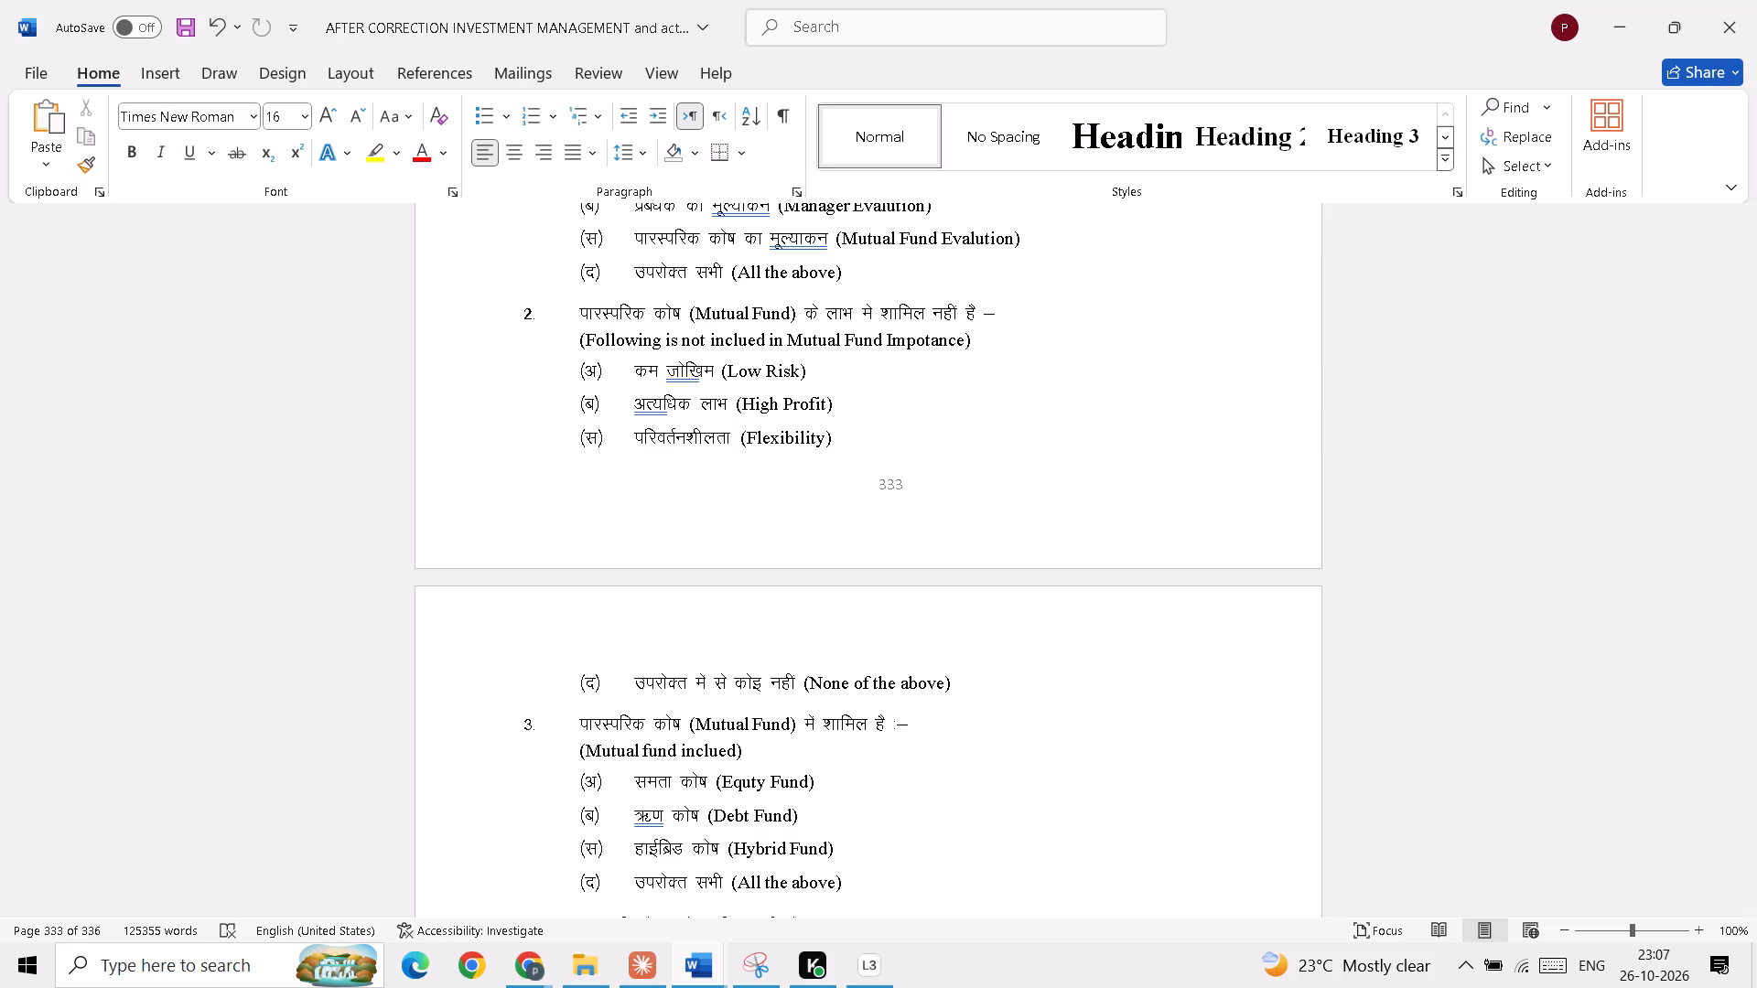
pyautogui.hotkey('ctrl', 's')
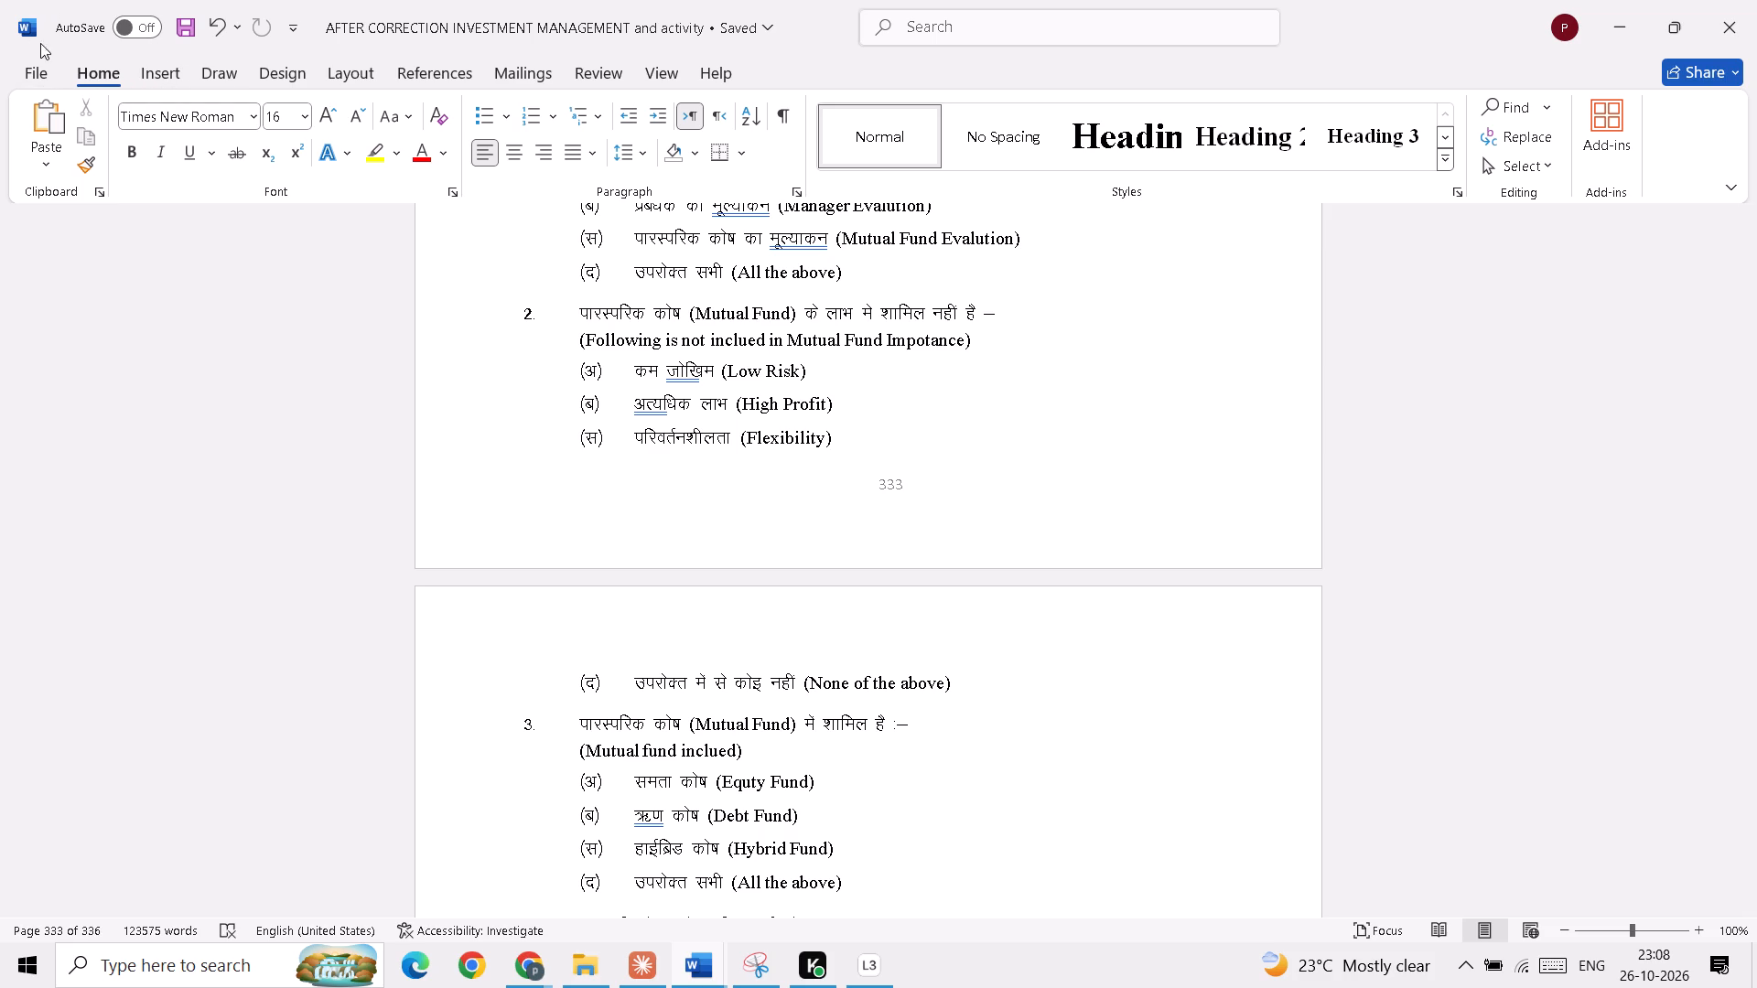
# Open the Save As locations for the "AFTER CORRECTION INVESTMENT MANAGEMENT and activity" document.
pyautogui.click(49, 81)
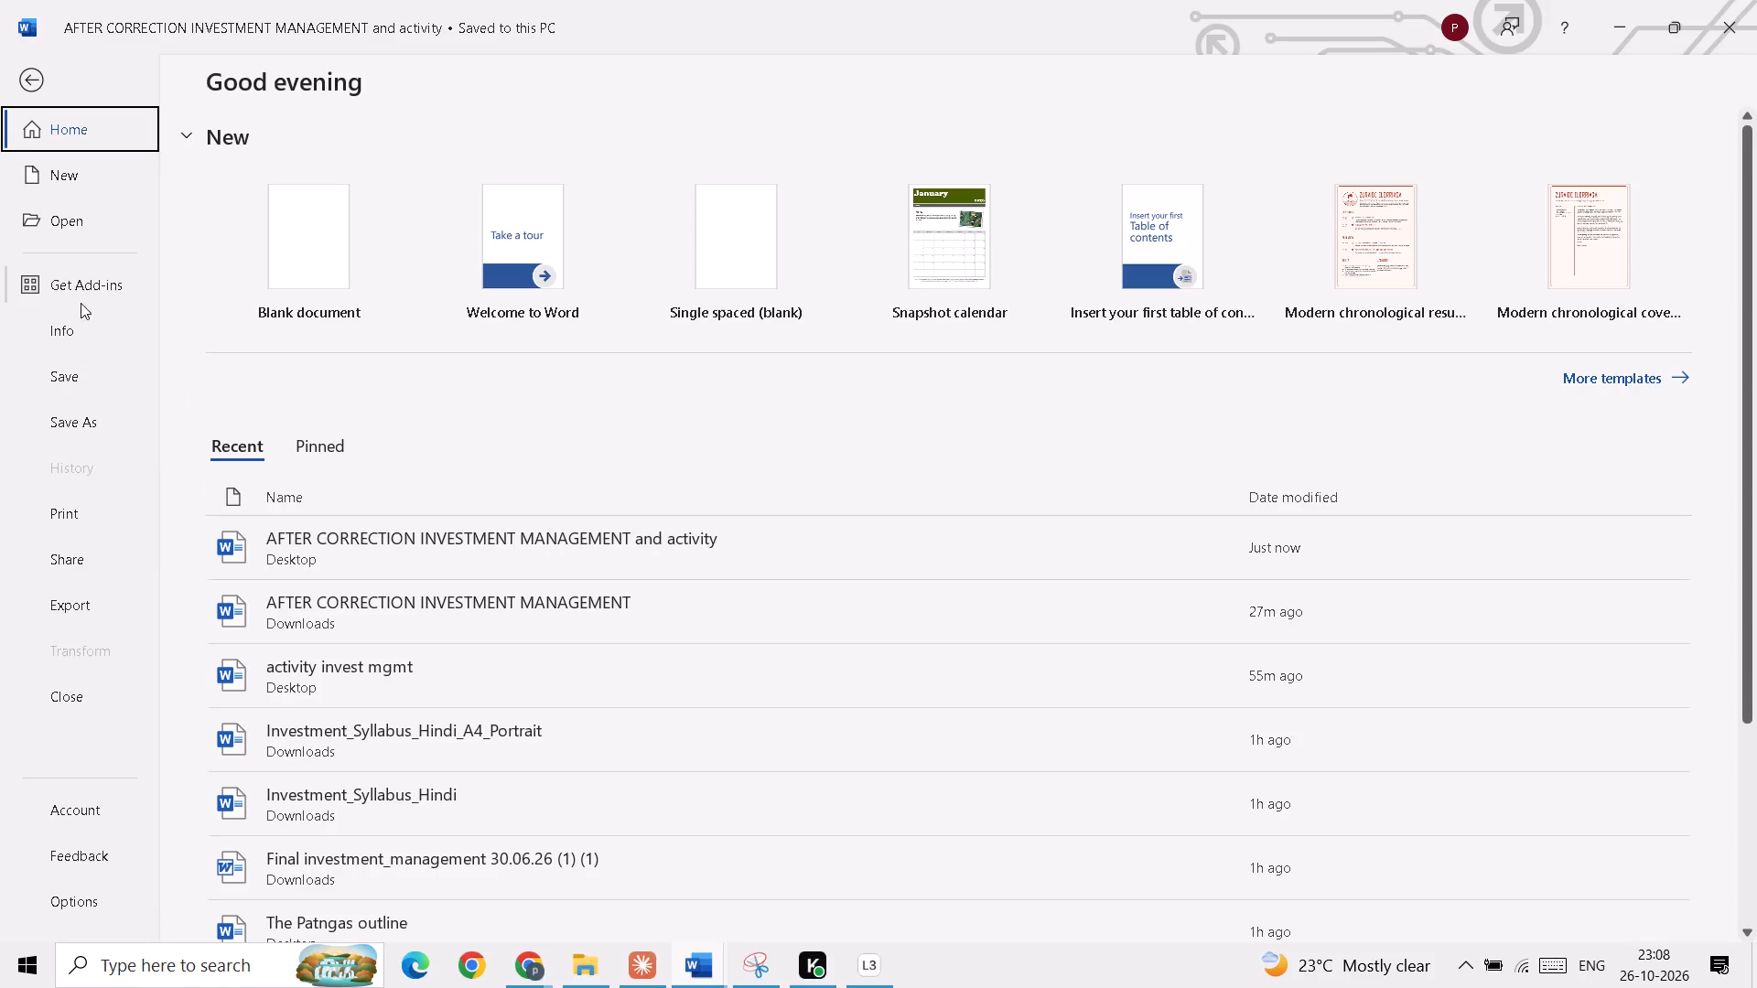
pyautogui.click(75, 413)
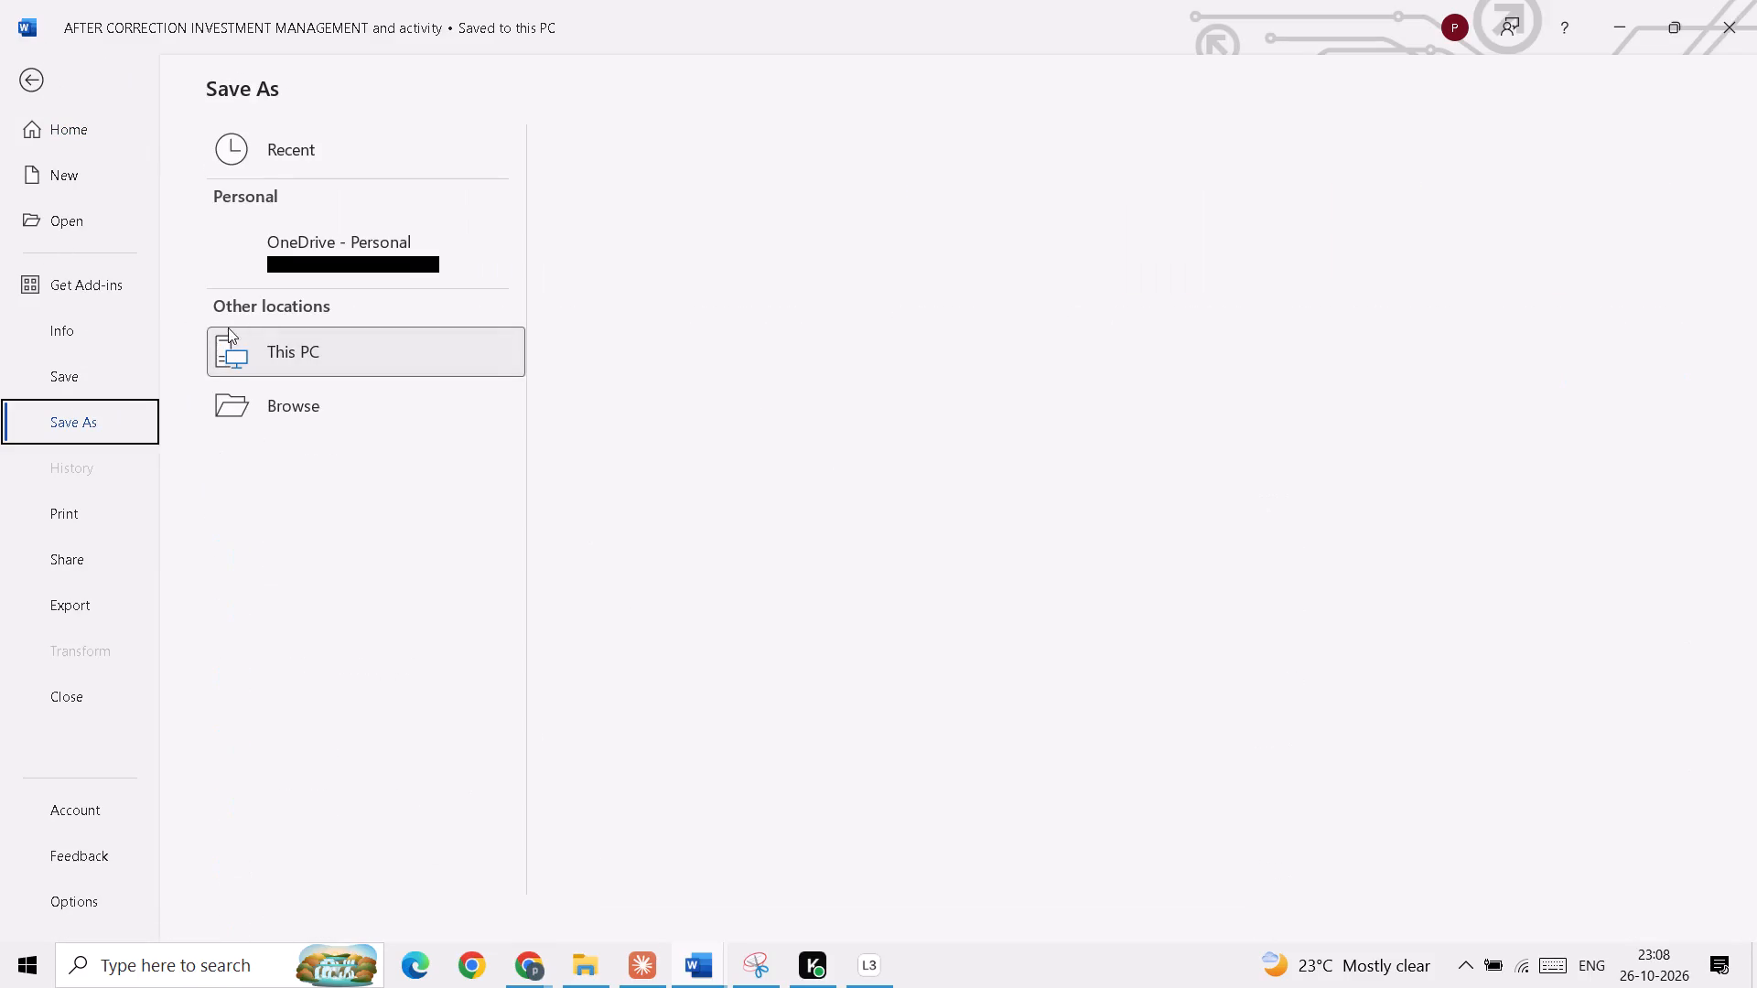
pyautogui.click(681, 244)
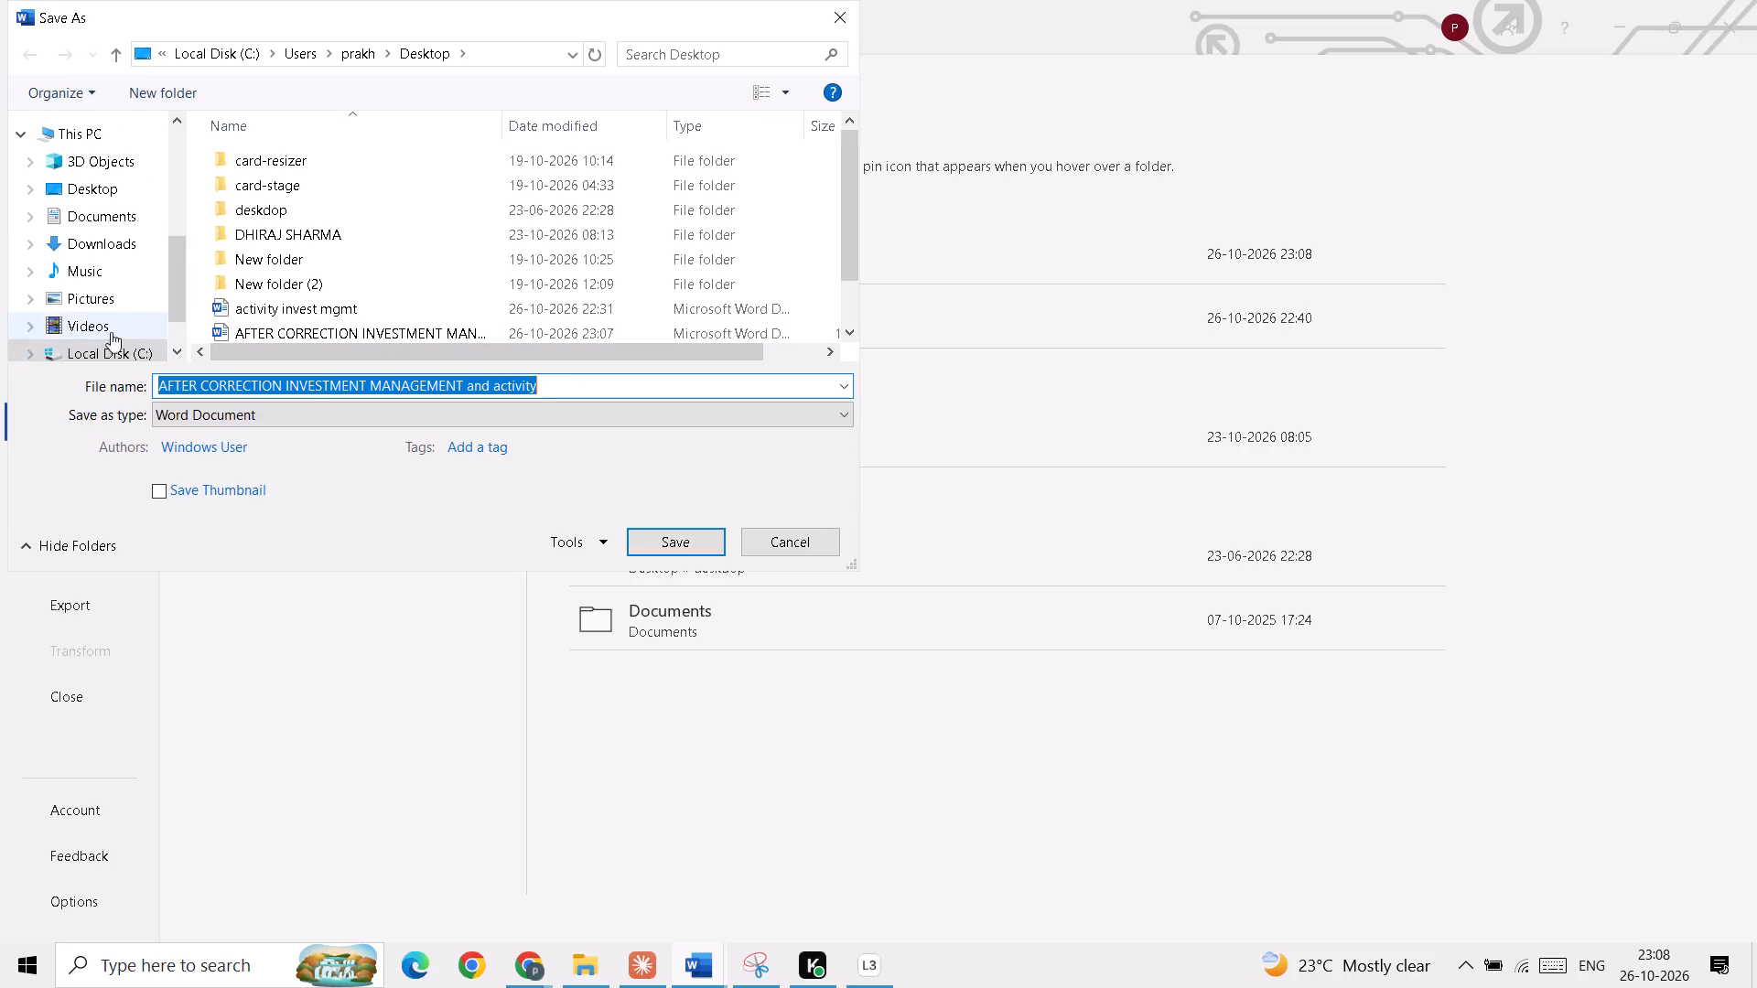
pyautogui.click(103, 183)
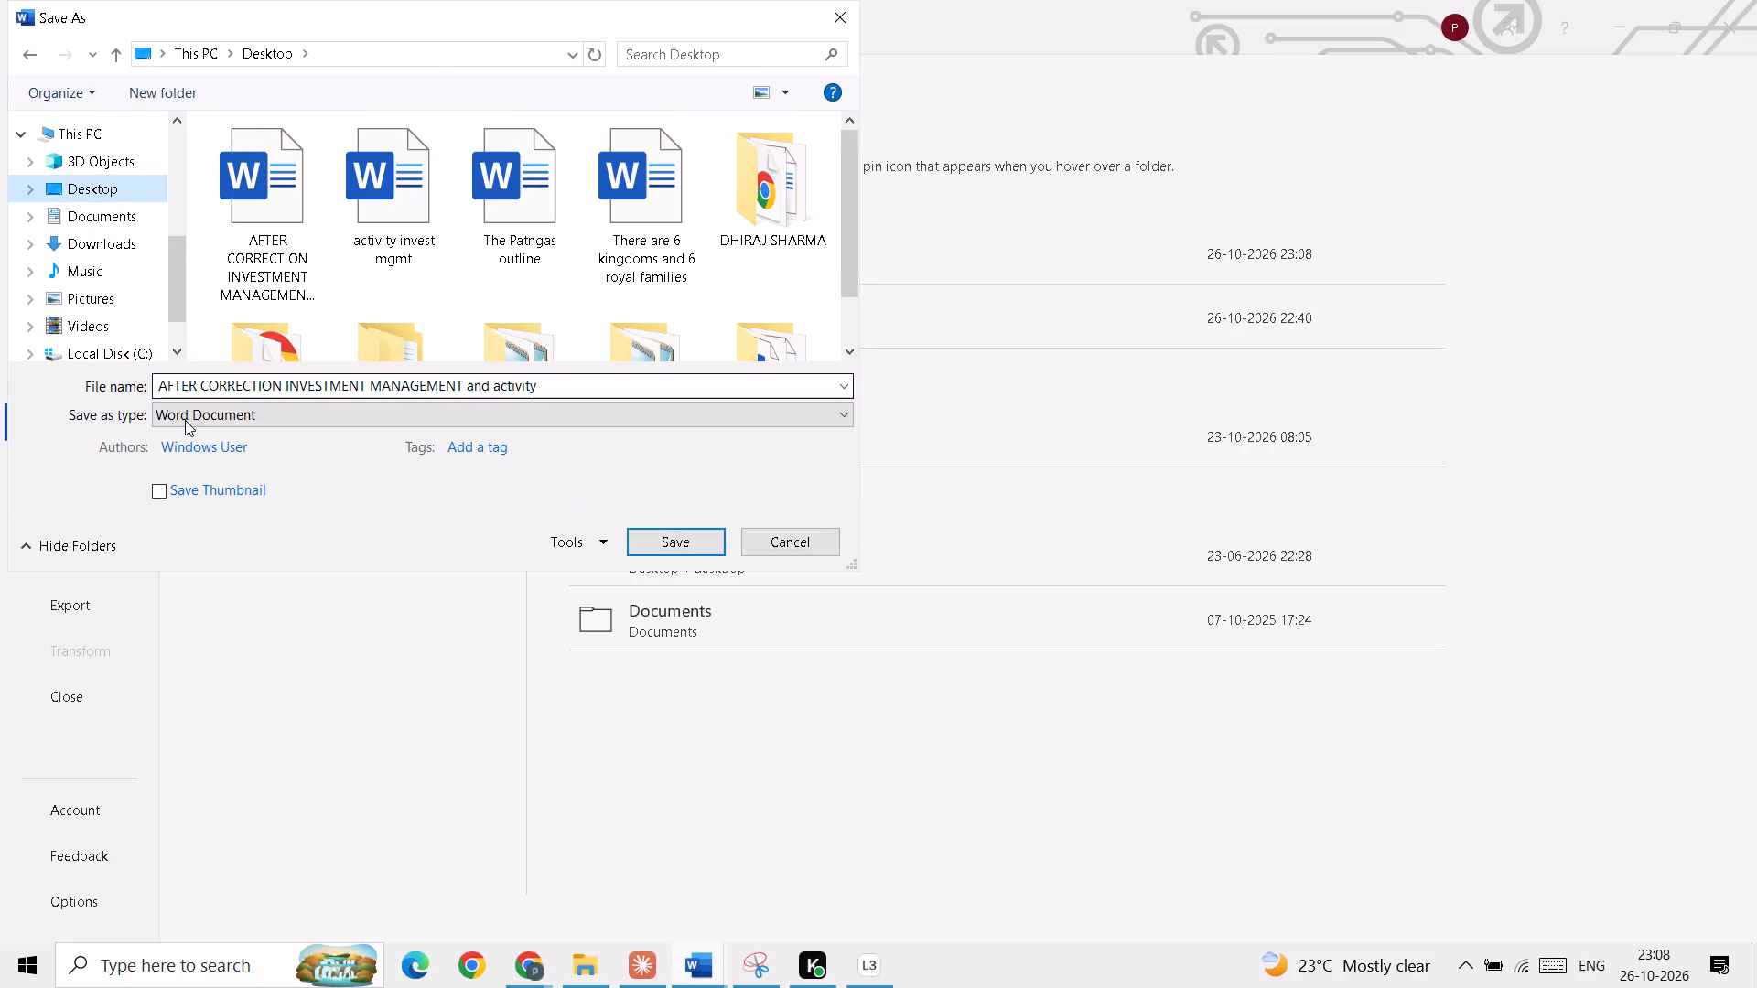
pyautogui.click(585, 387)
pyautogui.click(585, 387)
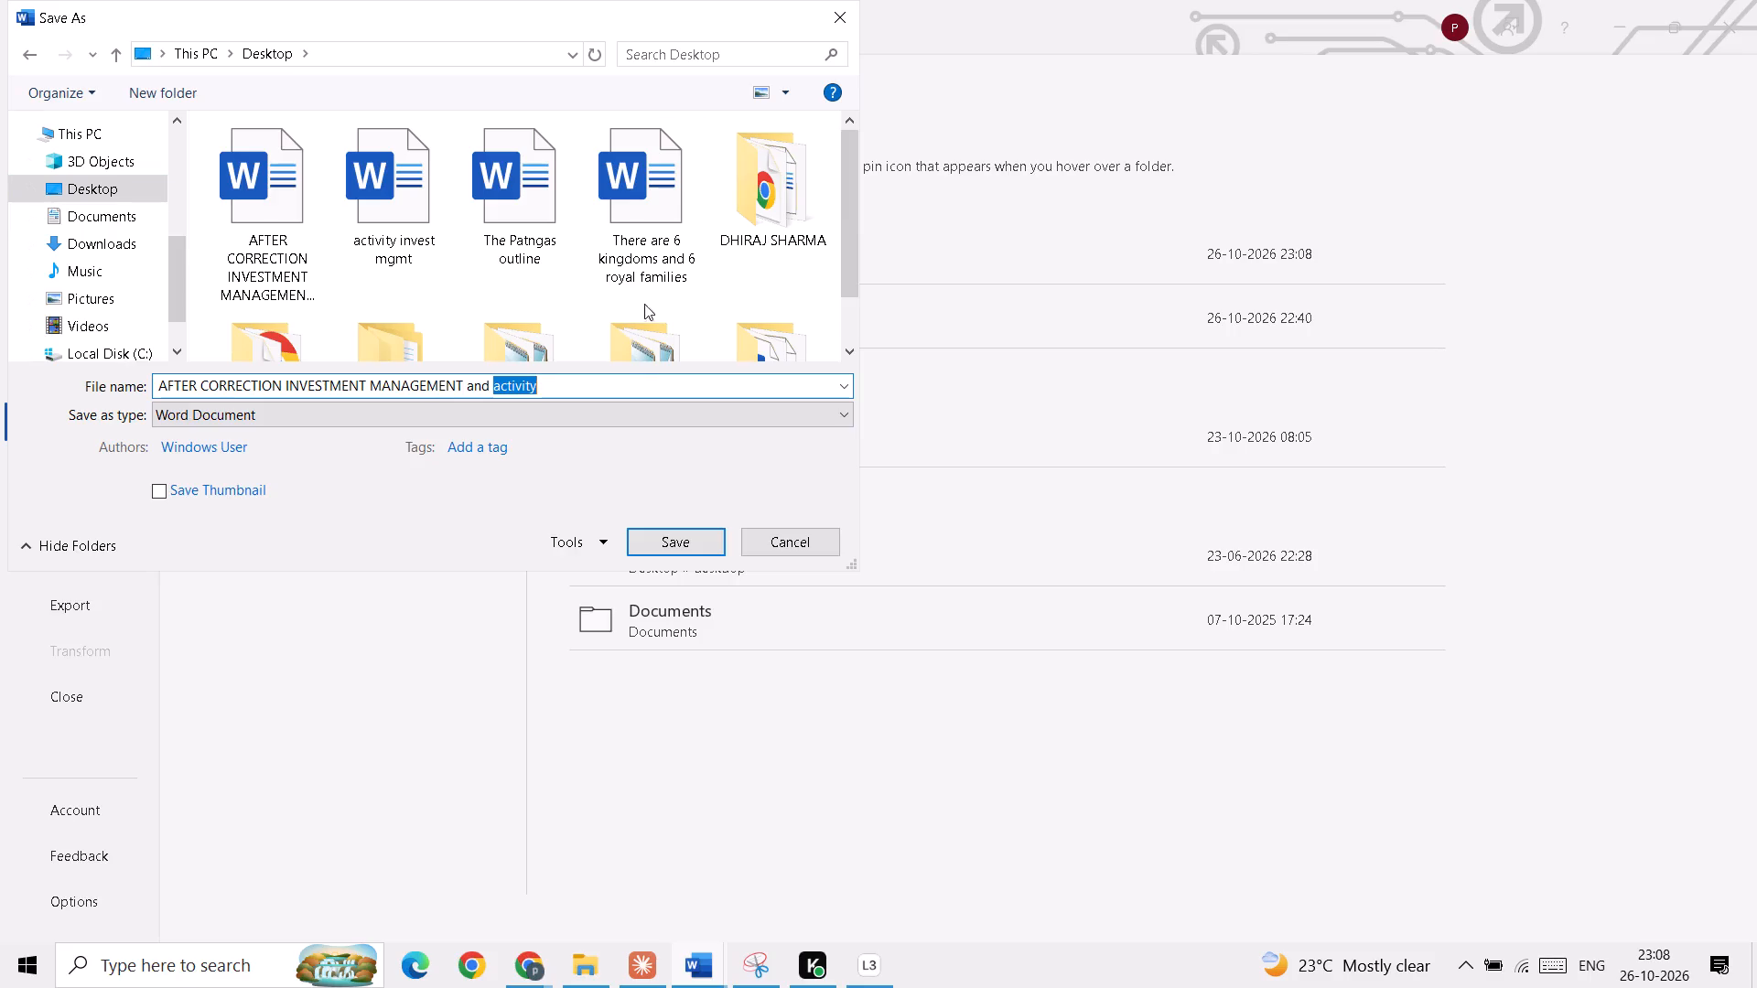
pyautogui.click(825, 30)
# Show the Windows desktop and move the "AFTER CORRECTION INVESTMENT MANAGEMENT and activity" document icon to an empty area away from the other icons.
pyautogui.click(1756, 987)
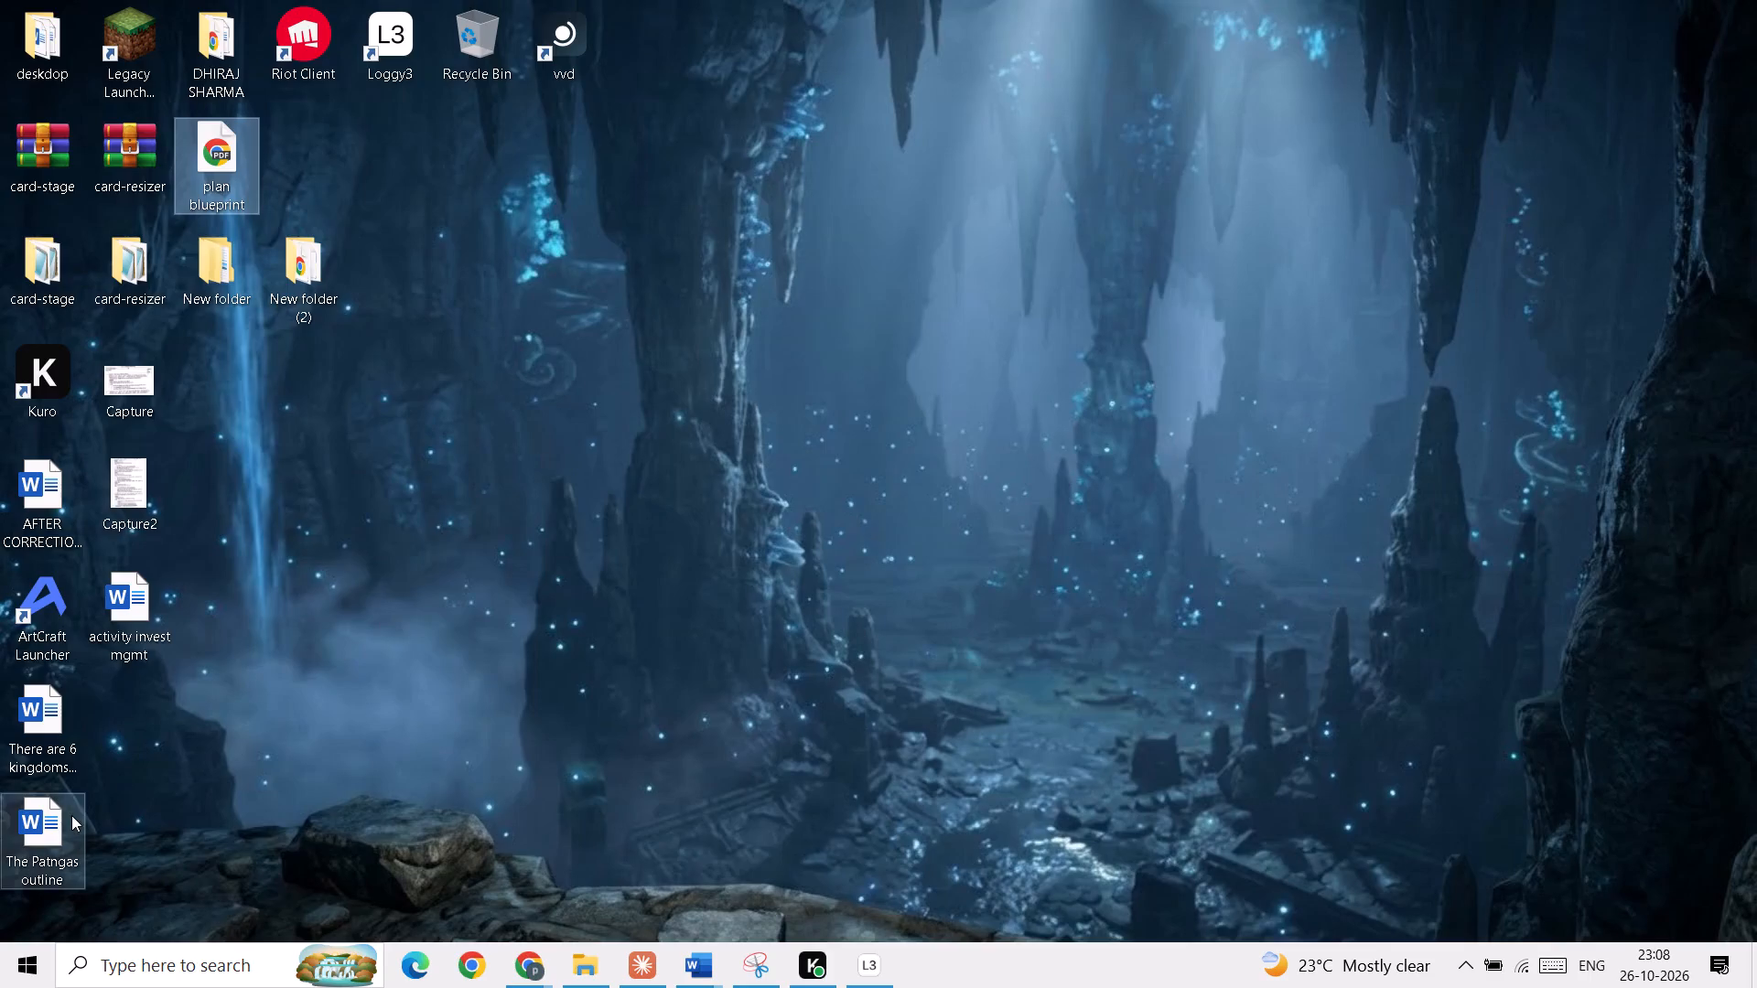
pyautogui.click(34, 516)
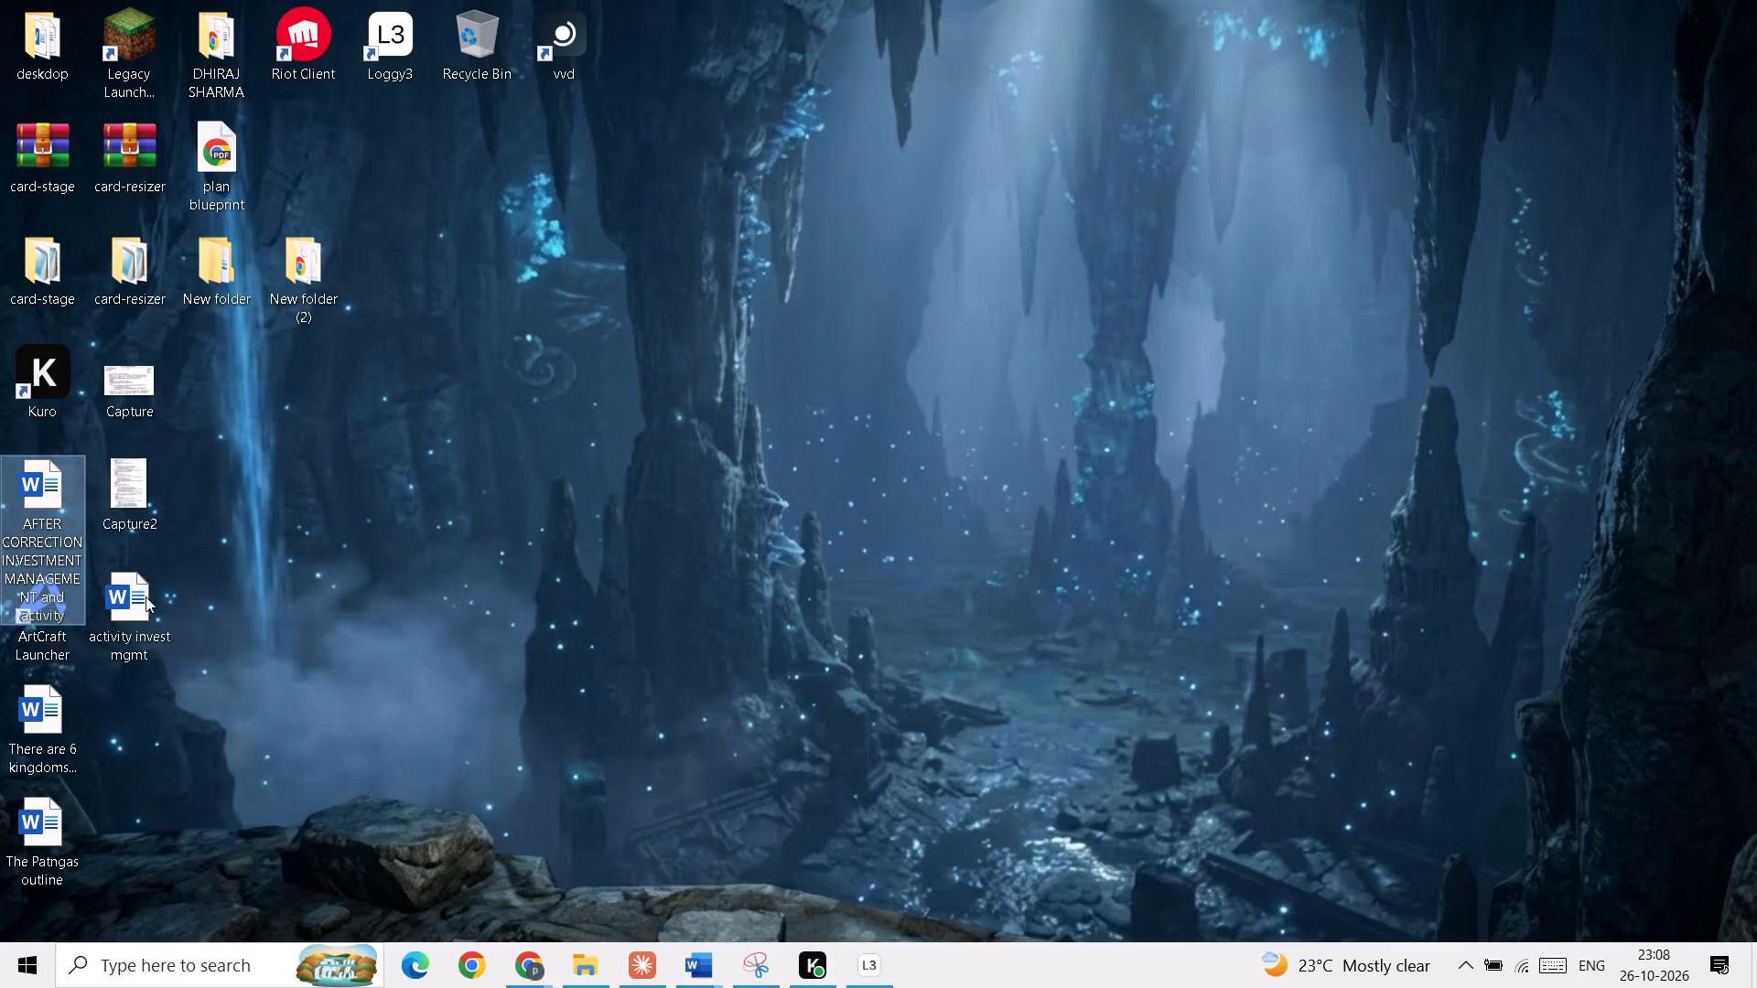
pyautogui.moveTo(34, 499); pyautogui.dragTo(415, 519)
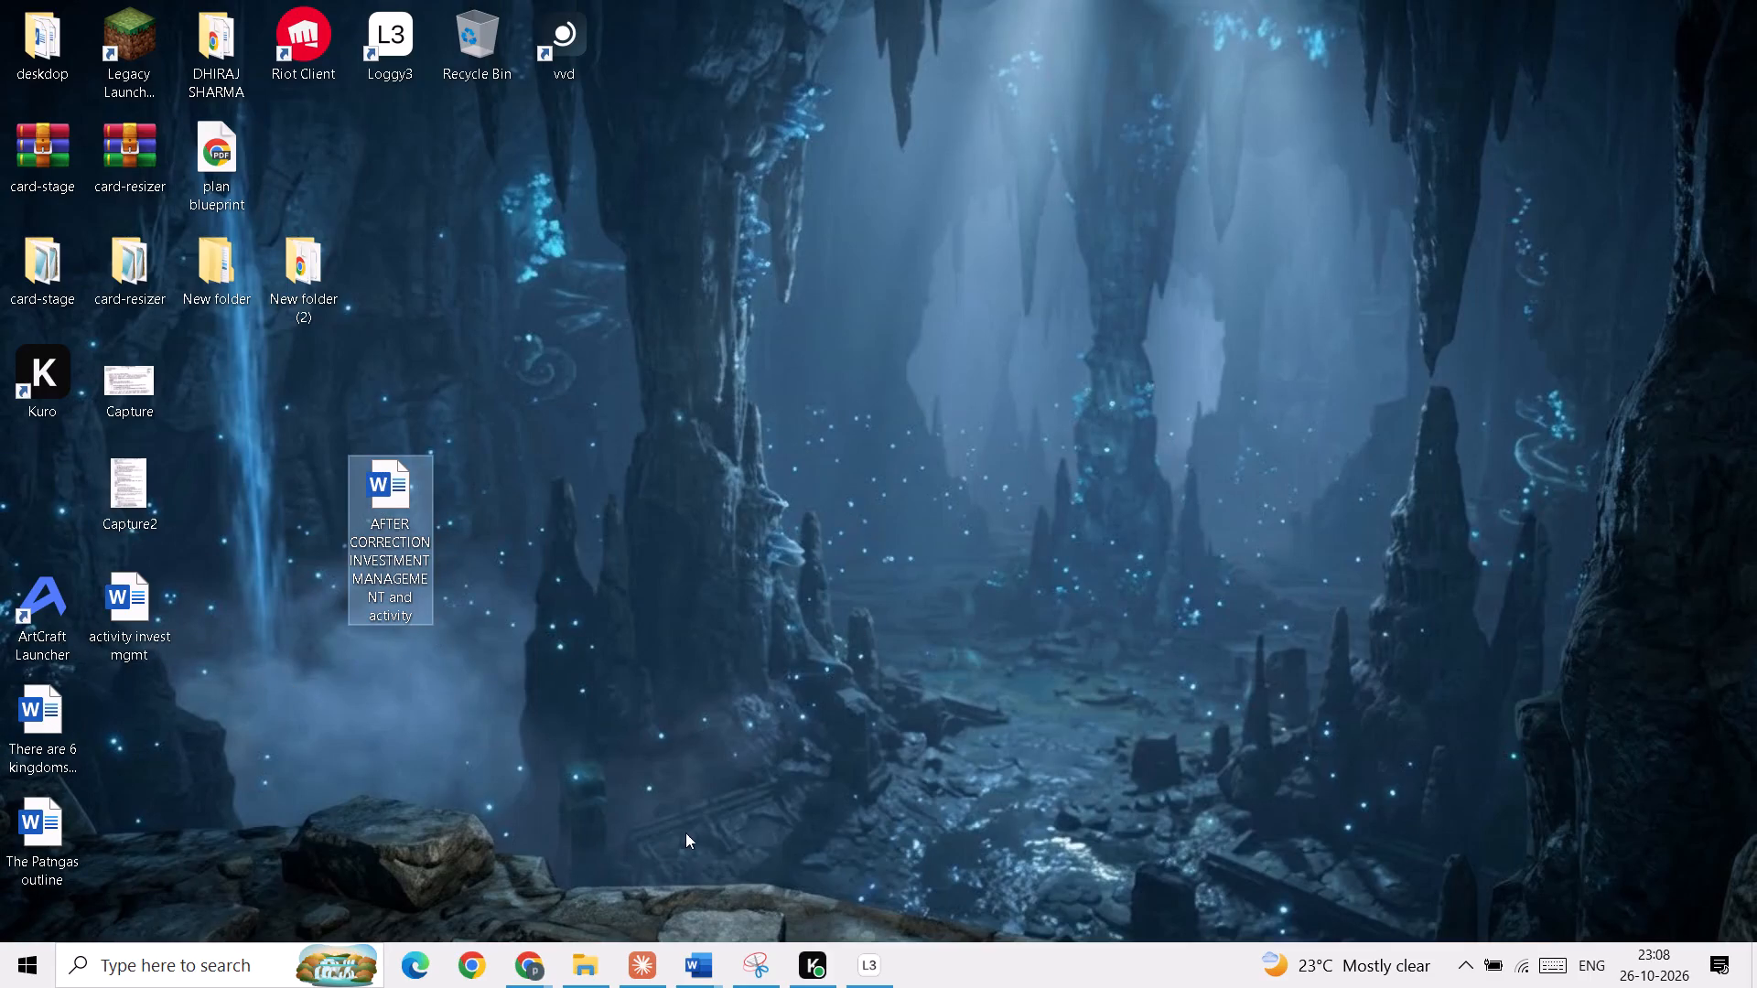
# Switch to the Chrome window with Google Translate and open a new browser tab.
pyautogui.click(512, 956)
pyautogui.moveTo(447, 855); pyautogui.dragTo(448, 844)
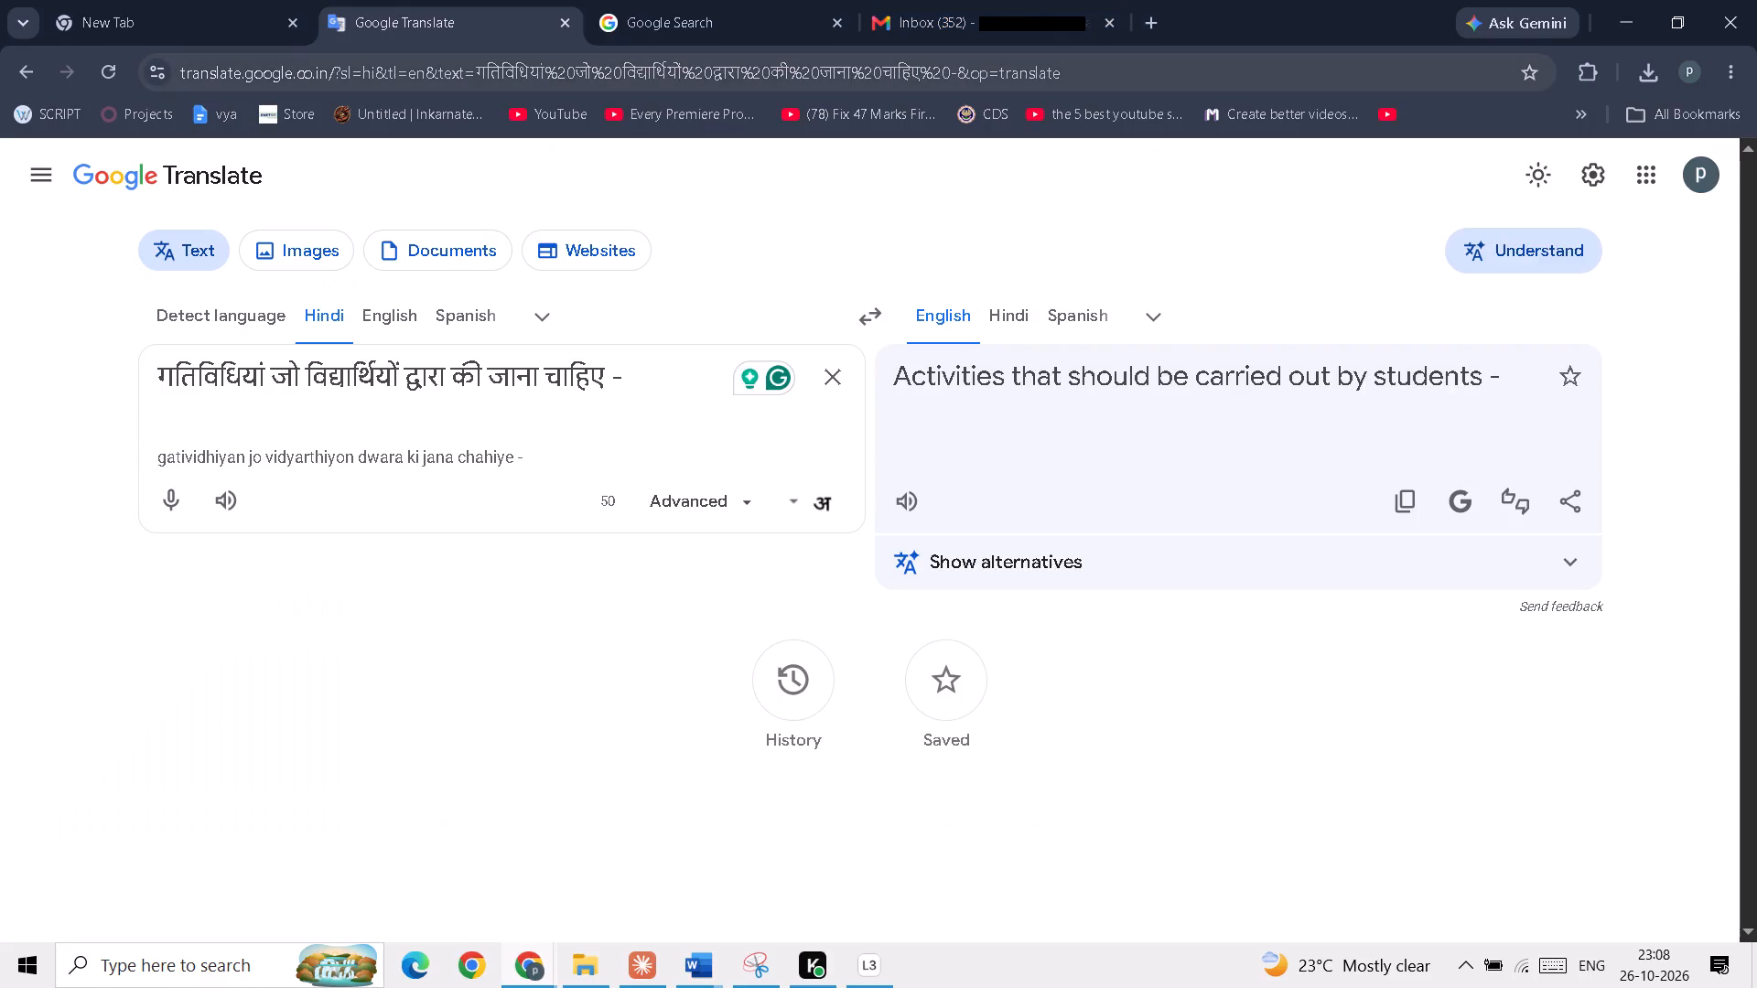
pyautogui.hotkey('ctrl', 't')
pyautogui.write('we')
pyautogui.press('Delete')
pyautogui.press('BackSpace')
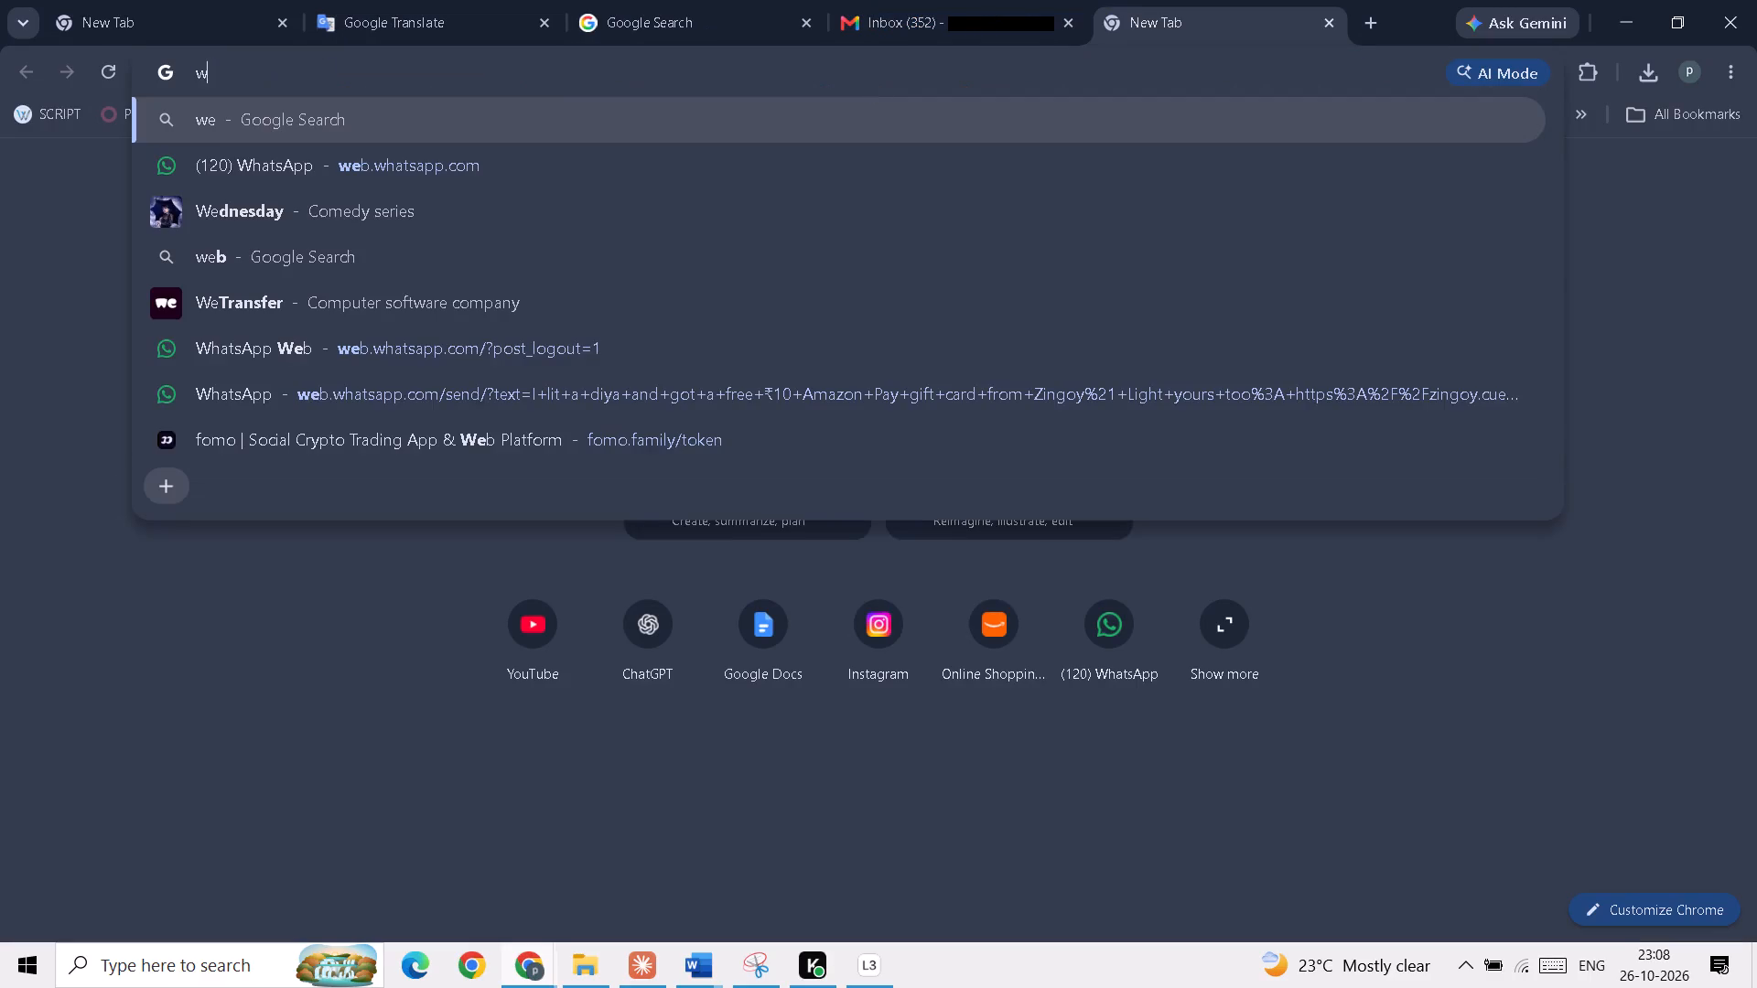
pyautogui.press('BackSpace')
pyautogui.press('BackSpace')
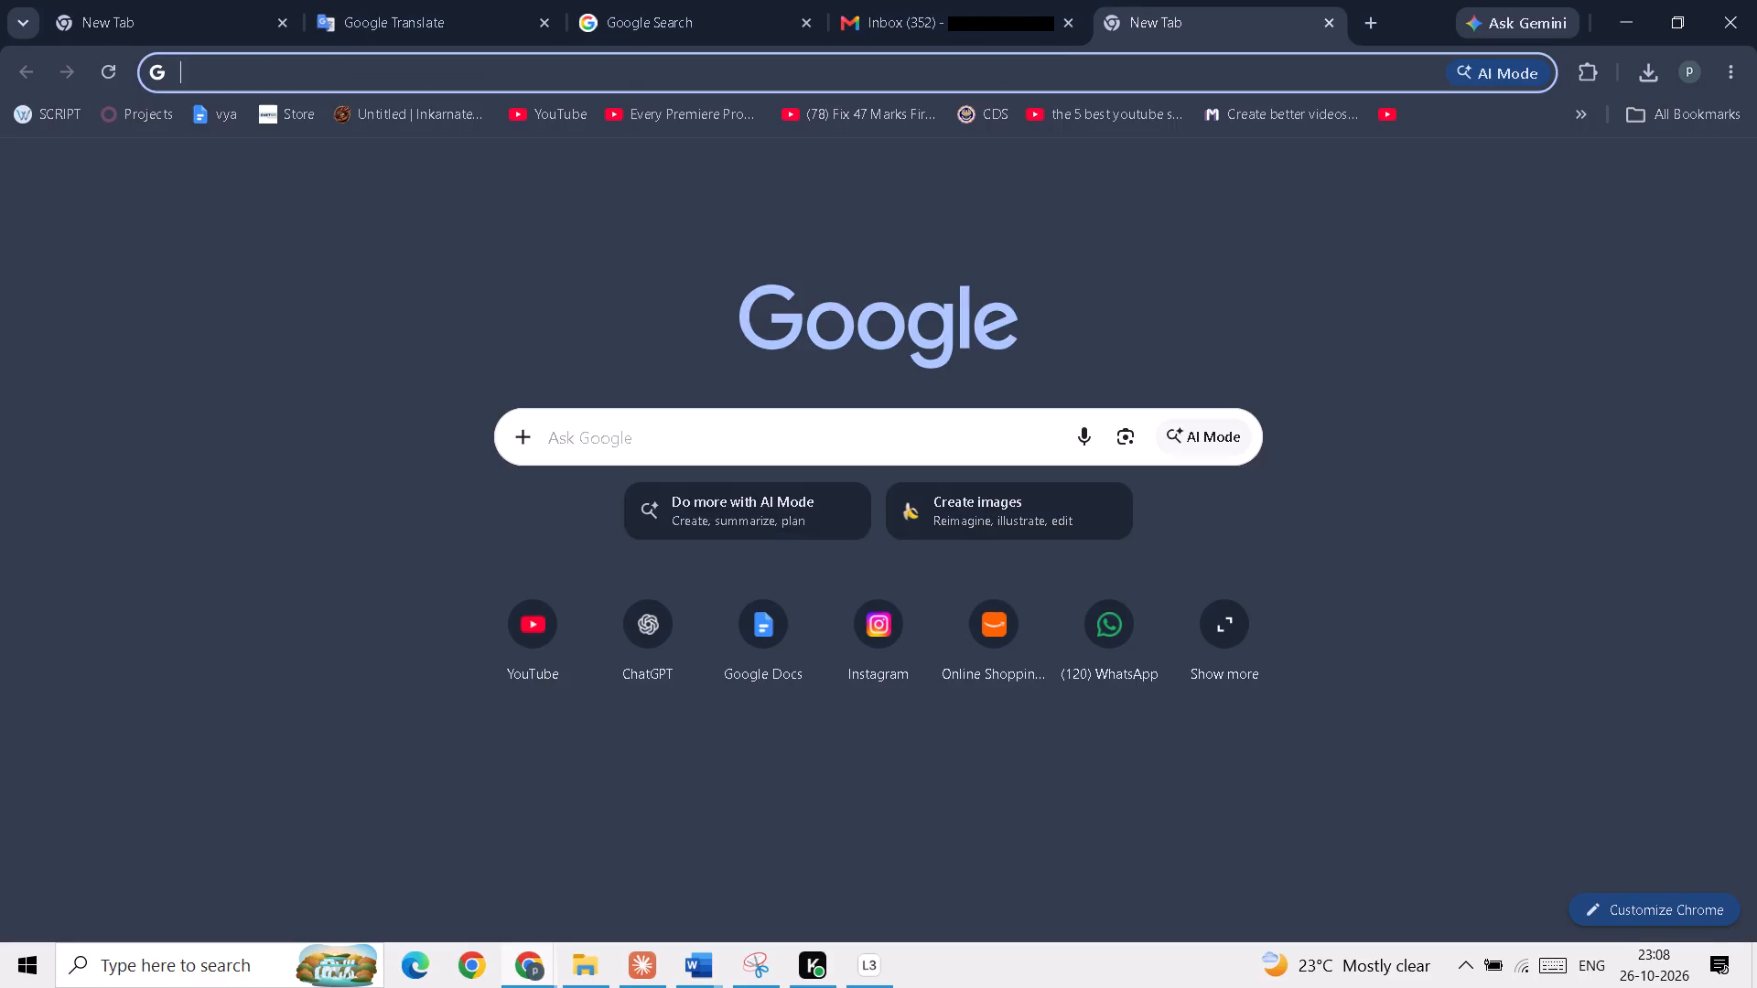